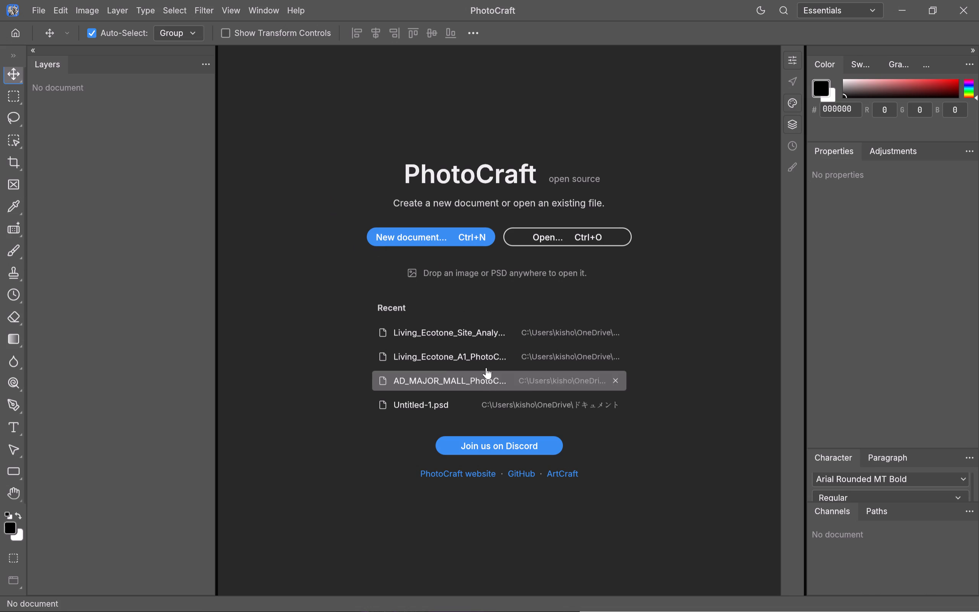
# Open the recent document Living_Ecotone_Site_Analysis_A1.pcraft.
pyautogui.click(491, 329)
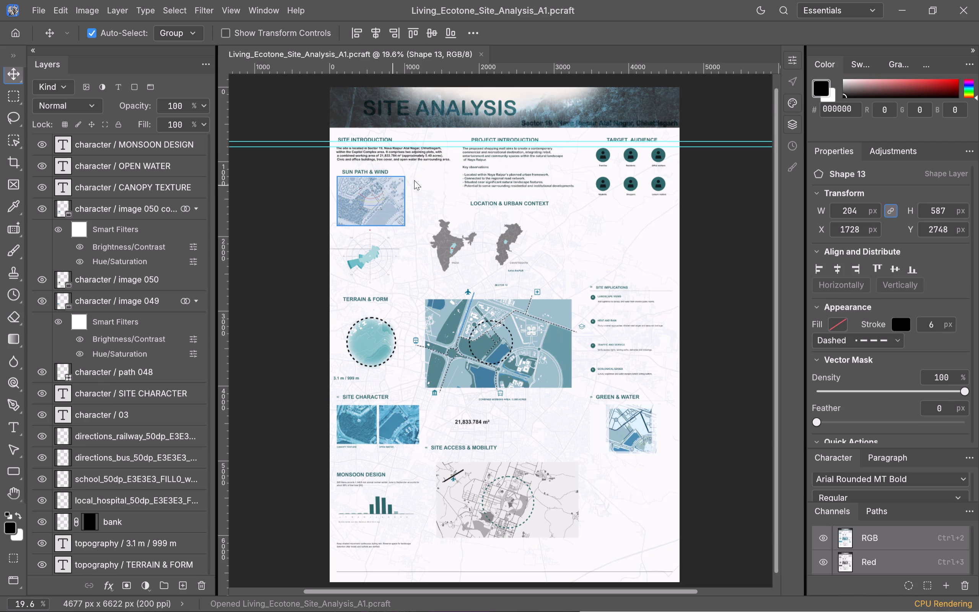
# Look over the whole site analysis sheet, from the title banner to the monsoon design and site access sections.
pyautogui.scroll(-1, 549, 284)
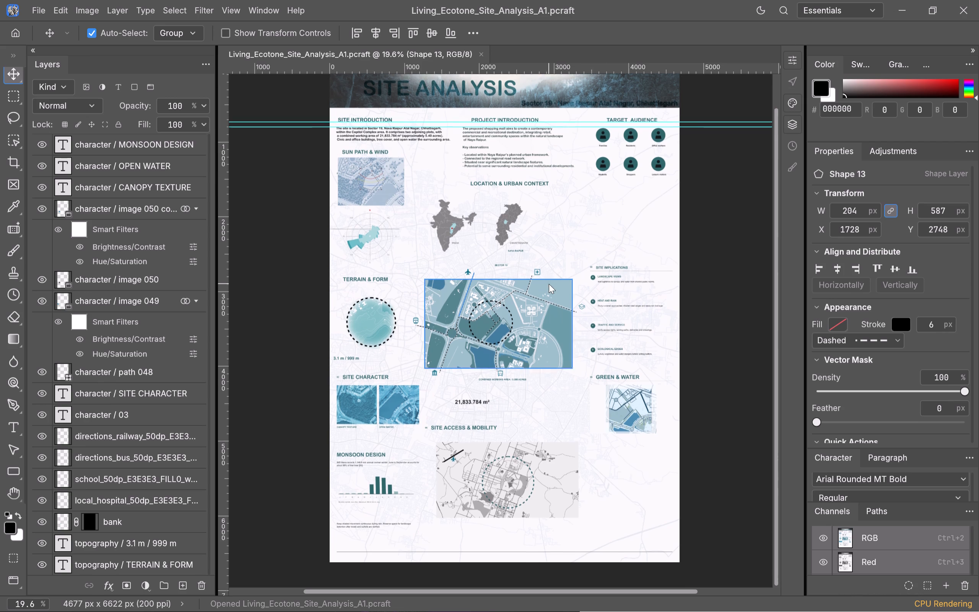
pyautogui.scroll(-1, 549, 284)
pyautogui.scroll(2, 549, 284)
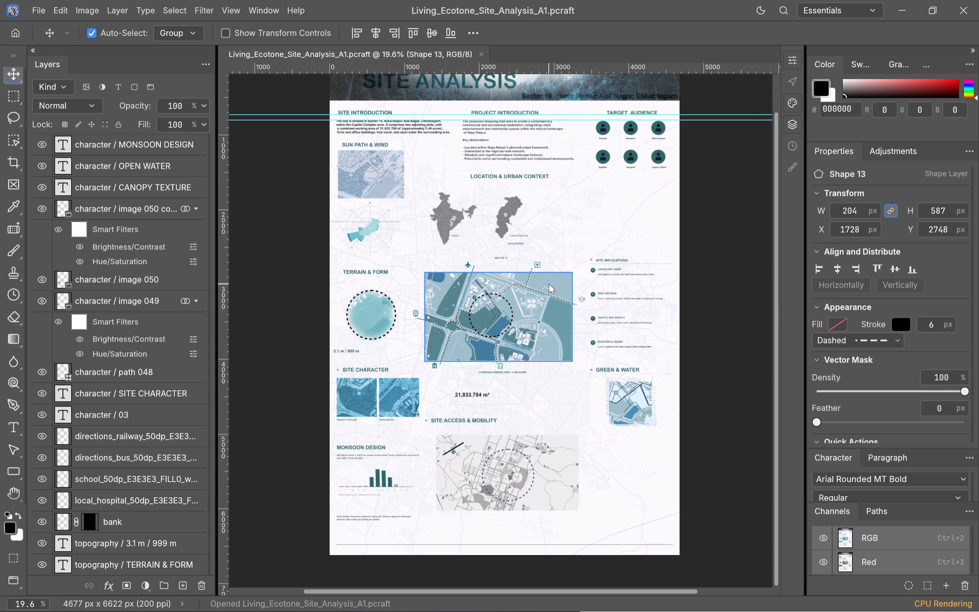
pyautogui.scroll(-2, 442, 310)
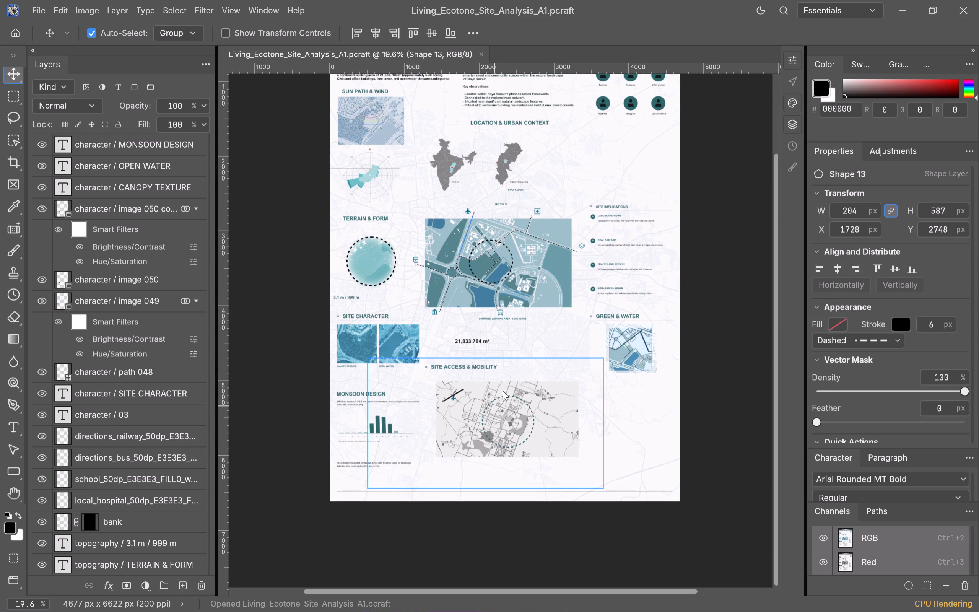
pyautogui.scroll(6, 604, 265)
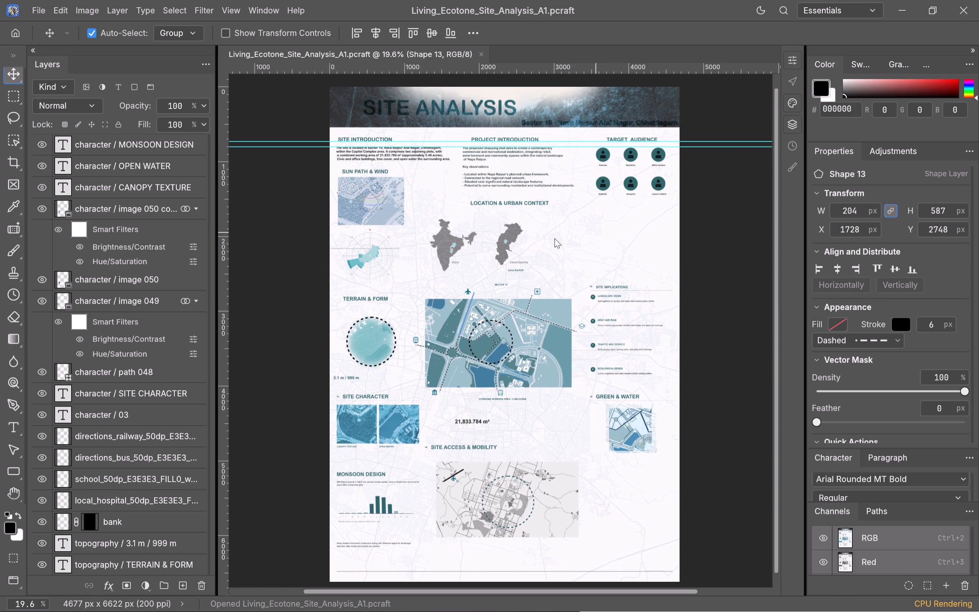
pyautogui.scroll(4, 553, 238)
pyautogui.scroll(-2, 553, 238)
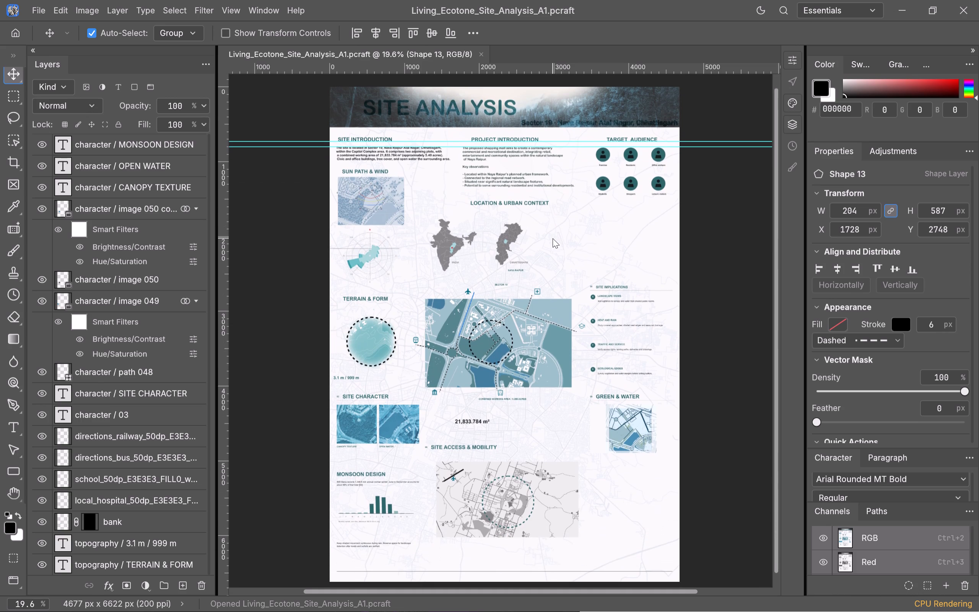
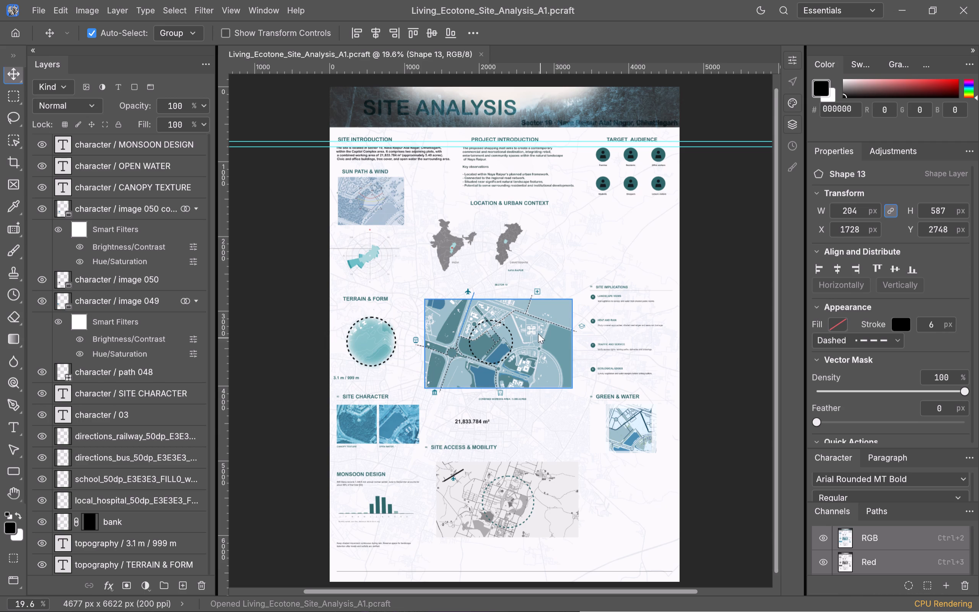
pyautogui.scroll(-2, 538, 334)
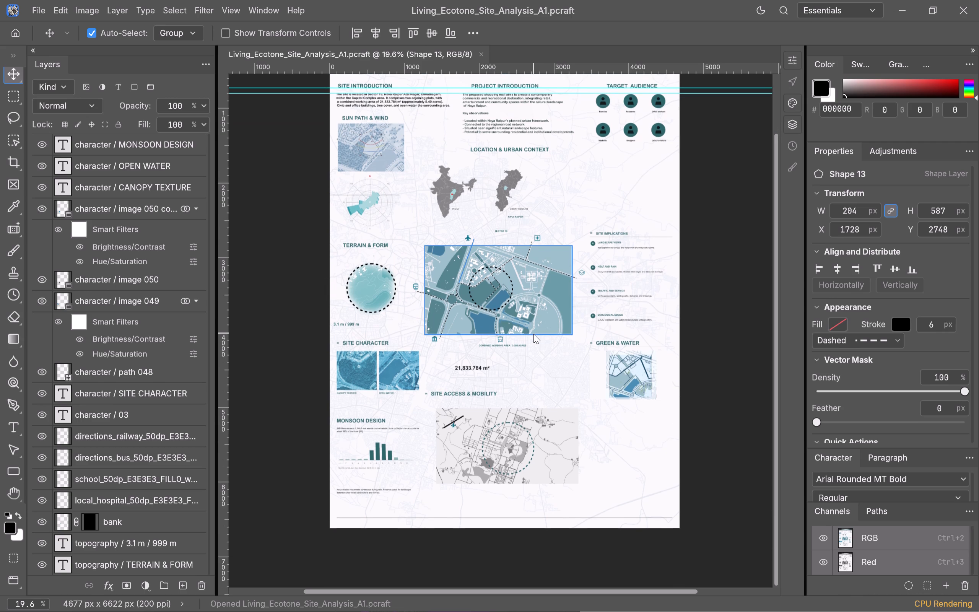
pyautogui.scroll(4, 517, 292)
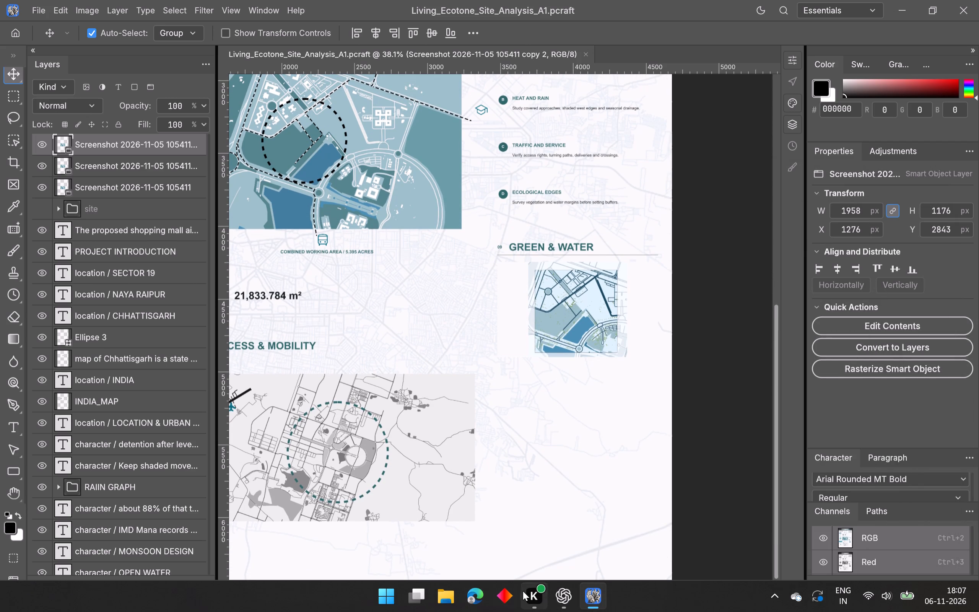
# Switch to Microsoft Edge and open archiMap_env_20261104_0006.pdf from the downloaded files.
pyautogui.click(477, 604)
pyautogui.click(914, 38)
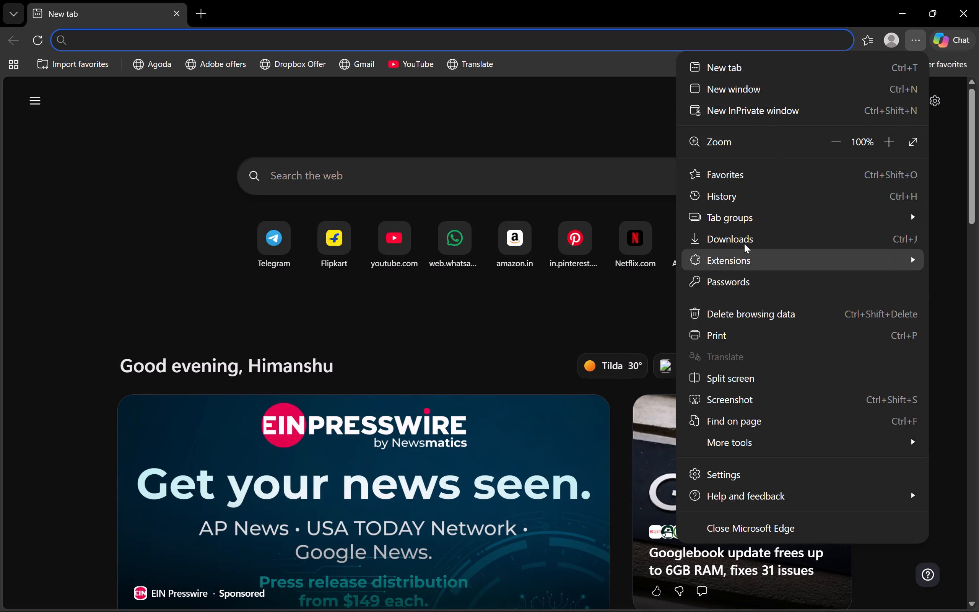
pyautogui.click(744, 244)
pyautogui.scroll(-2, 754, 218)
pyautogui.scroll(-1, 737, 302)
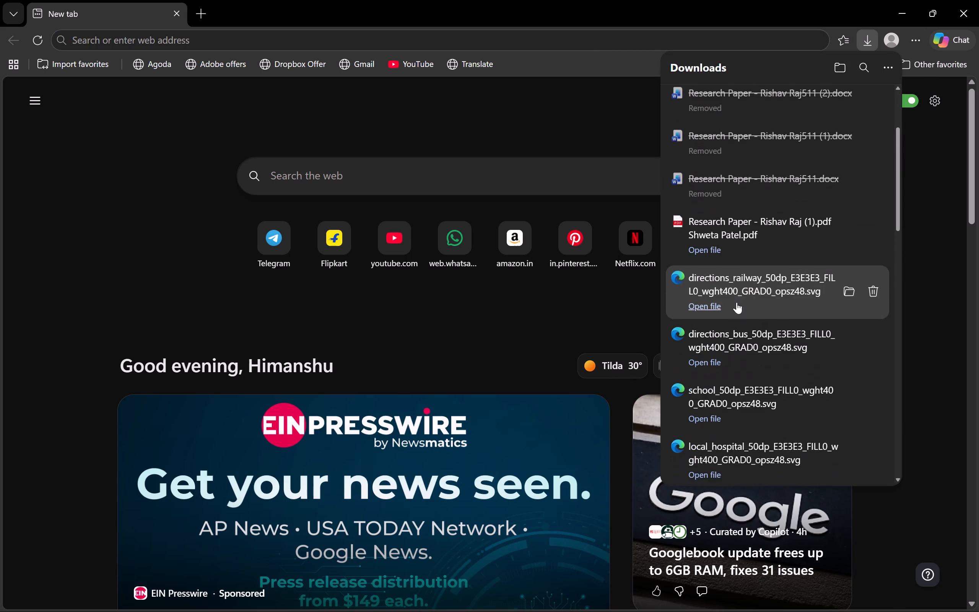
pyautogui.scroll(-7, 737, 317)
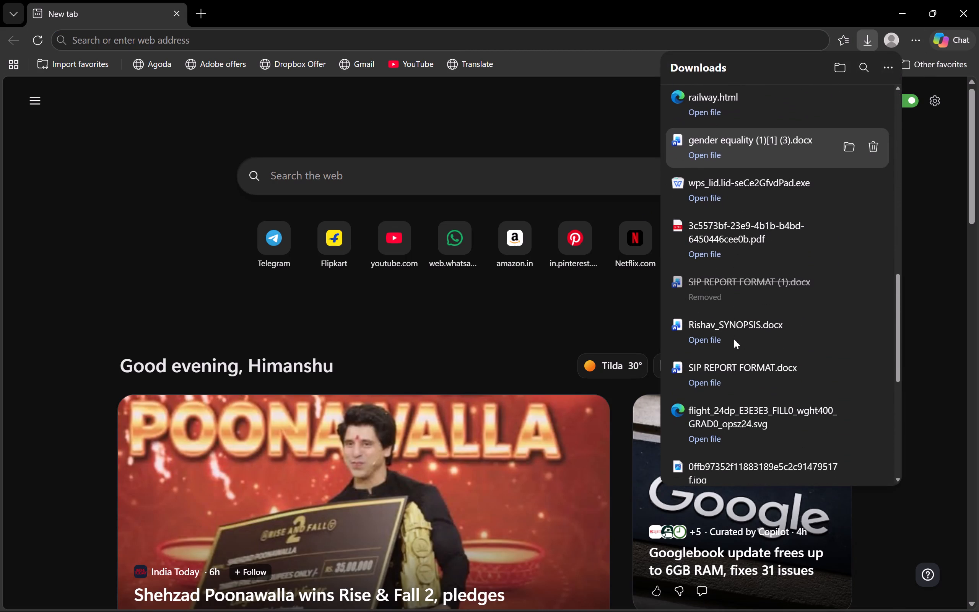
pyautogui.scroll(-3, 734, 339)
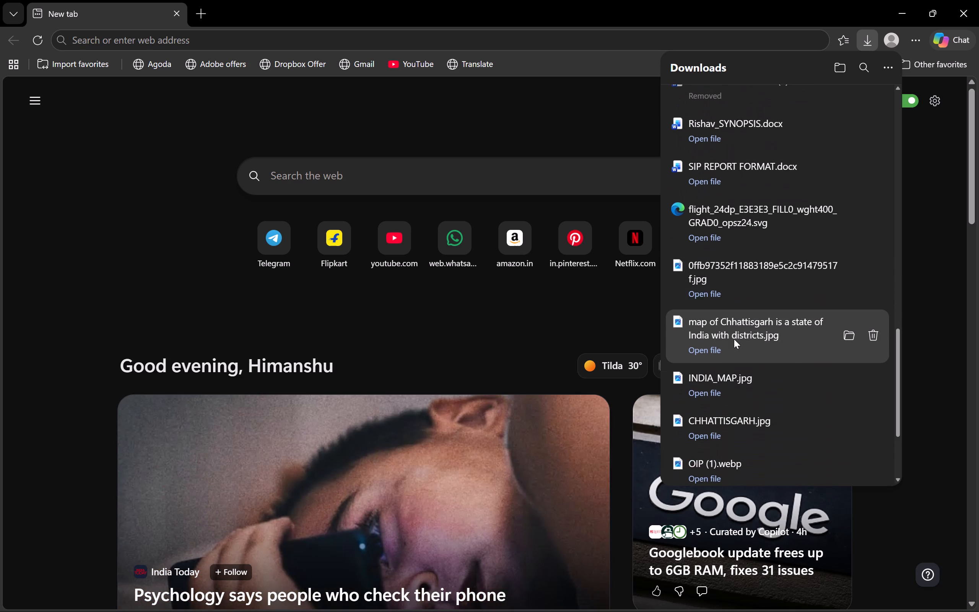
pyautogui.scroll(-4, 734, 339)
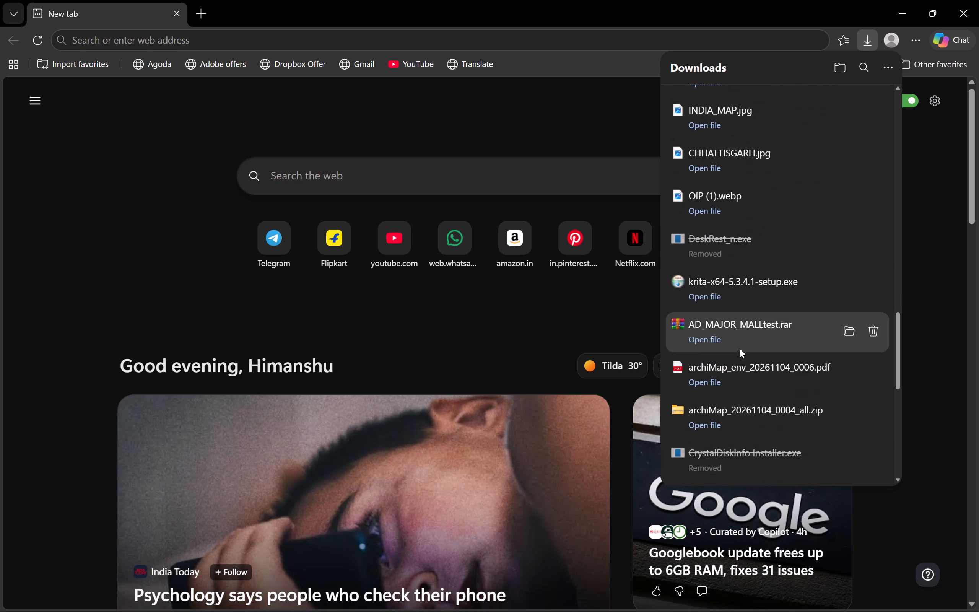
pyautogui.scroll(-1, 739, 360)
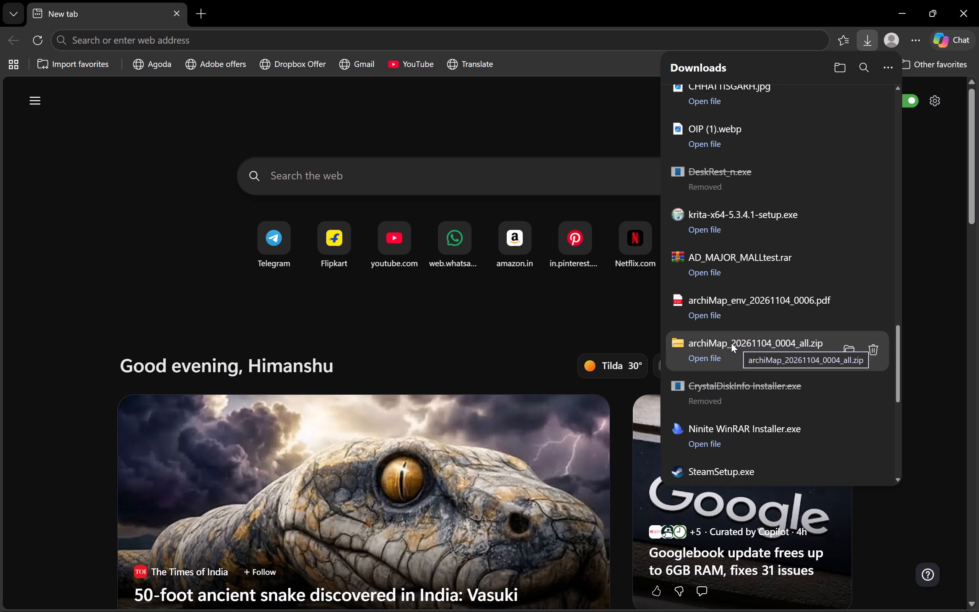
pyautogui.click(735, 313)
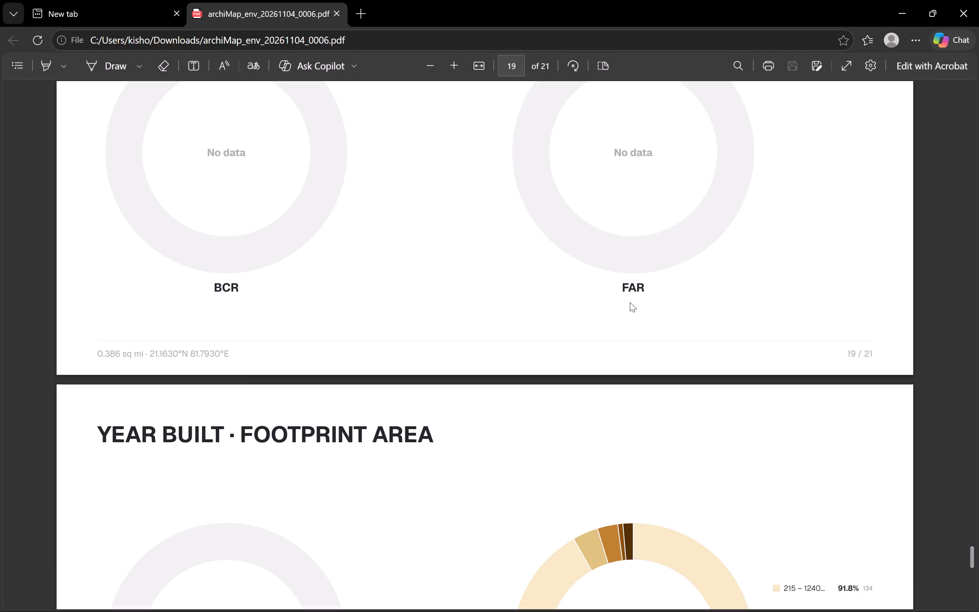
# Look back through the report's BCR and FAR, floors, building use, facilities and land use charts.
pyautogui.scroll(12, 559, 280)
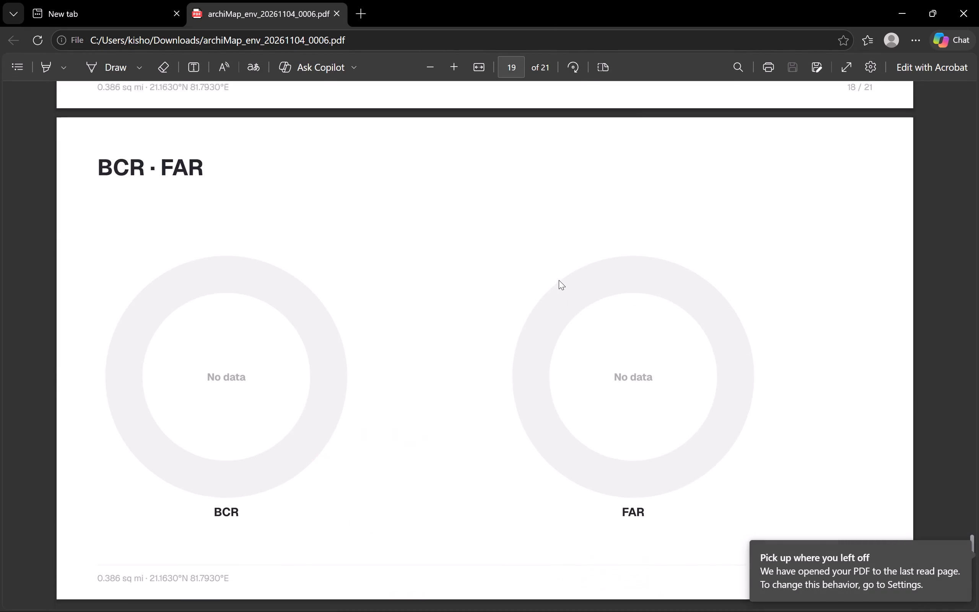
pyautogui.scroll(16, 559, 280)
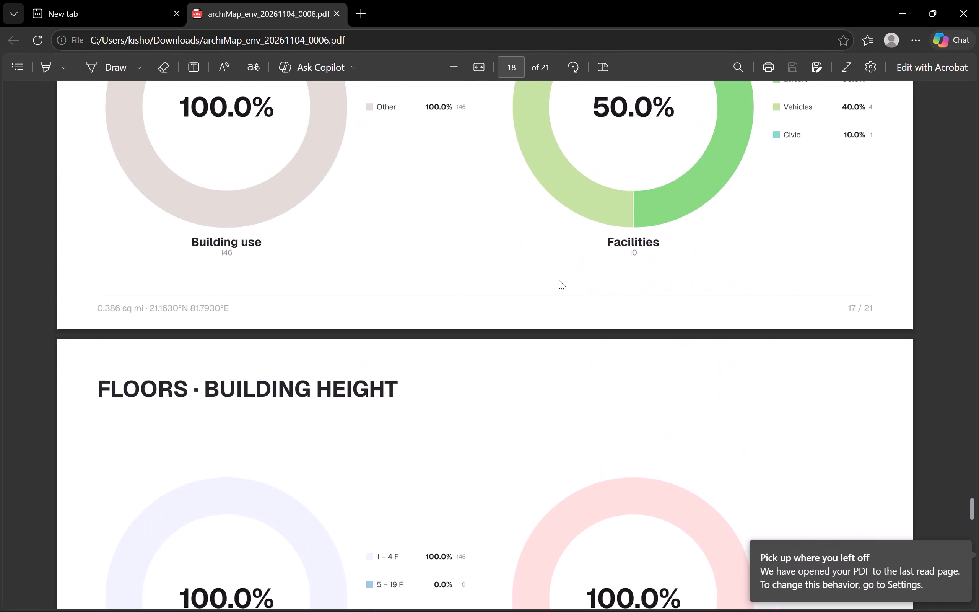
pyautogui.scroll(16, 559, 280)
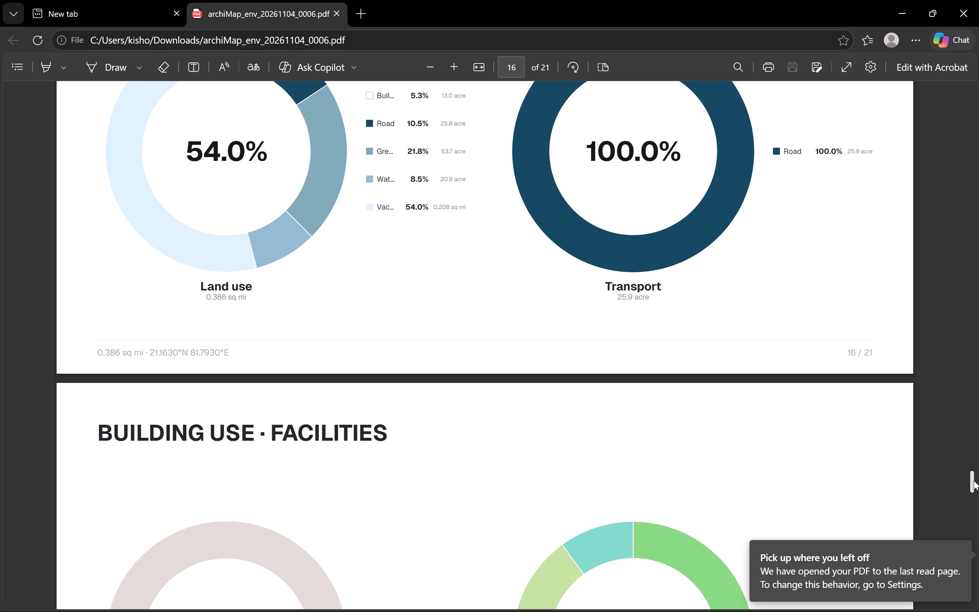
# Go back to the beginning of the report and examine the pages from the site location through to Temperature.
pyautogui.moveTo(974, 480); pyautogui.dragTo(938, 59)
pyautogui.scroll(-9, 572, 275)
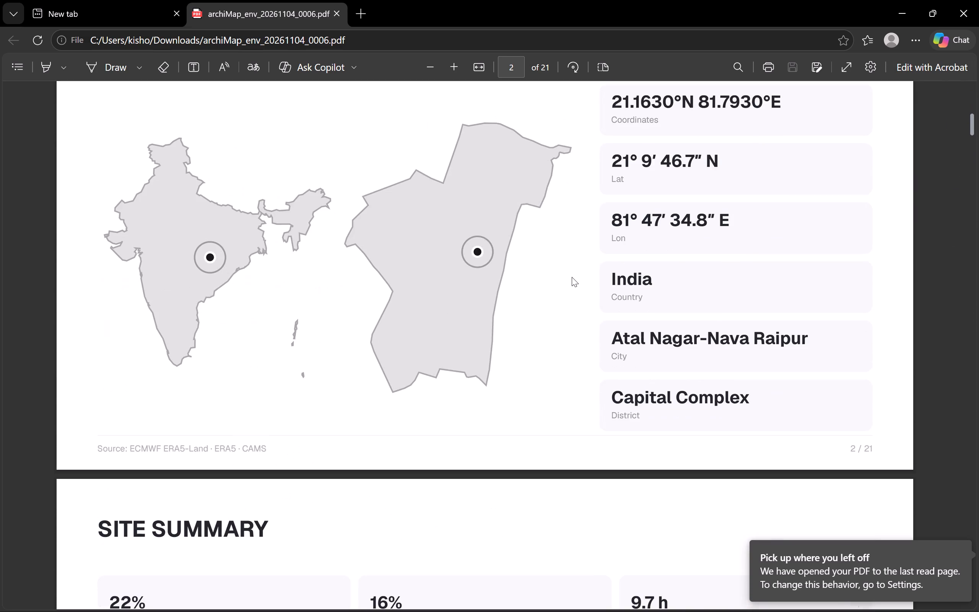
pyautogui.scroll(-16, 572, 277)
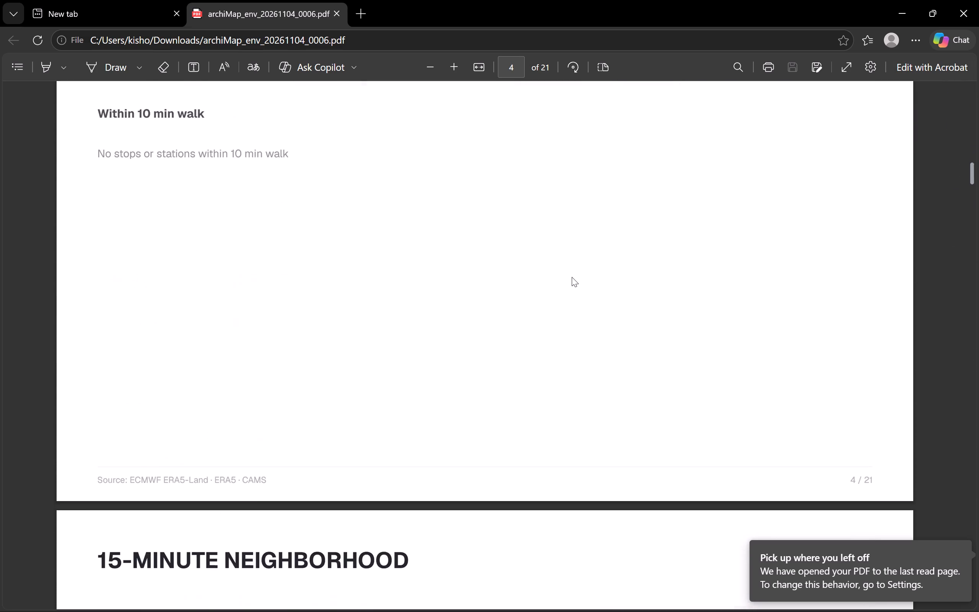
pyautogui.scroll(-14, 572, 277)
pyautogui.scroll(6, 572, 277)
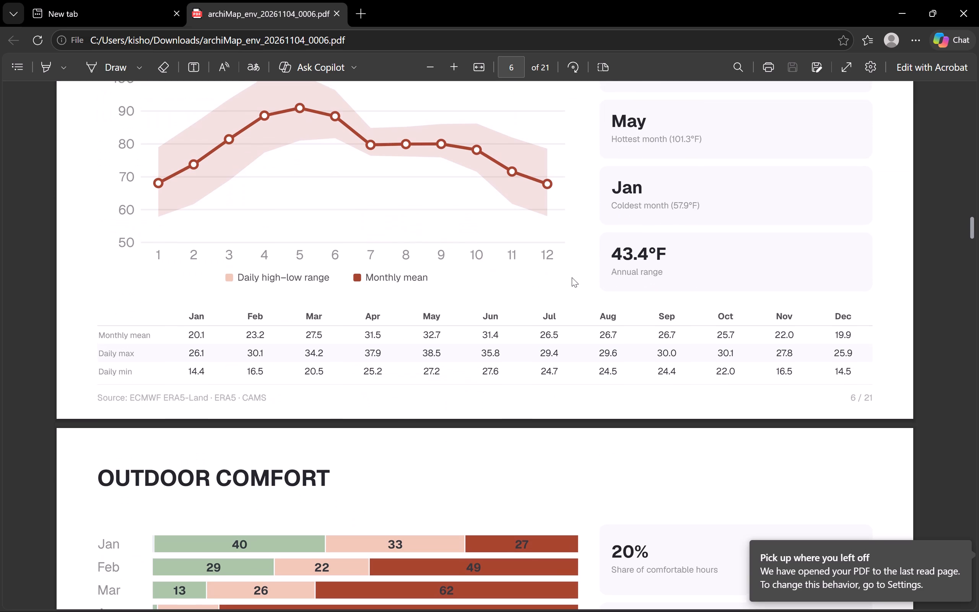
pyautogui.scroll(-1, 572, 277)
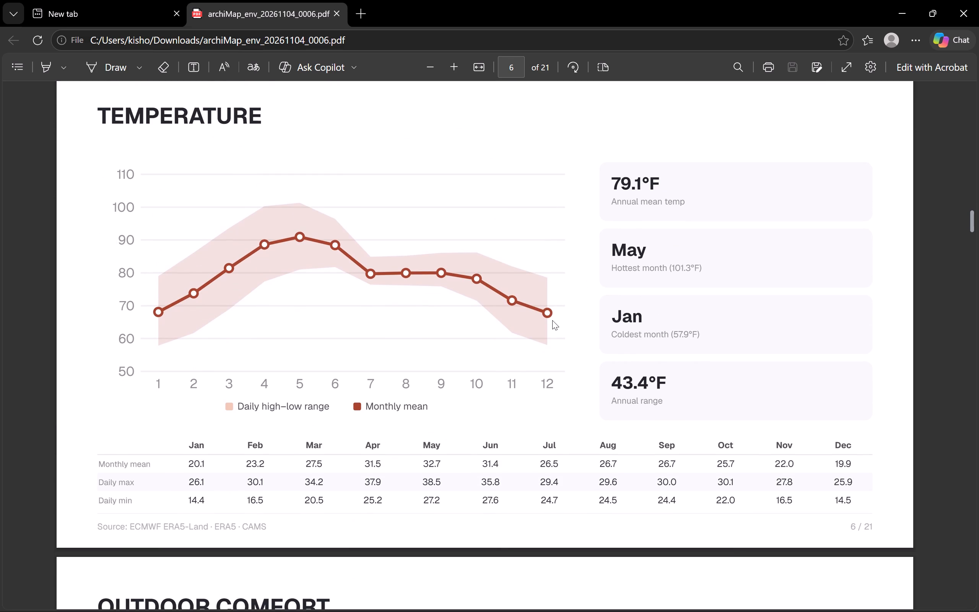
# Examine the Outdoor Comfort, Wind and Humidity pages of the climate report.
pyautogui.scroll(-5, 501, 287)
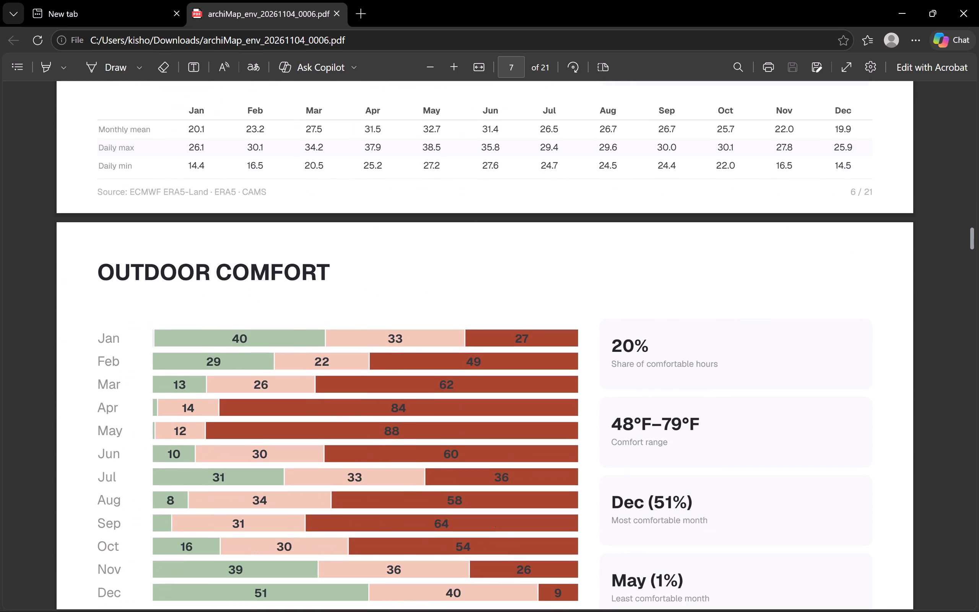
pyautogui.scroll(-3, 500, 286)
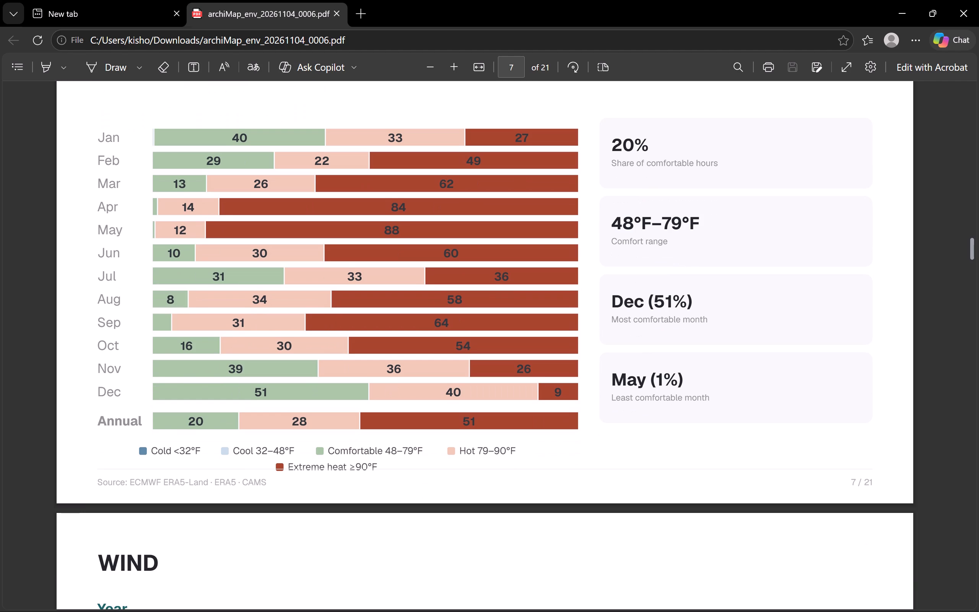
pyautogui.scroll(-6, 500, 286)
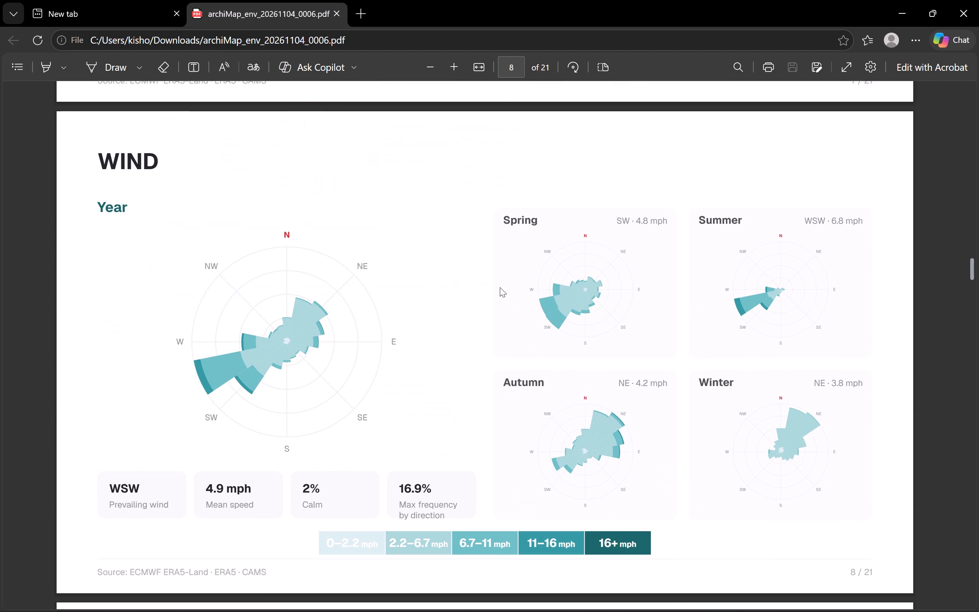
pyautogui.scroll(-3, 500, 287)
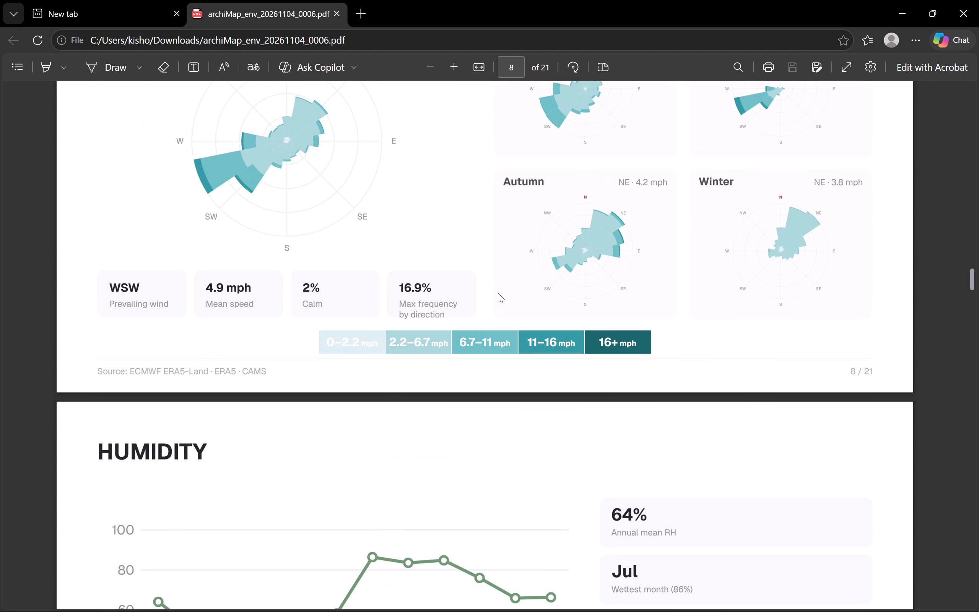
pyautogui.scroll(6, 498, 293)
pyautogui.scroll(-7, 498, 293)
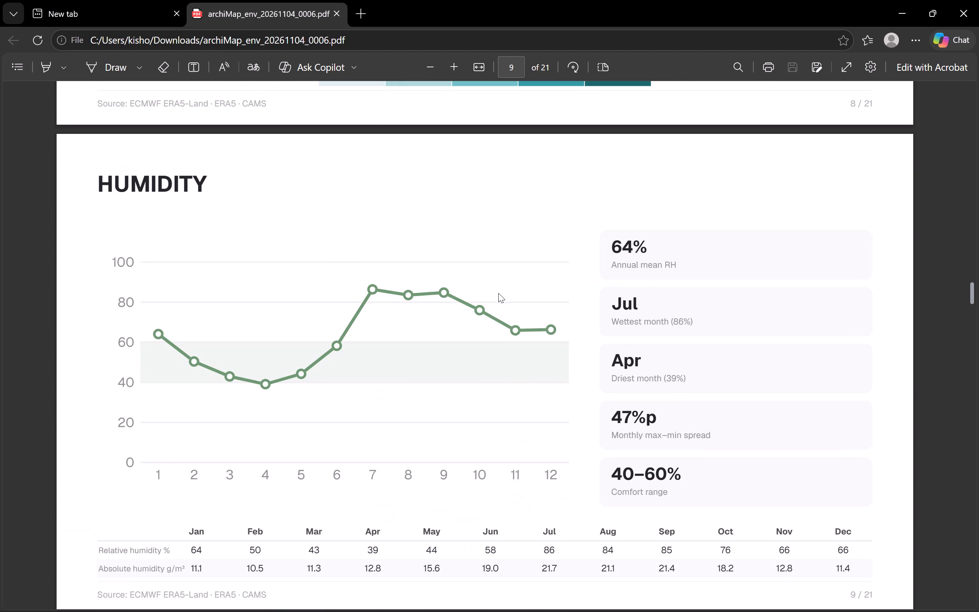
# Examine the report's Solar Radiation, Radiation Rose and Sun Path pages.
pyautogui.scroll(-5, 494, 281)
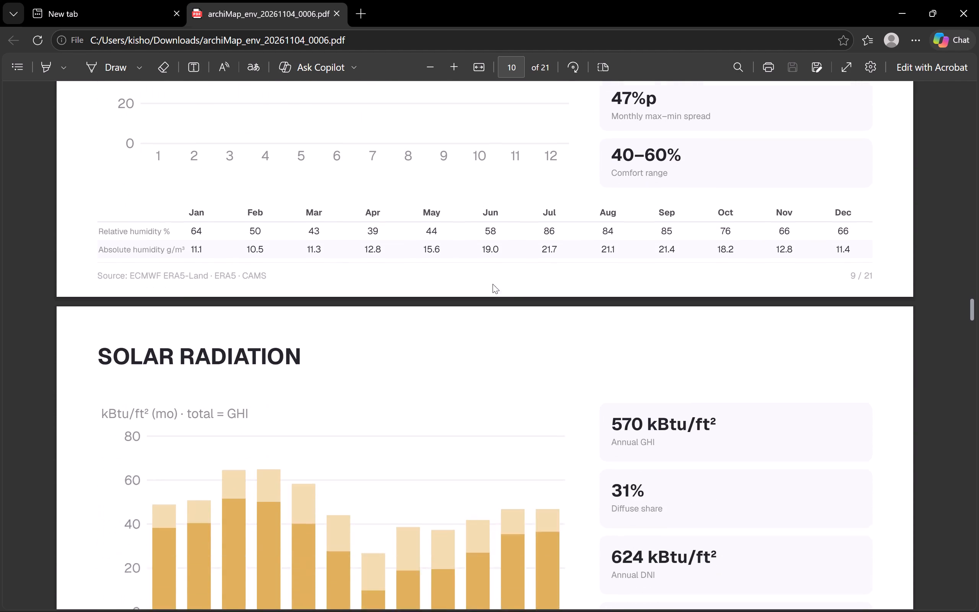
pyautogui.scroll(-4, 493, 284)
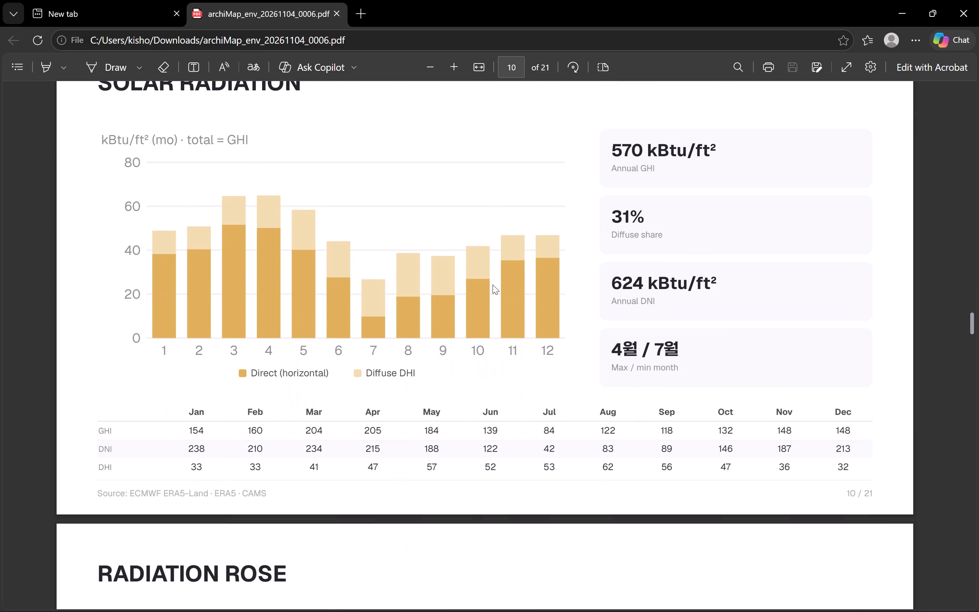
pyautogui.scroll(-9, 493, 285)
pyautogui.scroll(3, 493, 285)
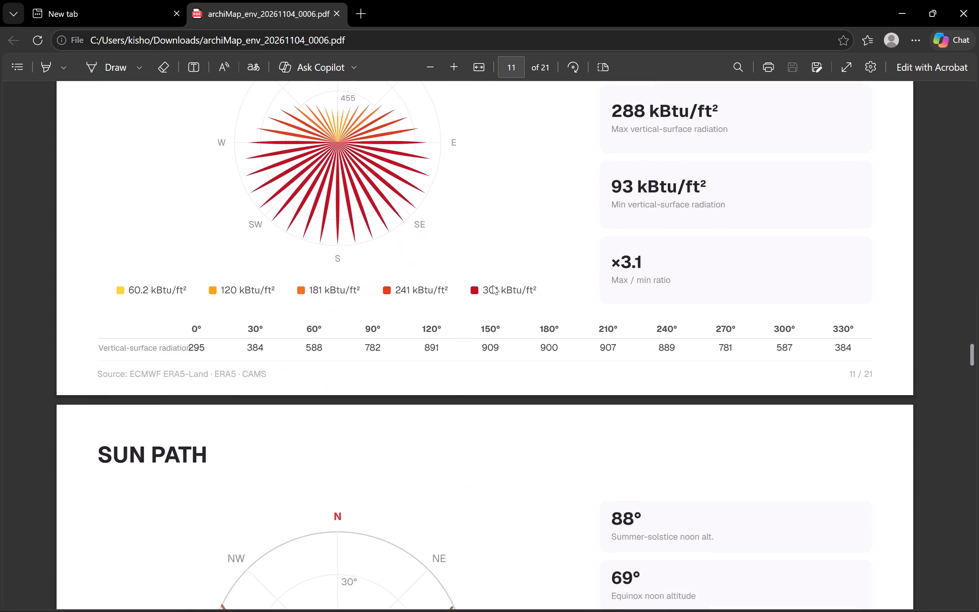
# Go back to the report's Temperature page and capture a screenshot of its graph, summary cards and monthly table.
pyautogui.scroll(20, 493, 285)
pyautogui.scroll(20, 493, 285)
pyautogui.scroll(10, 493, 285)
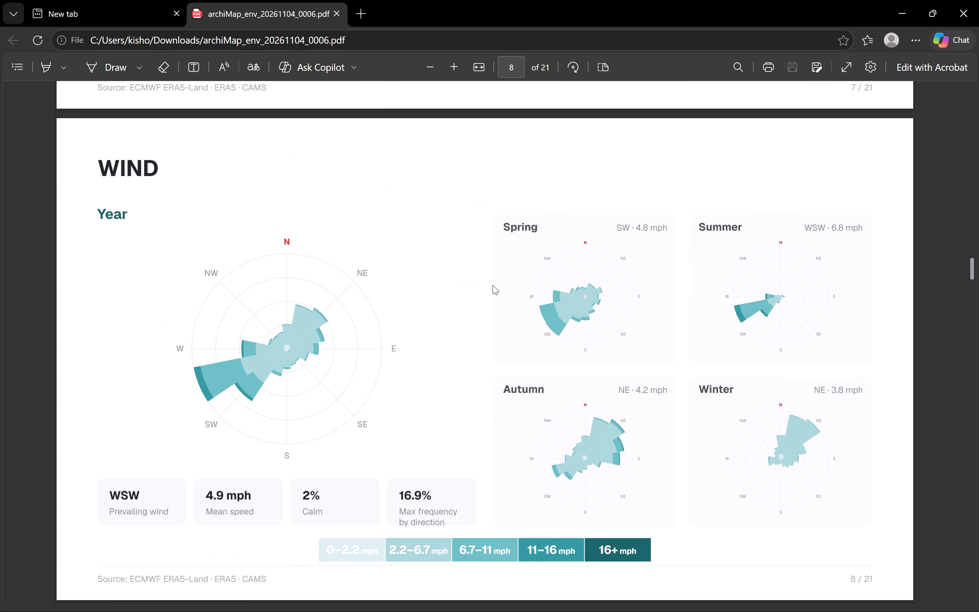
pyautogui.scroll(20, 493, 285)
pyautogui.scroll(7, 493, 285)
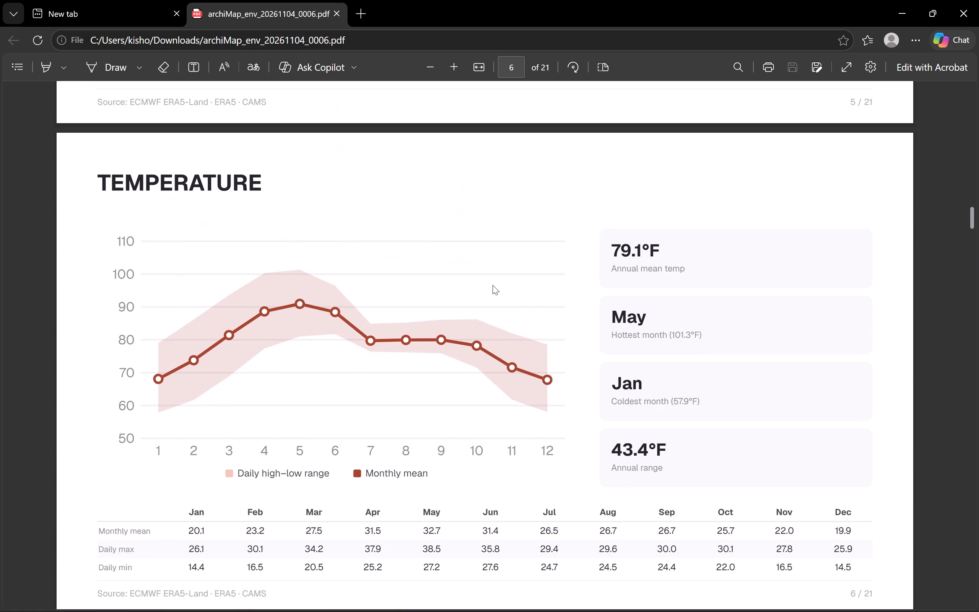
pyautogui.scroll(-1, 493, 285)
pyautogui.scroll(2, 493, 285)
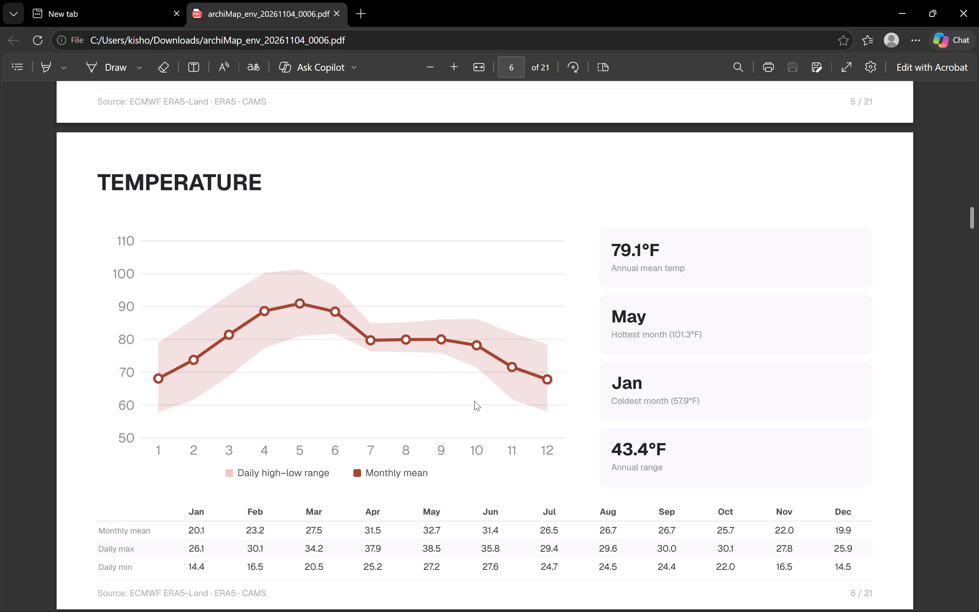
pyautogui.press('Print')
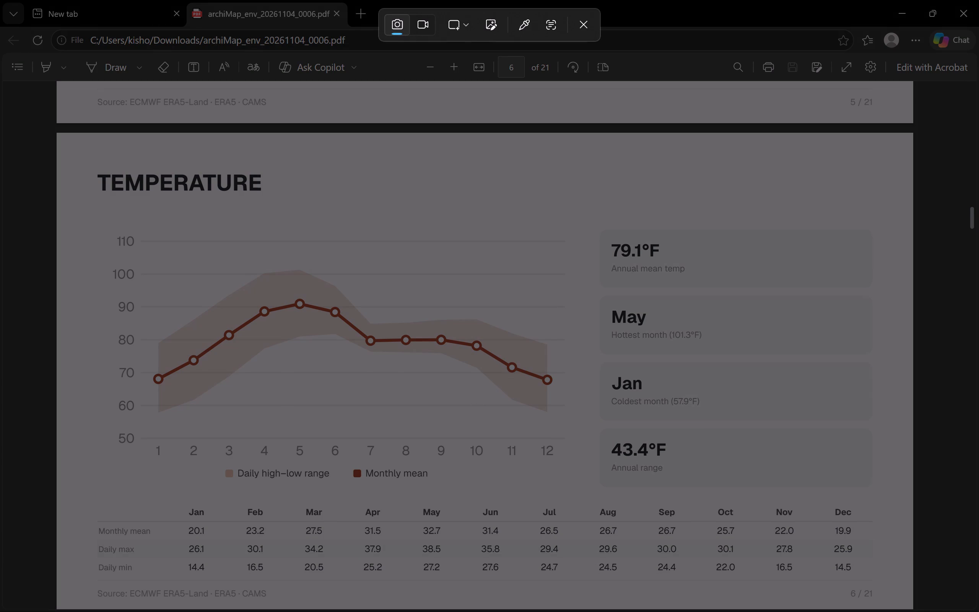
pyautogui.moveTo(55, 132); pyautogui.dragTo(876, 591)
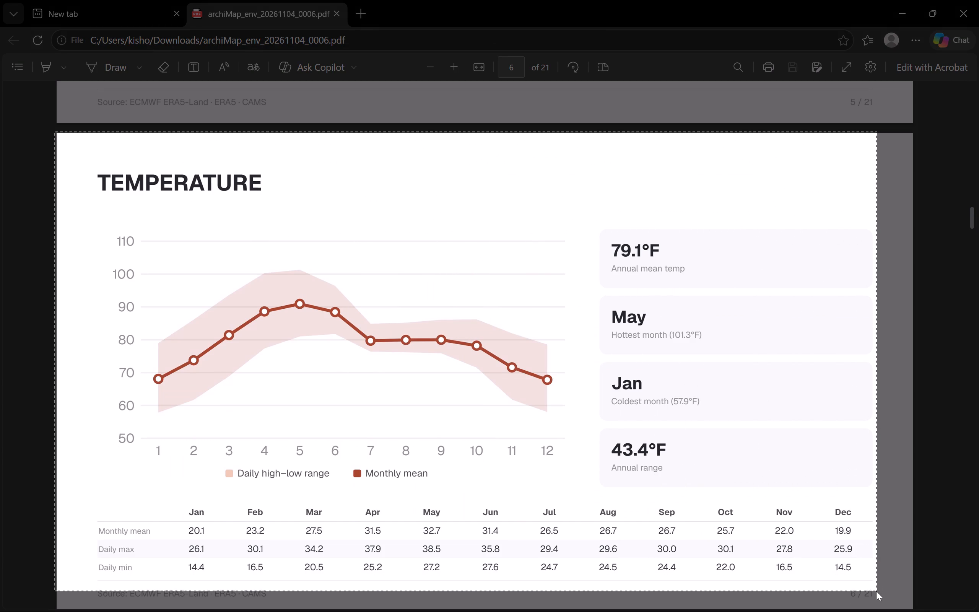
pyautogui.moveTo(876, 591); pyautogui.dragTo(907, 588)
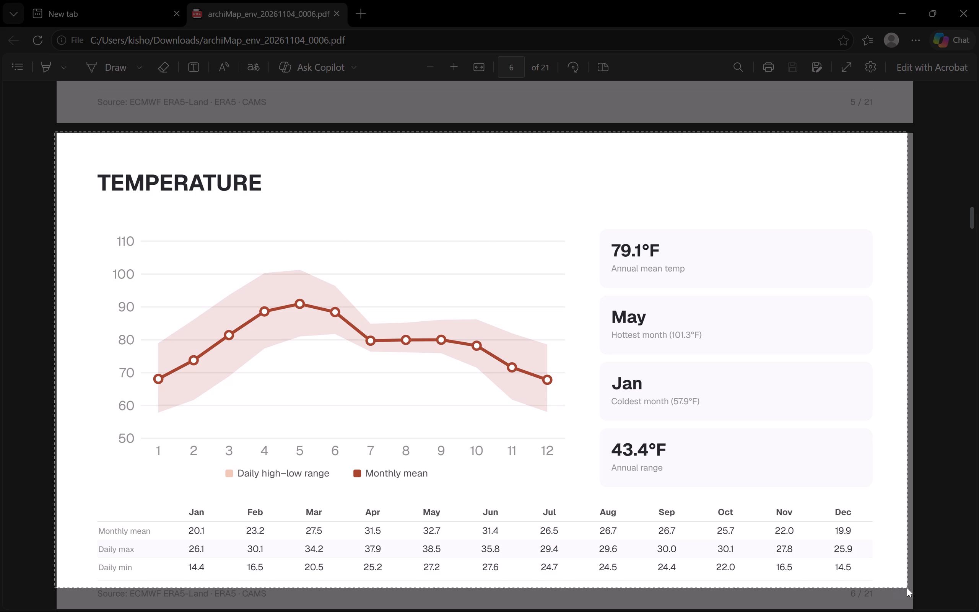
pyautogui.moveTo(907, 588); pyautogui.dragTo(911, 588)
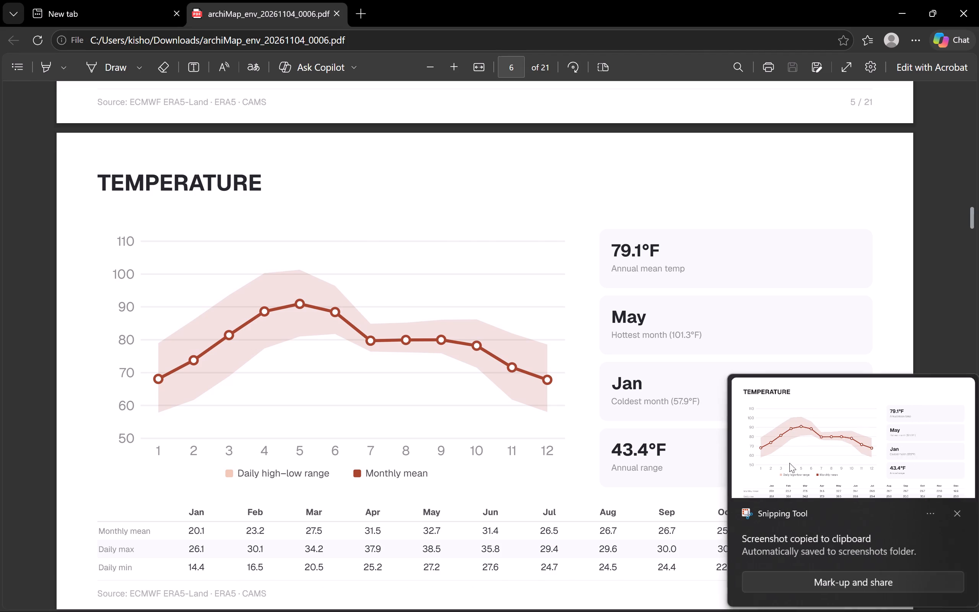
pyautogui.click(901, 8)
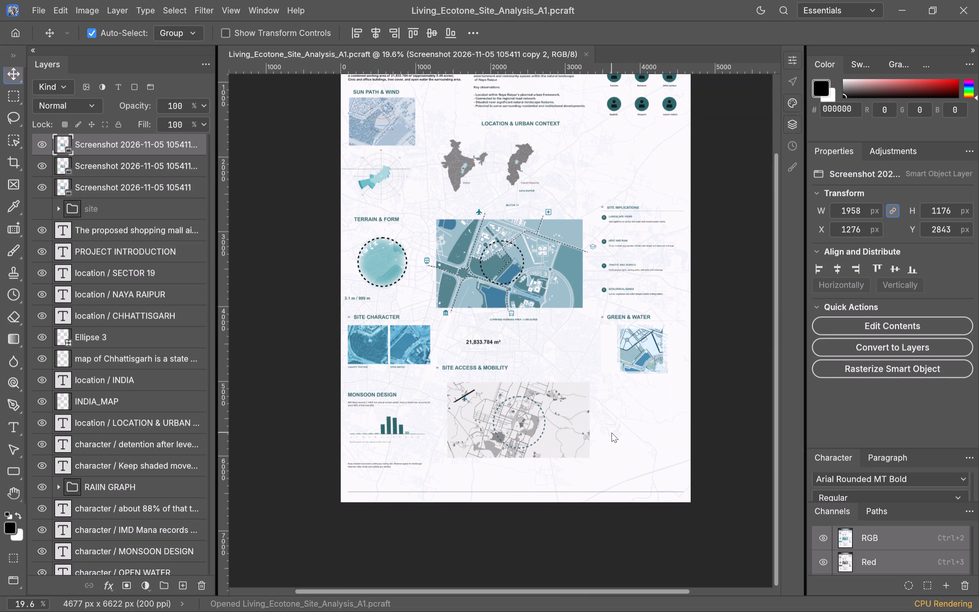
pyautogui.scroll(2, 611, 433)
pyautogui.scroll(-1, 611, 433)
pyautogui.scroll(2, 611, 433)
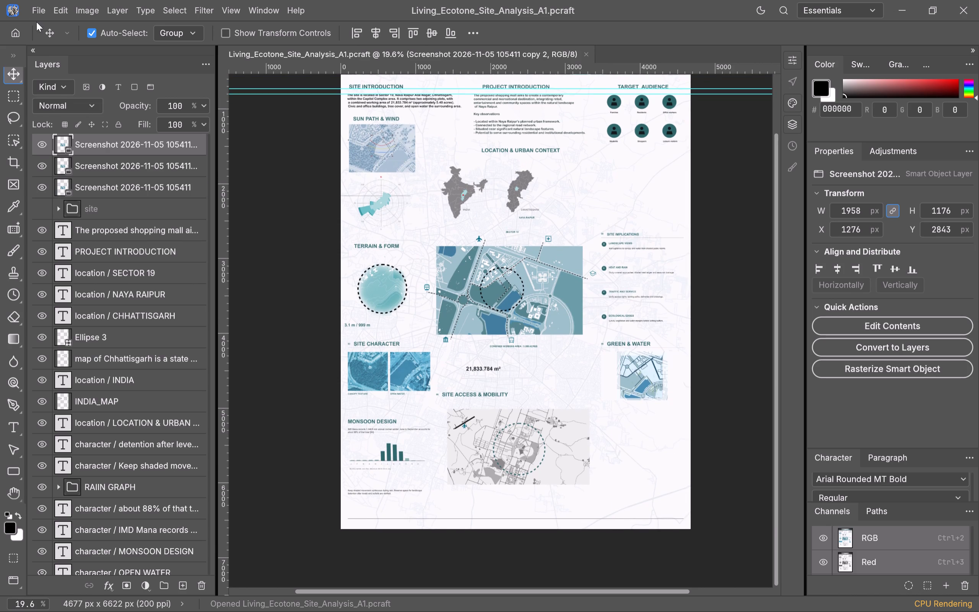
pyautogui.click(39, 9)
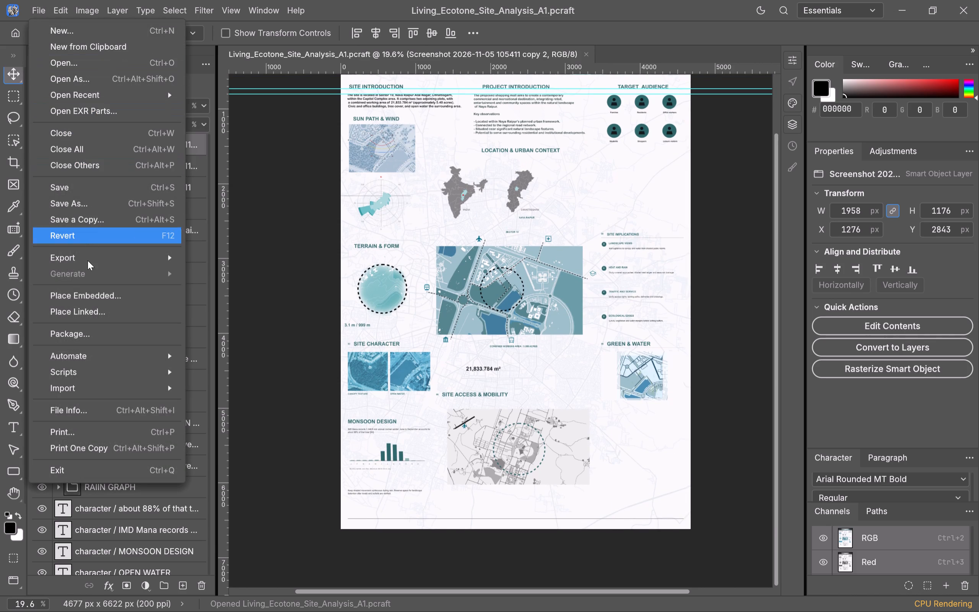
pyautogui.click(89, 295)
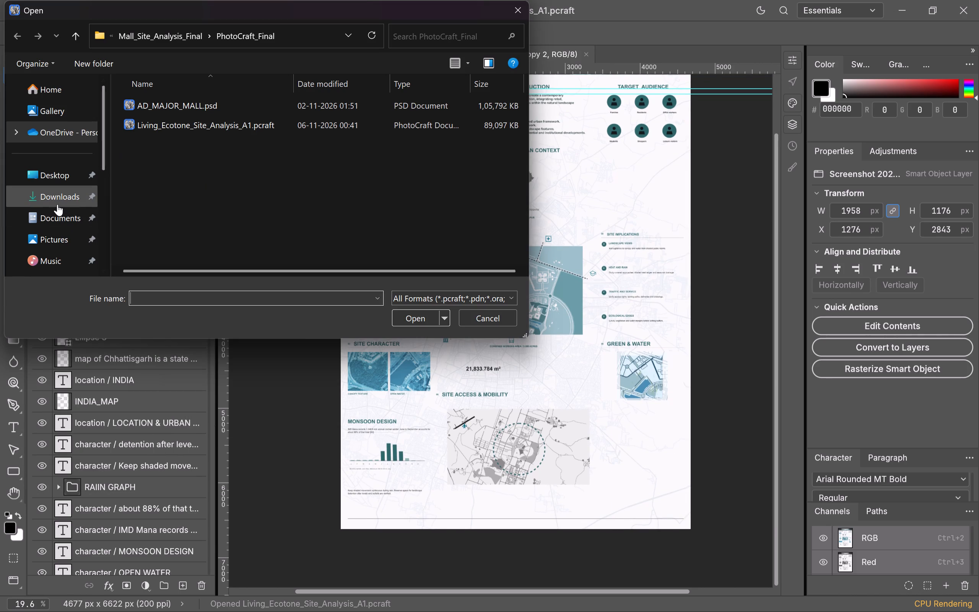
pyautogui.click(57, 200)
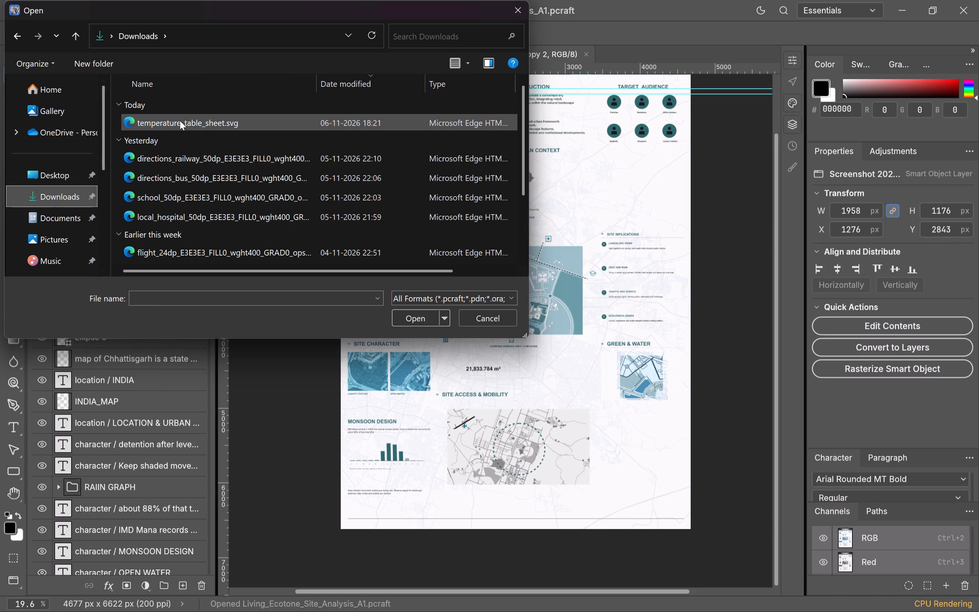
pyautogui.click(180, 120)
pyautogui.click(412, 314)
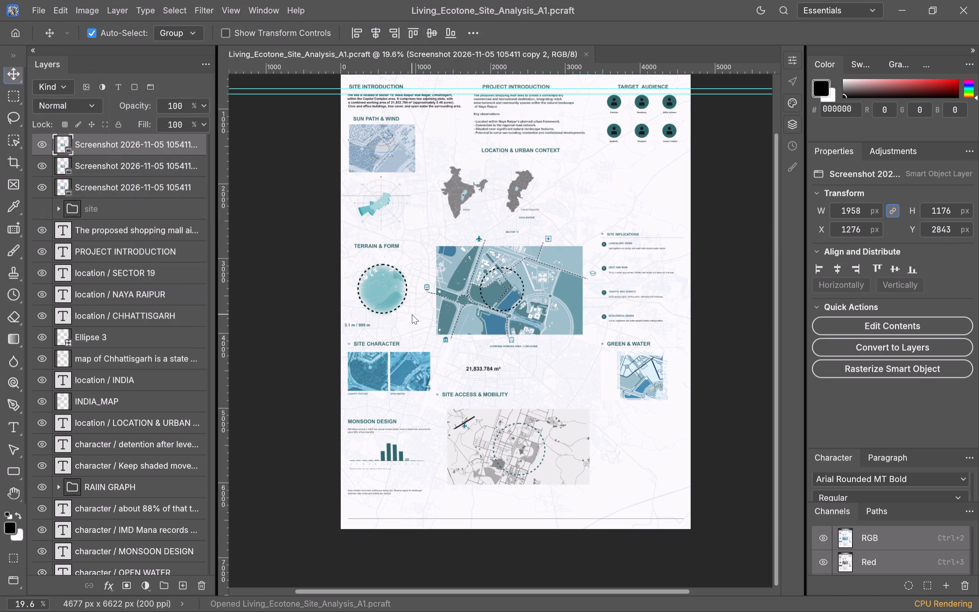
# Position the placed temperature table at the sheet's lower right, beside the Site Access & Mobility map, at about X 3228, Y 5498 px.
pyautogui.moveTo(537, 284); pyautogui.dragTo(650, 505)
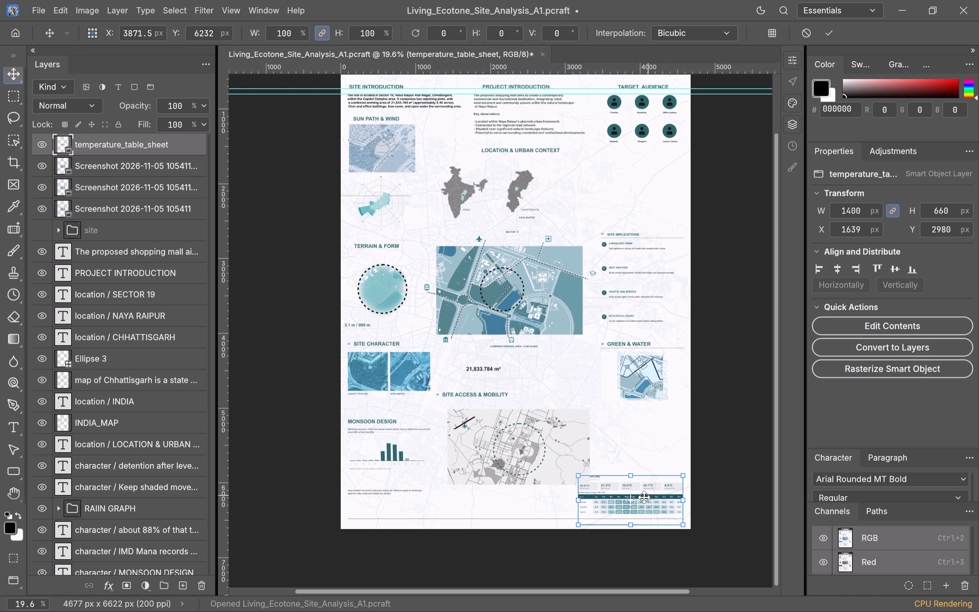
pyautogui.moveTo(662, 509); pyautogui.dragTo(672, 459)
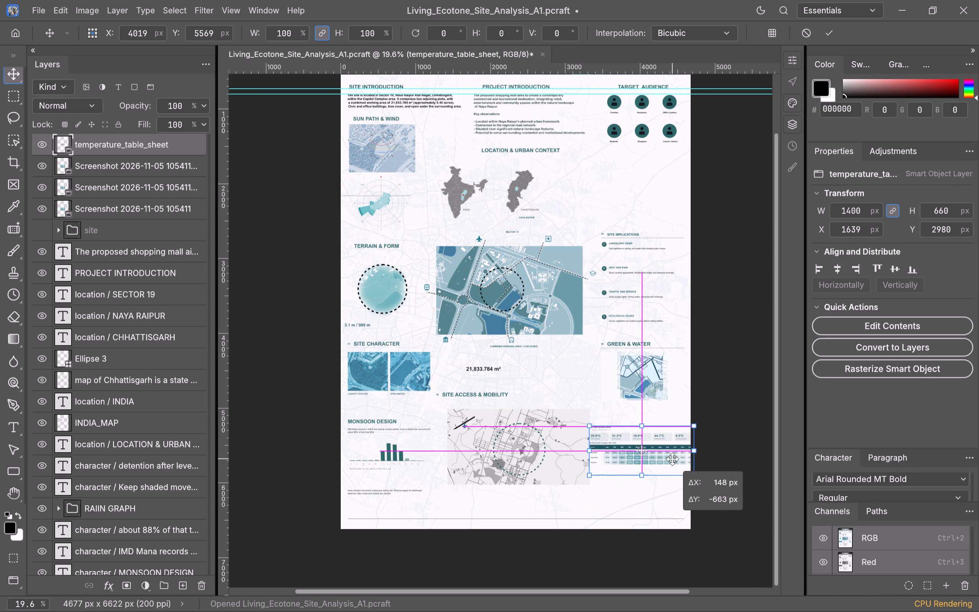
pyautogui.moveTo(672, 459); pyautogui.dragTo(666, 480)
pyautogui.moveTo(635, 368); pyautogui.dragTo(623, 378)
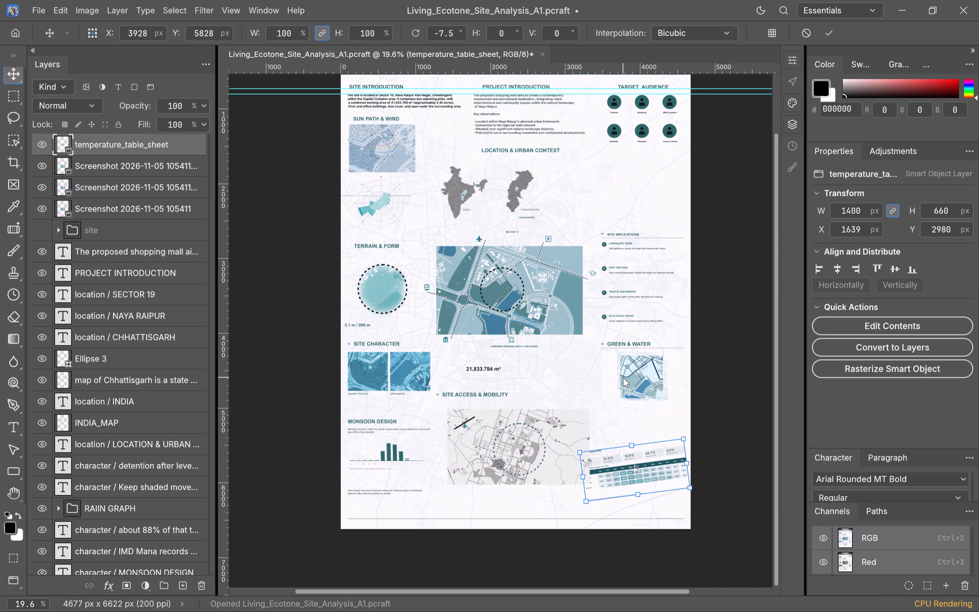
pyautogui.hotkey('ctrl', 'z')
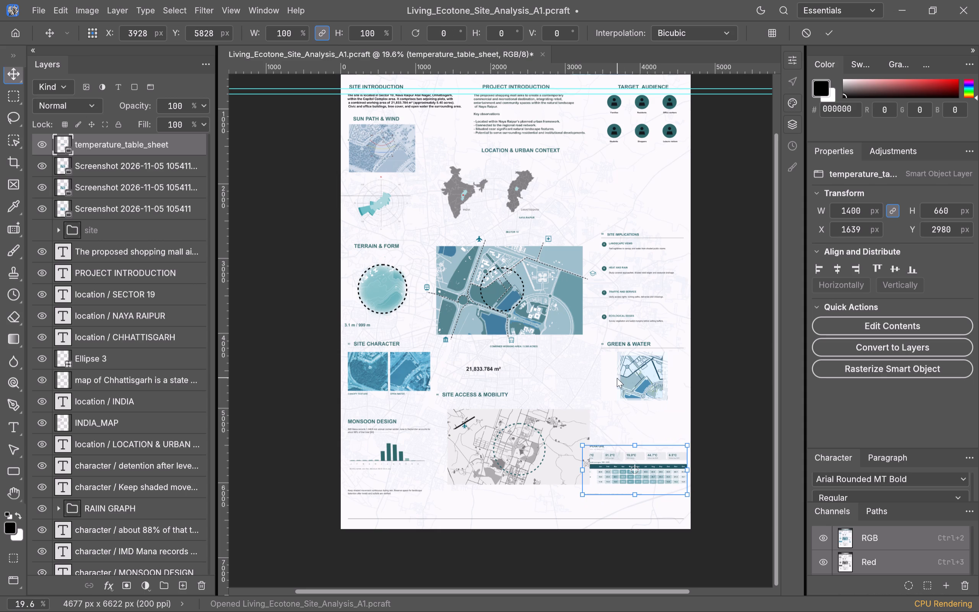
pyautogui.click(641, 373)
pyautogui.click(641, 373)
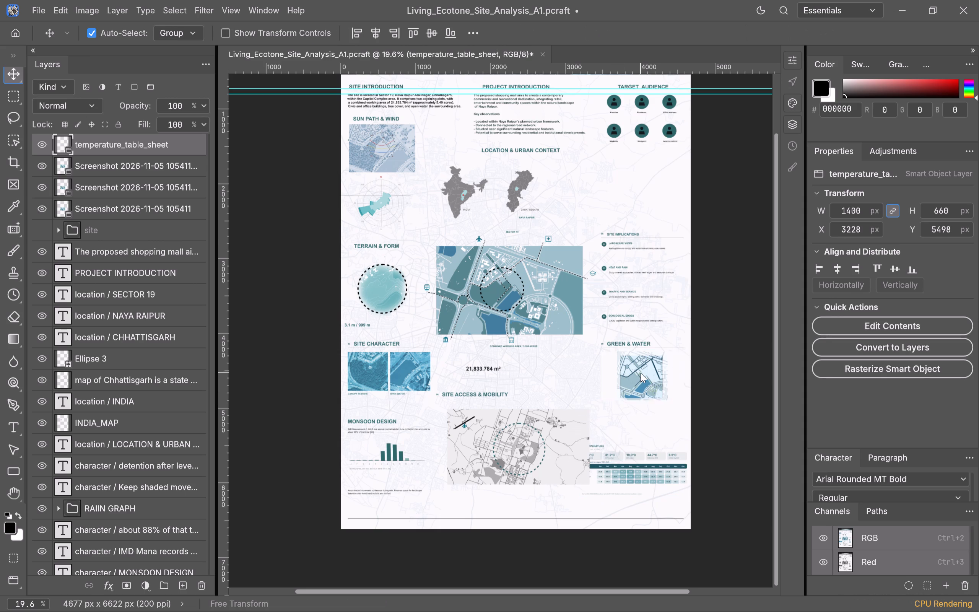
# Move the Green & Water map image up to the empty area between Target Audience and Site Implications.
pyautogui.moveTo(641, 373); pyautogui.dragTo(635, 173)
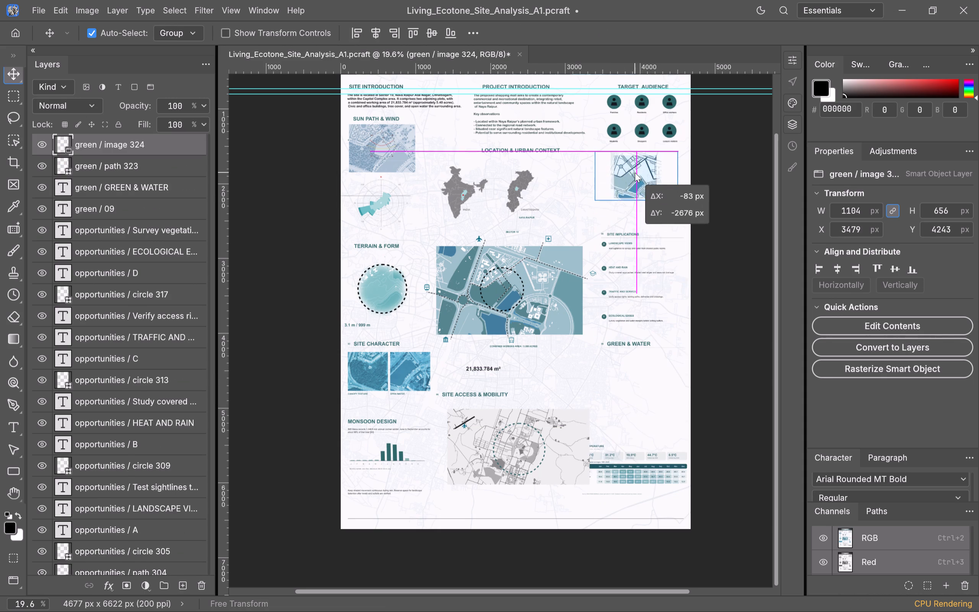
pyautogui.moveTo(635, 173); pyautogui.dragTo(634, 185)
# Move the temperature table up beneath the Green & Water heading and scale it to about 117%.
pyautogui.click(633, 465)
pyautogui.moveTo(634, 470); pyautogui.dragTo(630, 401)
pyautogui.click(631, 472)
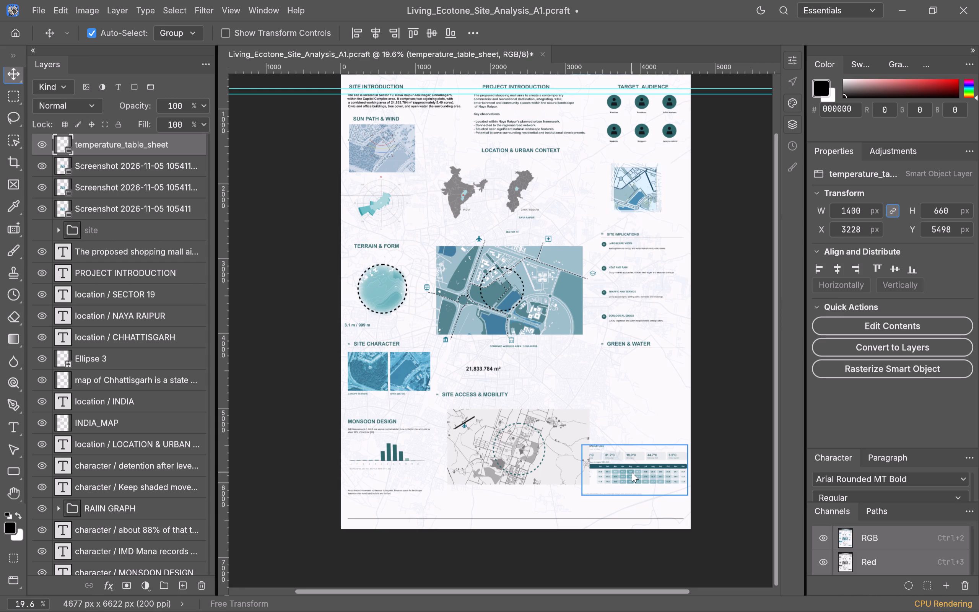
pyautogui.hotkey('ctrl', 't')
pyautogui.click(641, 474)
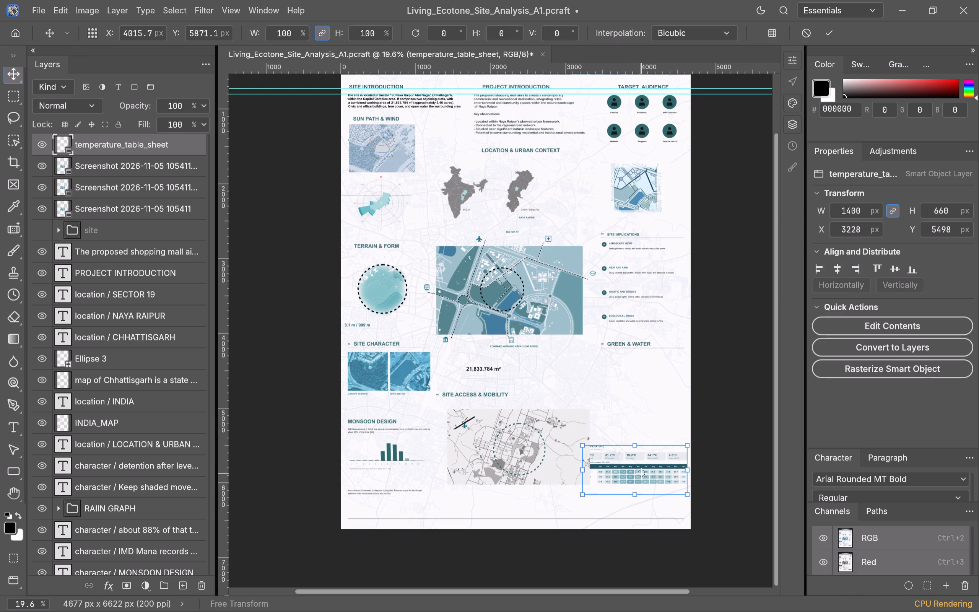
pyautogui.click(637, 469)
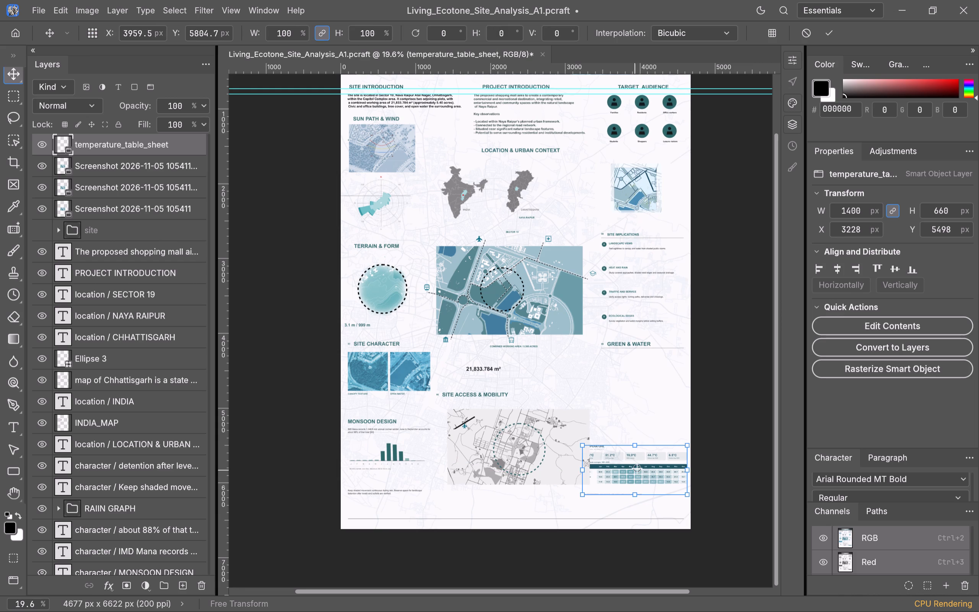
pyautogui.click(635, 470)
pyautogui.moveTo(667, 475); pyautogui.dragTo(662, 394)
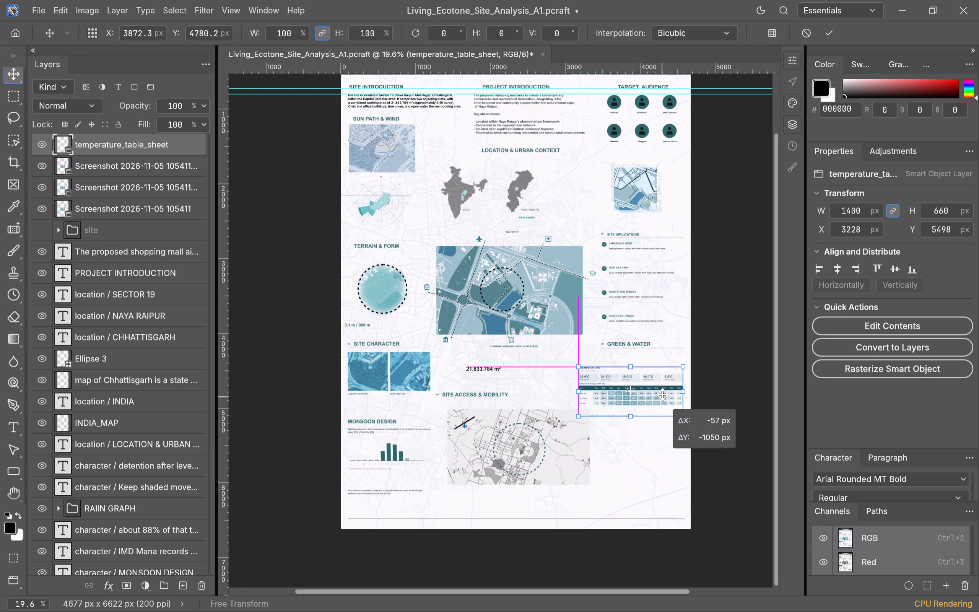
pyautogui.moveTo(662, 394); pyautogui.dragTo(662, 392)
pyautogui.moveTo(579, 413); pyautogui.dragTo(573, 416)
pyautogui.moveTo(645, 399); pyautogui.dragTo(645, 388)
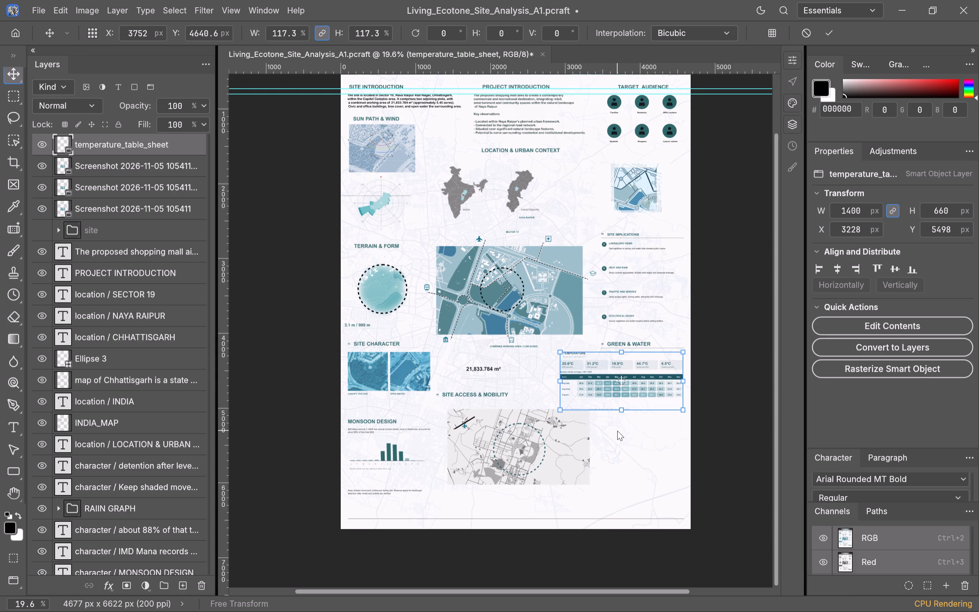
# Enlarge the temperature table to about 125.7%, 1763 × 834 px, positioned under Green & Water at about X 2830, Y 4249 px.
pyautogui.keyDown('alt'); pyautogui.scroll(16, 617, 431); pyautogui.keyUp('alt')
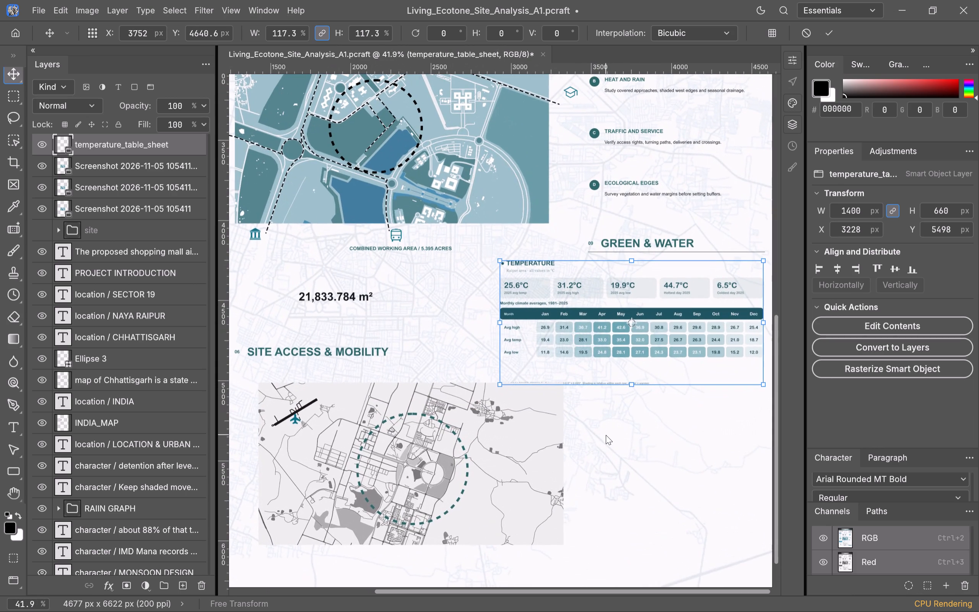
pyautogui.press('space')
pyautogui.press('space')
pyautogui.press('space')
pyautogui.press('space')
pyautogui.press('space')
pyautogui.press('space')
pyautogui.press('space')
pyautogui.press('space')
pyautogui.press('space')
pyautogui.press('space')
pyautogui.press('space')
pyautogui.press('space')
pyautogui.press('space')
pyautogui.press('space')
pyautogui.press('space')
pyautogui.press('space')
pyautogui.press('space')
pyautogui.press('space')
pyautogui.press('space')
pyautogui.press('space')
pyautogui.moveTo(650, 417); pyautogui.dragTo(608, 515)
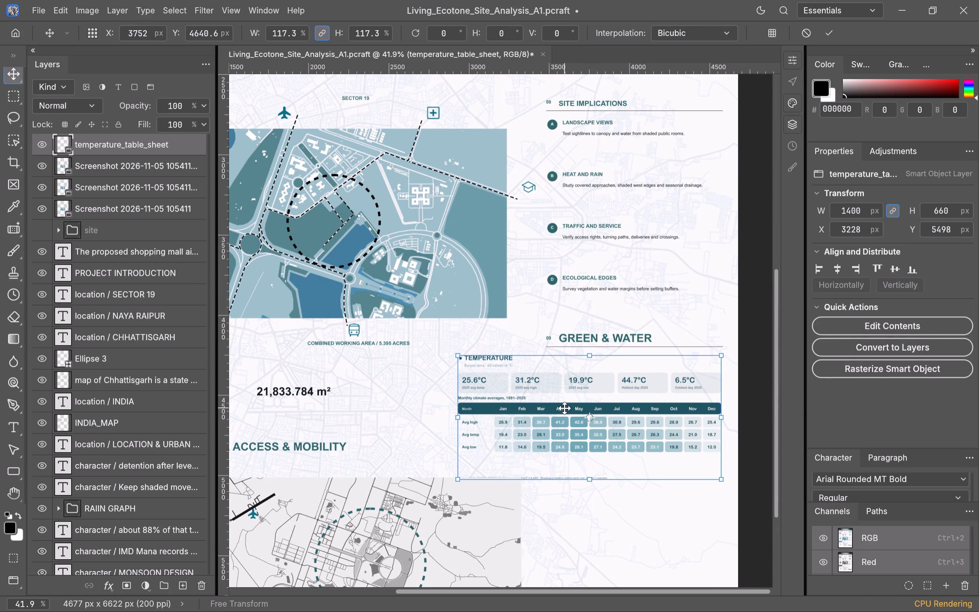
pyautogui.click(631, 435)
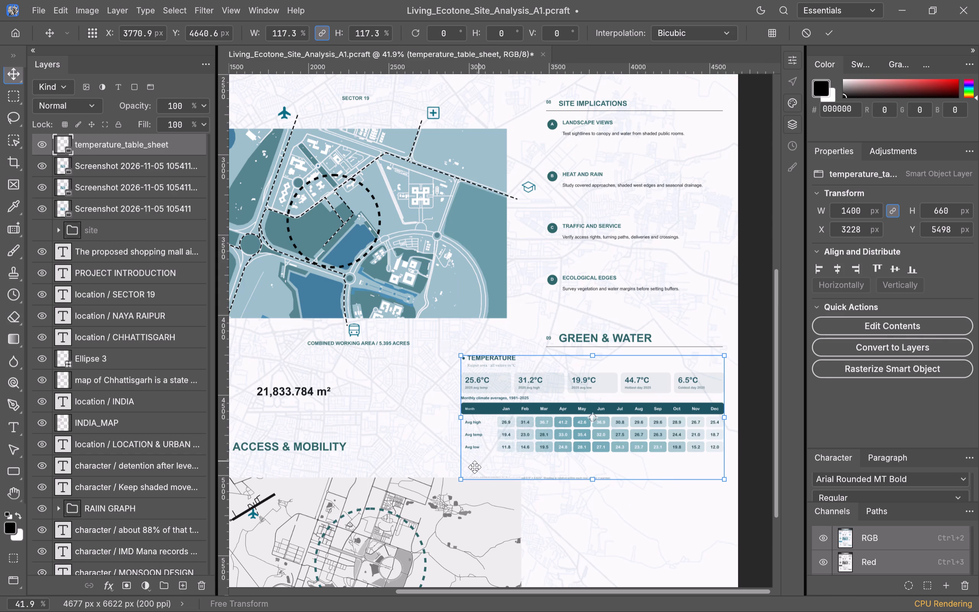
pyautogui.moveTo(460, 478); pyautogui.dragTo(459, 480)
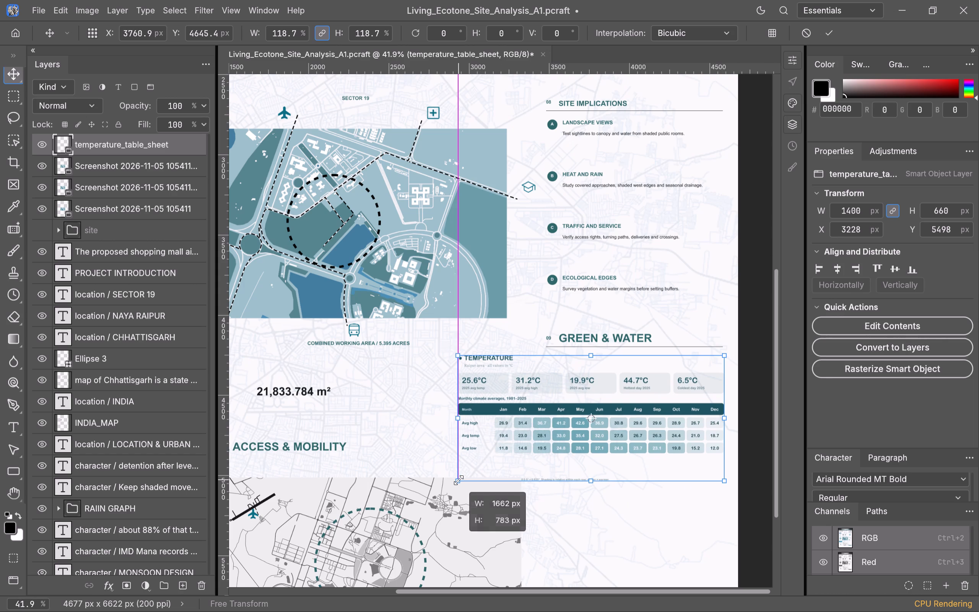
pyautogui.moveTo(459, 480); pyautogui.dragTo(455, 480)
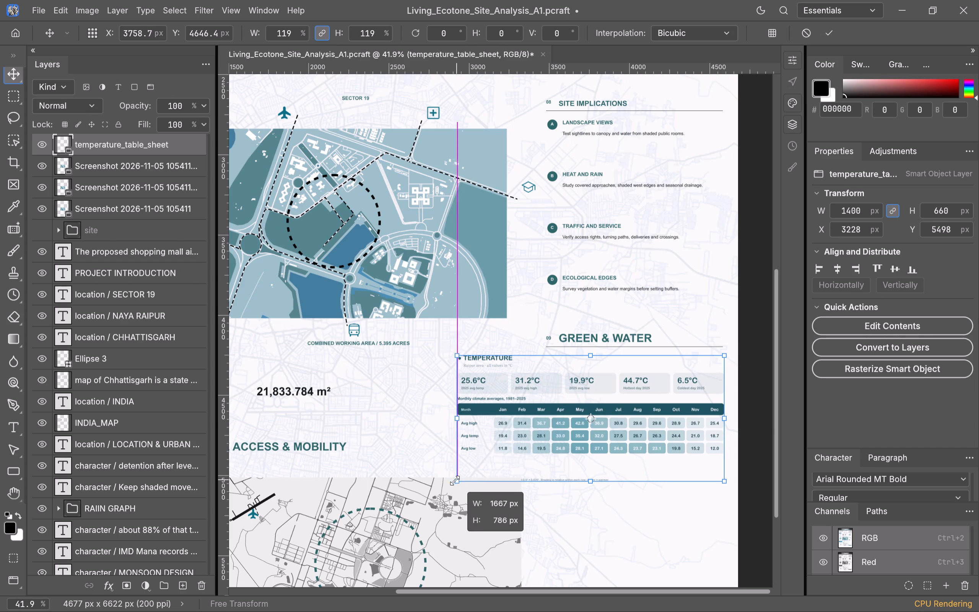
pyautogui.moveTo(455, 480); pyautogui.dragTo(447, 482)
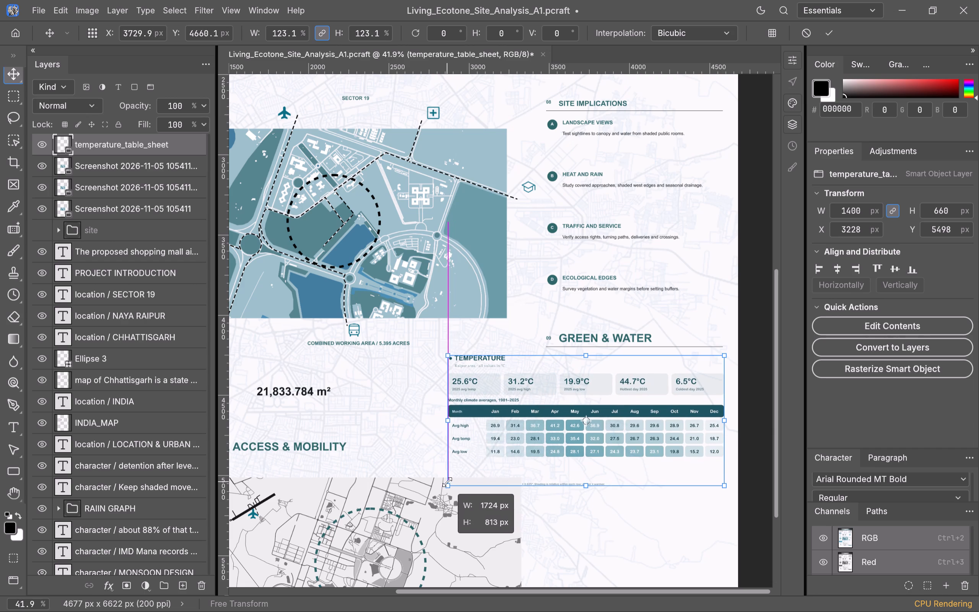
pyautogui.moveTo(447, 482); pyautogui.dragTo(445, 483)
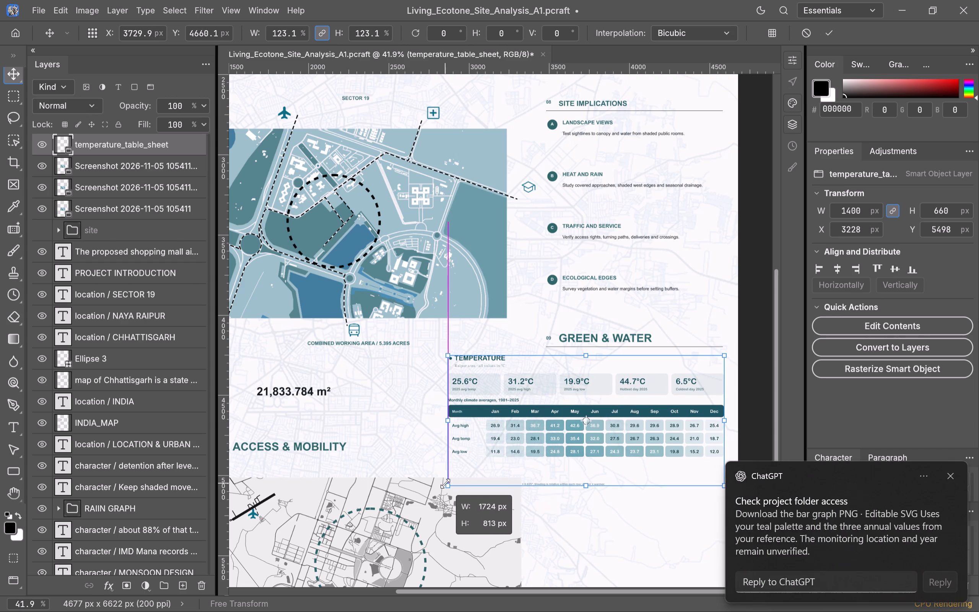
pyautogui.moveTo(445, 483); pyautogui.dragTo(445, 484)
pyautogui.moveTo(445, 484); pyautogui.dragTo(444, 484)
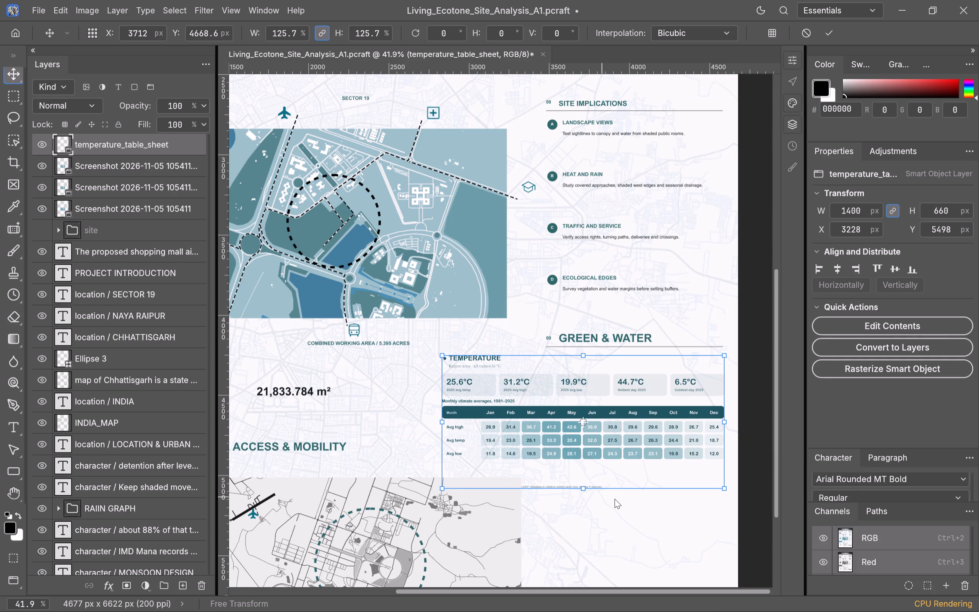
pyautogui.click(615, 505)
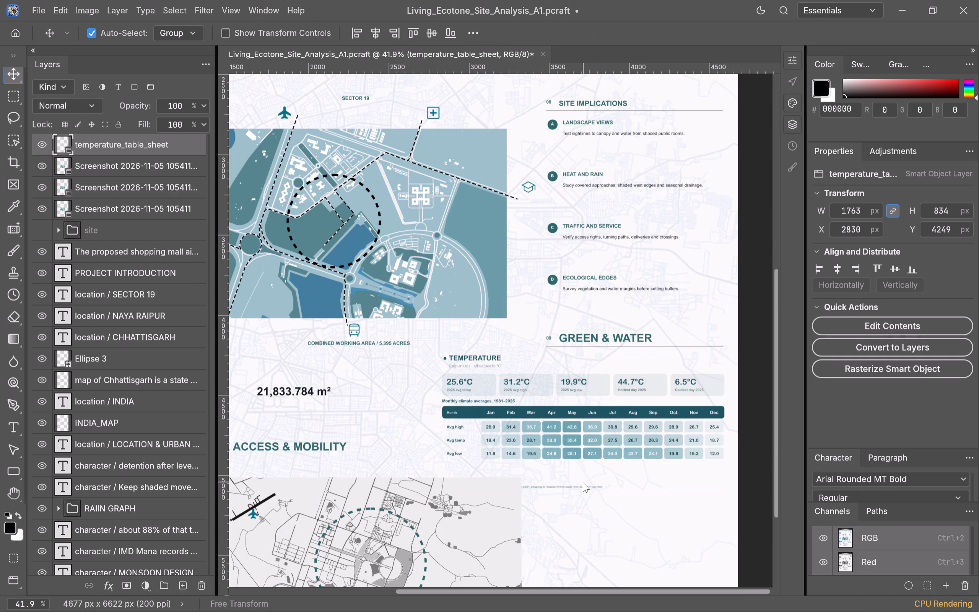
# Rasterize the temperature table layer and erase the small shading footnote beneath its rows with the Eraser.
pyautogui.click(574, 428)
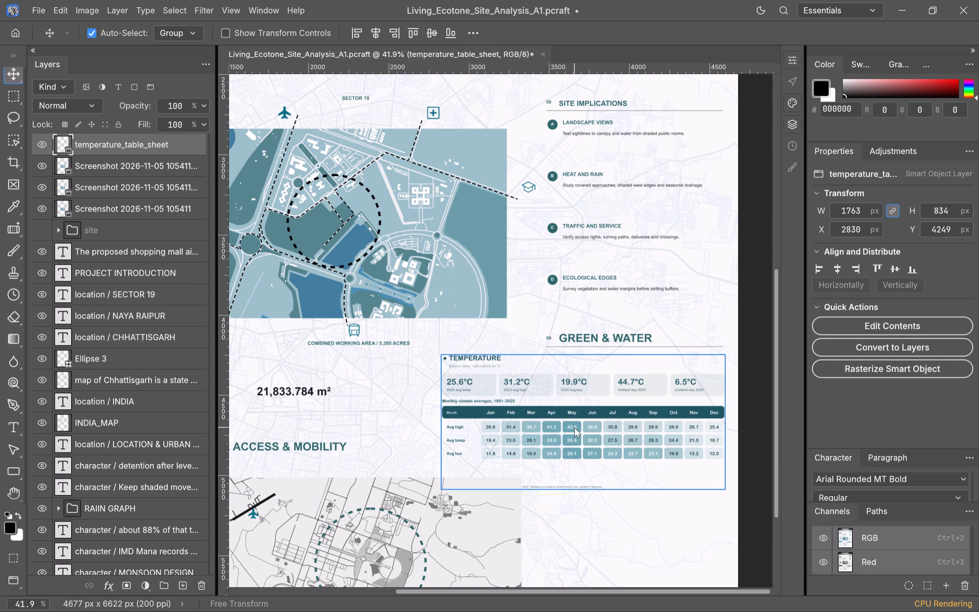
pyautogui.keyDown('alt'); pyautogui.scroll(10, 574, 428); pyautogui.keyUp('alt')
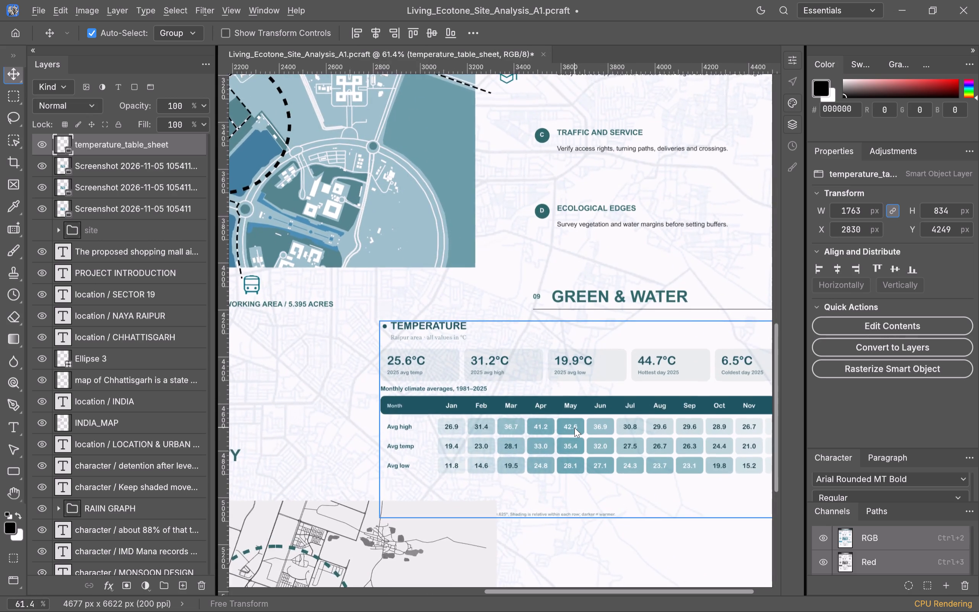
pyautogui.scroll(-3, 574, 428)
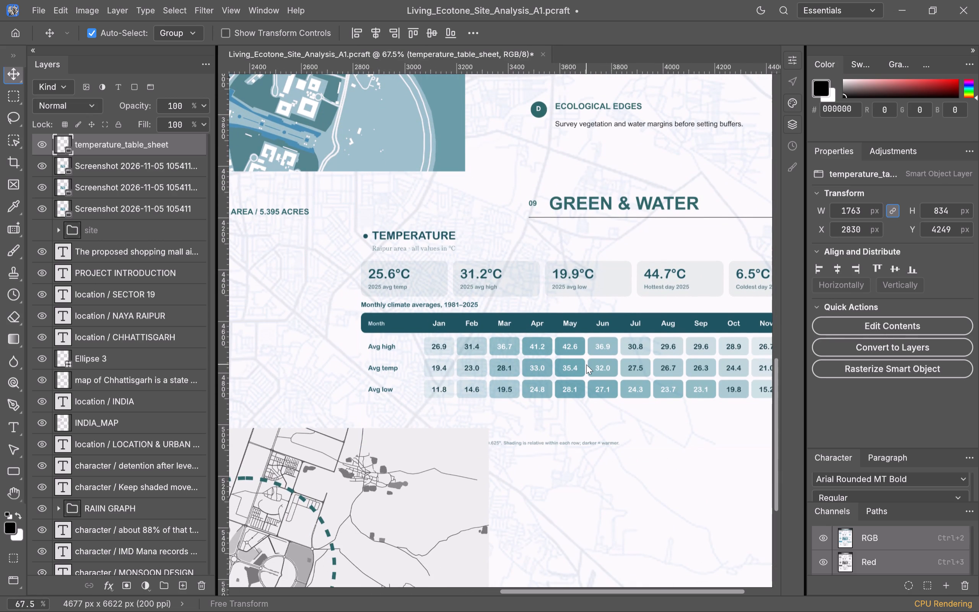
pyautogui.click(586, 365)
pyautogui.click(576, 324)
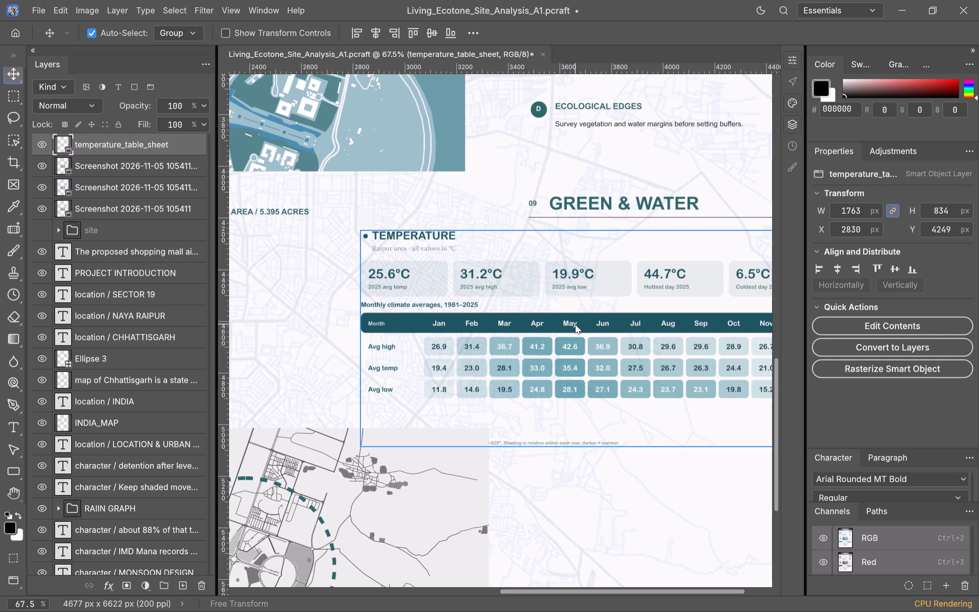
pyautogui.click(16, 313)
pyautogui.moveTo(587, 439); pyautogui.dragTo(605, 450)
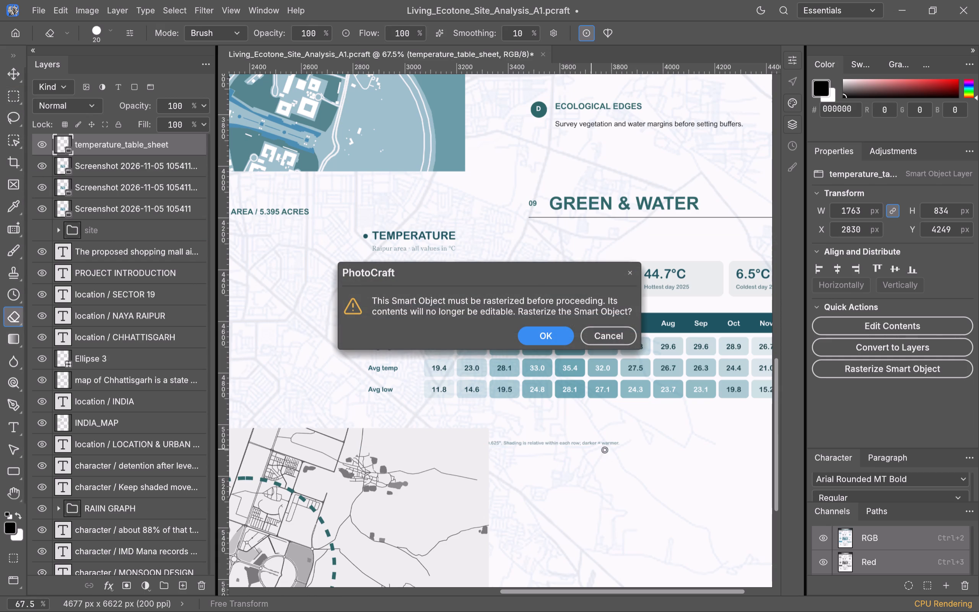
pyautogui.moveTo(605, 450); pyautogui.dragTo(608, 447)
pyautogui.click(541, 335)
pyautogui.moveTo(611, 444); pyautogui.dragTo(471, 449)
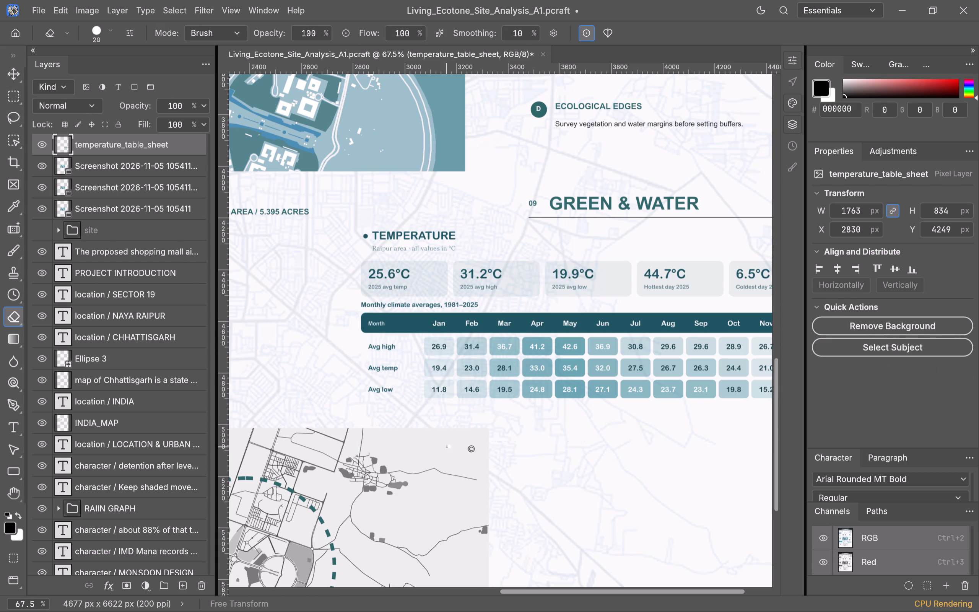
pyautogui.moveTo(471, 449); pyautogui.dragTo(543, 435)
# Set the Eraser size to 41 px and erase the table's TEMPERATURE heading and its Raipur area subtitle.
pyautogui.scroll(2, 473, 439)
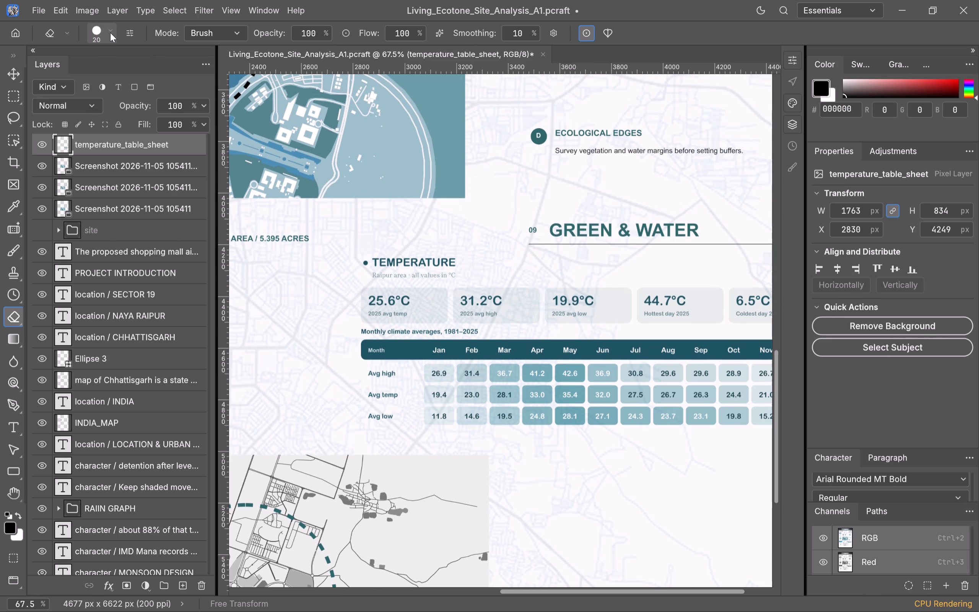
pyautogui.click(110, 33)
pyautogui.click(180, 73)
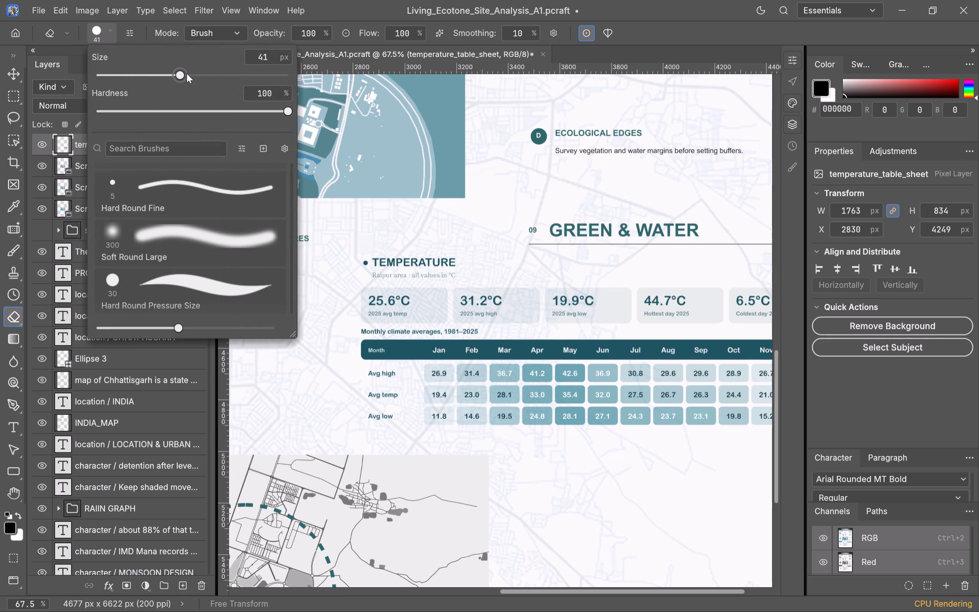
pyautogui.click(110, 31)
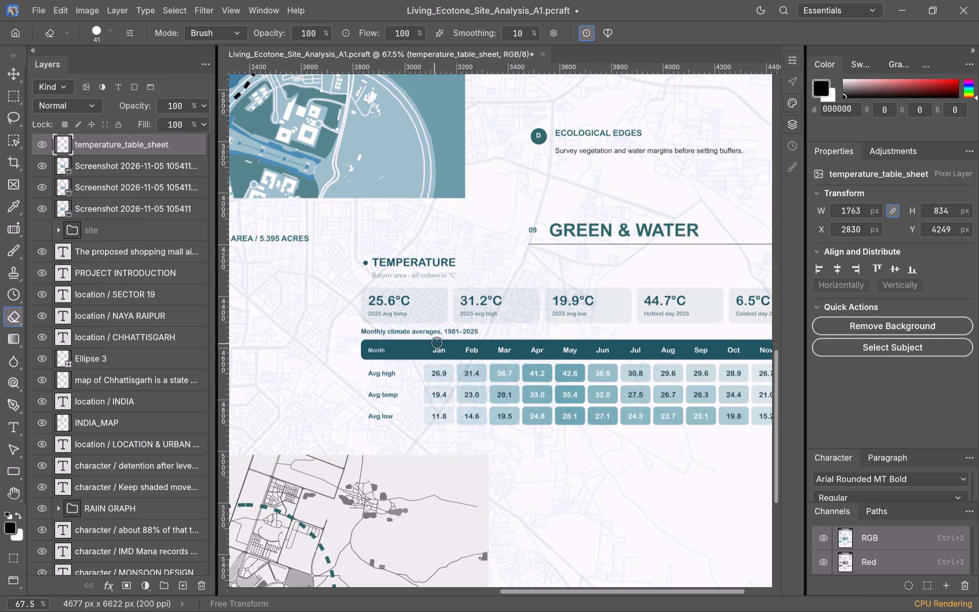
pyautogui.moveTo(387, 256); pyautogui.dragTo(360, 263)
pyautogui.moveTo(360, 263); pyautogui.dragTo(454, 263)
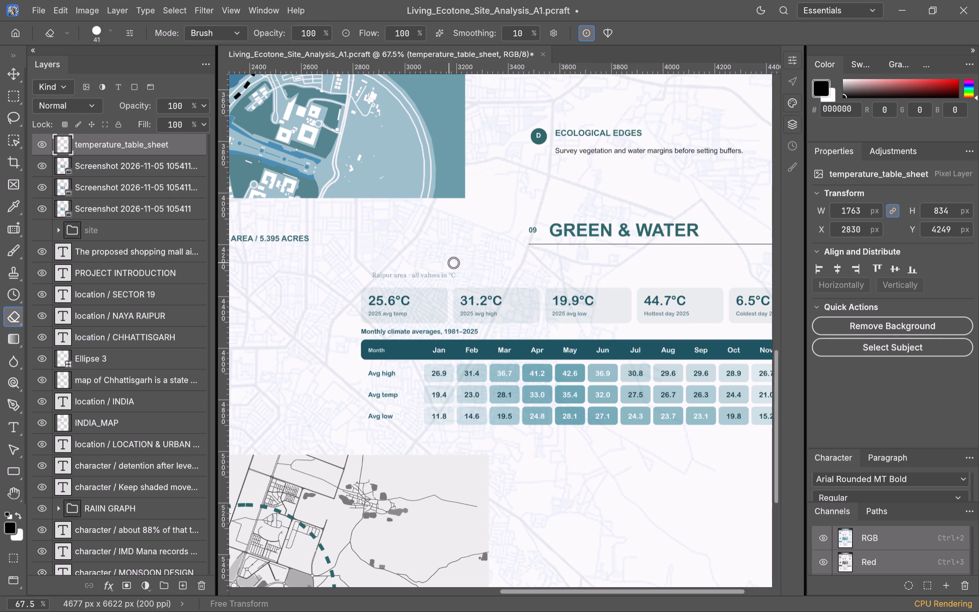
pyautogui.moveTo(454, 263); pyautogui.dragTo(437, 267)
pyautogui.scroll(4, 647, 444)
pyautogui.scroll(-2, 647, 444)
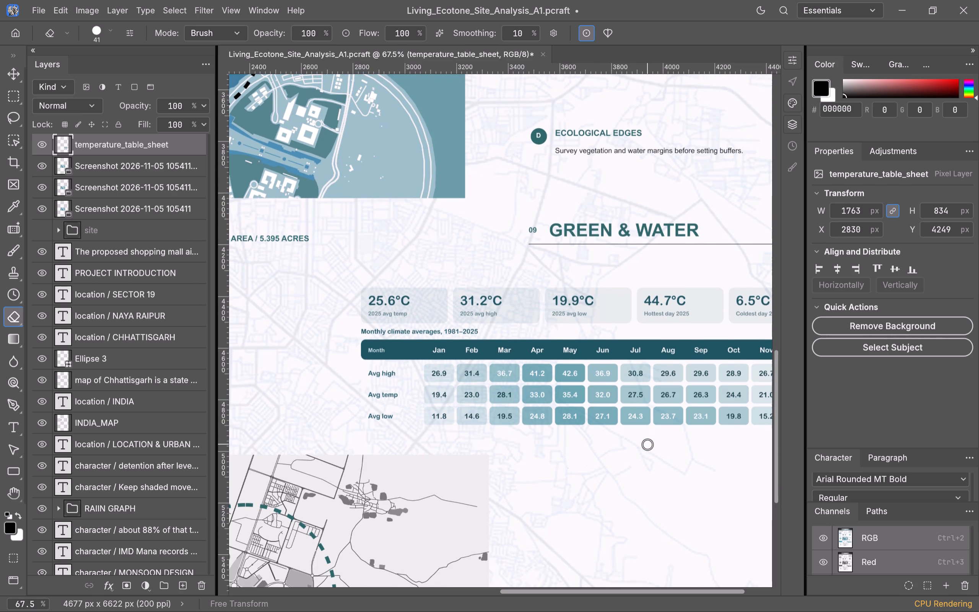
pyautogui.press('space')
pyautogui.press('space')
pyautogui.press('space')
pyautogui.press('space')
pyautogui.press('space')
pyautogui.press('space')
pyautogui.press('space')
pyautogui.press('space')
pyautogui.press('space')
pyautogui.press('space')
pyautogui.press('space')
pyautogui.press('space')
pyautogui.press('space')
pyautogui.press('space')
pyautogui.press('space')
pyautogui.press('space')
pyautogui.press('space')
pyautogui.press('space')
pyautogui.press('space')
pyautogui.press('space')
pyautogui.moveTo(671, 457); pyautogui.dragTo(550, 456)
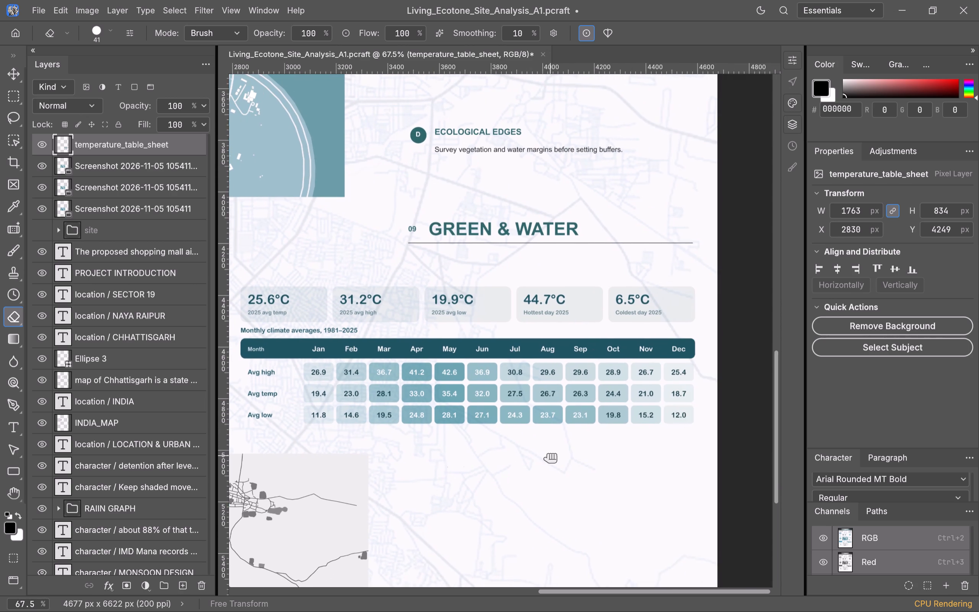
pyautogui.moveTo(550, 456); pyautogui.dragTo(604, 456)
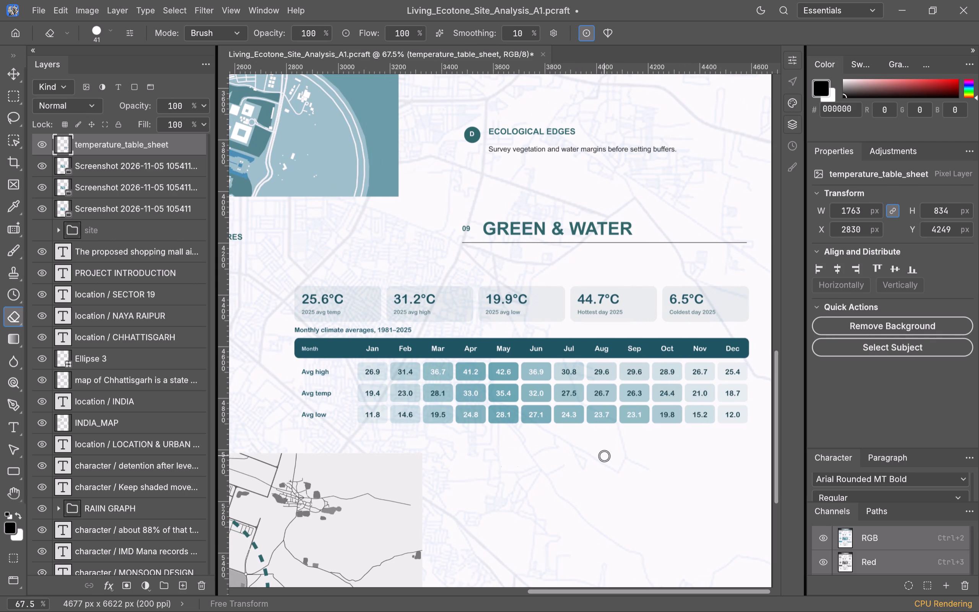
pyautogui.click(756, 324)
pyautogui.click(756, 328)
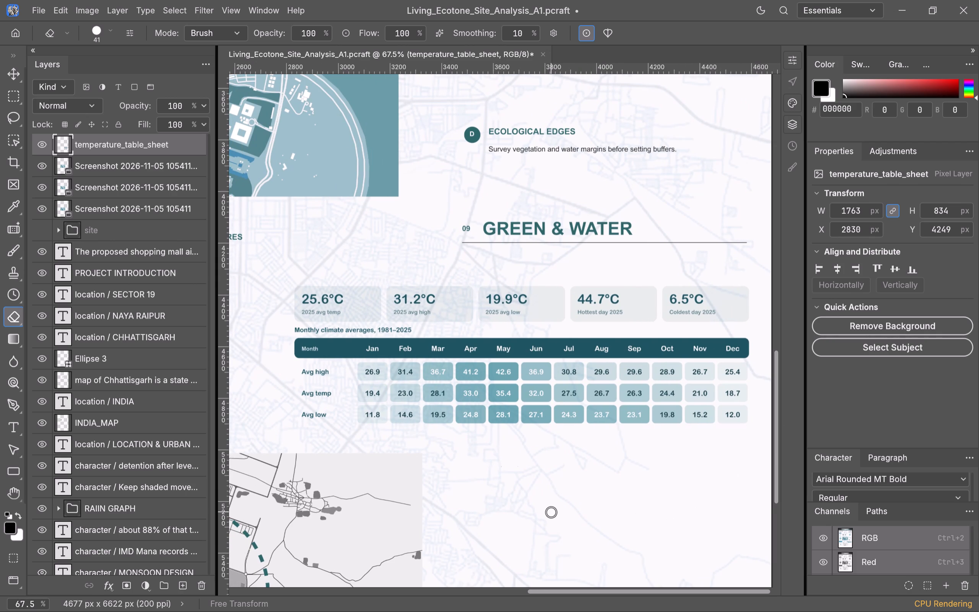
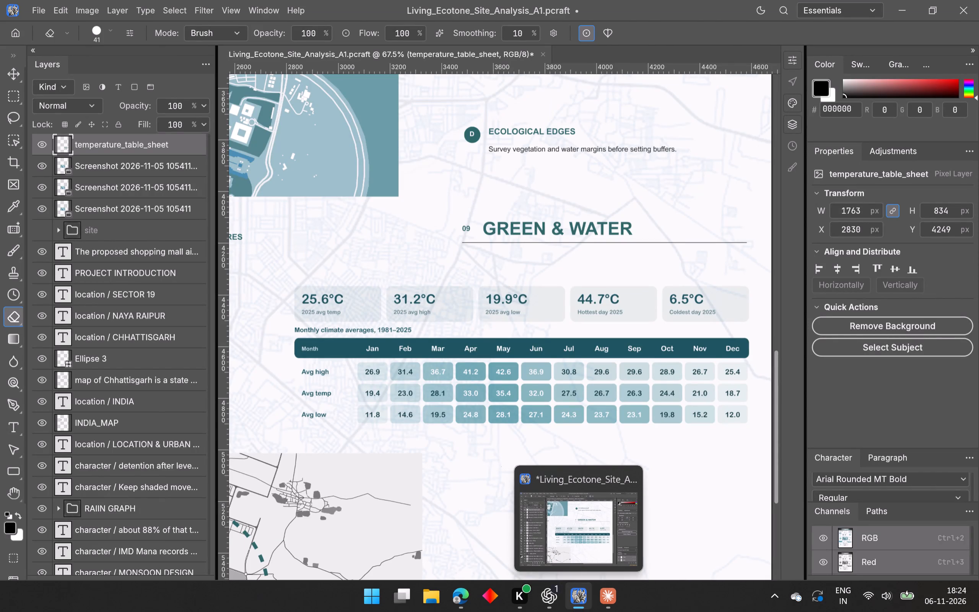
pyautogui.click(553, 594)
pyautogui.scroll(-2, 476, 364)
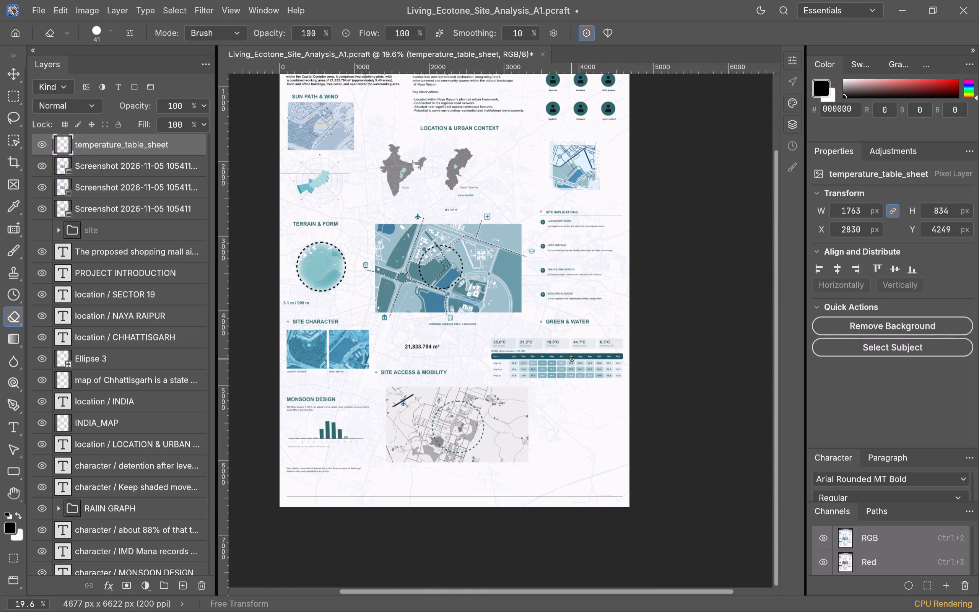
pyautogui.press('space')
pyautogui.press('space')
pyautogui.press('space')
pyautogui.press('space')
pyautogui.press('space')
pyautogui.press('space')
pyautogui.press('space')
pyautogui.press('space')
pyautogui.press('space')
pyautogui.press('space')
pyautogui.press('space')
pyautogui.press('space')
pyautogui.press('space')
pyautogui.press('space')
pyautogui.press('space')
pyautogui.press('space')
pyautogui.press('space')
pyautogui.press('space')
pyautogui.press('space')
pyautogui.press('space')
pyautogui.moveTo(462, 358); pyautogui.dragTo(482, 390)
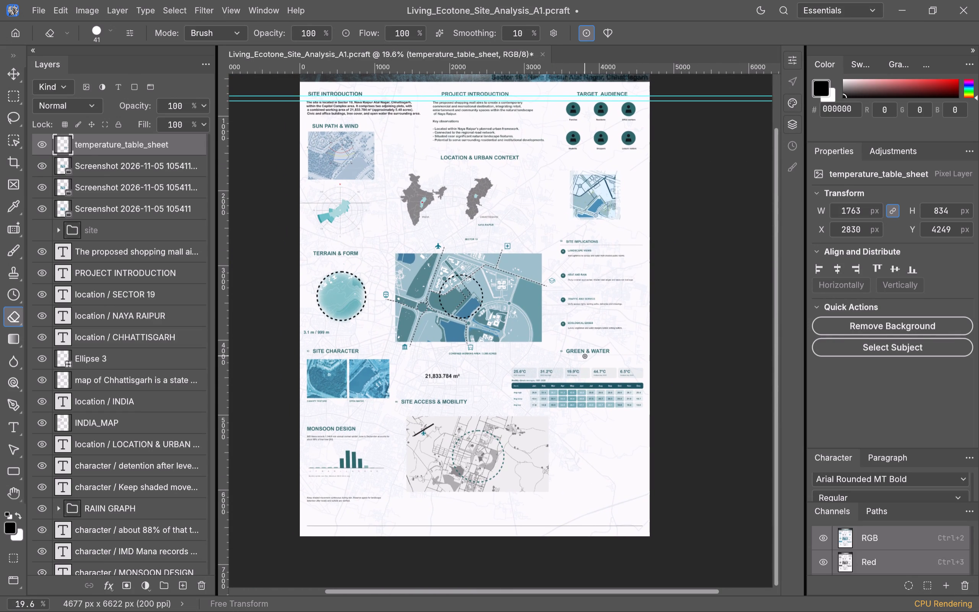
pyautogui.click(14, 69)
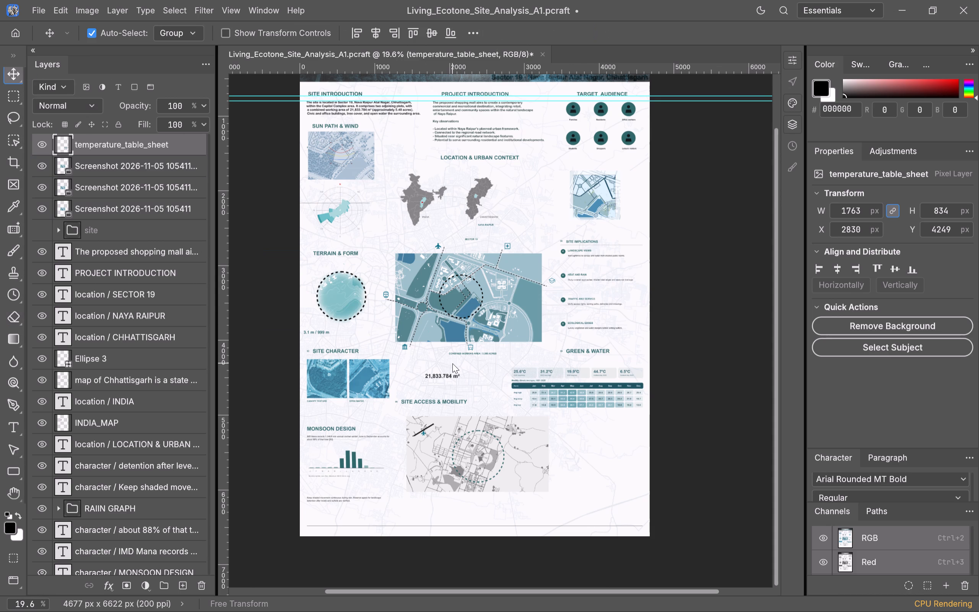
pyautogui.scroll(-1, 452, 363)
pyautogui.scroll(4, 452, 363)
pyautogui.scroll(-1, 452, 363)
pyautogui.scroll(2, 452, 363)
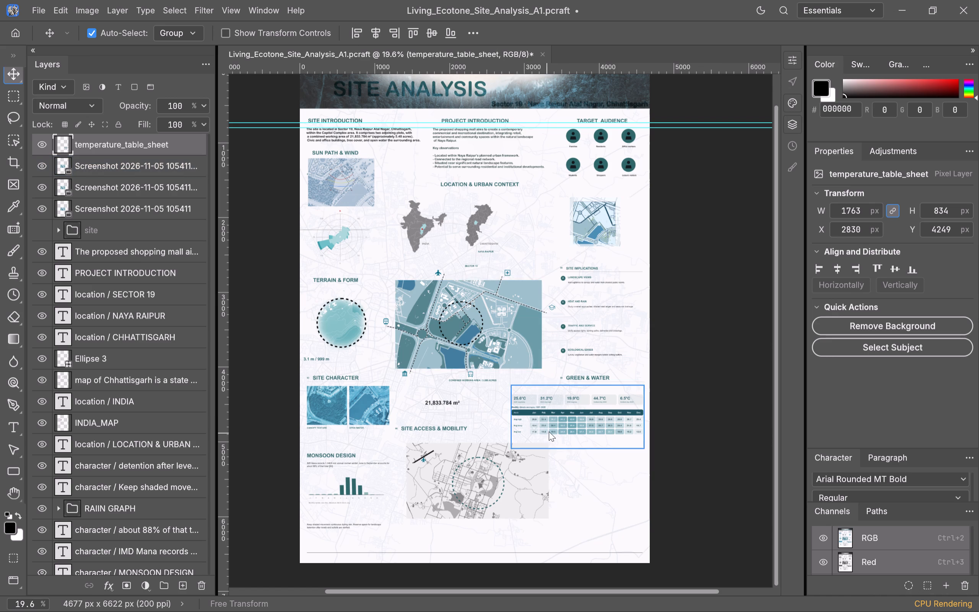
pyautogui.click(569, 407)
pyautogui.click(567, 415)
pyautogui.moveTo(572, 420); pyautogui.dragTo(579, 147)
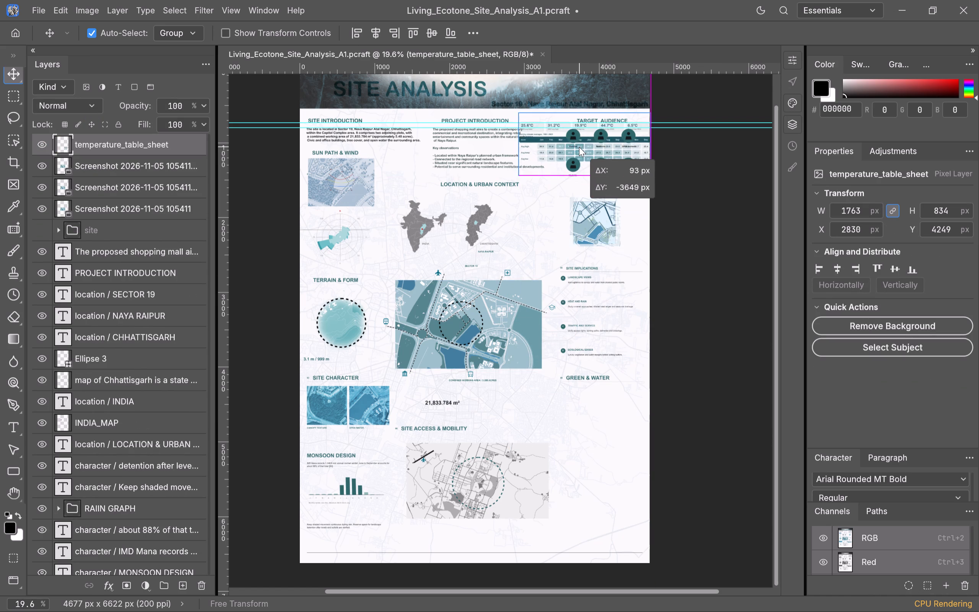
pyautogui.moveTo(579, 147); pyautogui.dragTo(571, 223)
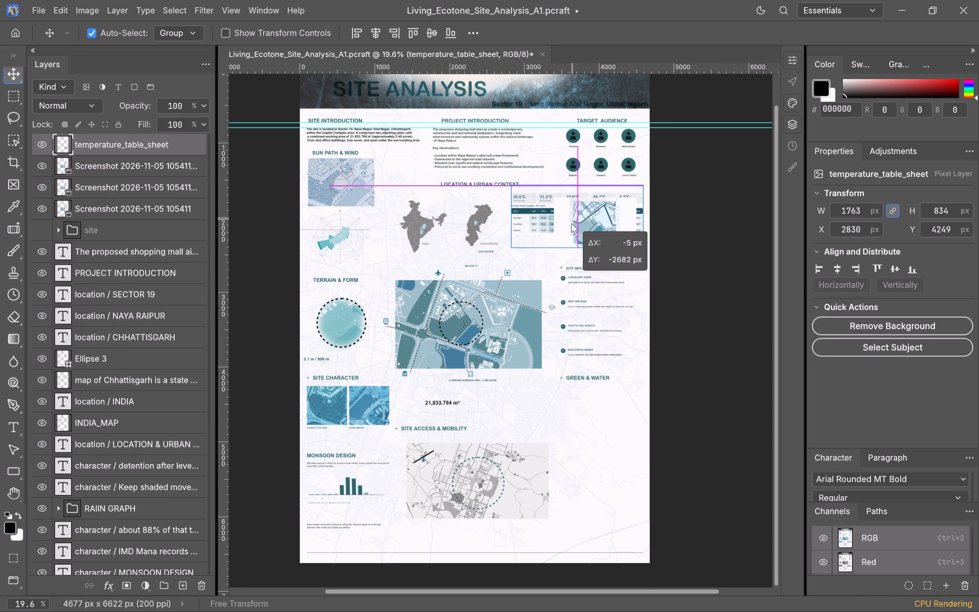
pyautogui.moveTo(571, 223); pyautogui.dragTo(571, 233)
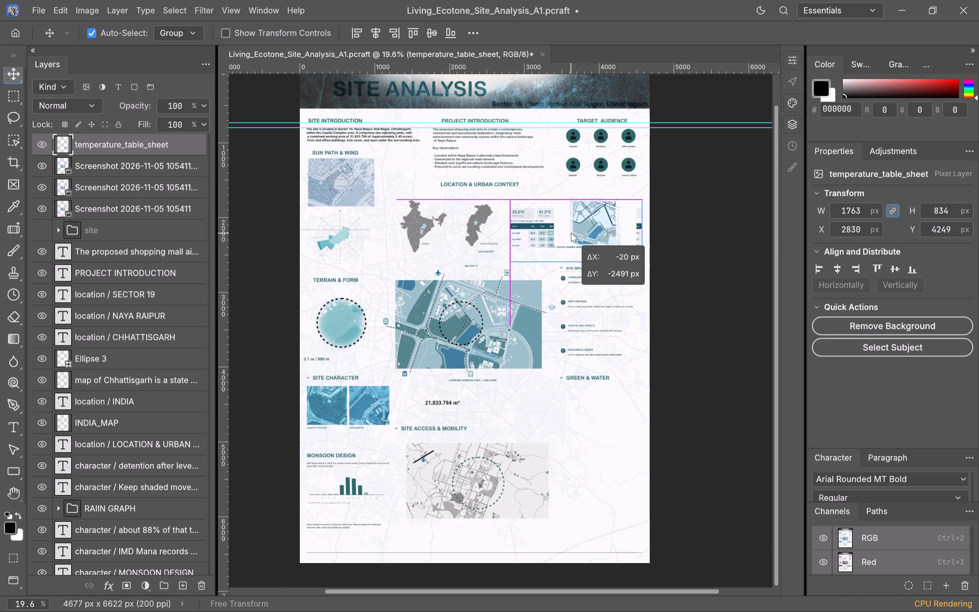
pyautogui.moveTo(571, 233); pyautogui.dragTo(571, 232)
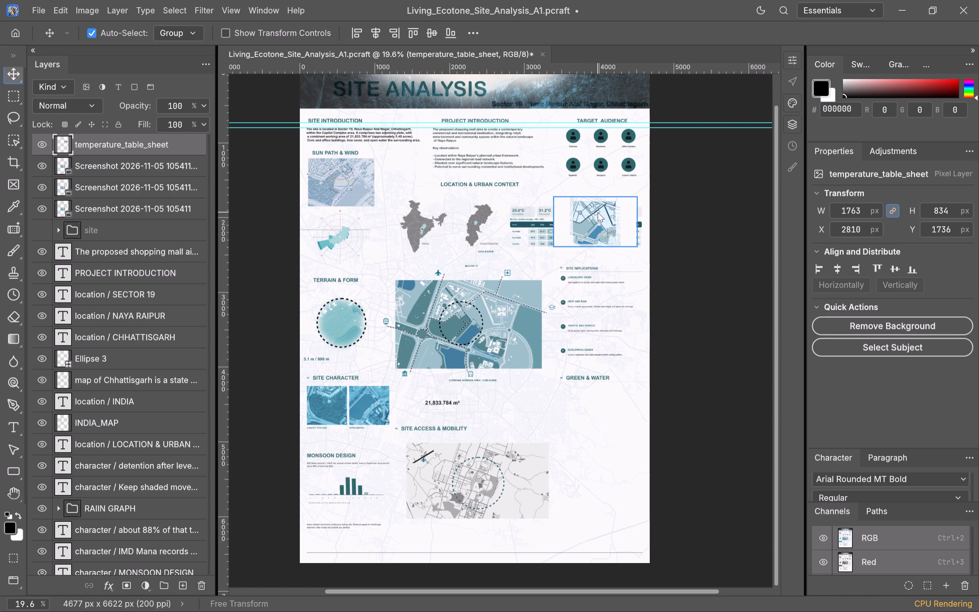
# Move the small site map image beside the Chhattisgarh map down about 2650 px, beneath the Green & Water heading, and deselect it.
pyautogui.click(598, 212)
pyautogui.moveTo(598, 212); pyautogui.dragTo(594, 406)
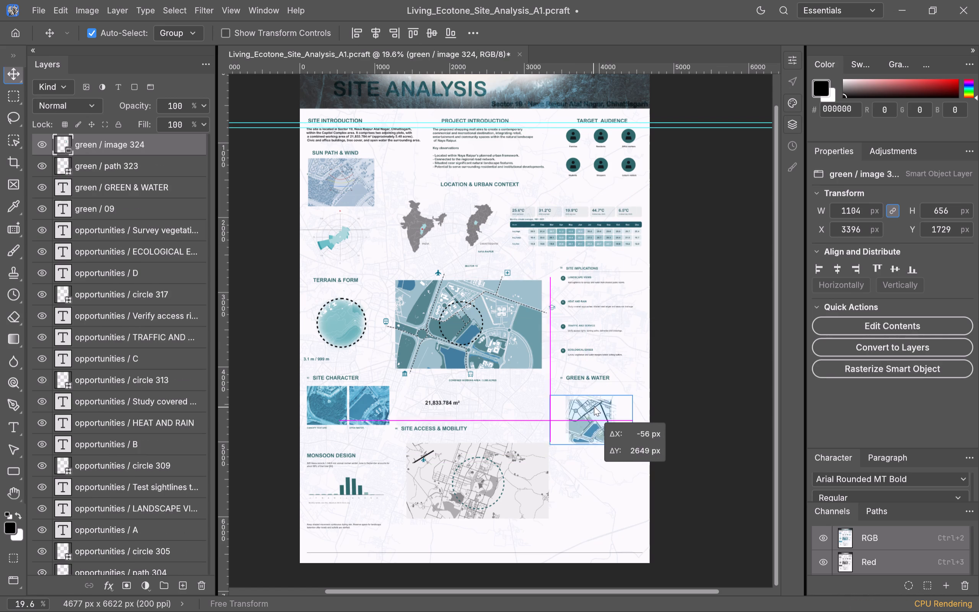
pyautogui.moveTo(594, 406); pyautogui.dragTo(594, 405)
pyautogui.click(594, 445)
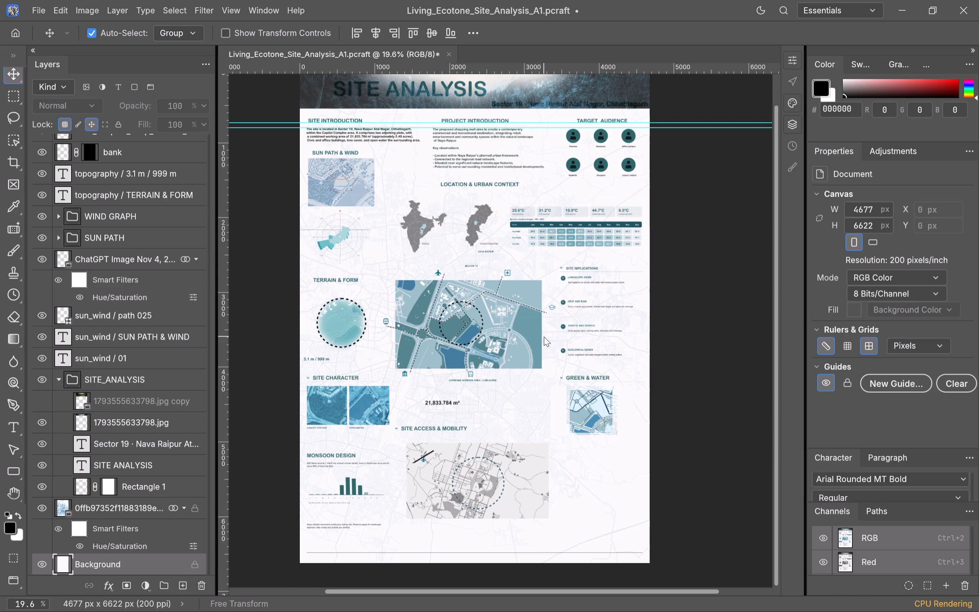
pyautogui.scroll(4, 544, 337)
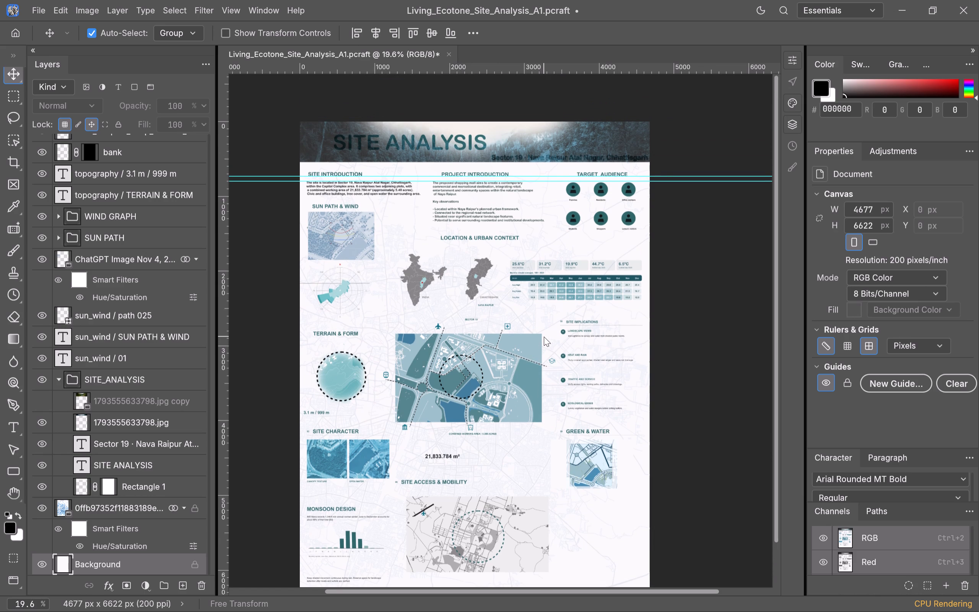
pyautogui.scroll(2, 544, 337)
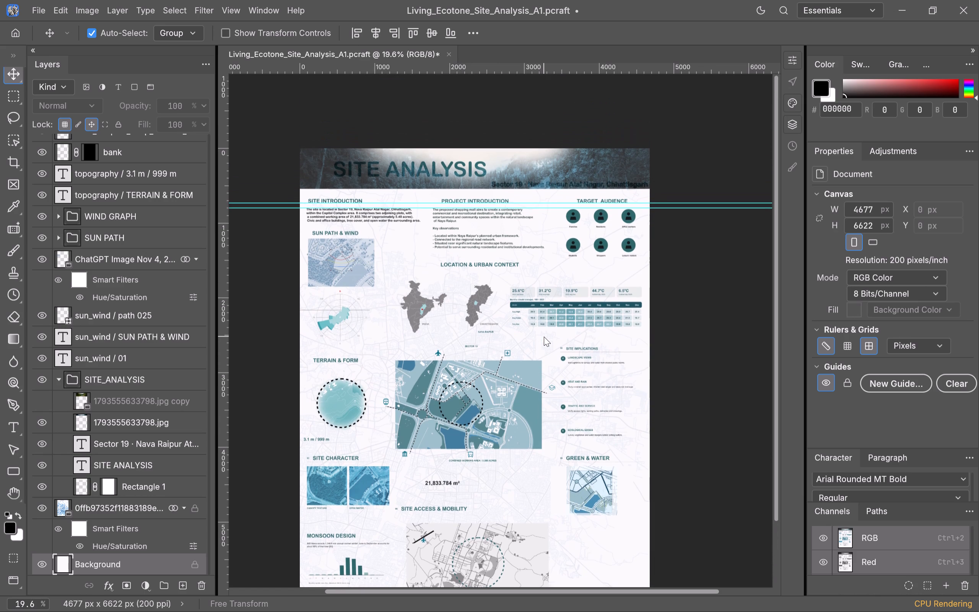
pyautogui.scroll(-1, 544, 337)
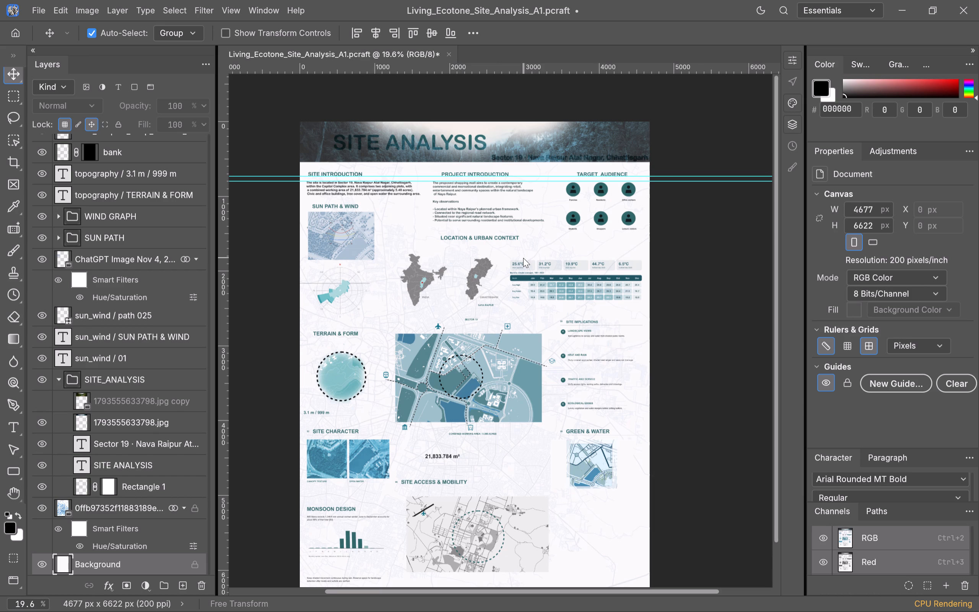
pyautogui.click(566, 276)
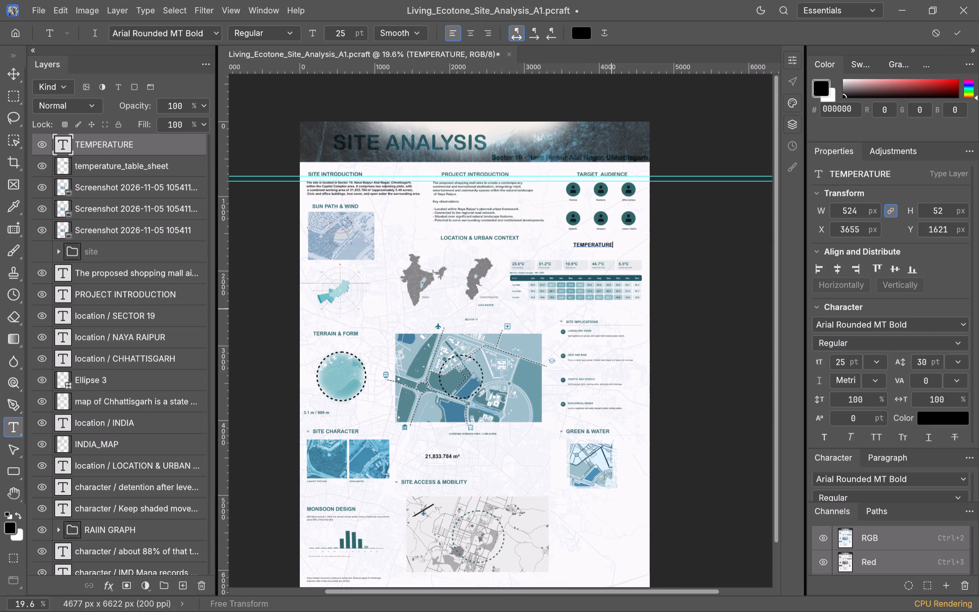
pyautogui.press('Return')
pyautogui.keyDown('alt'); pyautogui.scroll(20, 611, 309); pyautogui.keyUp('alt')
pyautogui.scroll(2, 611, 309)
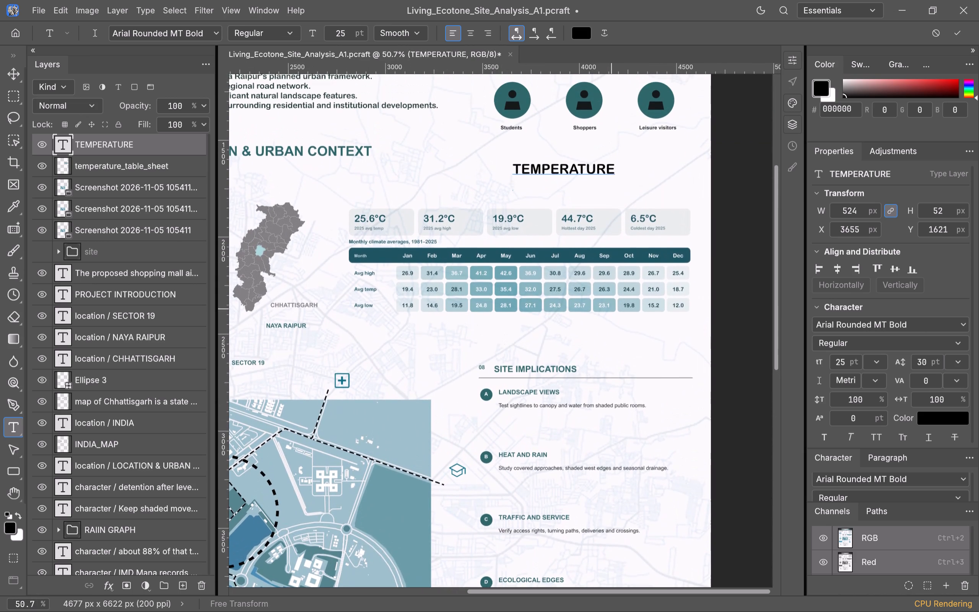
pyautogui.scroll(8, 617, 235)
pyautogui.click(691, 285)
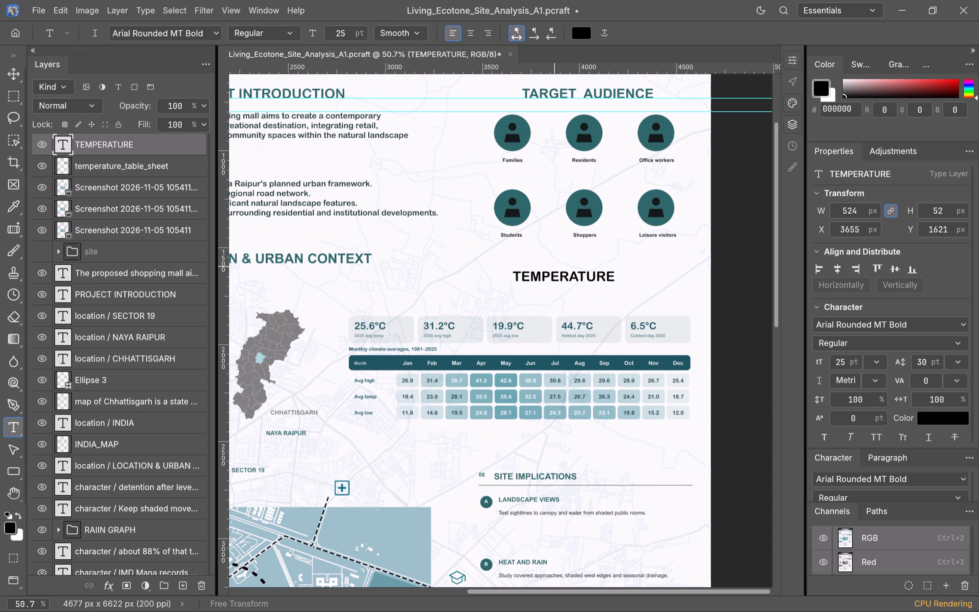
# Recolour the TEMPERATURE label to teal 2F686A, sampled from the Location & Urban Context heading.
pyautogui.click(556, 274)
pyautogui.doubleClick(571, 275)
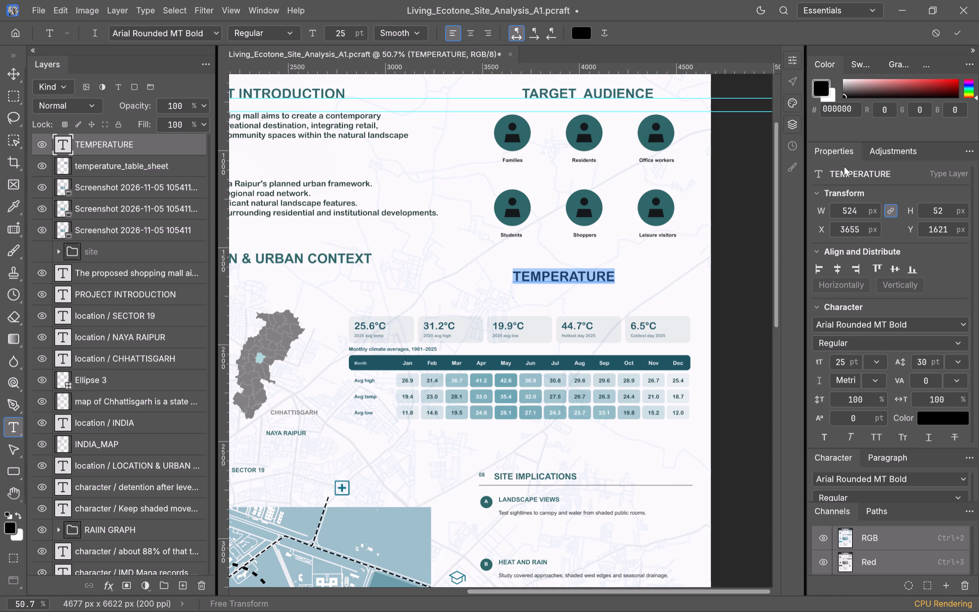
pyautogui.scroll(-2, 945, 262)
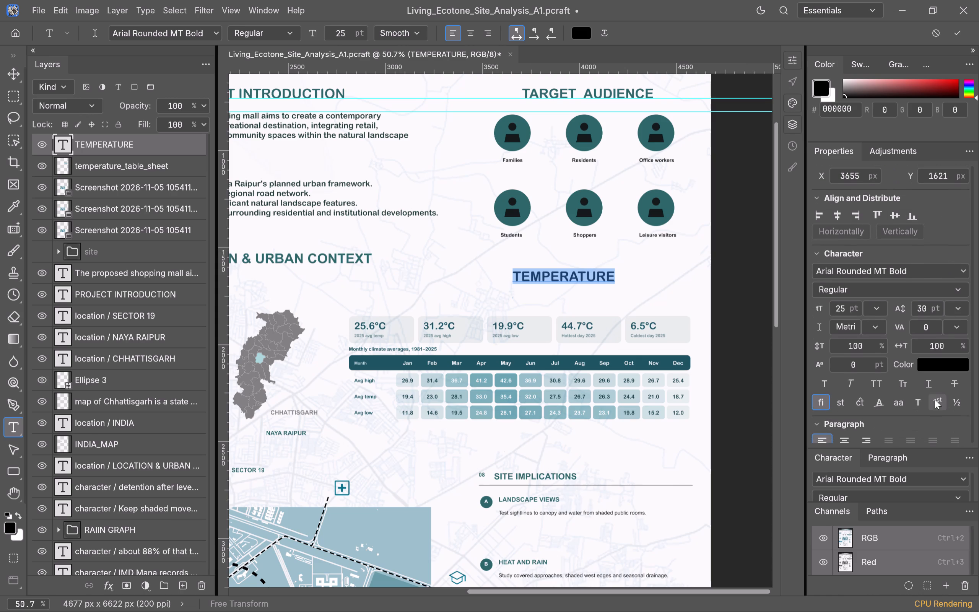
pyautogui.click(948, 364)
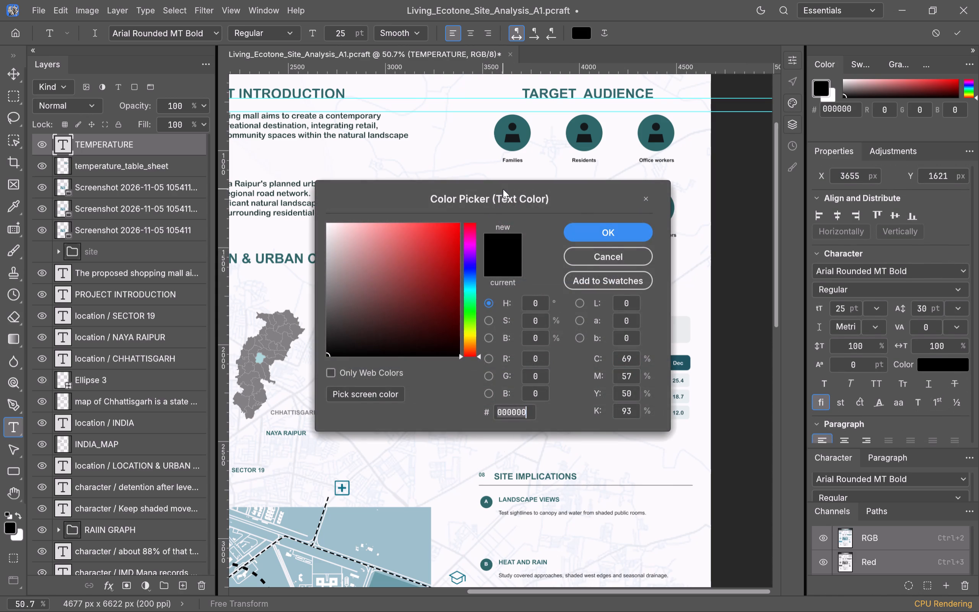
pyautogui.moveTo(503, 189); pyautogui.dragTo(690, 333)
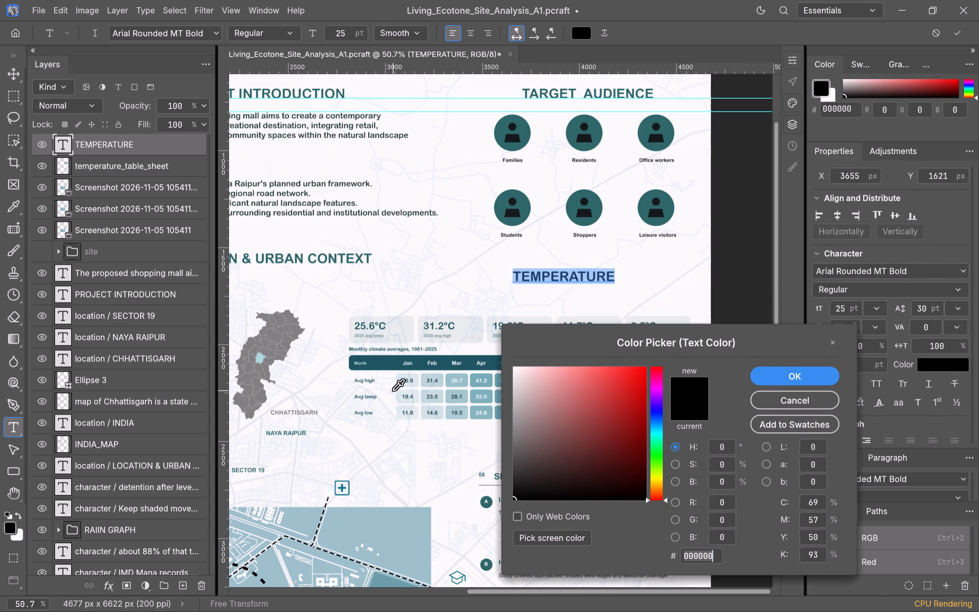
pyautogui.moveTo(361, 259); pyautogui.dragTo(367, 259)
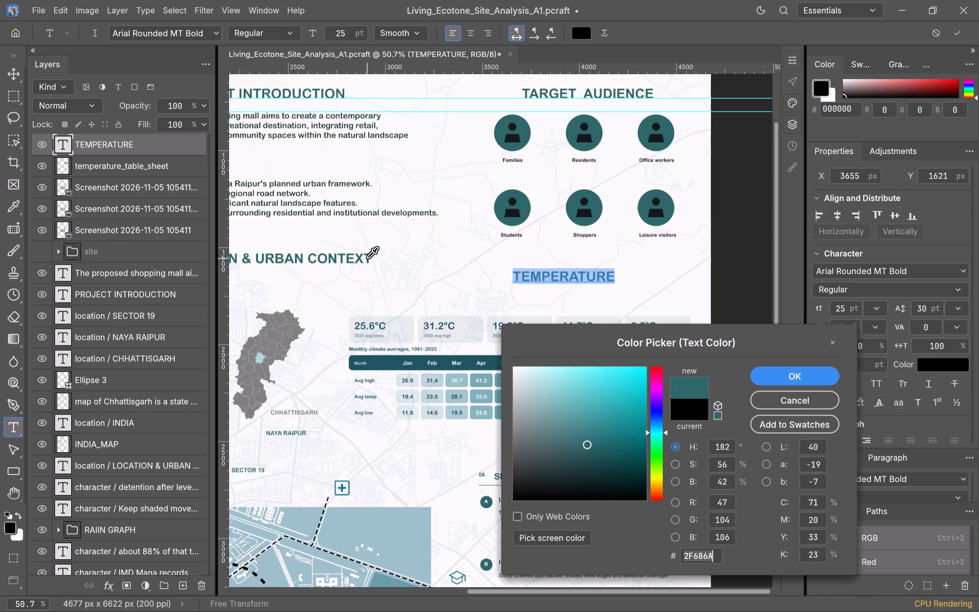
pyautogui.moveTo(367, 259); pyautogui.dragTo(369, 256)
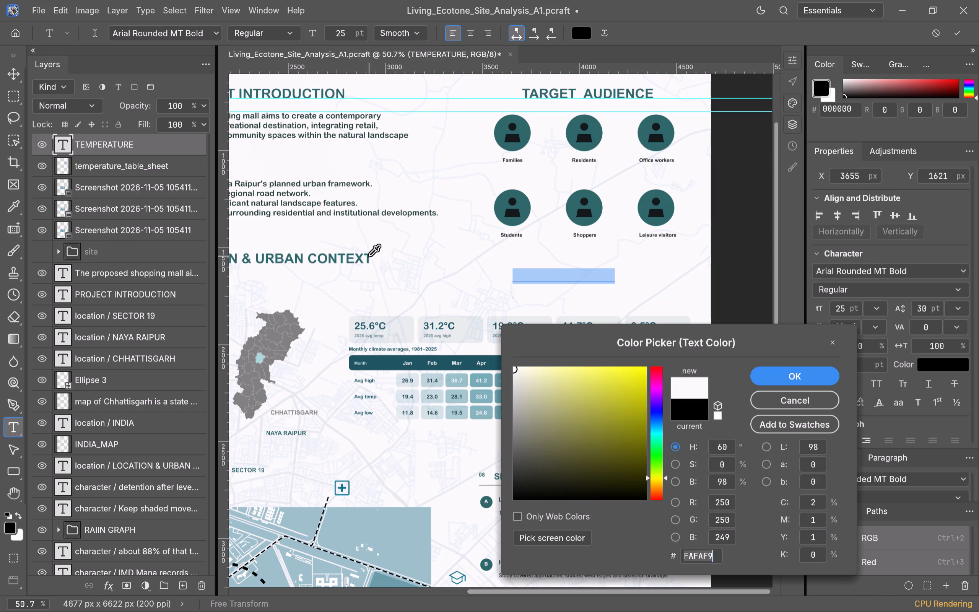
pyautogui.moveTo(369, 256); pyautogui.dragTo(368, 257)
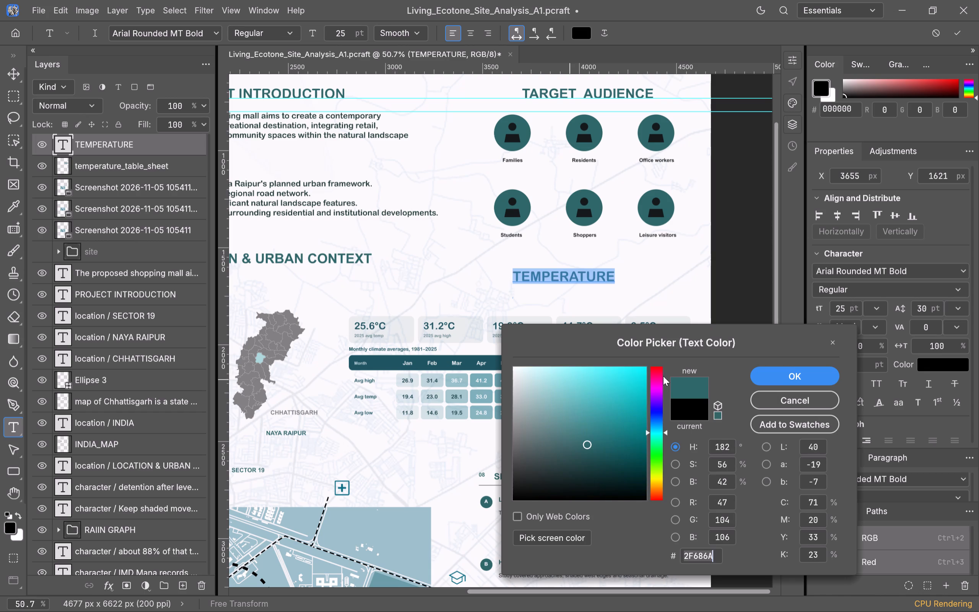
pyautogui.click(775, 373)
pyautogui.click(665, 285)
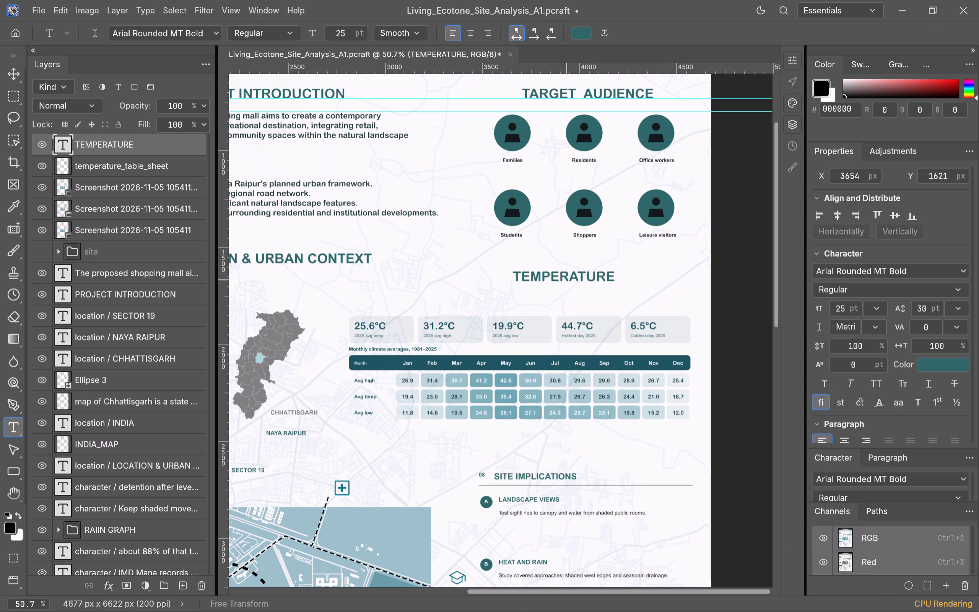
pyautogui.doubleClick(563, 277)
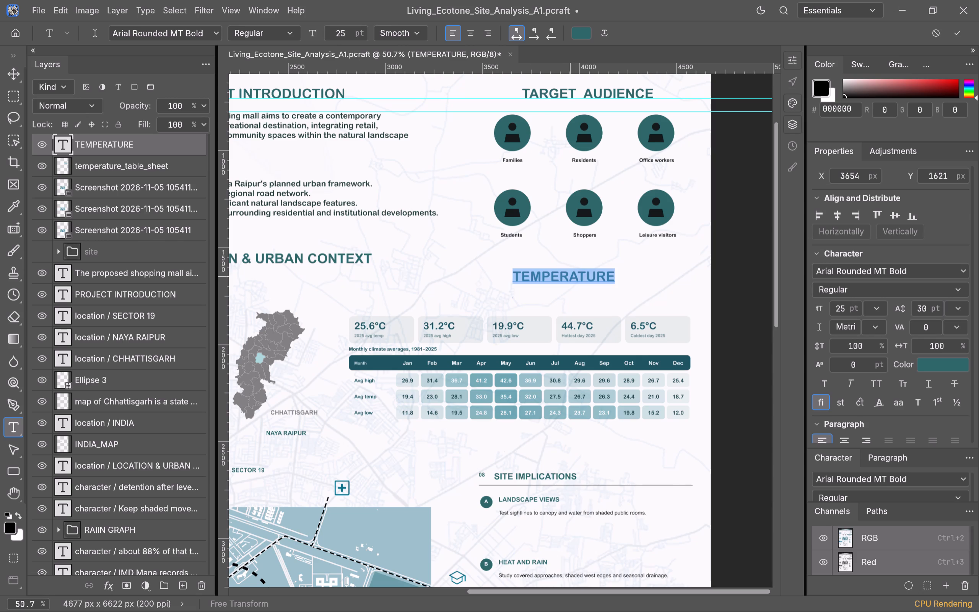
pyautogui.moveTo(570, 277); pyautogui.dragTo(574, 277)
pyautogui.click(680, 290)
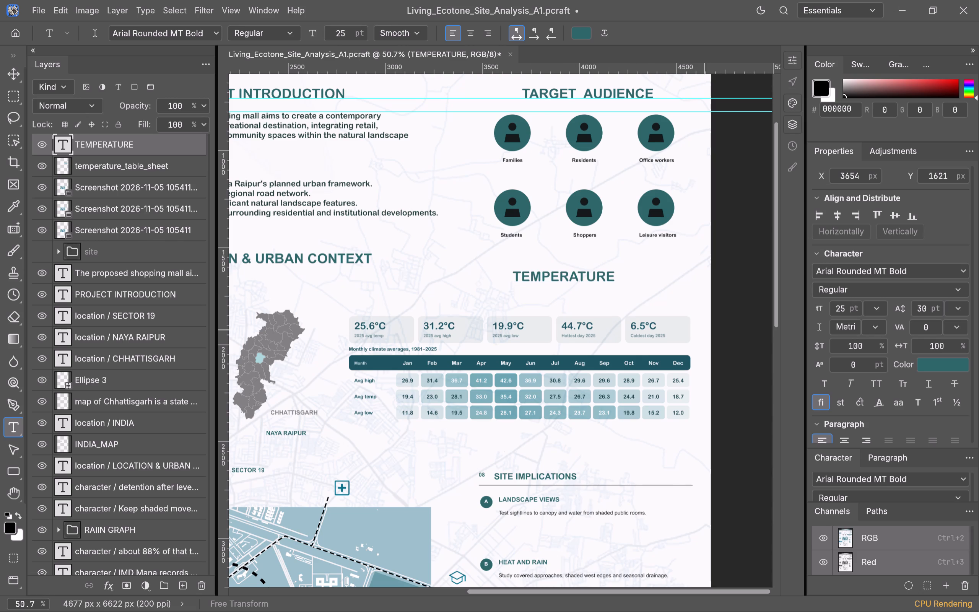
# Move the TEMPERATURE label about 120 px right and 10 px down above the temperature table, and deselect it.
pyautogui.click(14, 69)
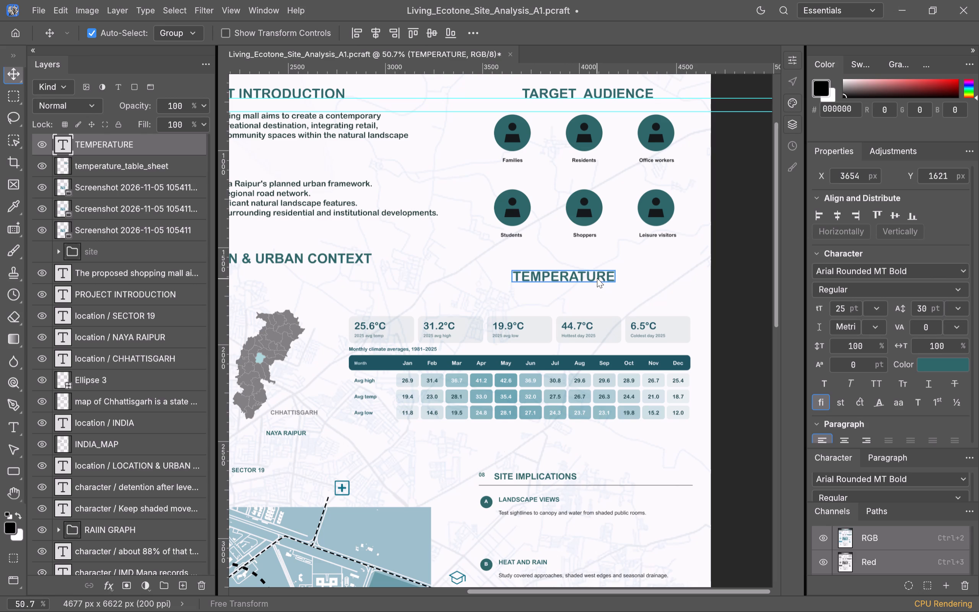
pyautogui.moveTo(597, 278); pyautogui.dragTo(620, 280)
pyautogui.click(664, 272)
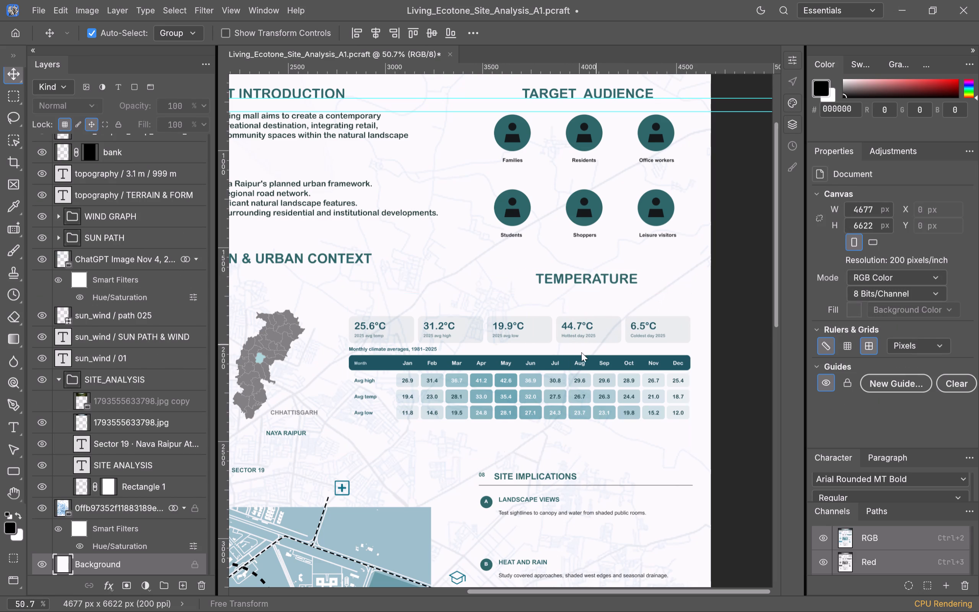
# Review the sheet's overall layout, especially the spacing between the India map, Chhattisgarh map and temperature table.
pyautogui.scroll(-1, 503, 344)
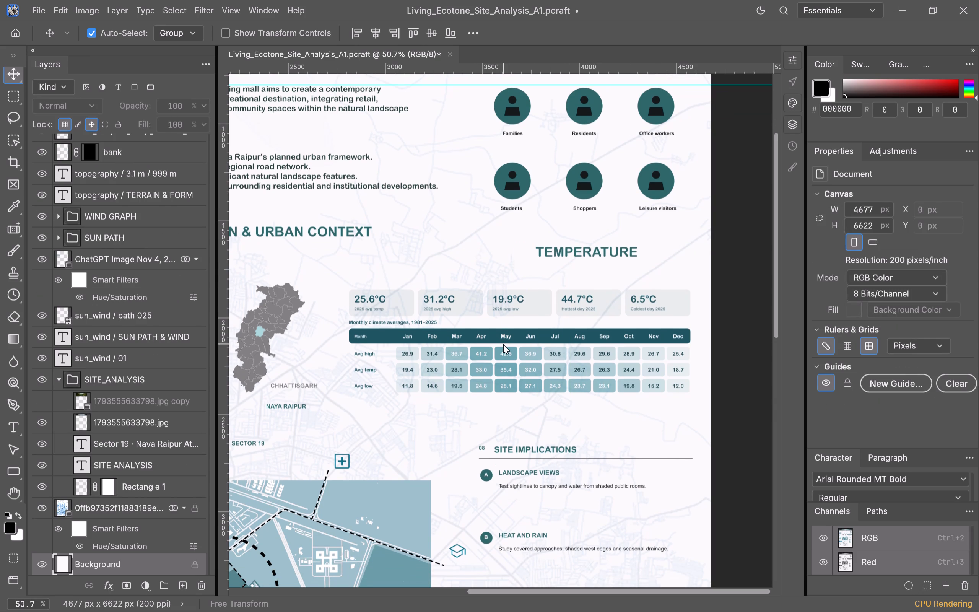
pyautogui.scroll(2, 503, 344)
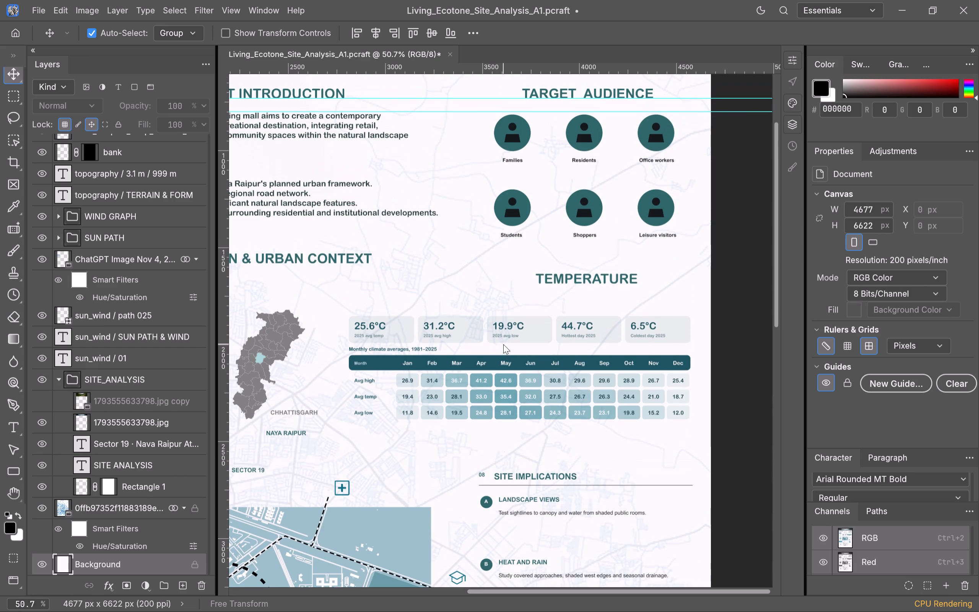
pyautogui.keyDown('alt'); pyautogui.scroll(-8, 503, 344); pyautogui.keyUp('alt')
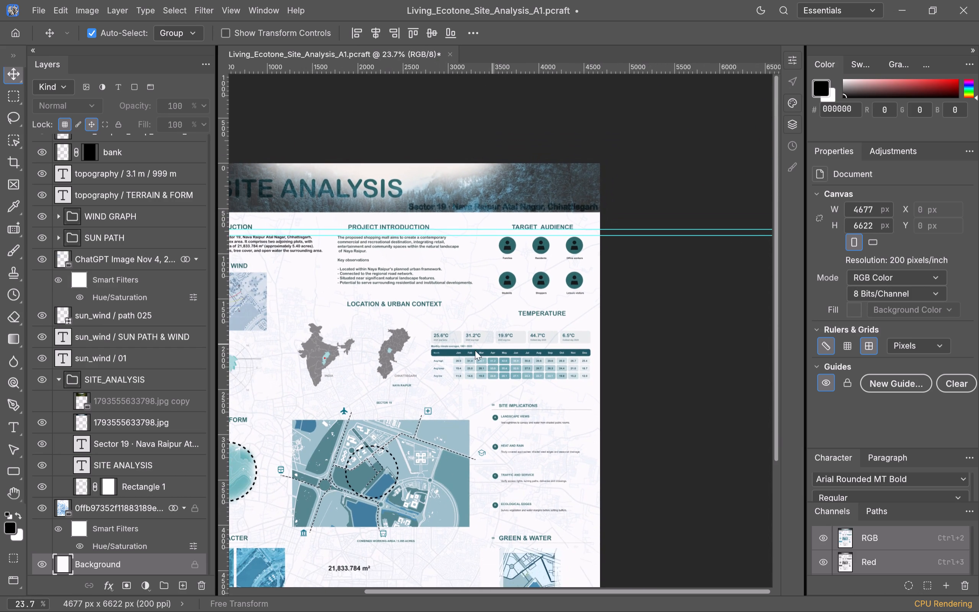
pyautogui.press('space')
pyautogui.press('space')
pyautogui.press('space')
pyautogui.press('space')
pyautogui.press('space')
pyautogui.press('space')
pyautogui.press('space')
pyautogui.press('space')
pyautogui.press('space')
pyautogui.press('space')
pyautogui.press('space')
pyautogui.press('space')
pyautogui.press('space')
pyautogui.press('space')
pyautogui.press('space')
pyautogui.press('space')
pyautogui.press('space')
pyautogui.press('space')
pyautogui.press('space')
pyautogui.press('space')
pyautogui.moveTo(400, 399); pyautogui.dragTo(512, 365)
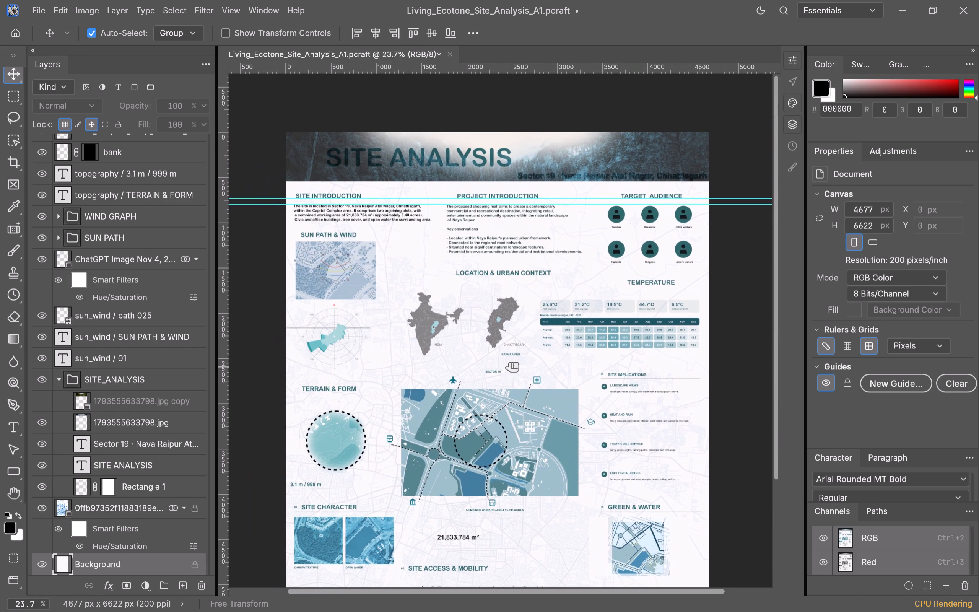
pyautogui.moveTo(512, 365); pyautogui.dragTo(513, 360)
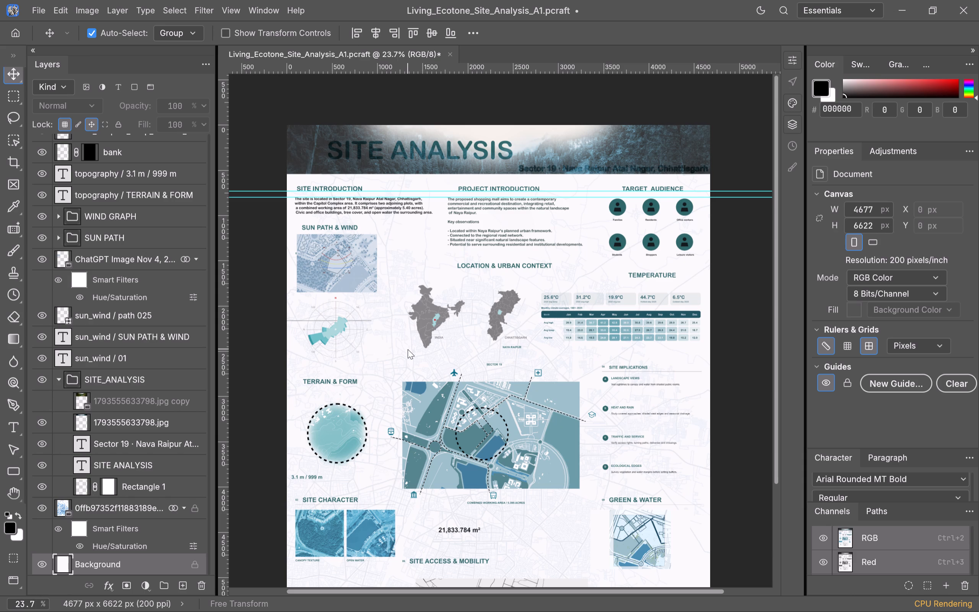
pyautogui.scroll(2, 408, 349)
pyautogui.scroll(-1, 408, 349)
pyautogui.scroll(-1, 460, 343)
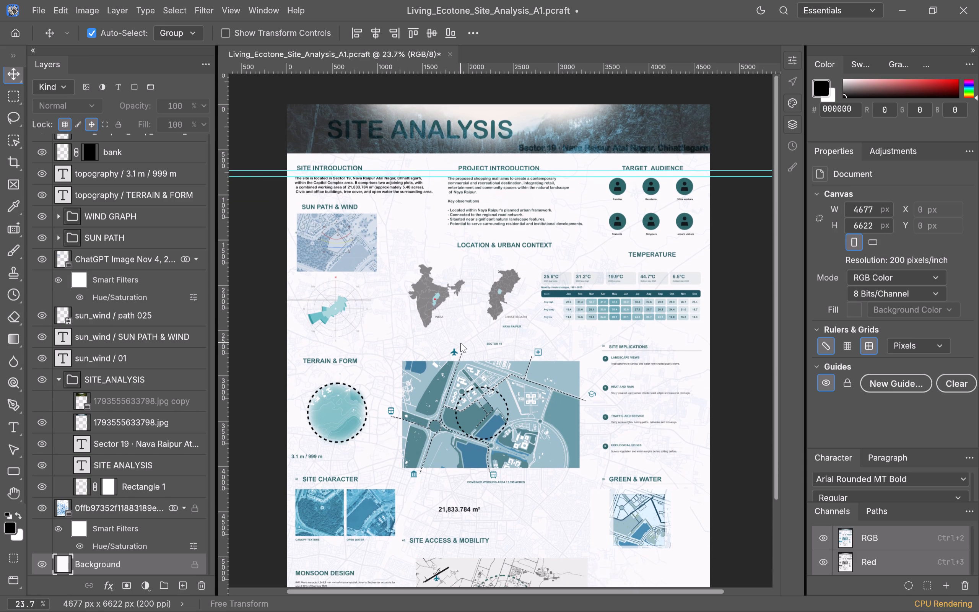
pyautogui.scroll(-1, 460, 343)
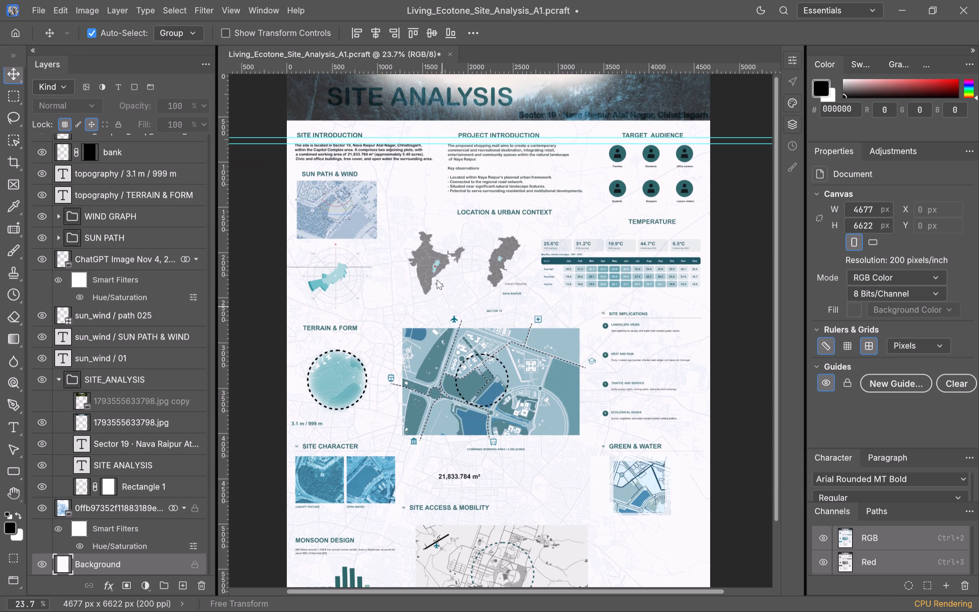
# Move the India map about 145 px left and 350 px up, beside the Location & Urban Context heading, and deselect it.
pyautogui.click(429, 260)
pyautogui.moveTo(429, 260); pyautogui.dragTo(420, 231)
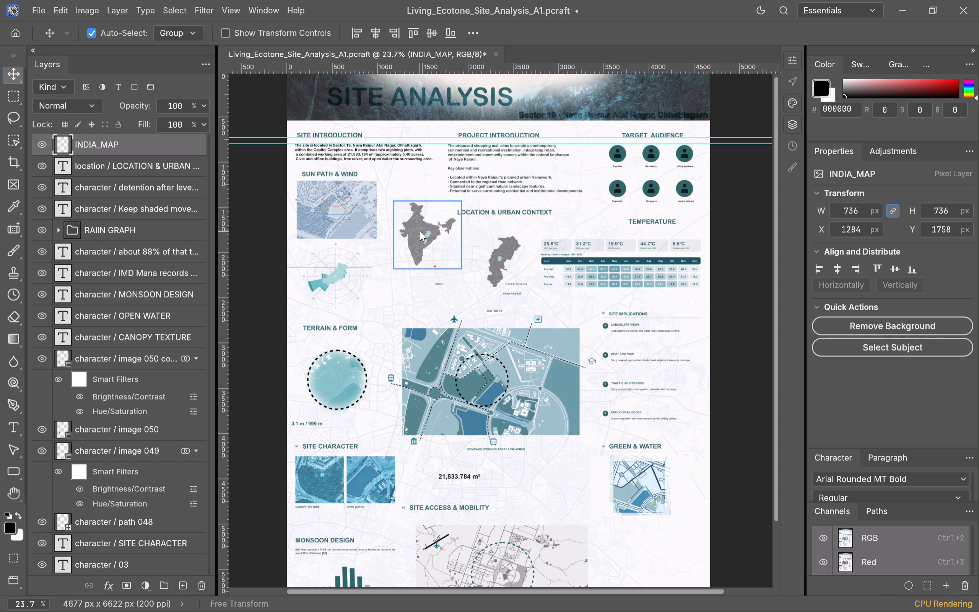
pyautogui.click(422, 282)
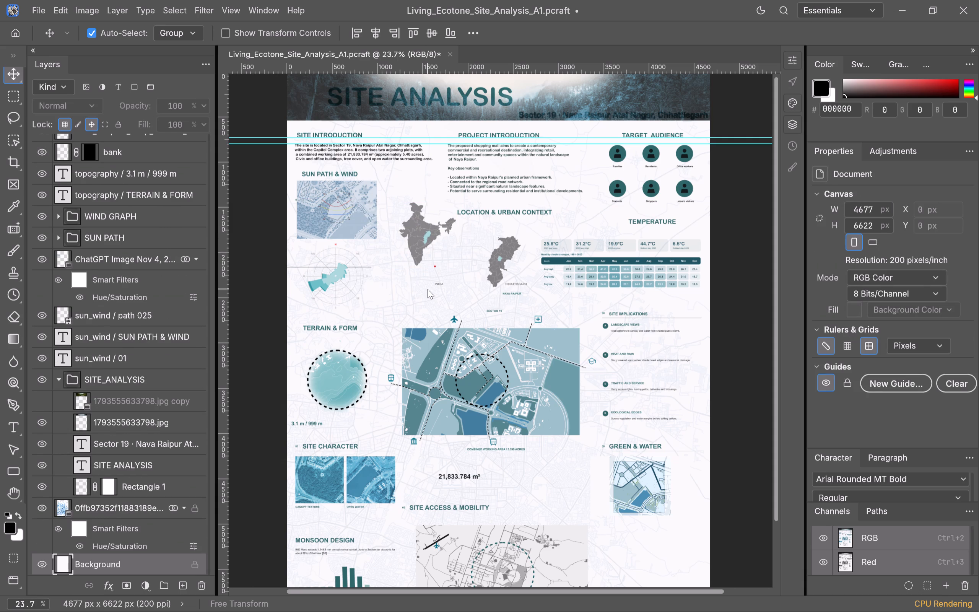
pyautogui.click(417, 232)
pyautogui.moveTo(417, 232); pyautogui.dragTo(413, 227)
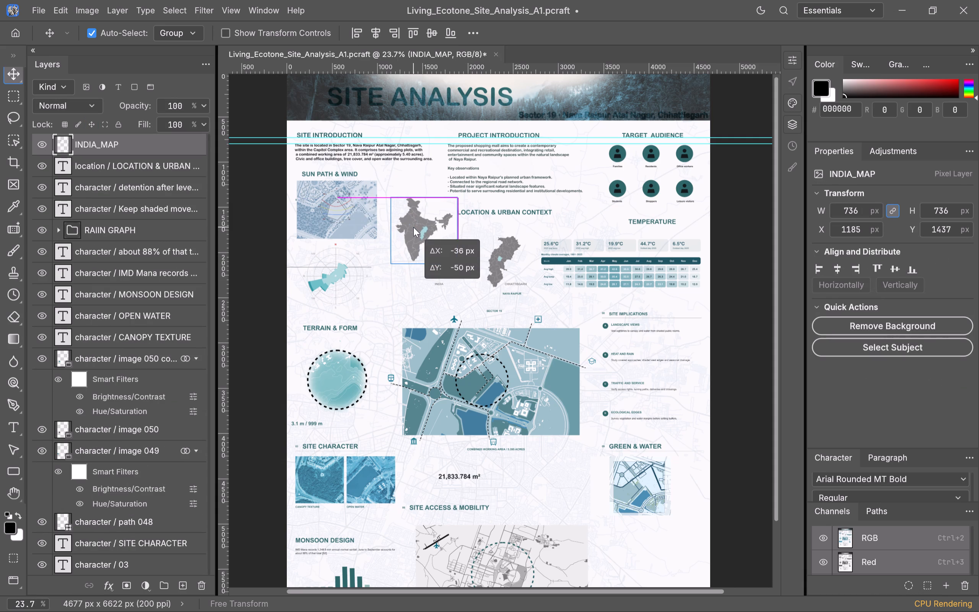
pyautogui.moveTo(413, 227); pyautogui.dragTo(412, 229)
pyautogui.click(404, 288)
# Move the red marker dot from below the India map onto the map's highlighted Chhattisgarh area.
pyautogui.scroll(4, 425, 288)
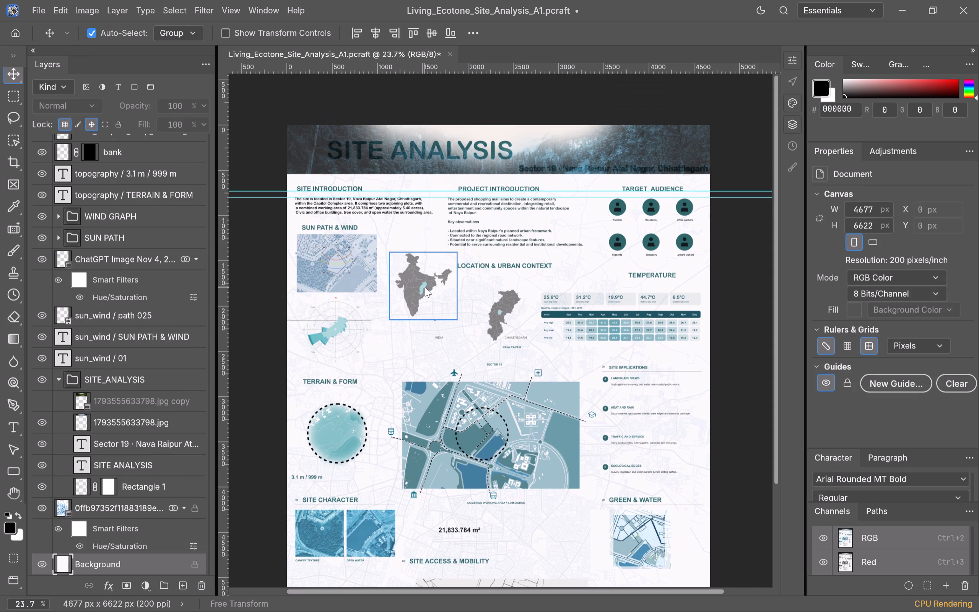
pyautogui.keyDown('alt'); pyautogui.scroll(20, 425, 287); pyautogui.keyUp('alt')
pyautogui.keyDown('alt'); pyautogui.scroll(6, 425, 287); pyautogui.keyUp('alt')
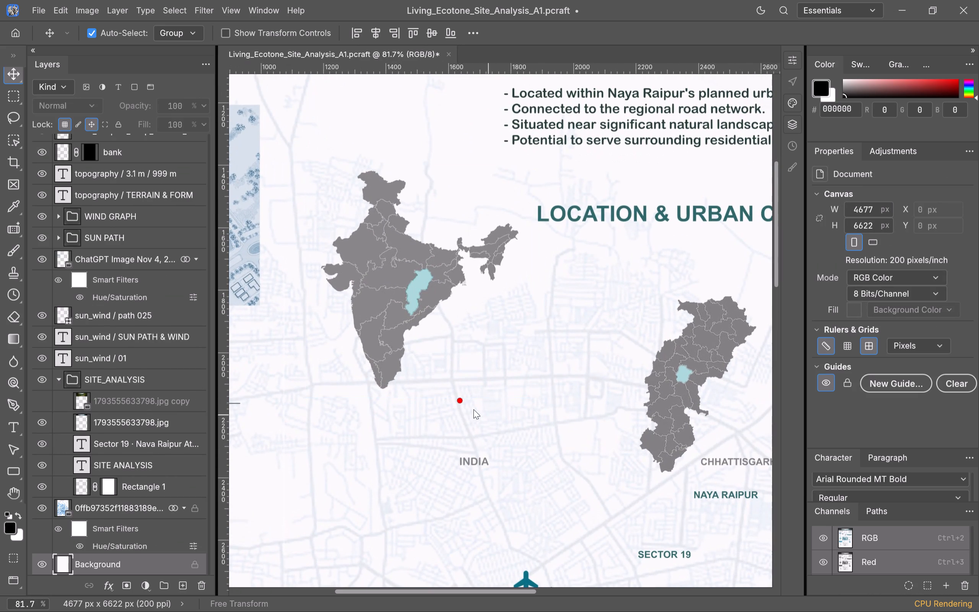
pyautogui.click(461, 402)
pyautogui.moveTo(461, 402); pyautogui.dragTo(474, 386)
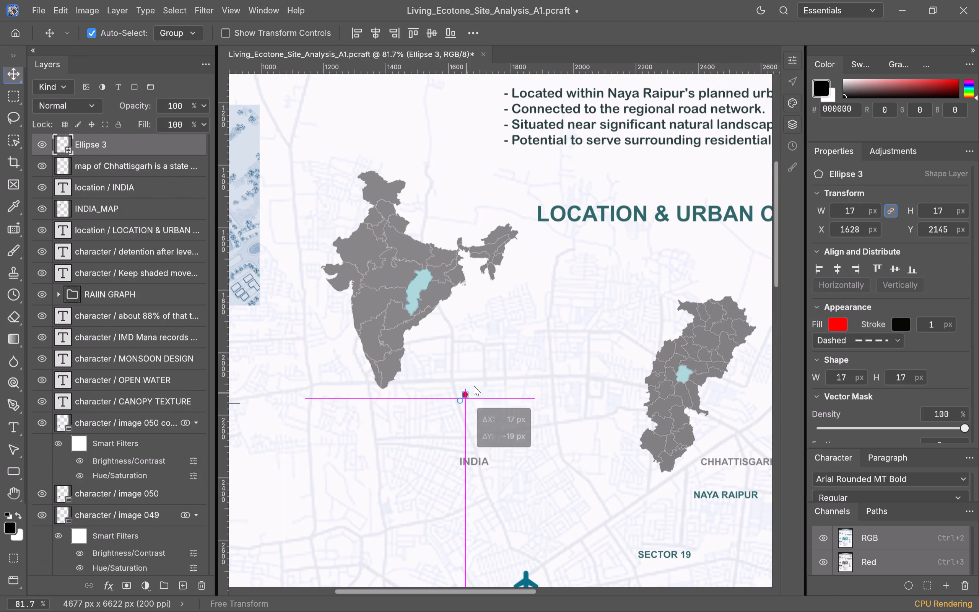
pyautogui.moveTo(474, 386); pyautogui.dragTo(413, 295)
# Nudge the red marker 5 px up and 8 px right within the highlighted state, to X 1485, Y 1795, and deselect it.
pyautogui.keyDown('alt'); pyautogui.scroll(3, 455, 363); pyautogui.keyUp('alt')
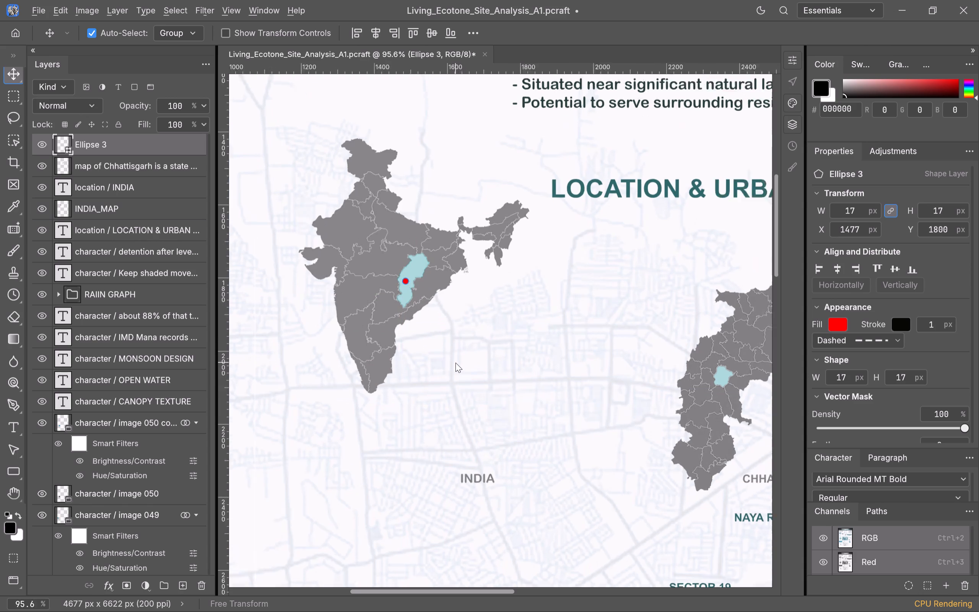
pyautogui.keyDown('alt'); pyautogui.scroll(9, 455, 363); pyautogui.keyUp('alt')
pyautogui.click(377, 237)
pyautogui.click(377, 239)
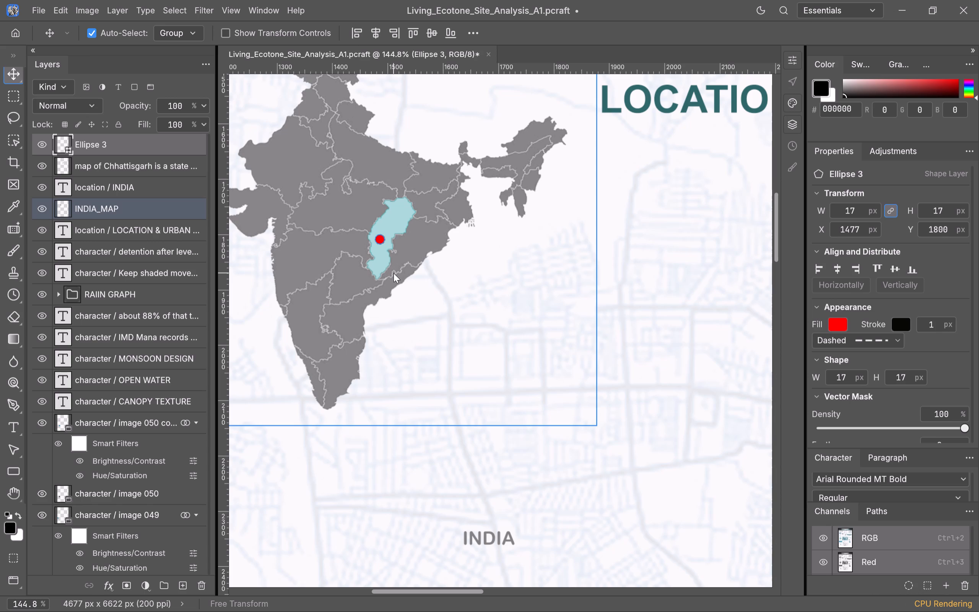
pyautogui.press('Up')
pyautogui.press('Up')
pyautogui.press('Up')
pyautogui.press('Up')
pyautogui.press('Up')
pyautogui.press('Right')
pyautogui.press('Right')
pyautogui.press('Right')
pyautogui.press('Right')
pyautogui.press('Right')
pyautogui.press('Right')
pyautogui.press('Right')
pyautogui.press('Right')
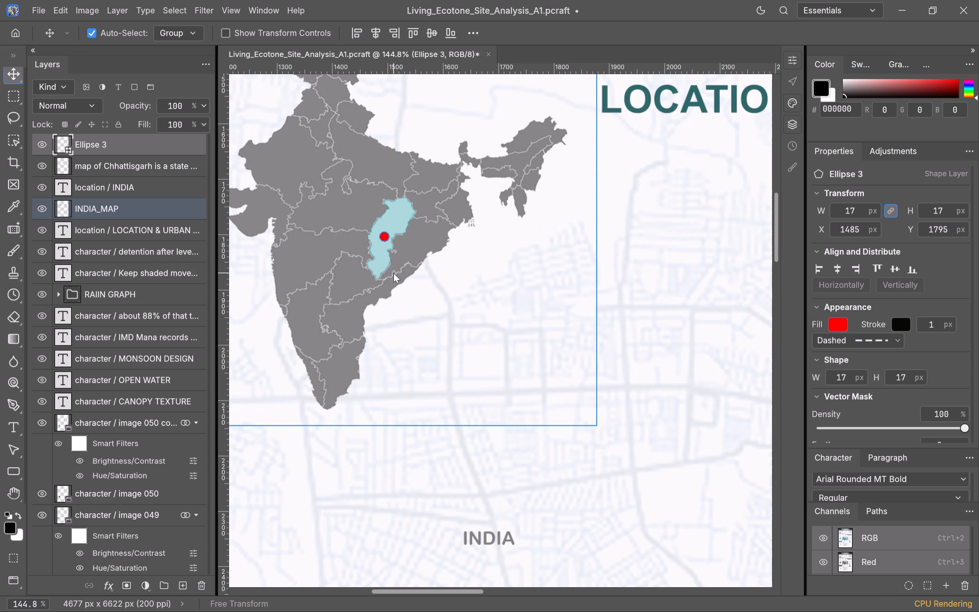
pyautogui.click(405, 500)
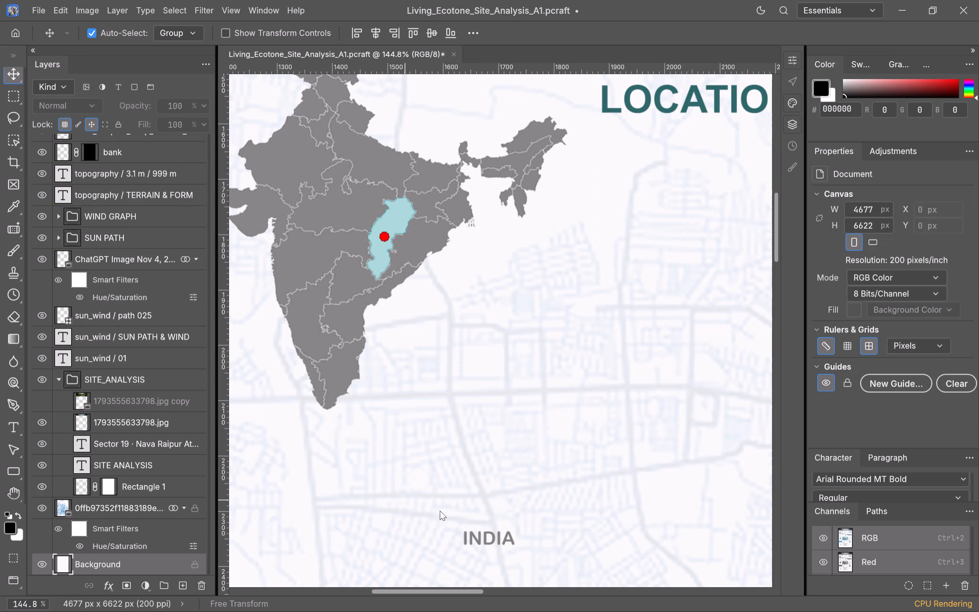
# Move the INDIA label up beside the map's southeast coast, to about X 1527, Y 1964 px.
pyautogui.click(491, 540)
pyautogui.moveTo(491, 540); pyautogui.dragTo(433, 365)
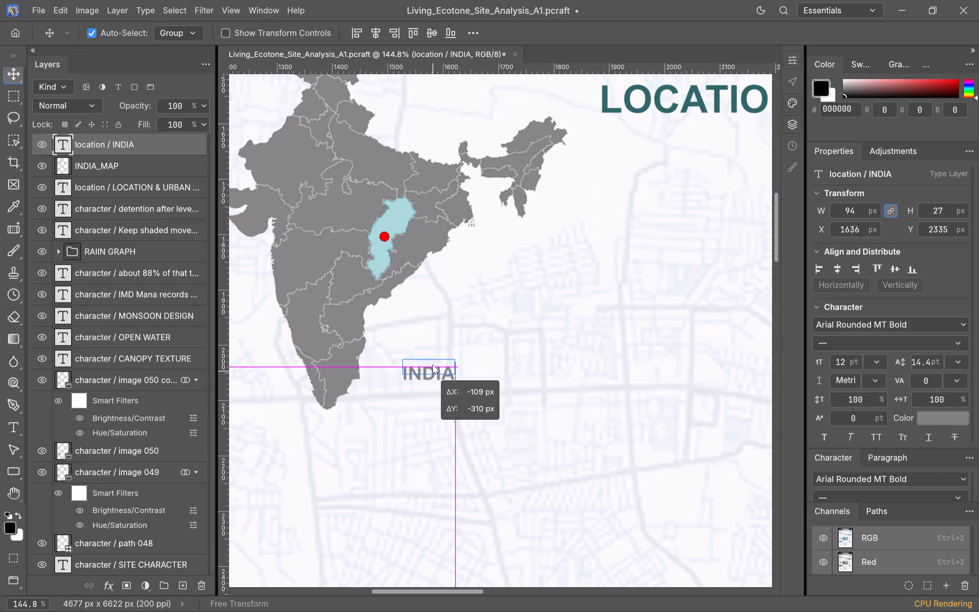
pyautogui.moveTo(433, 365); pyautogui.dragTo(432, 335)
# Examine the sheet's overall layout, from the location maps and temperature table down to the access and monsoon sections.
pyautogui.scroll(-3, 483, 443)
pyautogui.scroll(4, 483, 446)
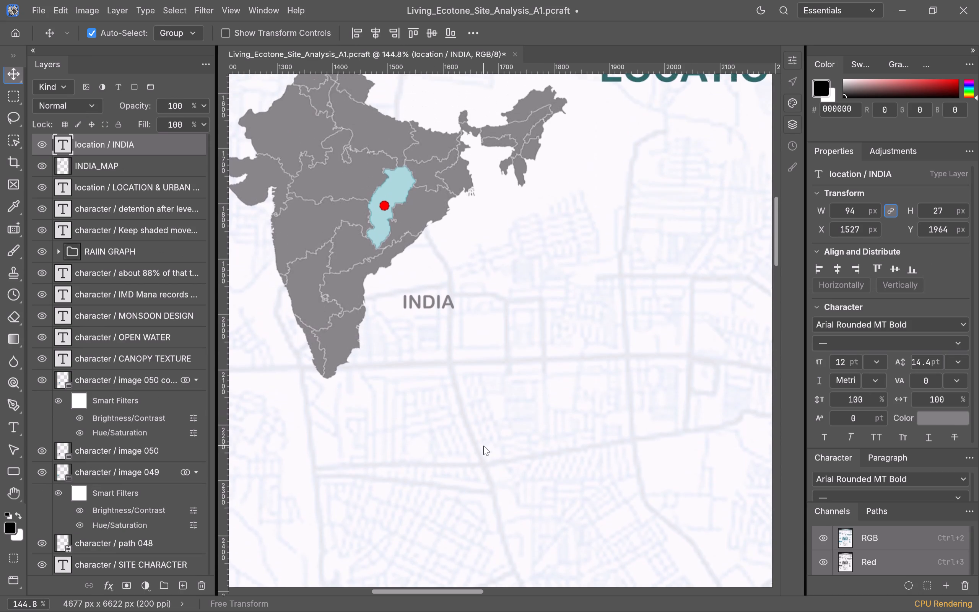
pyautogui.scroll(-10, 483, 446)
pyautogui.press('space')
pyautogui.press('space')
pyautogui.press('space')
pyautogui.press('space')
pyautogui.press('space')
pyautogui.press('space')
pyautogui.press('space')
pyautogui.press('space')
pyautogui.press('space')
pyautogui.press('space')
pyautogui.press('space')
pyautogui.press('space')
pyautogui.press('space')
pyautogui.press('space')
pyautogui.press('space')
pyautogui.scroll(-1, 501, 475)
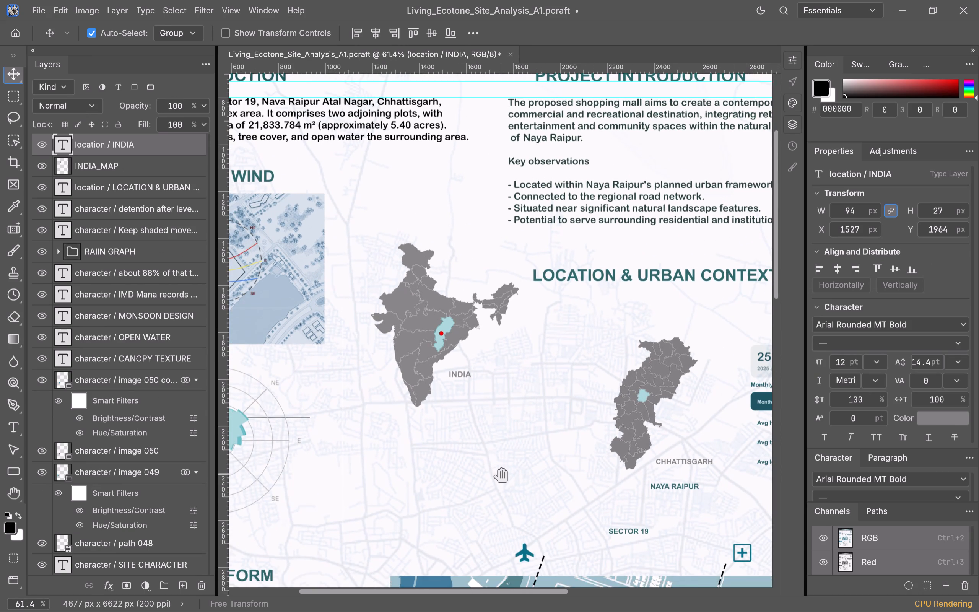
pyautogui.scroll(-6, 501, 475)
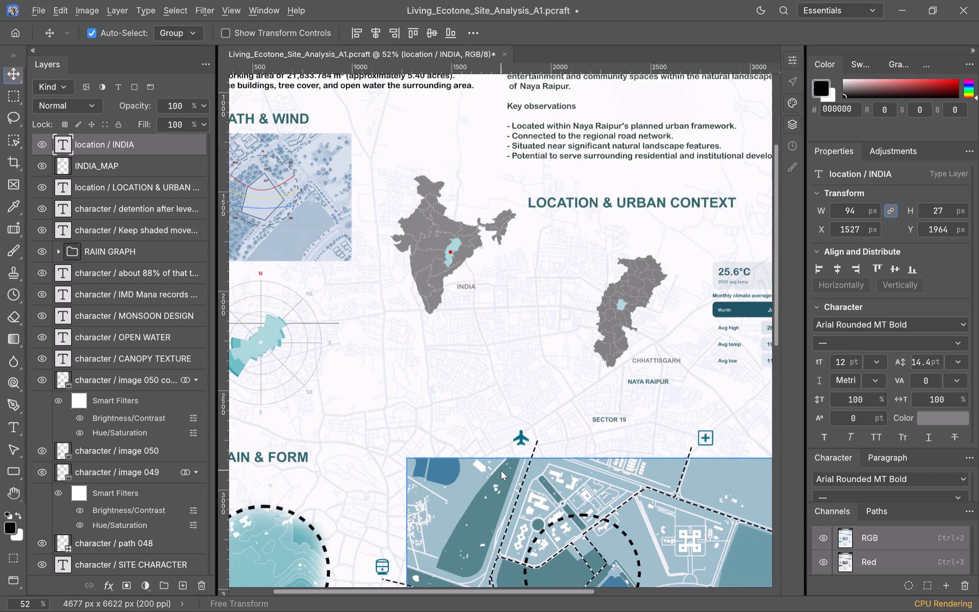
pyautogui.keyDown('alt'); pyautogui.scroll(-3, 501, 470); pyautogui.keyUp('alt')
pyautogui.scroll(-1, 501, 470)
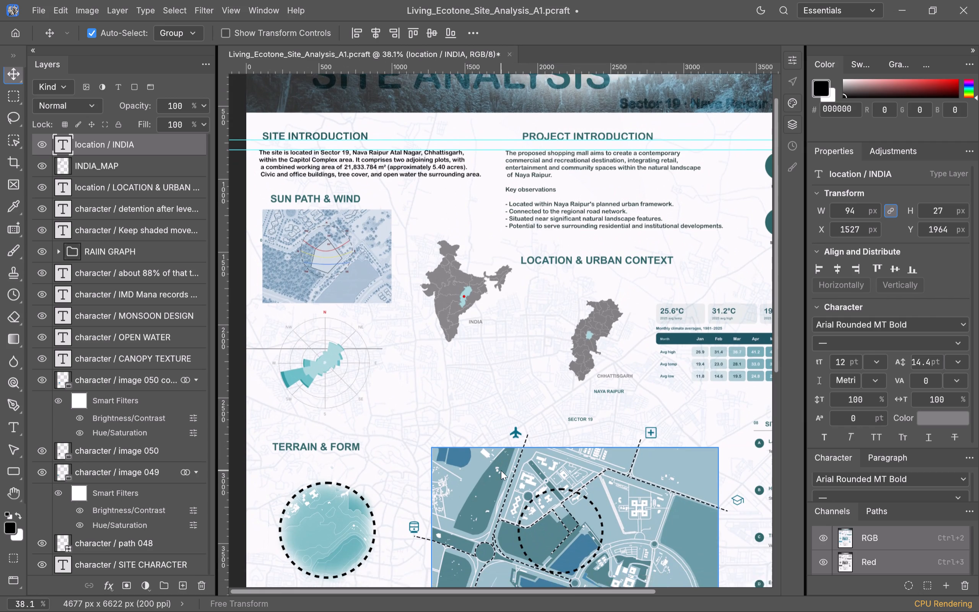
pyautogui.scroll(-4, 501, 470)
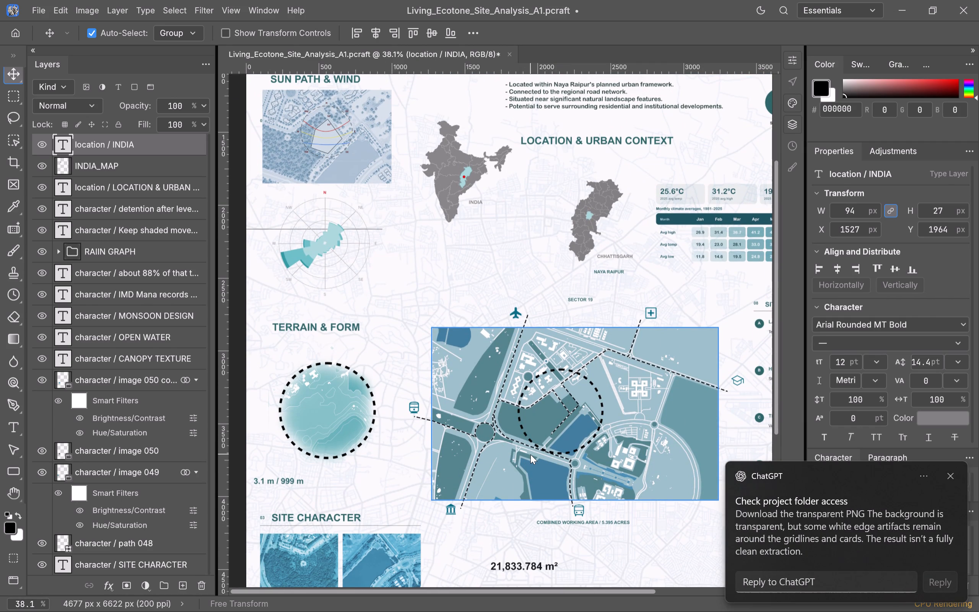
pyautogui.scroll(-8, 530, 454)
pyautogui.press('space')
pyautogui.press('space')
pyautogui.press('space')
pyautogui.press('space')
pyautogui.press('space')
pyautogui.press('space')
pyautogui.press('space')
pyautogui.press('space')
pyautogui.press('space')
pyautogui.press('space')
pyautogui.scroll(-3, 545, 439)
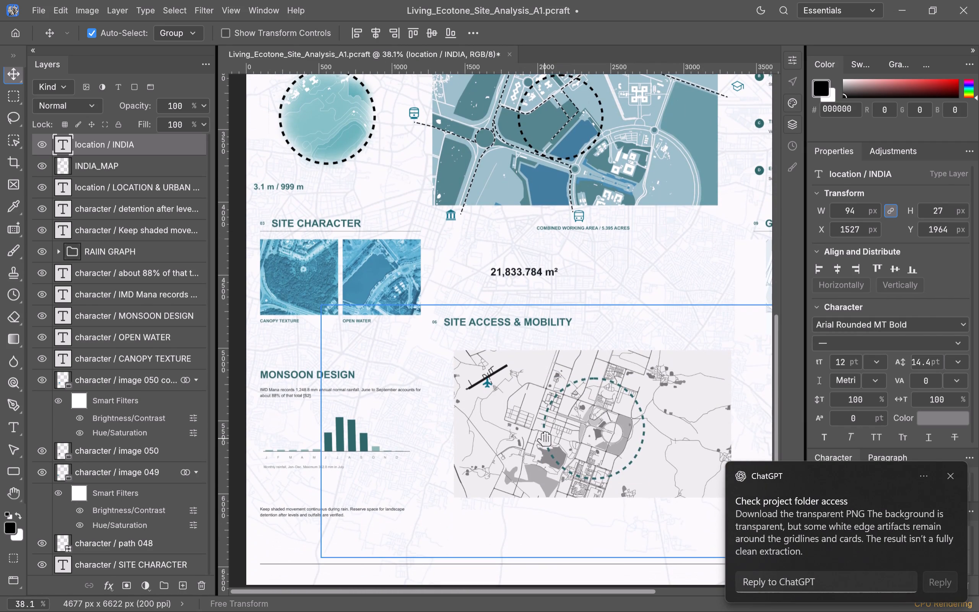
pyautogui.press('space')
pyautogui.press('space')
pyautogui.press('space')
pyautogui.press('space')
pyautogui.press('space')
pyautogui.press('space')
pyautogui.press('space')
pyautogui.press('space')
pyautogui.press('space')
pyautogui.press('space')
pyautogui.press('space')
pyautogui.press('space')
pyautogui.press('space')
pyautogui.press('space')
pyautogui.press('space')
pyautogui.press('space')
pyautogui.press('space')
pyautogui.press('space')
pyautogui.press('space')
pyautogui.press('space')
pyautogui.moveTo(628, 413); pyautogui.dragTo(620, 436)
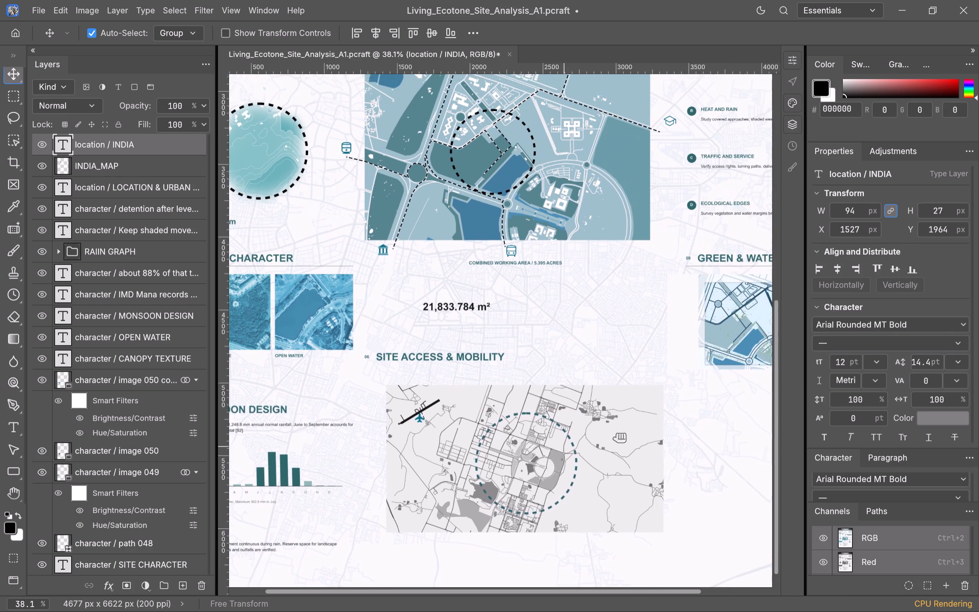
pyautogui.moveTo(620, 436); pyautogui.dragTo(663, 525)
pyautogui.moveTo(681, 408); pyautogui.dragTo(668, 441)
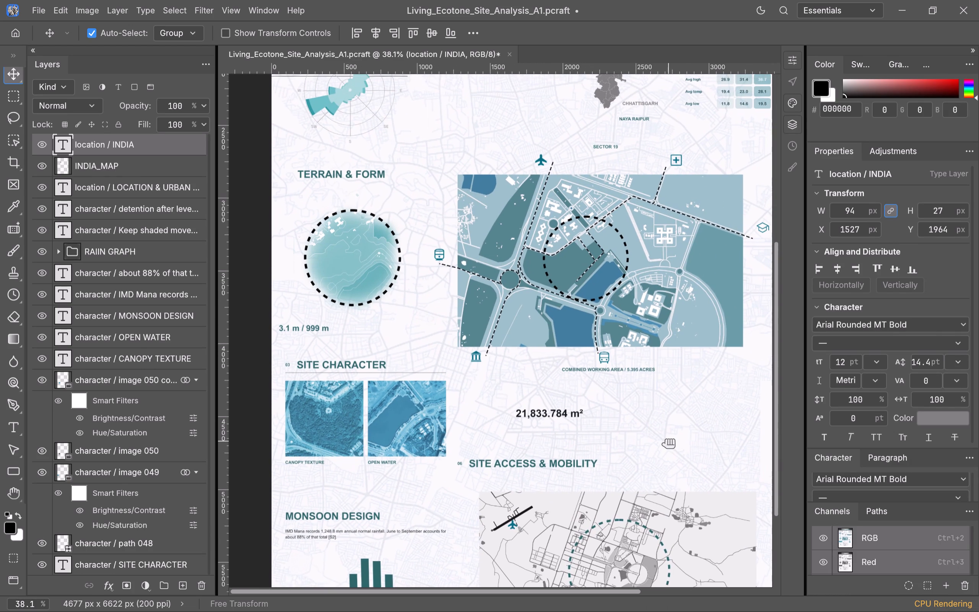
pyautogui.moveTo(668, 441); pyautogui.dragTo(501, 358)
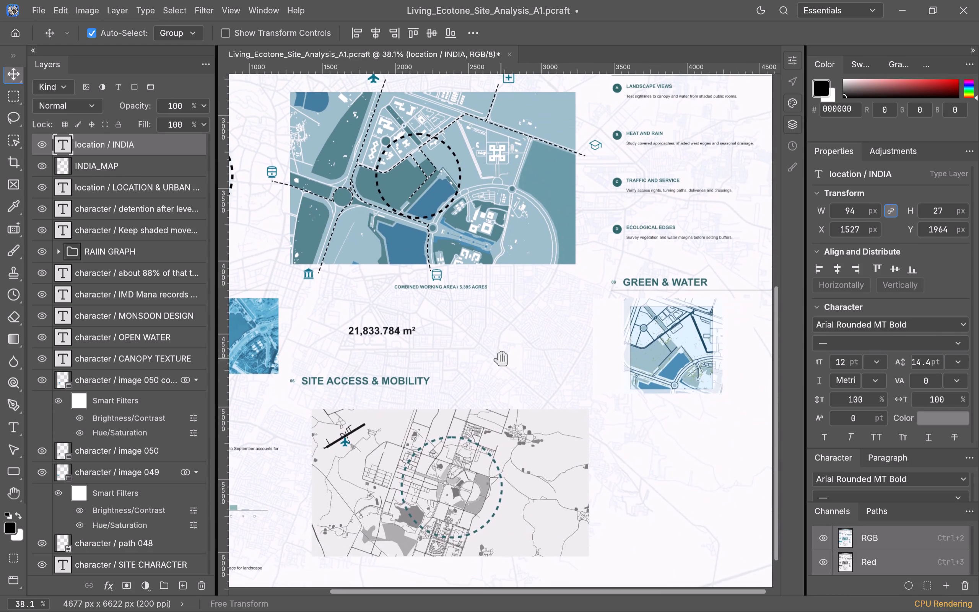
pyautogui.moveTo(679, 461); pyautogui.dragTo(559, 544)
pyautogui.moveTo(629, 444); pyautogui.dragTo(625, 569)
pyautogui.moveTo(641, 444); pyautogui.dragTo(628, 557)
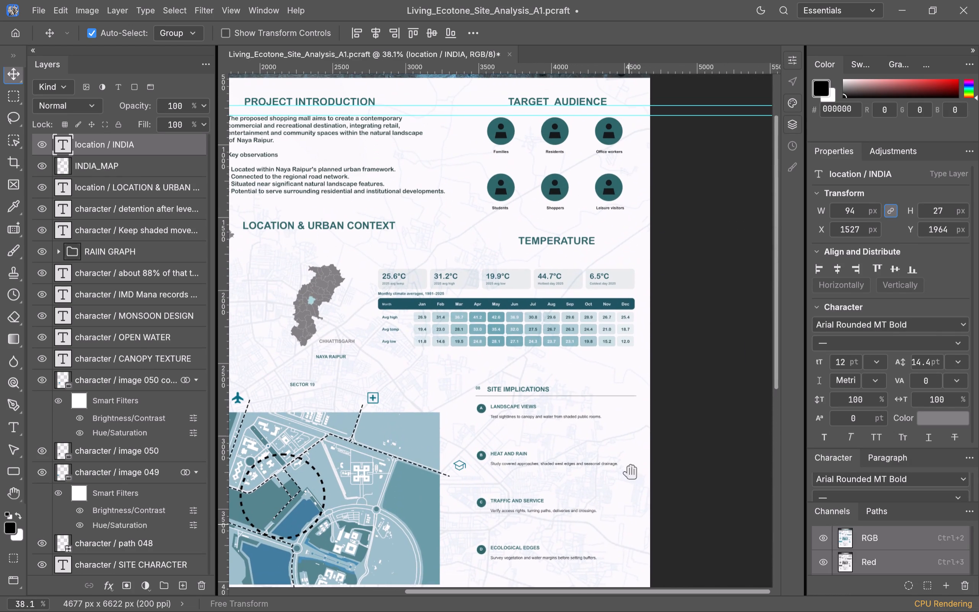
pyautogui.moveTo(629, 458); pyautogui.dragTo(729, 531)
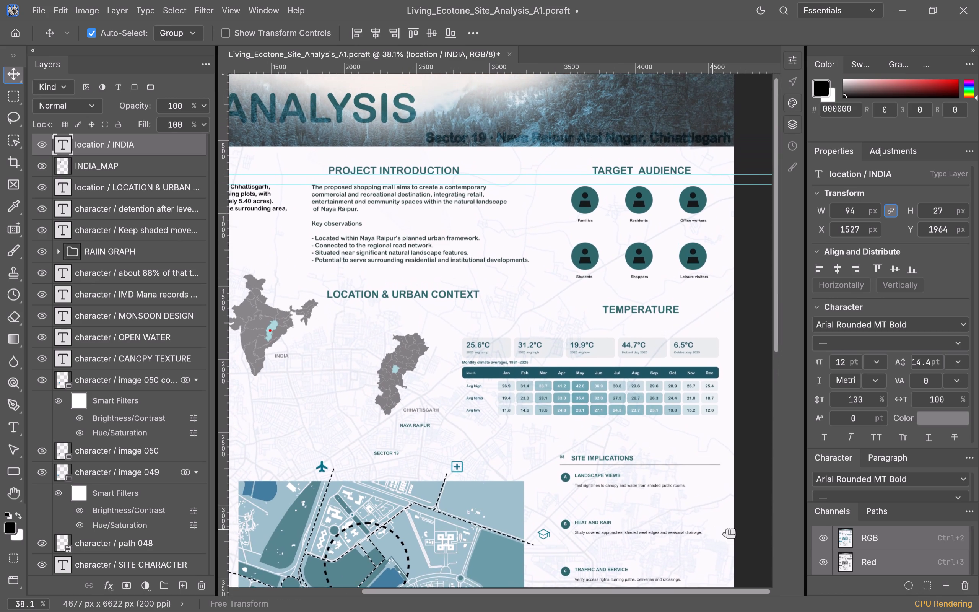
pyautogui.moveTo(729, 531); pyautogui.dragTo(745, 529)
pyautogui.moveTo(503, 444); pyautogui.dragTo(506, 448)
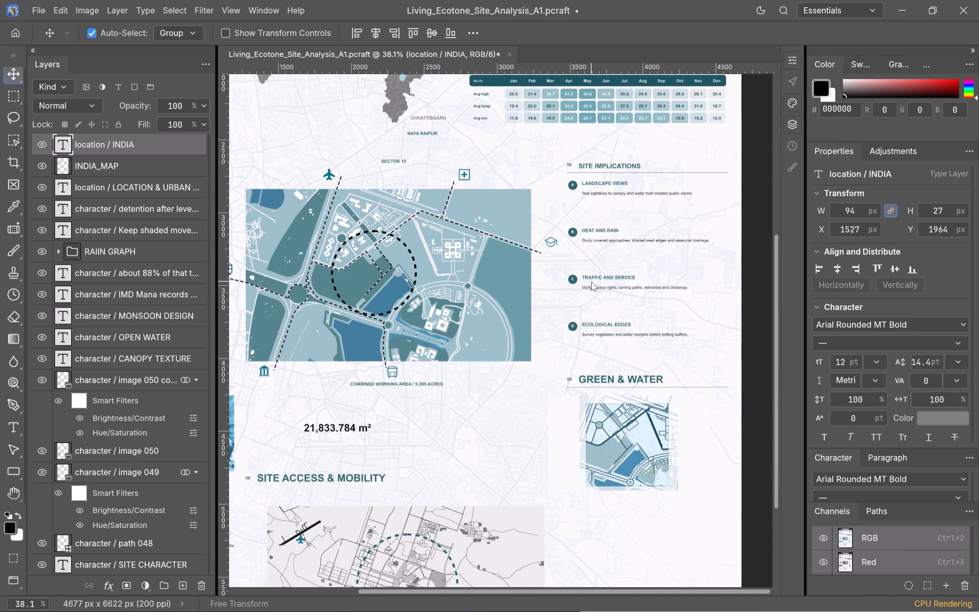
pyautogui.scroll(-11, 593, 277)
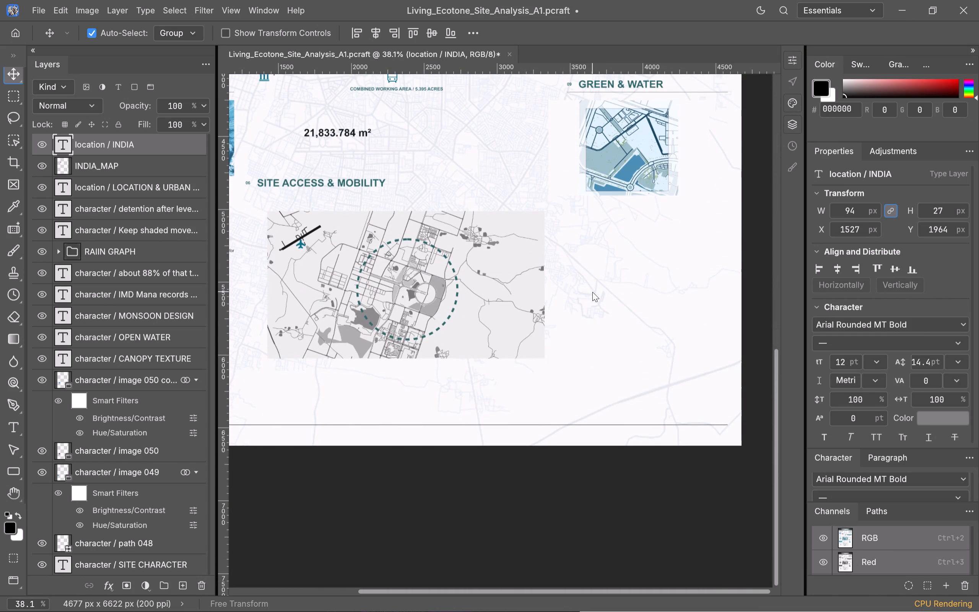
pyautogui.press('t')
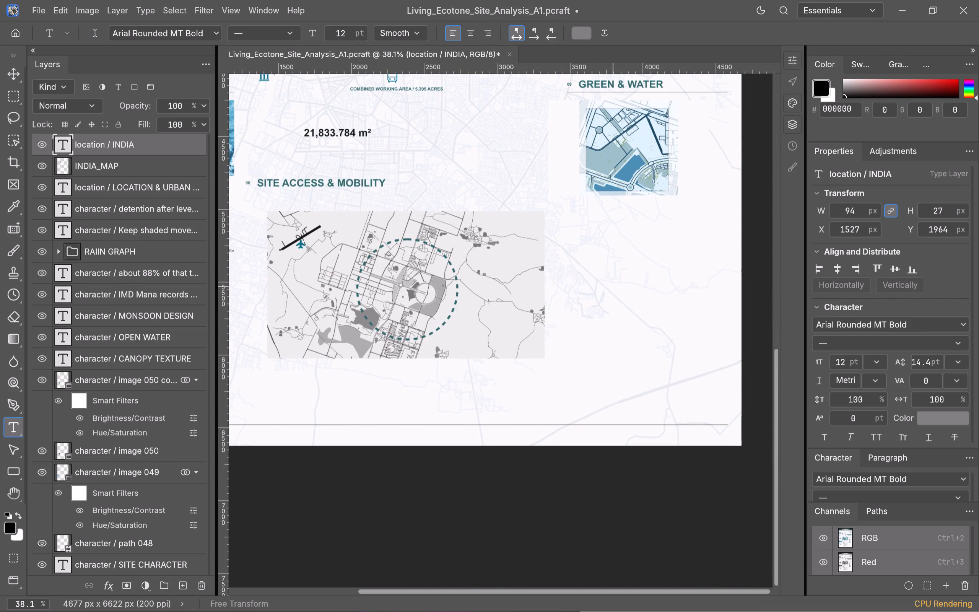
pyautogui.click(613, 287)
pyautogui.click(639, 286)
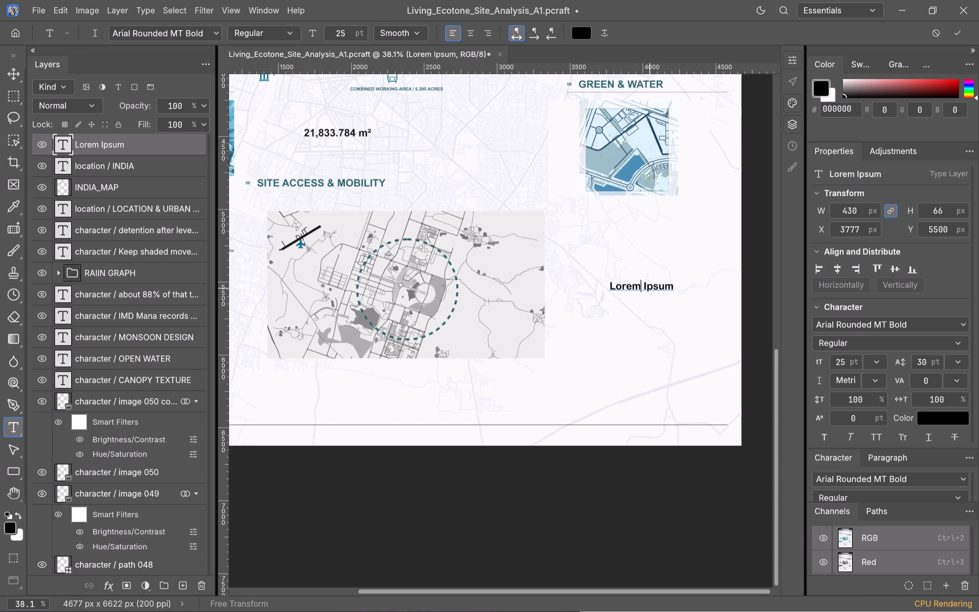
pyautogui.click(674, 285)
pyautogui.moveTo(672, 285); pyautogui.dragTo(643, 287)
pyautogui.moveTo(643, 287); pyautogui.dragTo(609, 287)
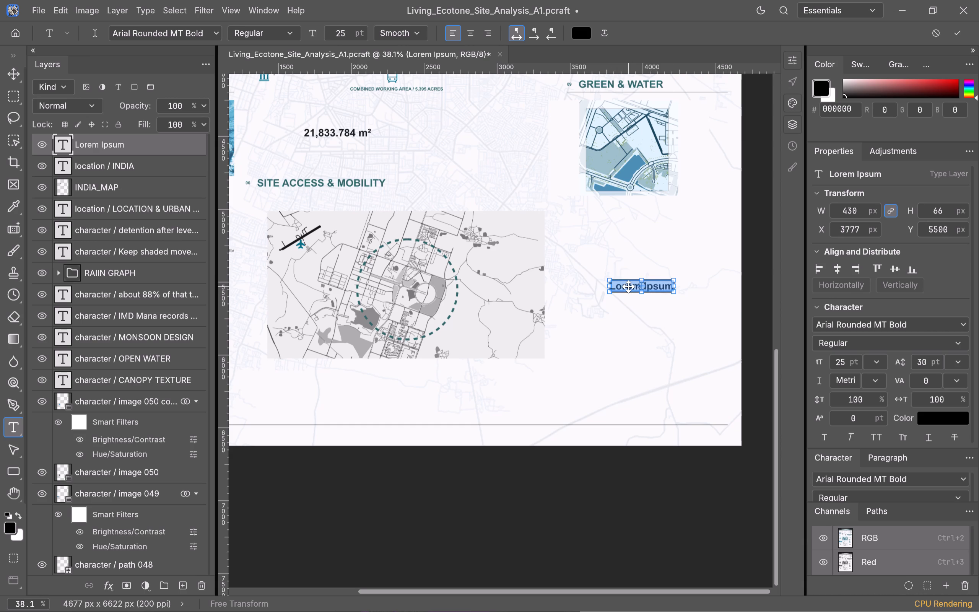
pyautogui.hotkey('ctrl', 'v')
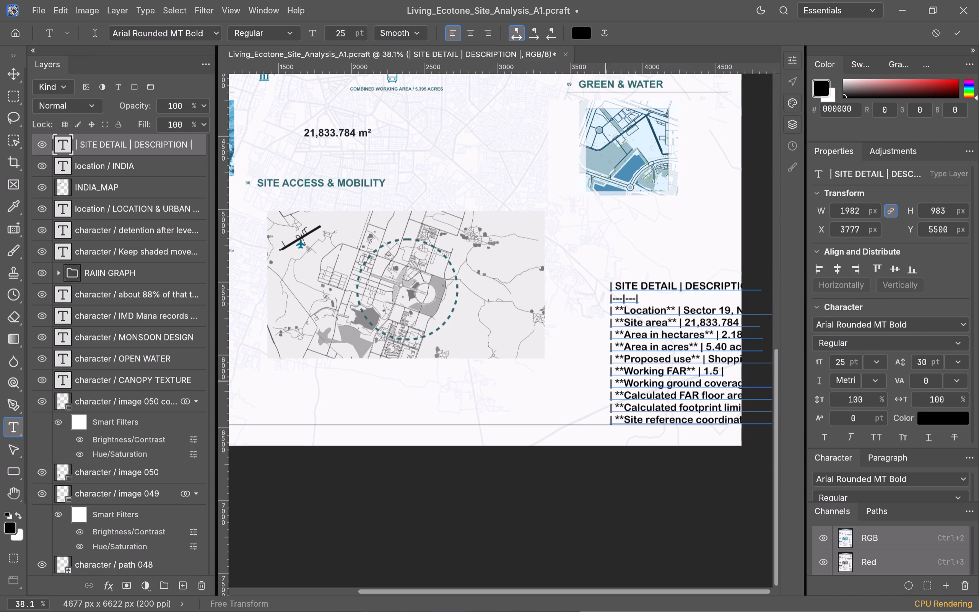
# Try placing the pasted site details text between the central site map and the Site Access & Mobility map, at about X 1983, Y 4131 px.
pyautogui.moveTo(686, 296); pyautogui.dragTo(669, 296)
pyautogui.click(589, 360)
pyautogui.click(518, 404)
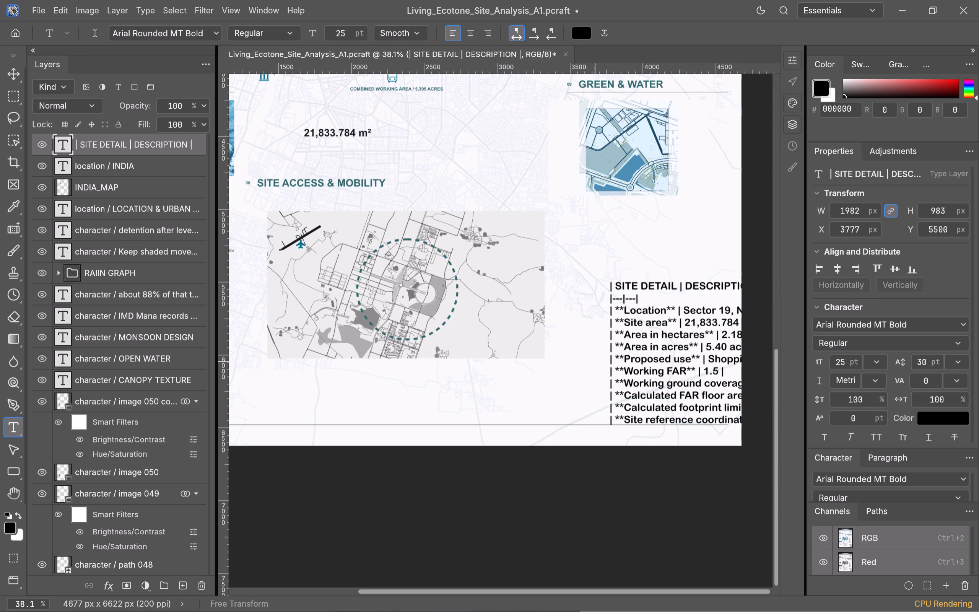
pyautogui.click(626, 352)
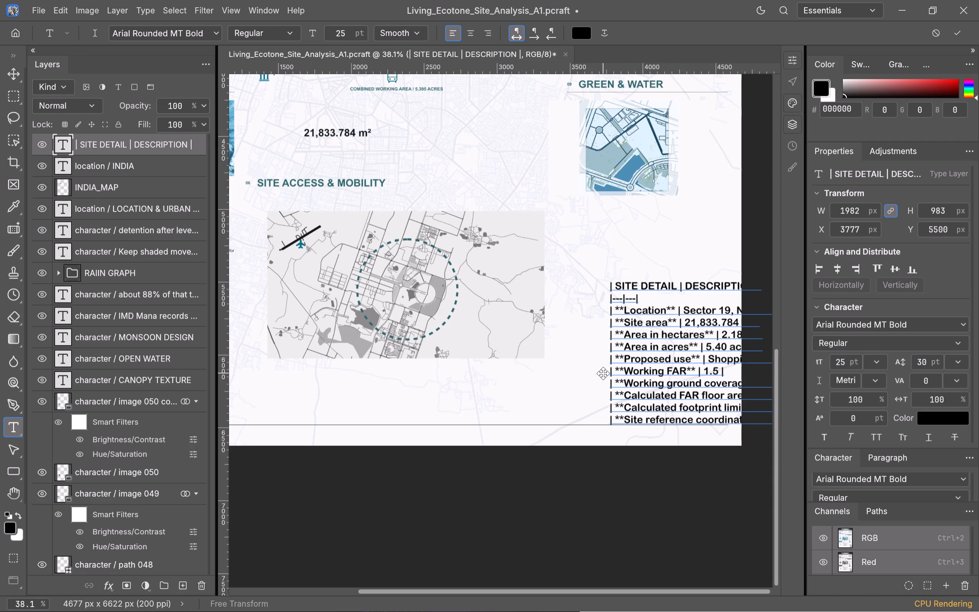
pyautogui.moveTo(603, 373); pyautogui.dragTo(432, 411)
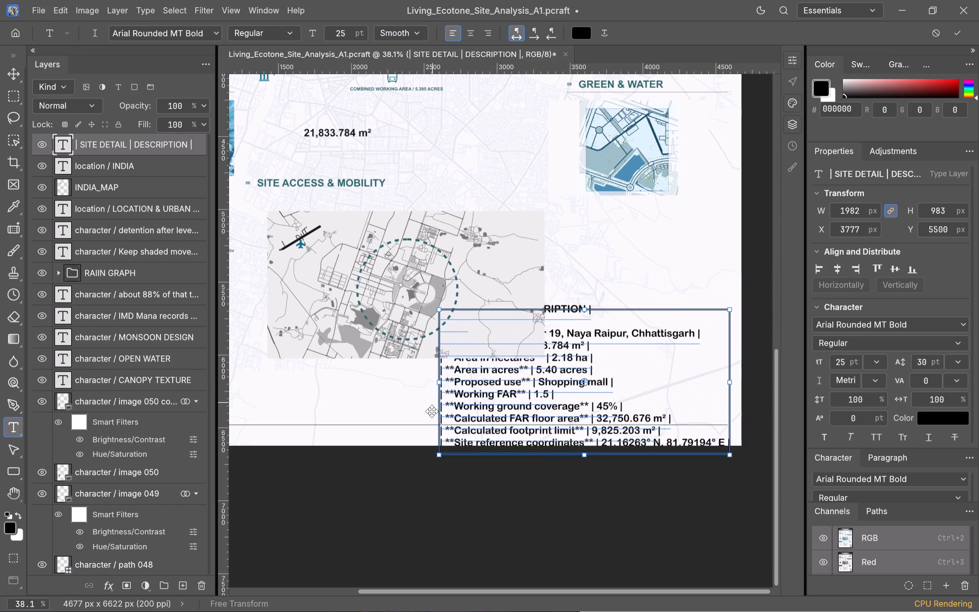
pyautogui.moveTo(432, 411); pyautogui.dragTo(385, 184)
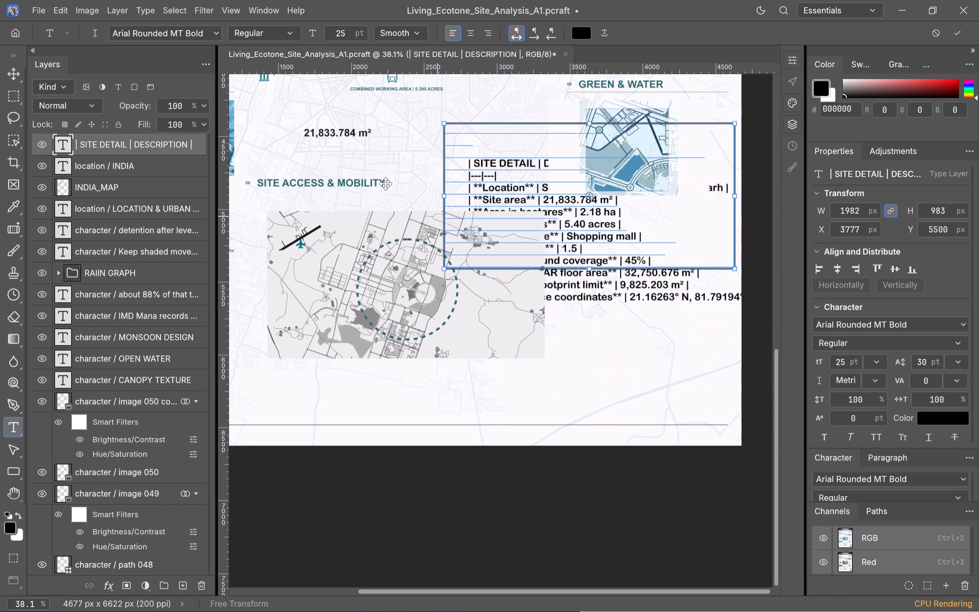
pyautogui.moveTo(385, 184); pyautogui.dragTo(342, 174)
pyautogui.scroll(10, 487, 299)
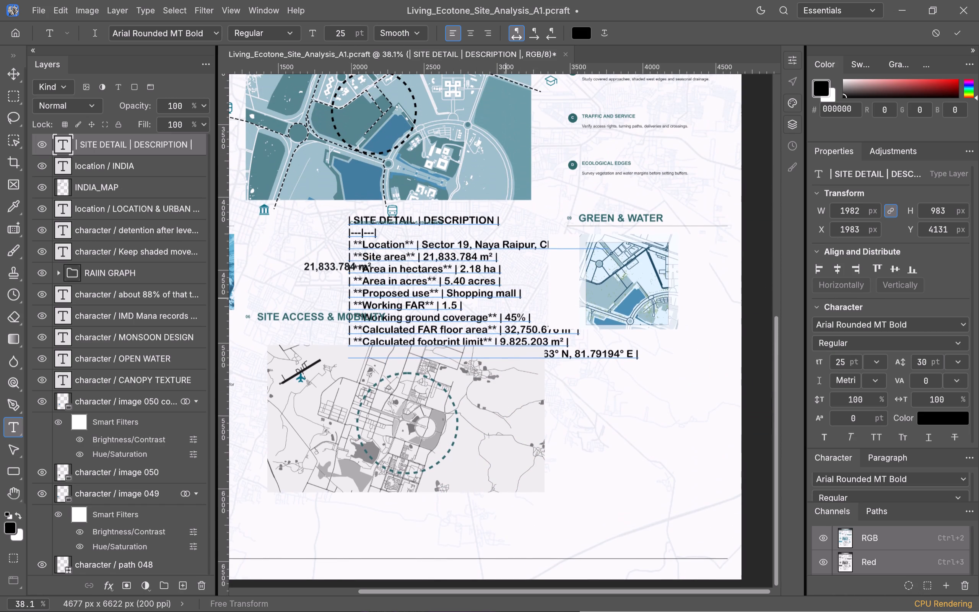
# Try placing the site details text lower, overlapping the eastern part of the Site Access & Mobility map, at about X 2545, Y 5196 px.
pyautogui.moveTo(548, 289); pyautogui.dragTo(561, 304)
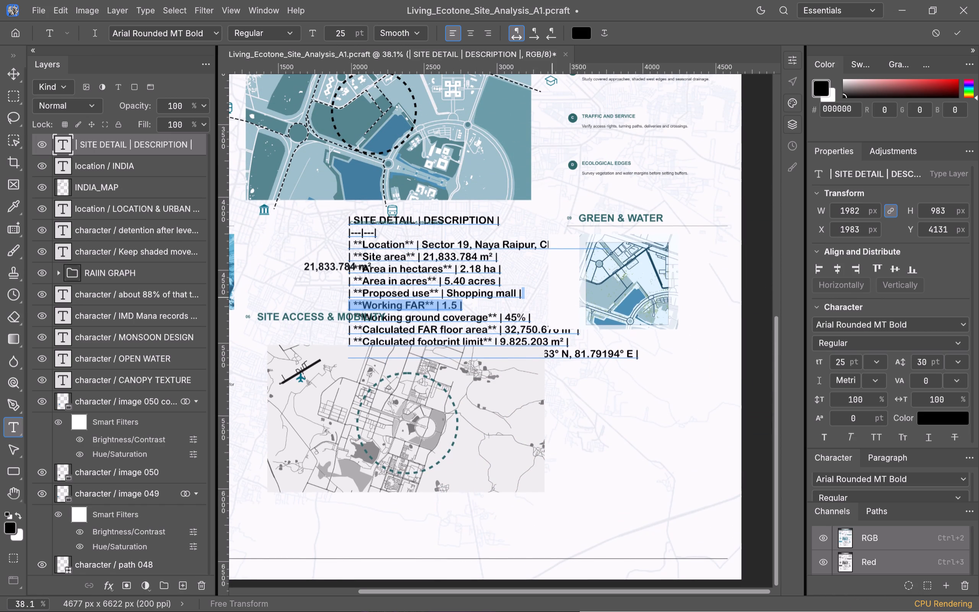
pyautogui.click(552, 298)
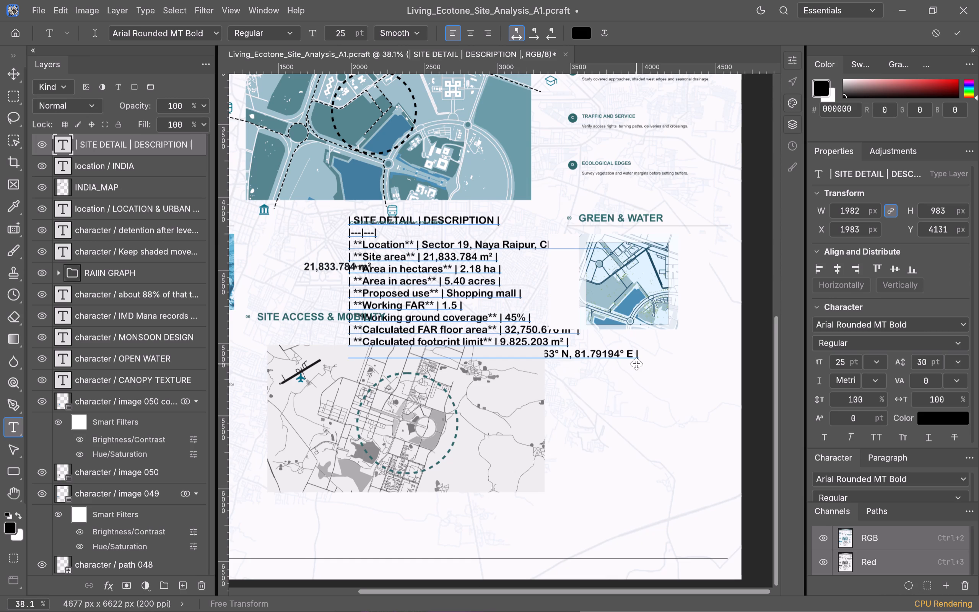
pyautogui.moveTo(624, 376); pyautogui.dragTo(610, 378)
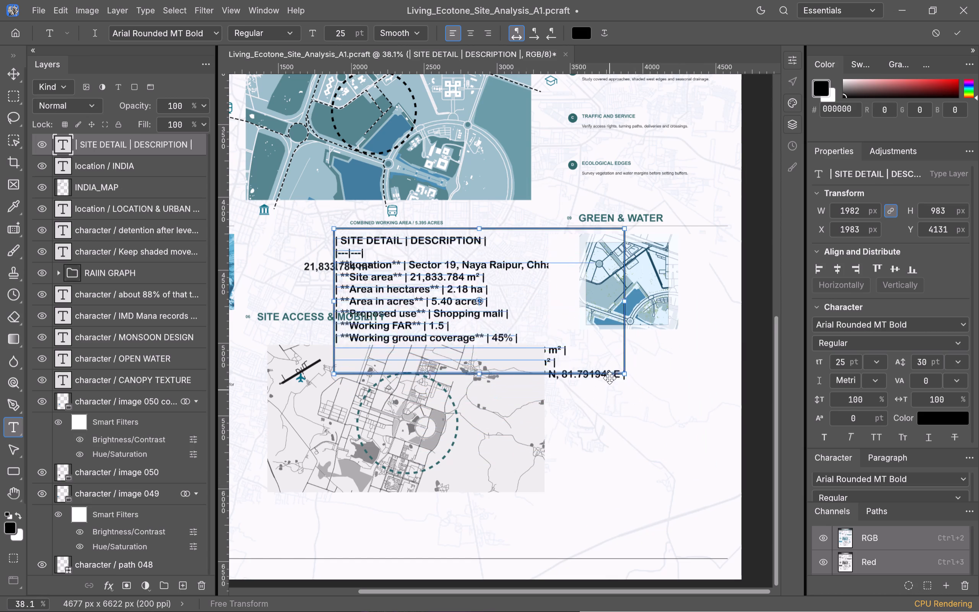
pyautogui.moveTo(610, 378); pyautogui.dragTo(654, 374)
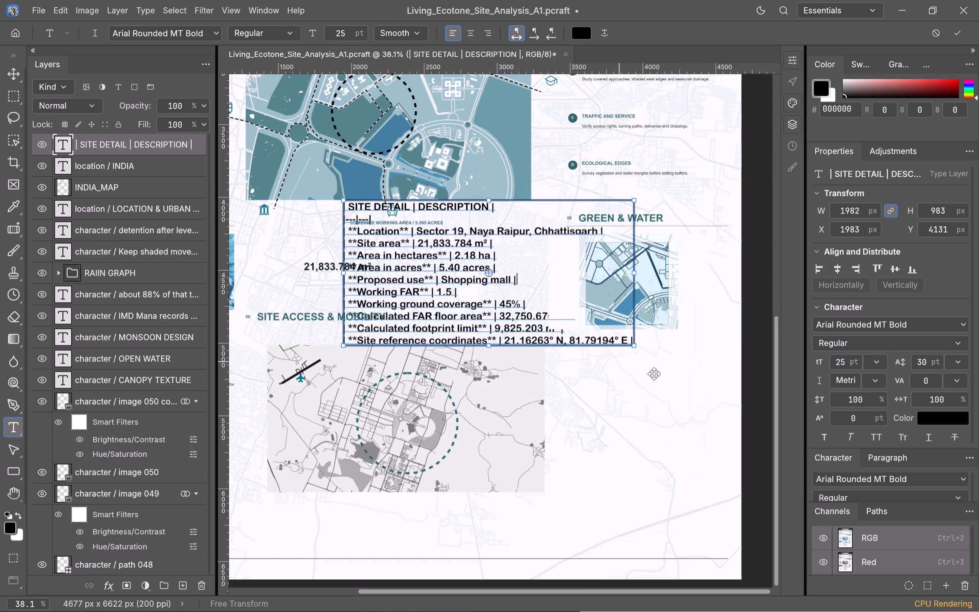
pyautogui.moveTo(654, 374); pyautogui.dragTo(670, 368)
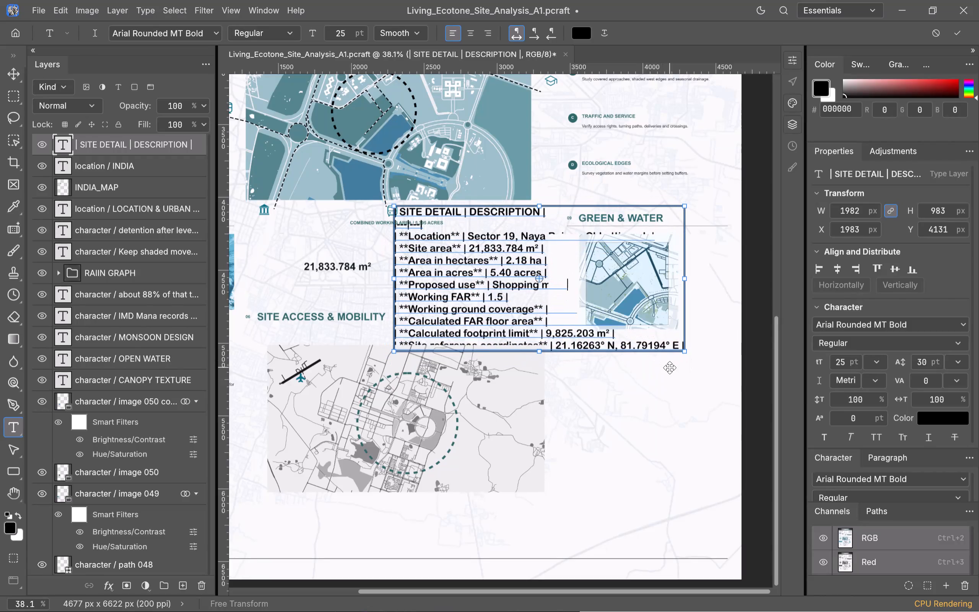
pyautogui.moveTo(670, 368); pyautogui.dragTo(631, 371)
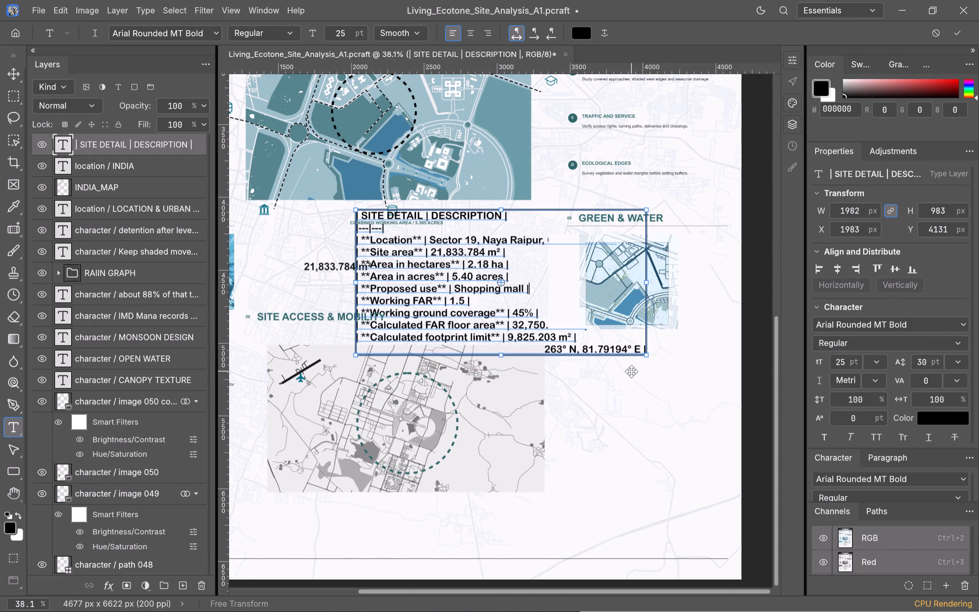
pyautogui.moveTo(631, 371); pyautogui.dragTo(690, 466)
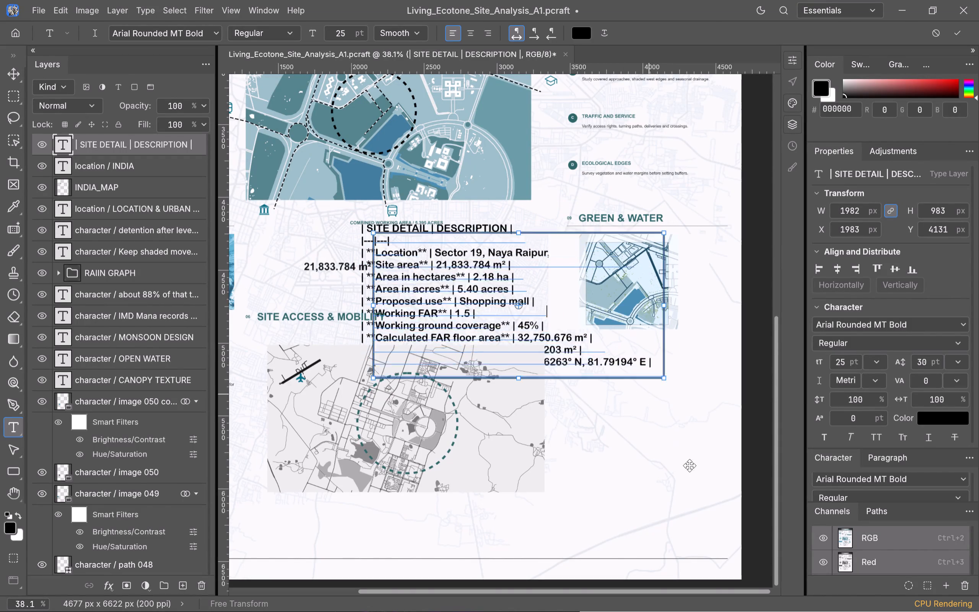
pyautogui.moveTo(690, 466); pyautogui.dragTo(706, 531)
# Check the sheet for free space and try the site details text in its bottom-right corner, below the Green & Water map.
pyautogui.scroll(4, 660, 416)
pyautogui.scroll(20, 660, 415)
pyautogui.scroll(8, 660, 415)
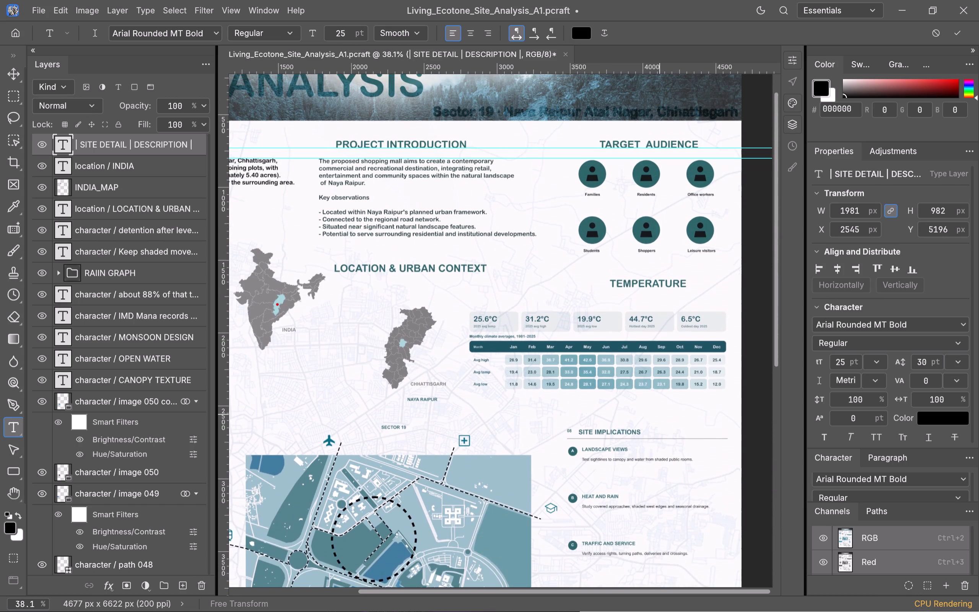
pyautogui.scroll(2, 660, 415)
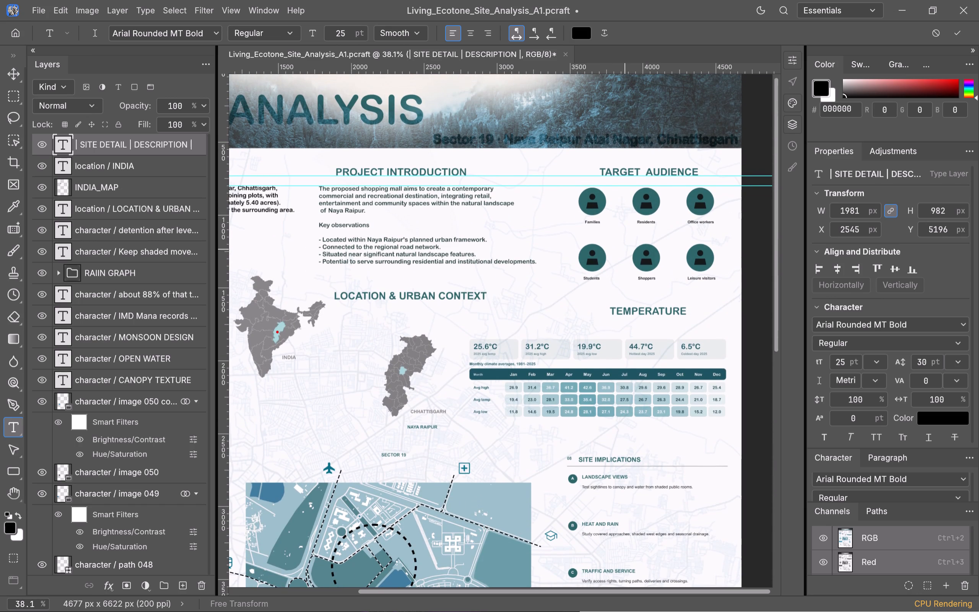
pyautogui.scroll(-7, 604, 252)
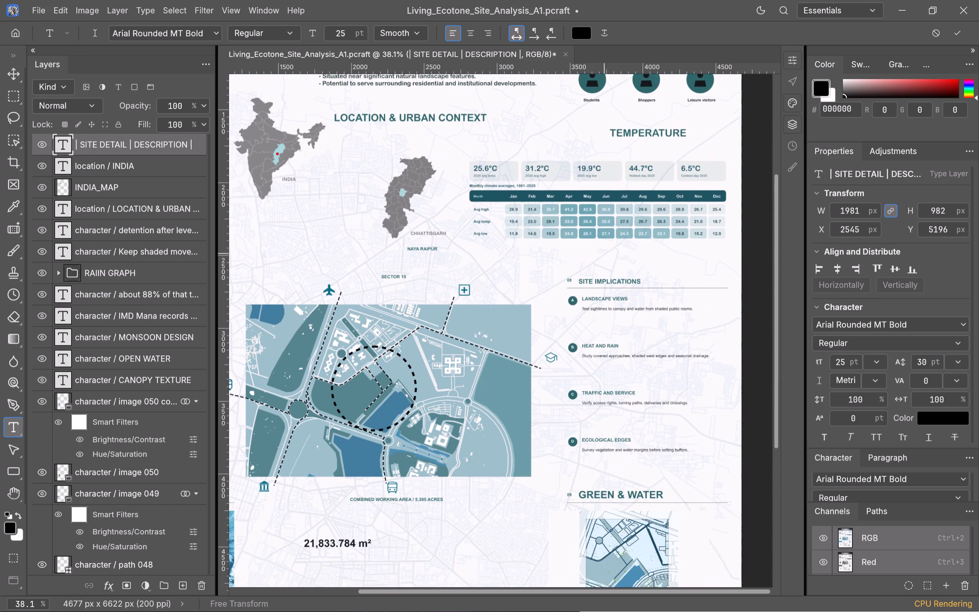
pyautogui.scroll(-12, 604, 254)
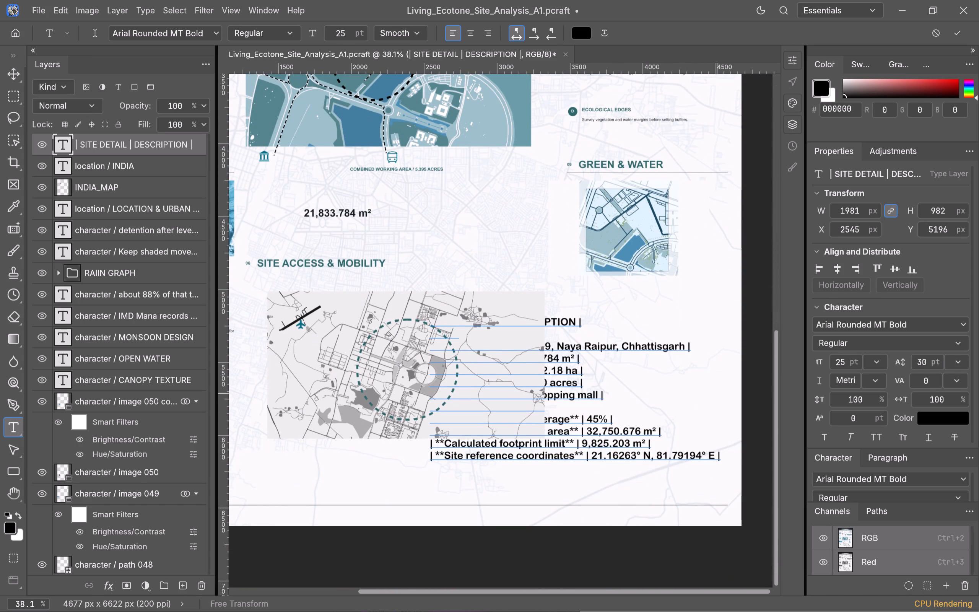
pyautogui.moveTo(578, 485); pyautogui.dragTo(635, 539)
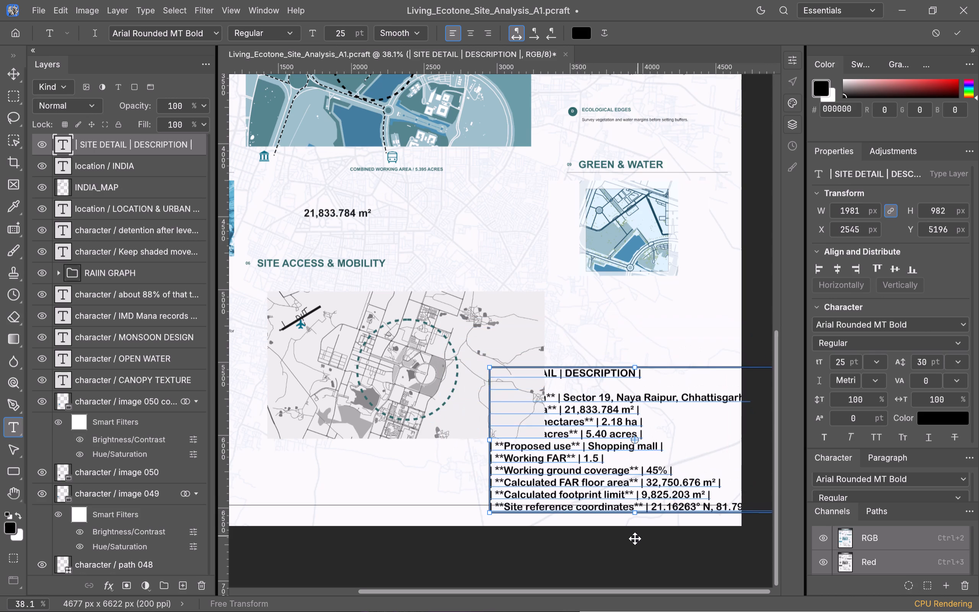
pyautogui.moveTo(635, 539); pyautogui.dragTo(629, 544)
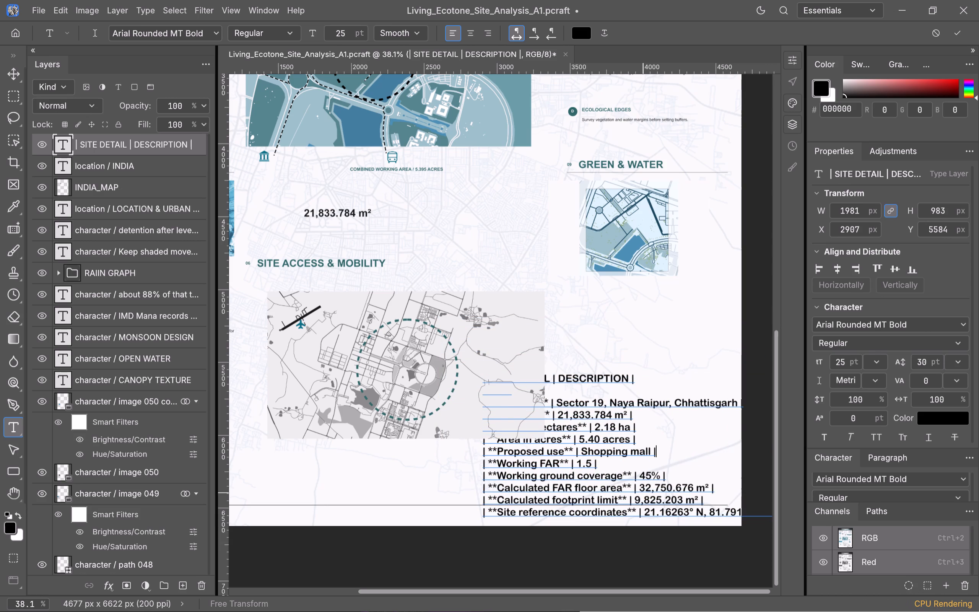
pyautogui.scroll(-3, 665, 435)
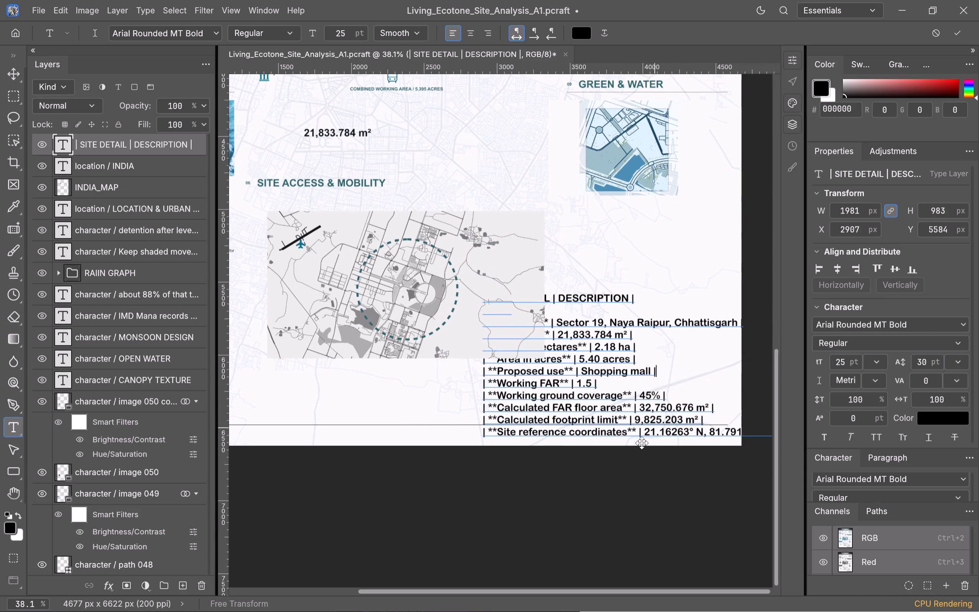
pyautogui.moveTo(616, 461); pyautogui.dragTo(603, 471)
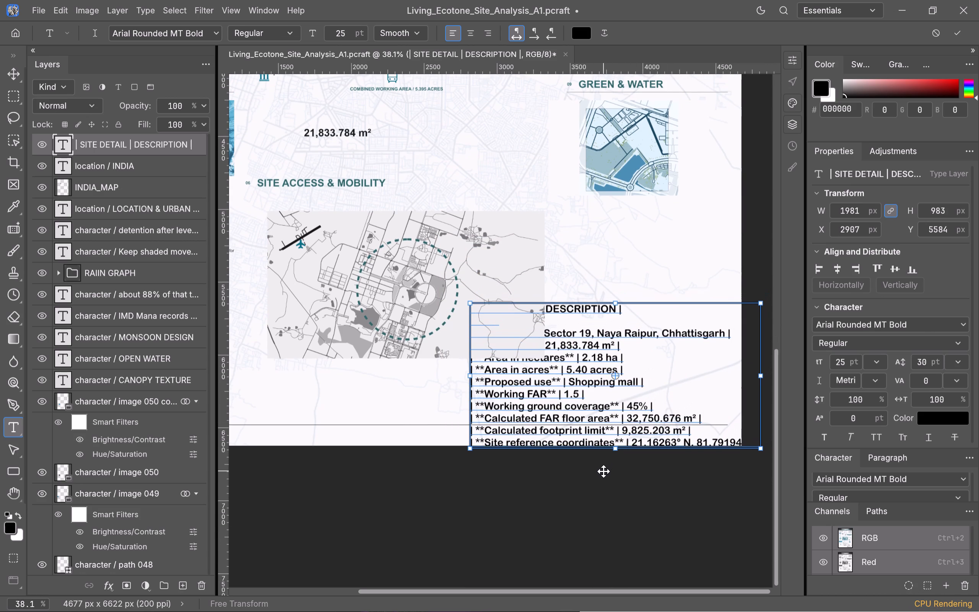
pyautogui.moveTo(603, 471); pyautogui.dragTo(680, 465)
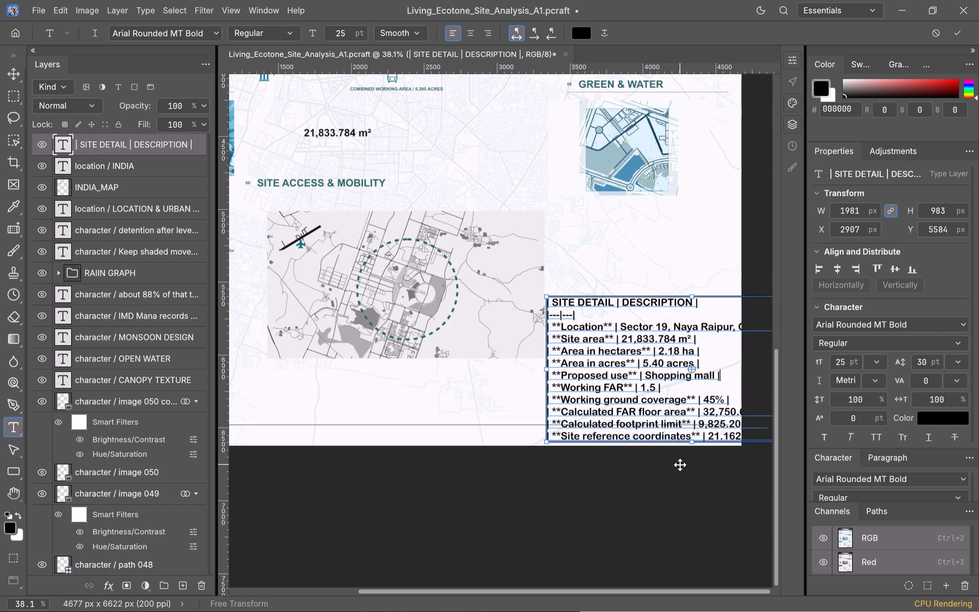
# Move the site details text up between the central site map and the Site Access & Mobility map, at about X 1823, Y 4028 px.
pyautogui.moveTo(680, 465); pyautogui.dragTo(484, 258)
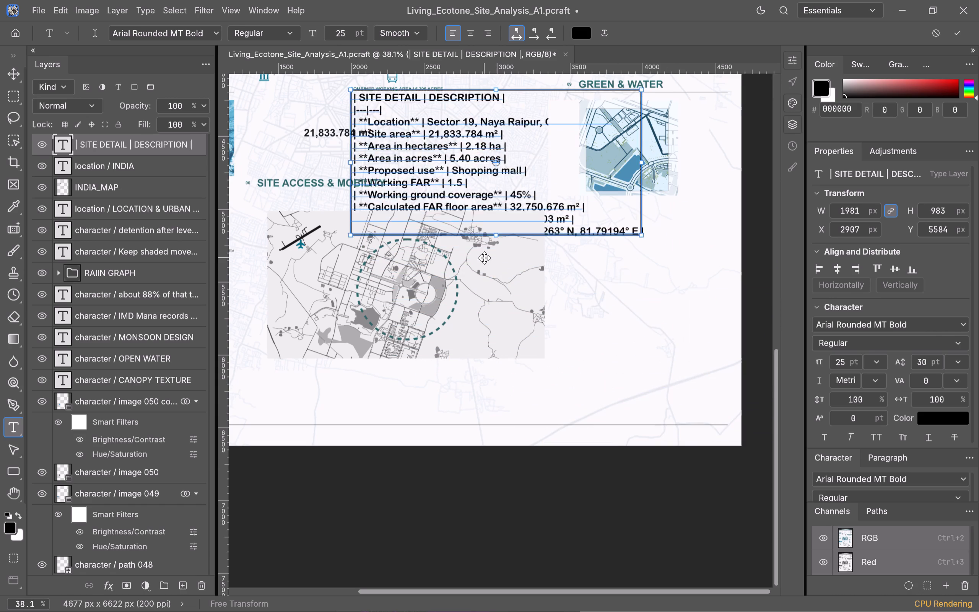
pyautogui.moveTo(484, 258); pyautogui.dragTo(458, 234)
# Capture a rectangular screenshot of the pasted site details text, including all its rows and raw table symbols.
pyautogui.scroll(6, 466, 281)
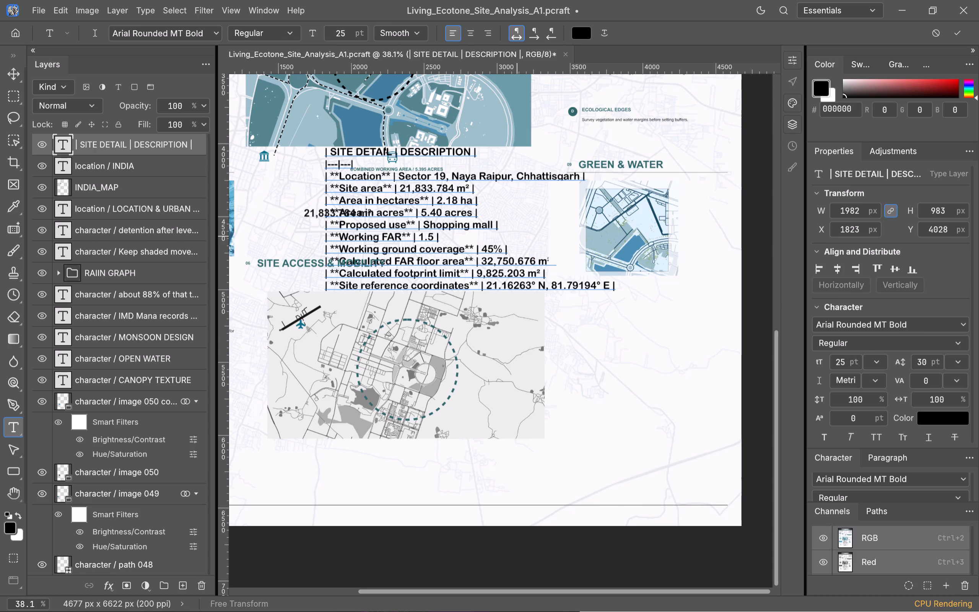
pyautogui.press('Print')
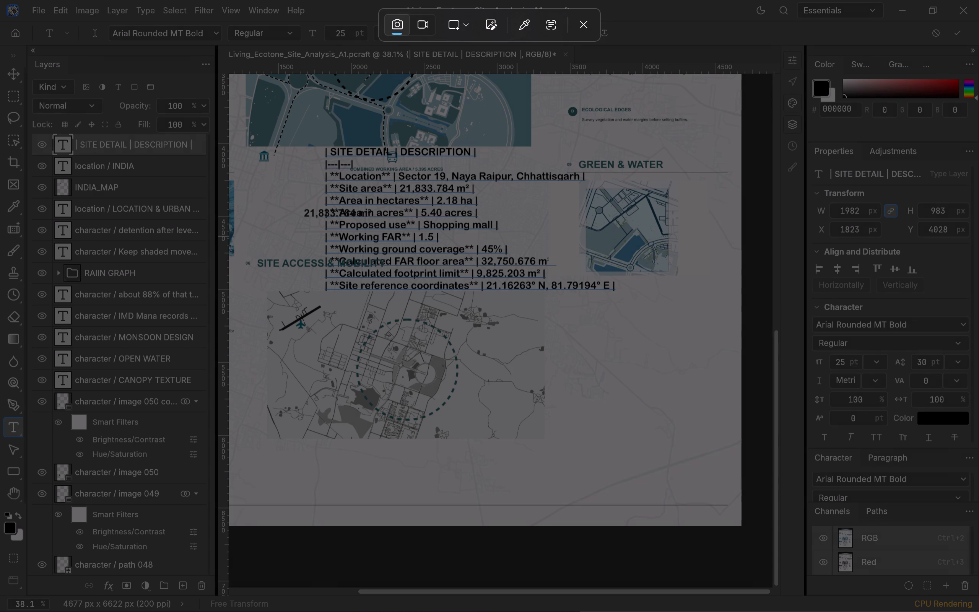
pyautogui.moveTo(315, 134); pyautogui.dragTo(626, 326)
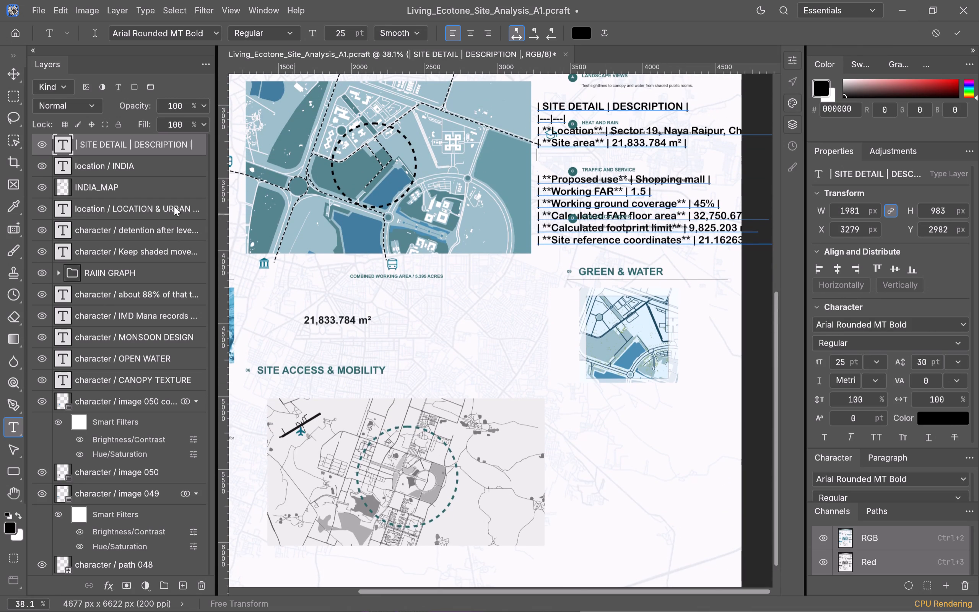
pyautogui.rightClick(108, 148)
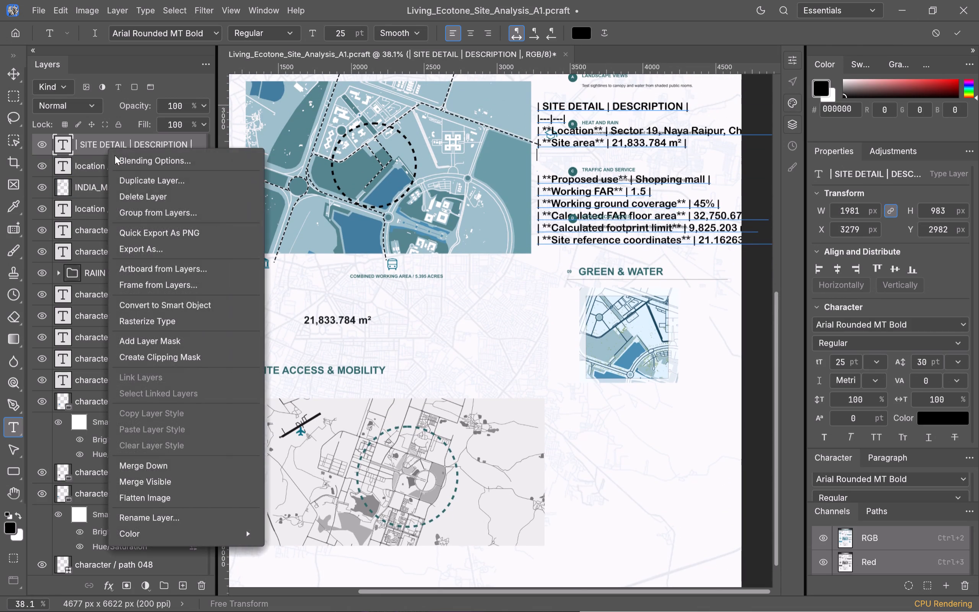
pyautogui.click(144, 196)
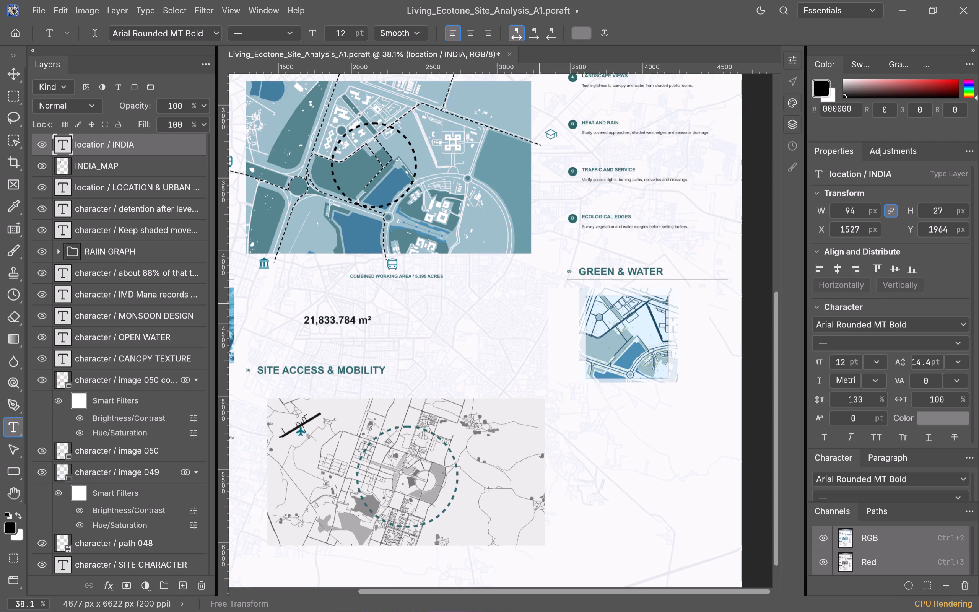
# Add a new 25 pt text layer below the Green & Water map and paste the copied plain-text SITE DETAILS into it.
pyautogui.scroll(-4, 540, 304)
pyautogui.press('t')
pyautogui.click(584, 321)
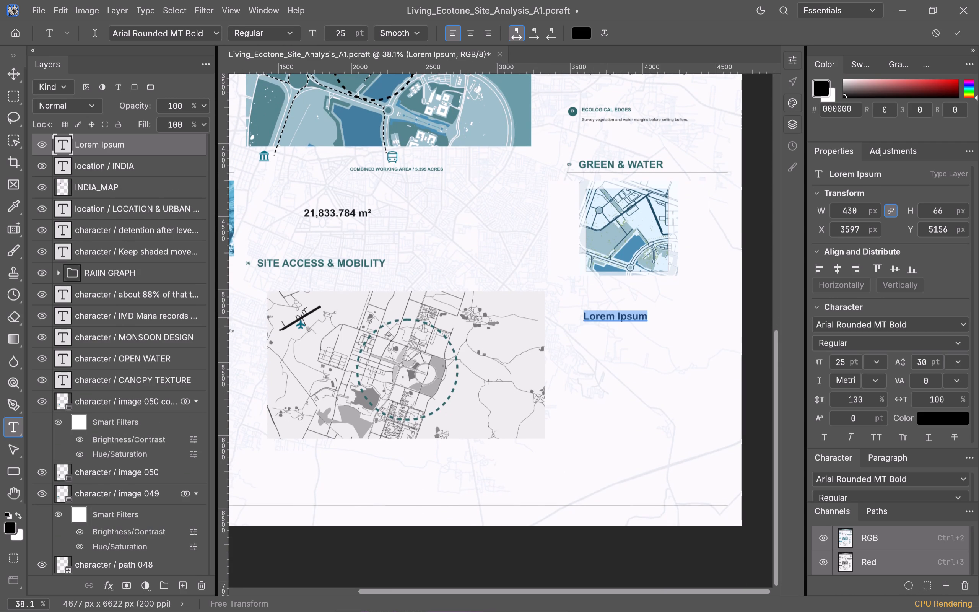
pyautogui.hotkey('ctrl', 'v')
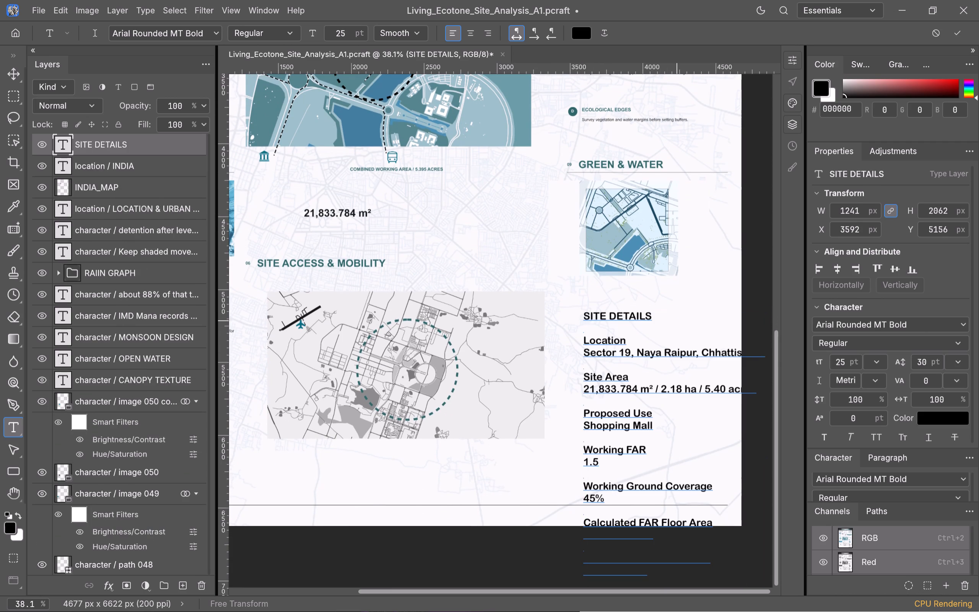
# Move the SITE DETAILS text up so its last row sits on the sheet, at about X 3493, Y 4513 px.
pyautogui.moveTo(681, 314); pyautogui.dragTo(656, 286)
pyautogui.scroll(-3, 675, 336)
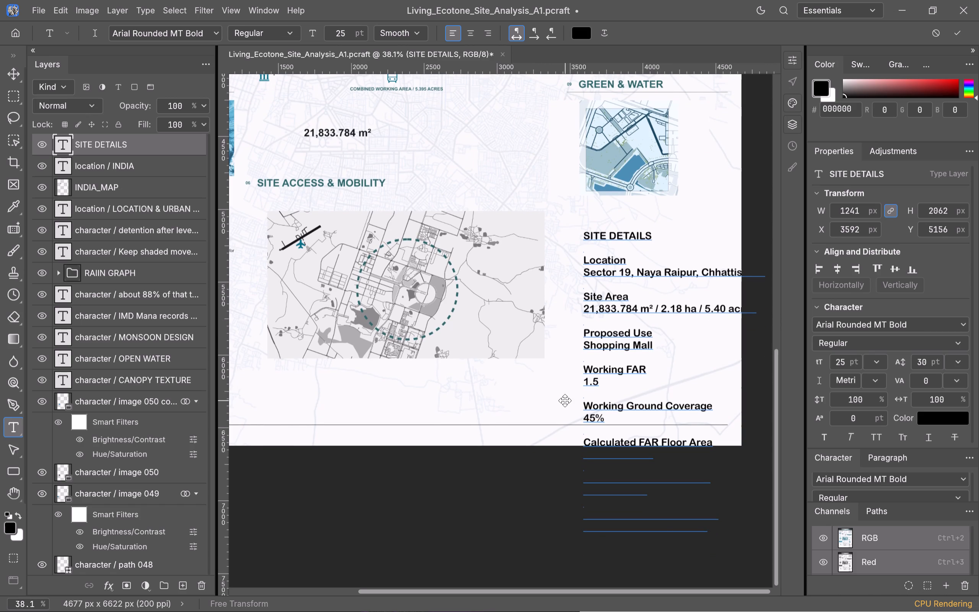
pyautogui.moveTo(565, 400); pyautogui.dragTo(547, 300)
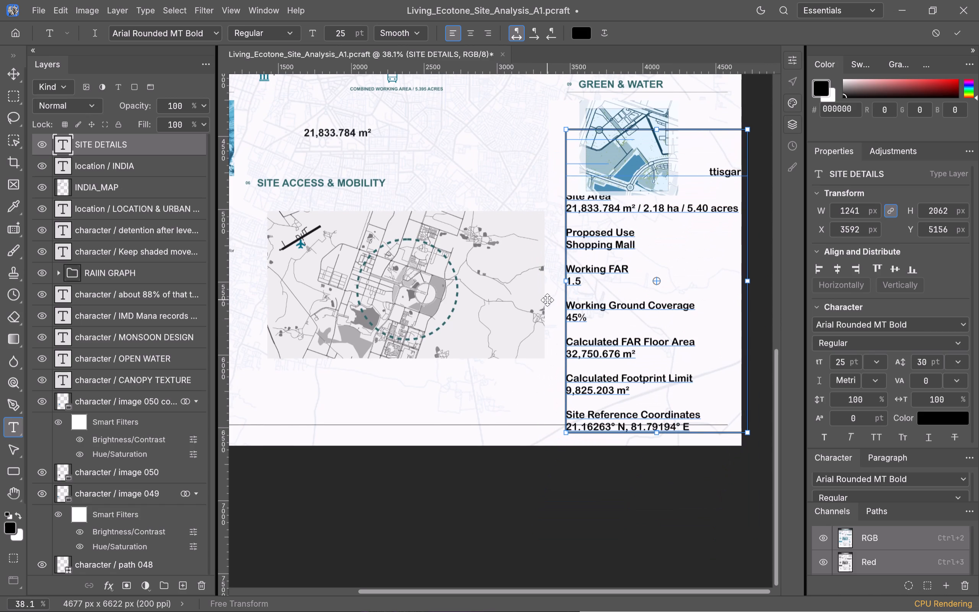
pyautogui.moveTo(547, 300); pyautogui.dragTo(550, 307)
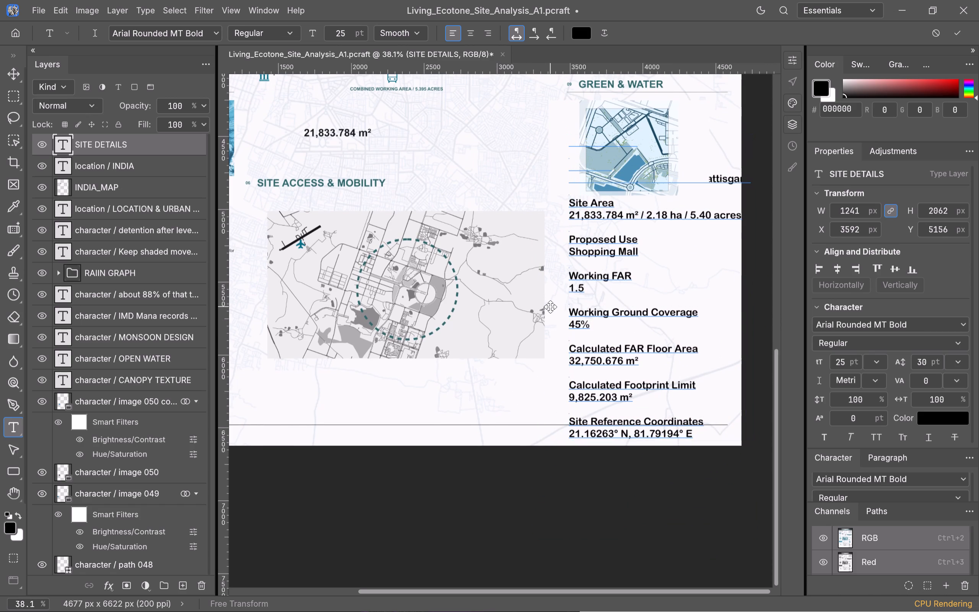
pyautogui.scroll(4, 550, 307)
pyautogui.scroll(2, 632, 311)
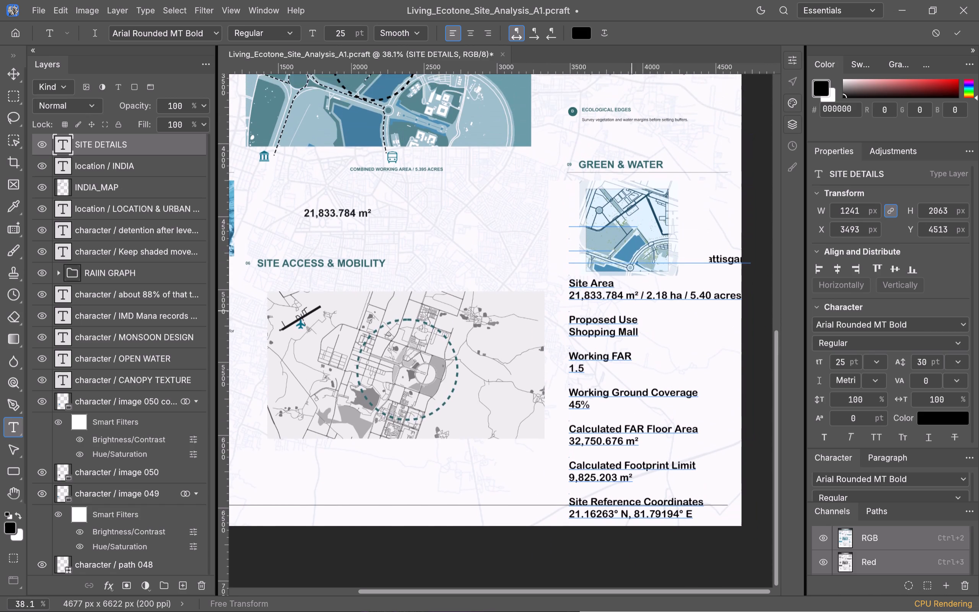
pyautogui.scroll(-1, 632, 311)
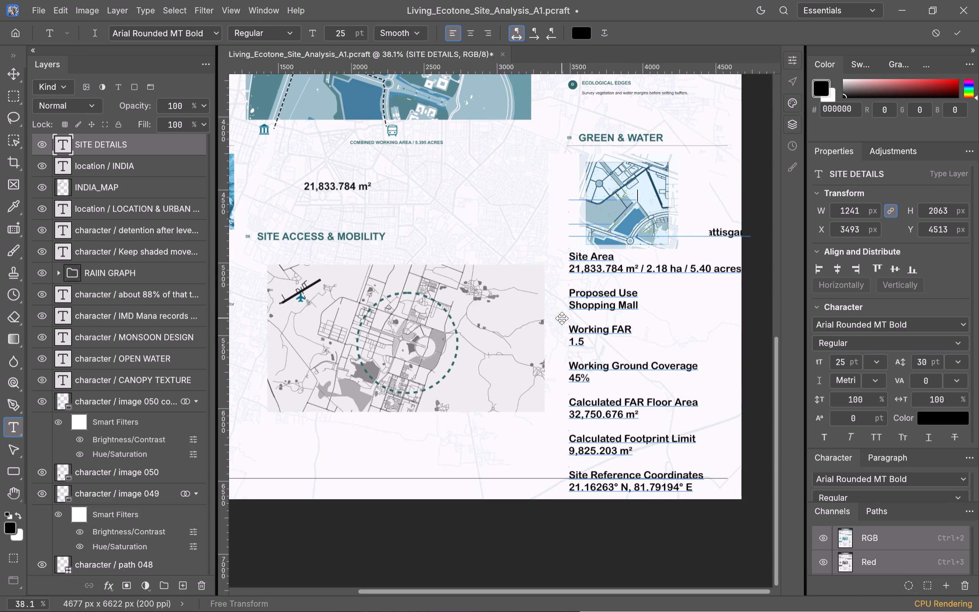
# Set all of the SITE DETAILS text to 15 pt.
pyautogui.click(562, 318)
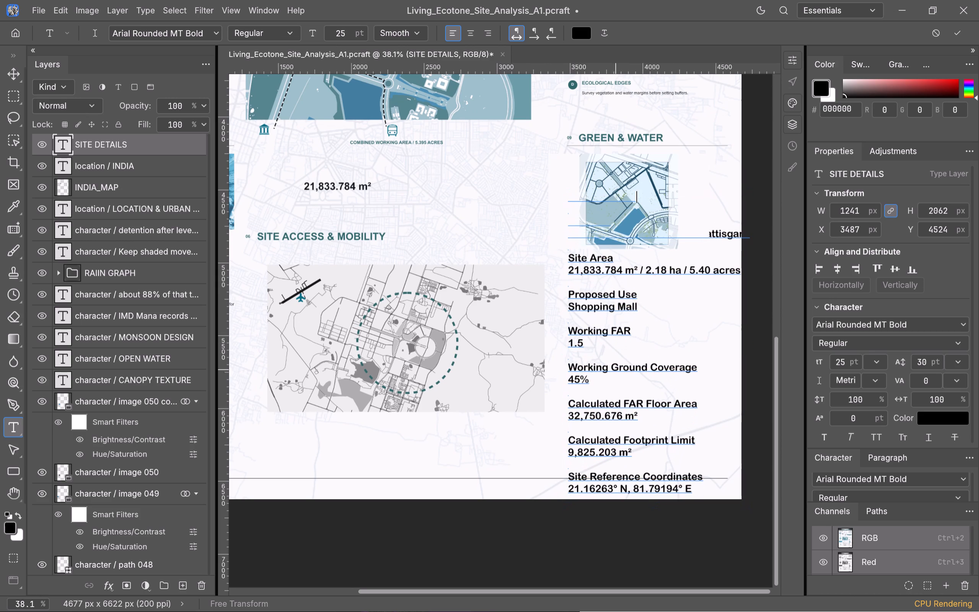
pyautogui.hotkey('ctrl', 'a')
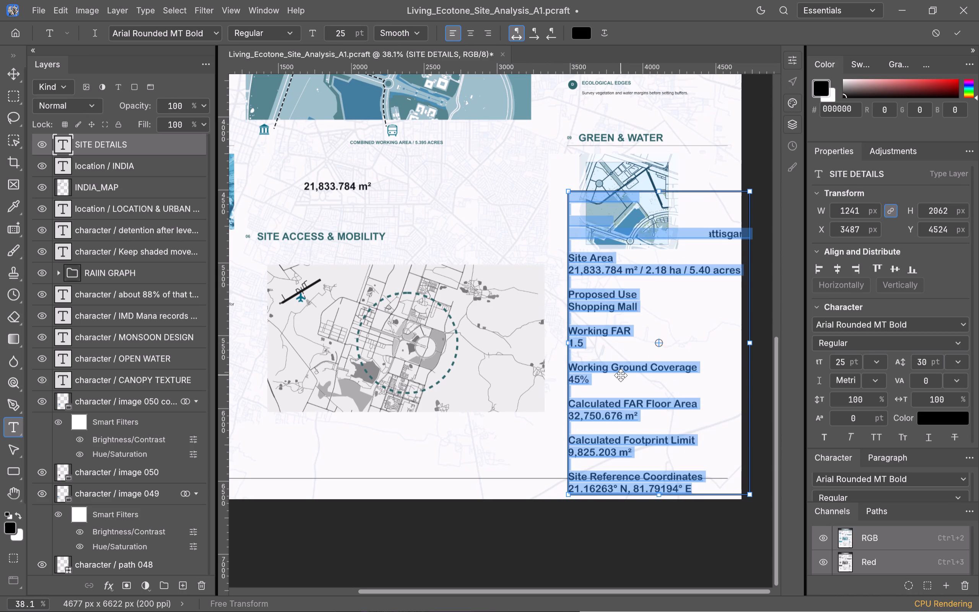
pyautogui.click(342, 33)
pyautogui.write('15')
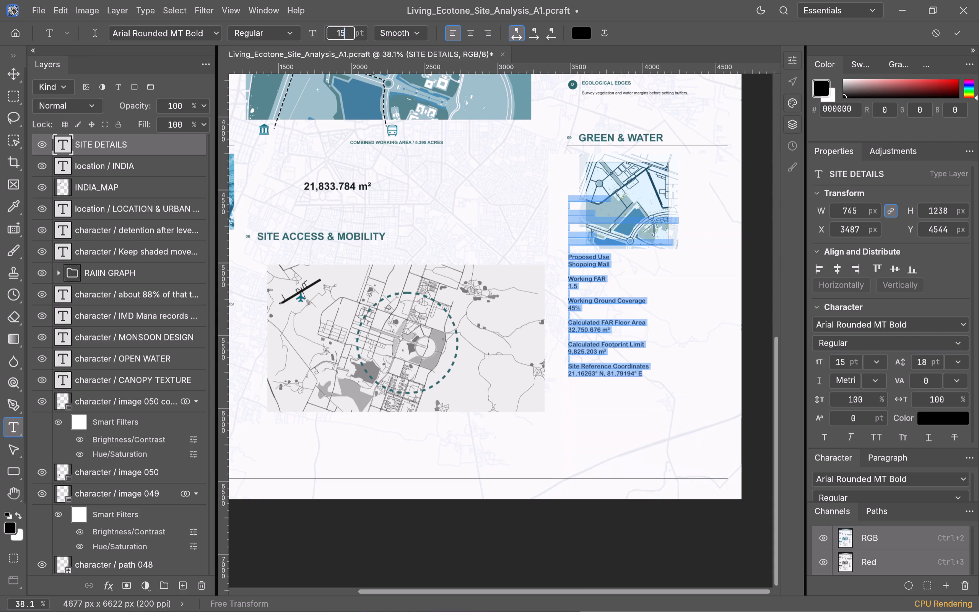
pyautogui.press('Return')
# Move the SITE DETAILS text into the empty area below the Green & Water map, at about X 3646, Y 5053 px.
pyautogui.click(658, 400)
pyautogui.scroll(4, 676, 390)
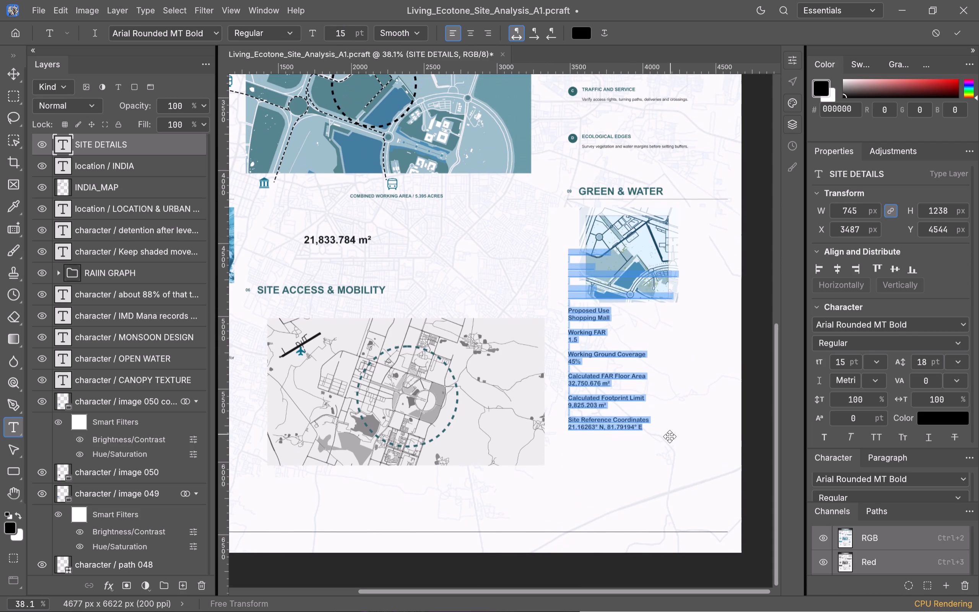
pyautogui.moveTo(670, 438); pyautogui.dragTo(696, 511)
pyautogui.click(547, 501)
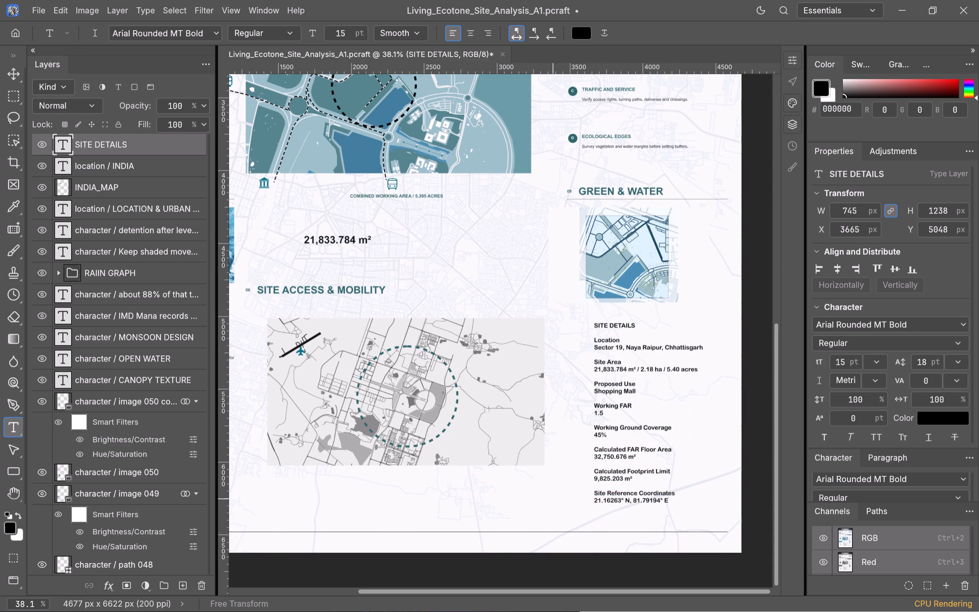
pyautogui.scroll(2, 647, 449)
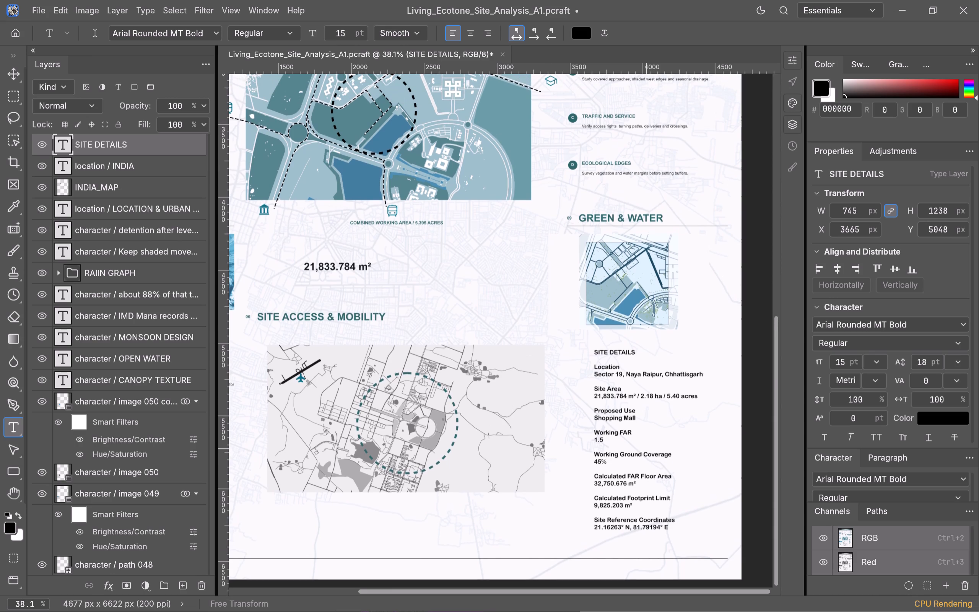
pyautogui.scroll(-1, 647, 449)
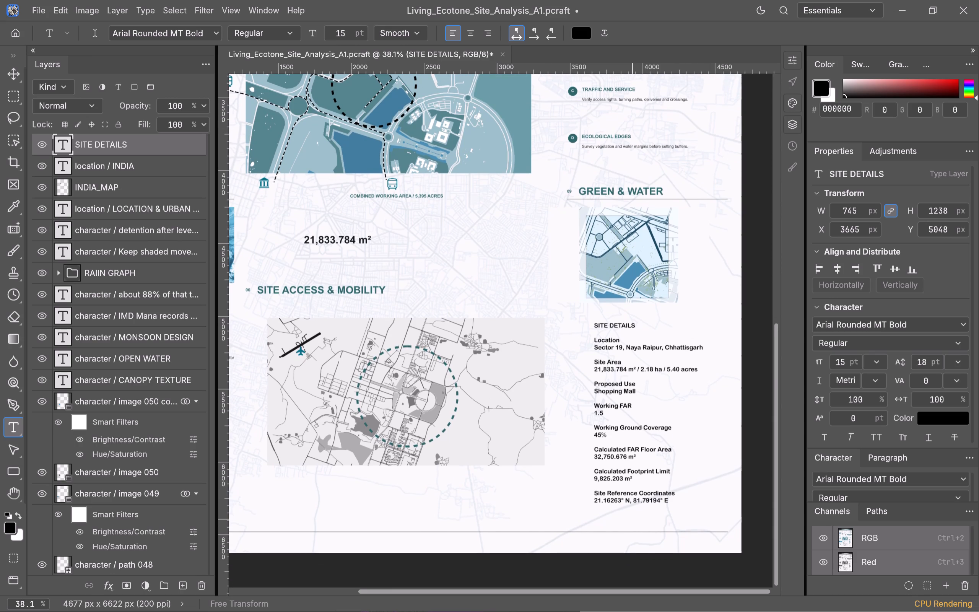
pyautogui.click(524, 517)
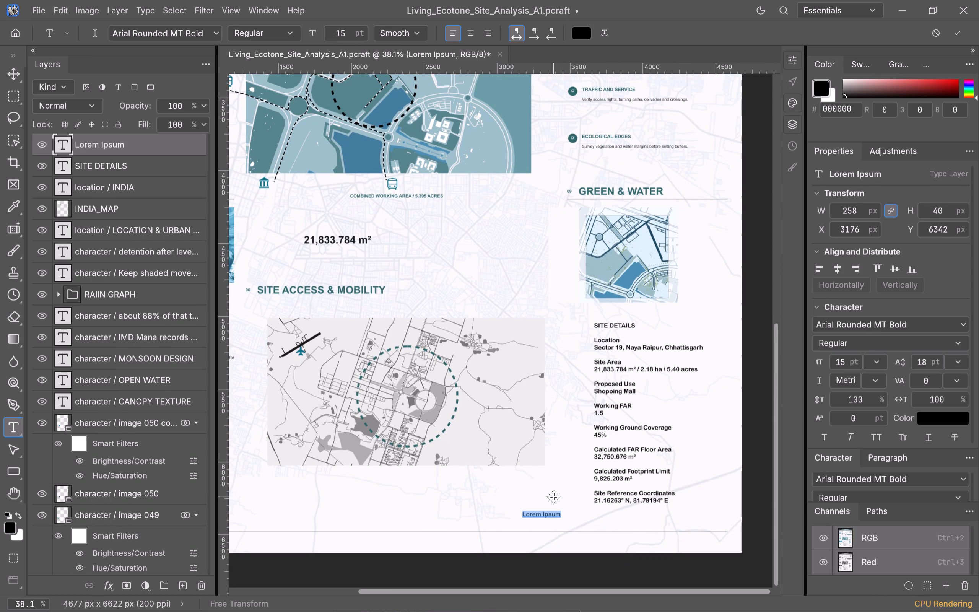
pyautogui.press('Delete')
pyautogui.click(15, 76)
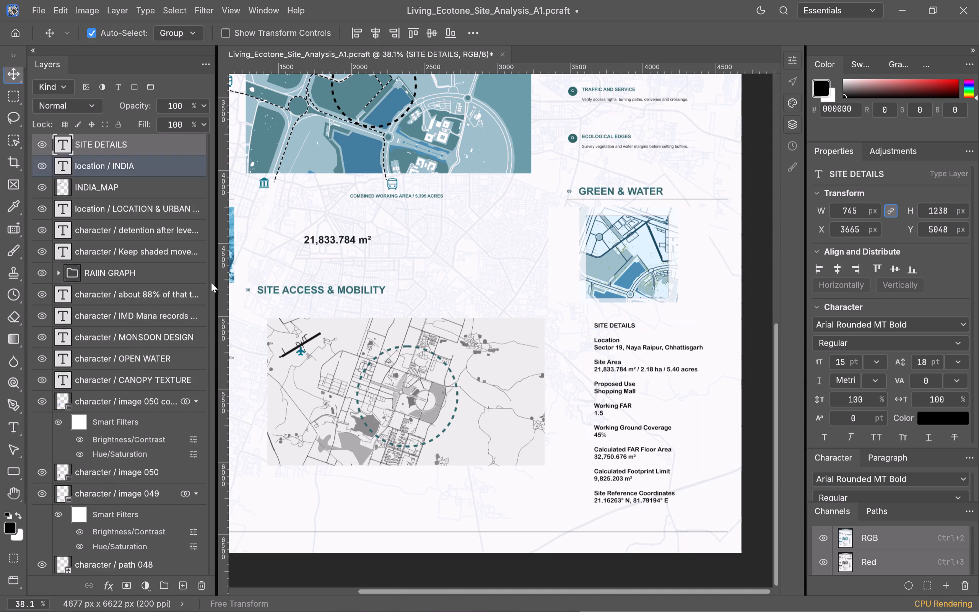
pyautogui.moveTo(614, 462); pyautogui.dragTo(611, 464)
# Set only the "SITE DETAILS" heading line of the text block to 25 pt.
pyautogui.click(634, 326)
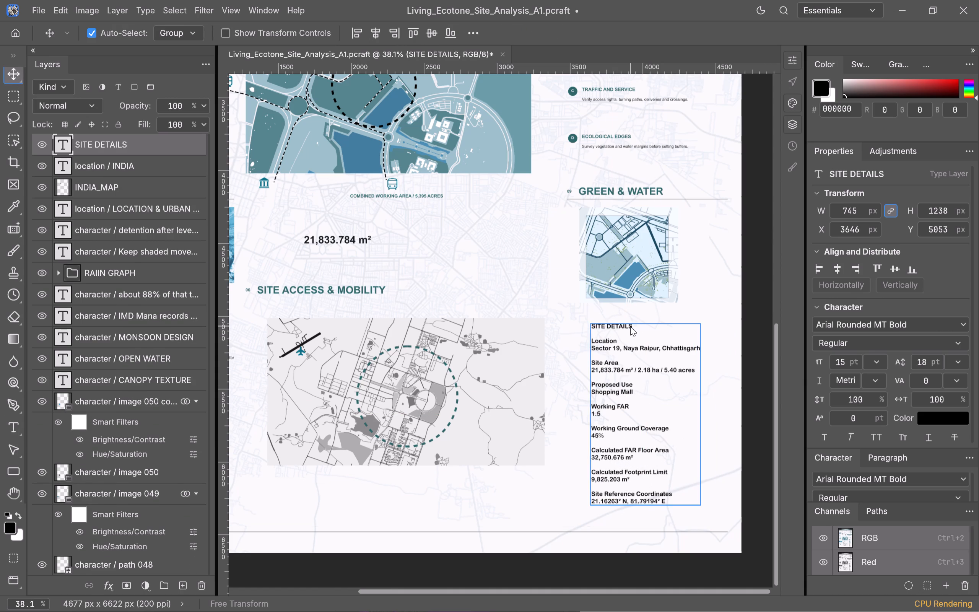
pyautogui.doubleClick(630, 326)
pyautogui.moveTo(634, 326); pyautogui.dragTo(591, 326)
pyautogui.click(341, 35)
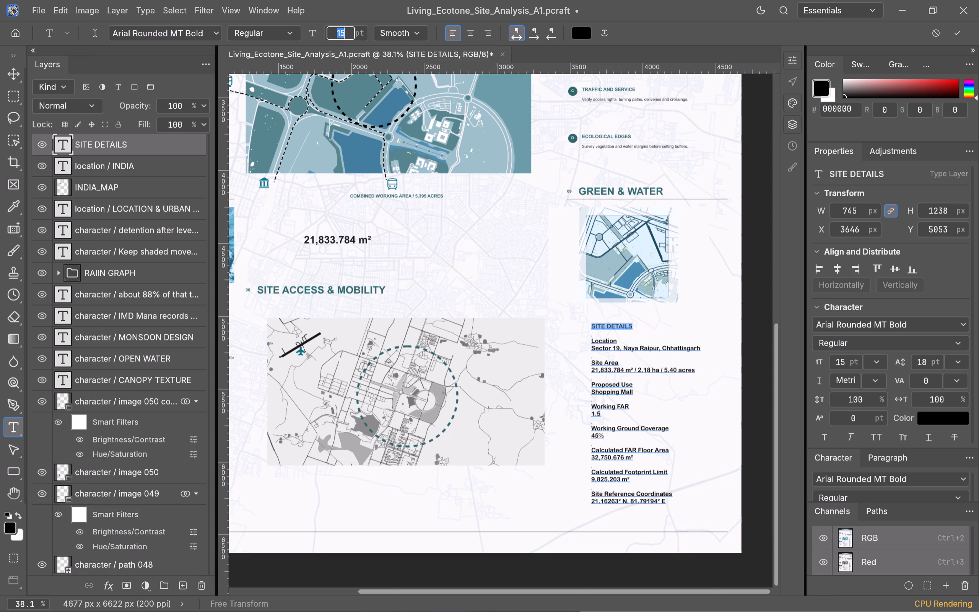
pyautogui.write('25')
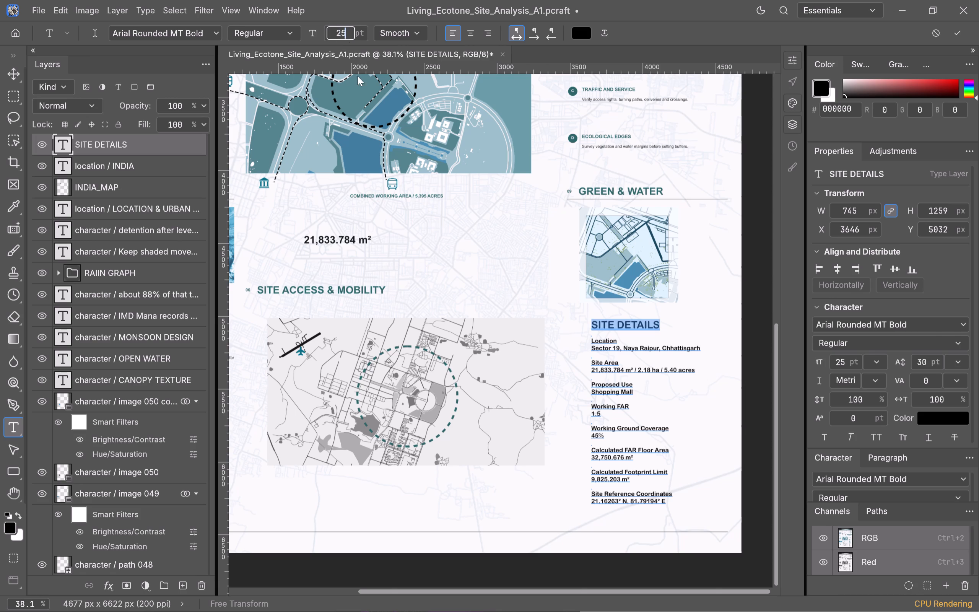
pyautogui.click(471, 499)
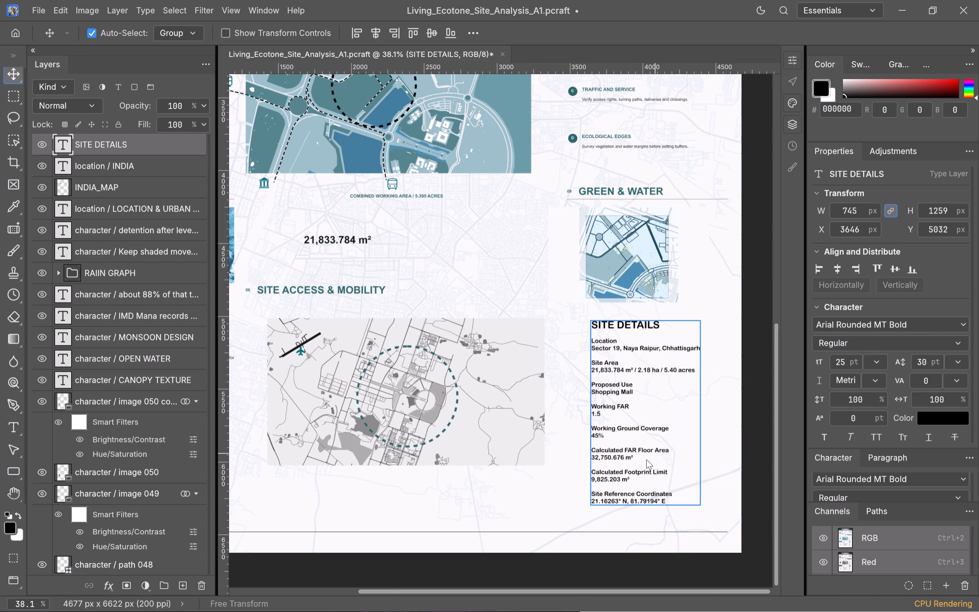
# Move the SITE DETAILS text up the sheet beside the Chhattisgarh map in Location & Urban Context, at about X 2481, Y 1335 px.
pyautogui.moveTo(674, 439); pyautogui.dragTo(679, 378)
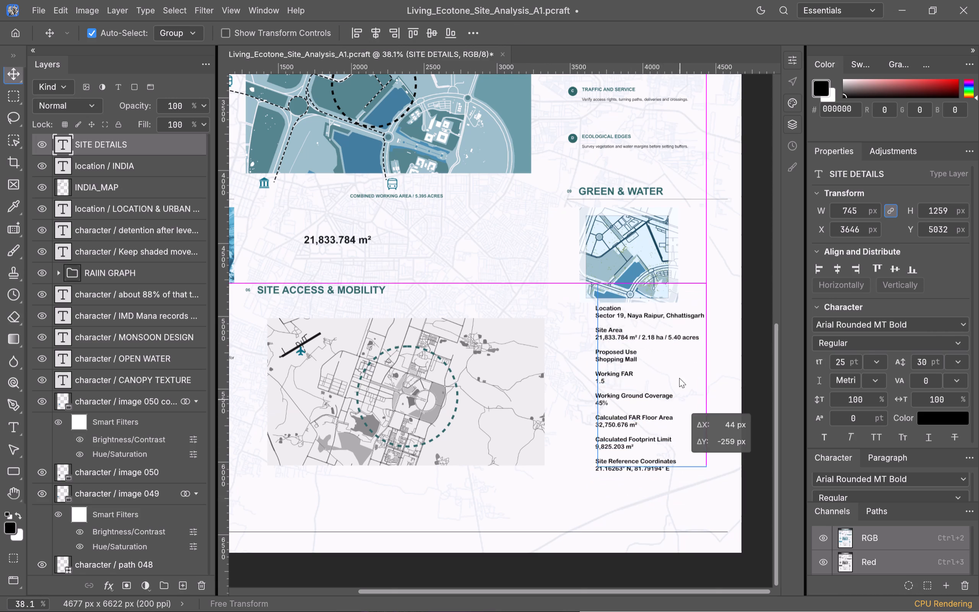
pyautogui.moveTo(679, 378); pyautogui.dragTo(707, 211)
pyautogui.scroll(2, 618, 452)
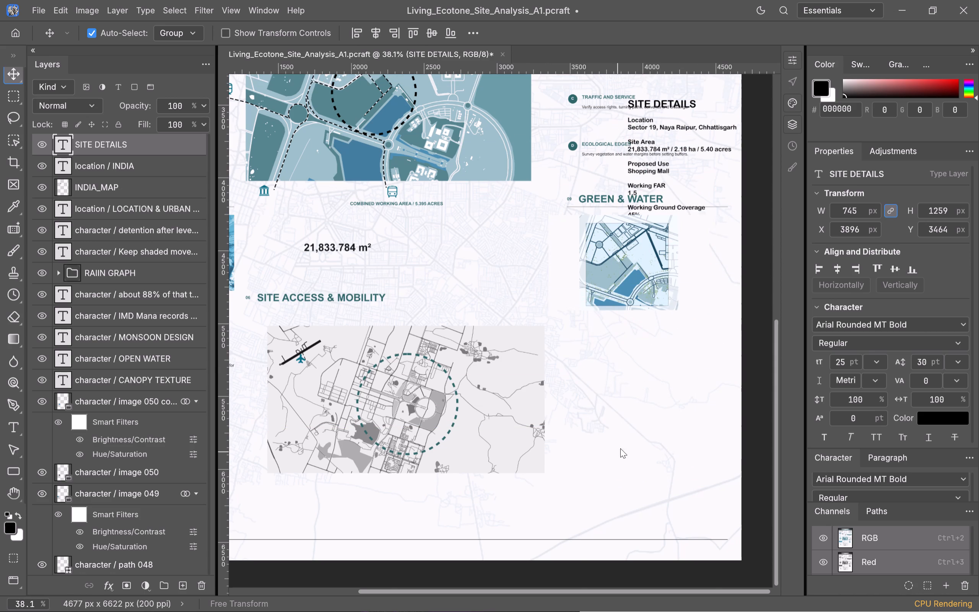
pyautogui.scroll(12, 620, 448)
pyautogui.moveTo(698, 364); pyautogui.dragTo(650, 237)
pyautogui.scroll(6, 638, 380)
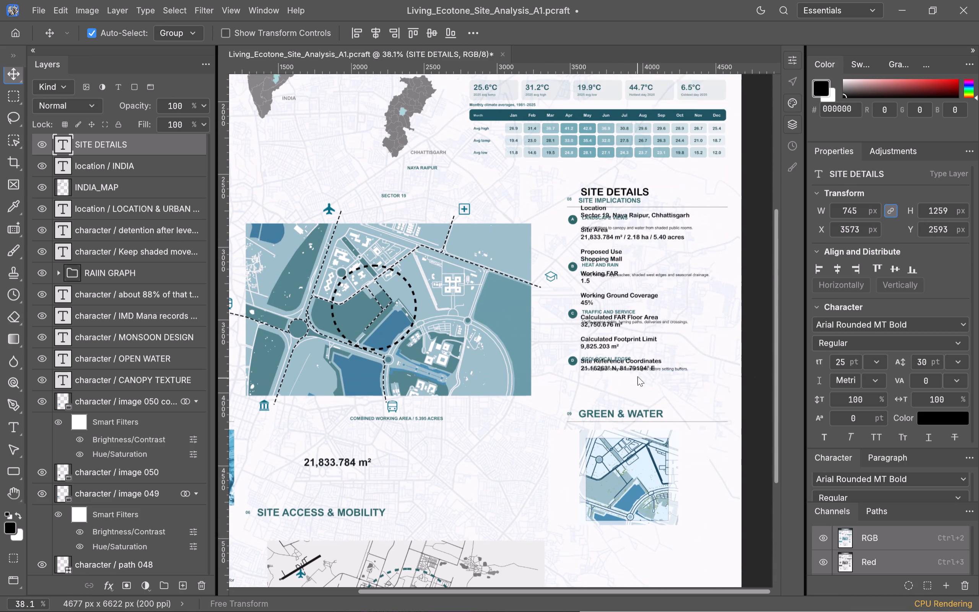
pyautogui.scroll(6, 640, 440)
pyautogui.scroll(4, 626, 491)
pyautogui.moveTo(649, 432); pyautogui.dragTo(689, 345)
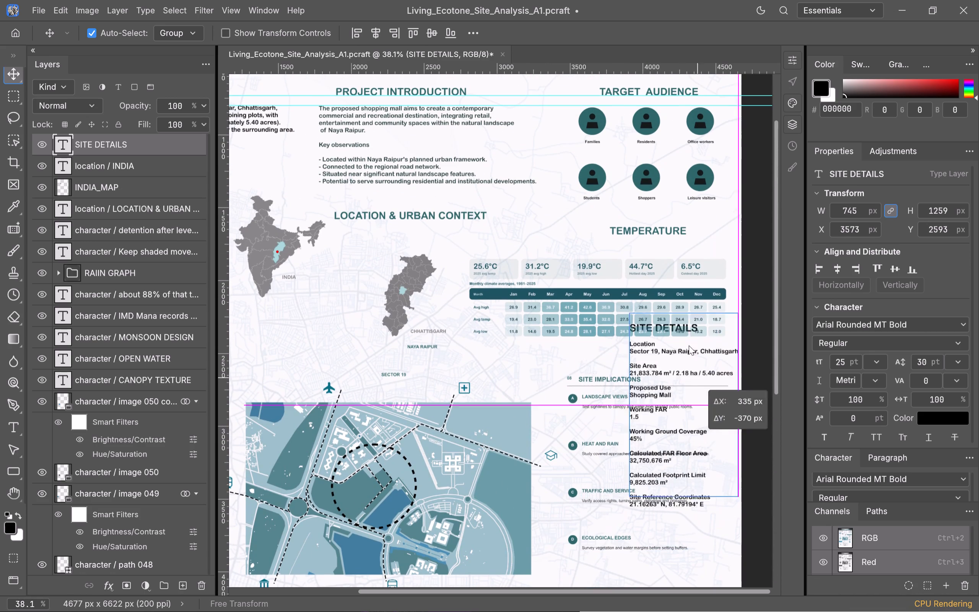
pyautogui.moveTo(689, 345); pyautogui.dragTo(621, 246)
pyautogui.scroll(6, 647, 376)
pyautogui.scroll(4, 645, 482)
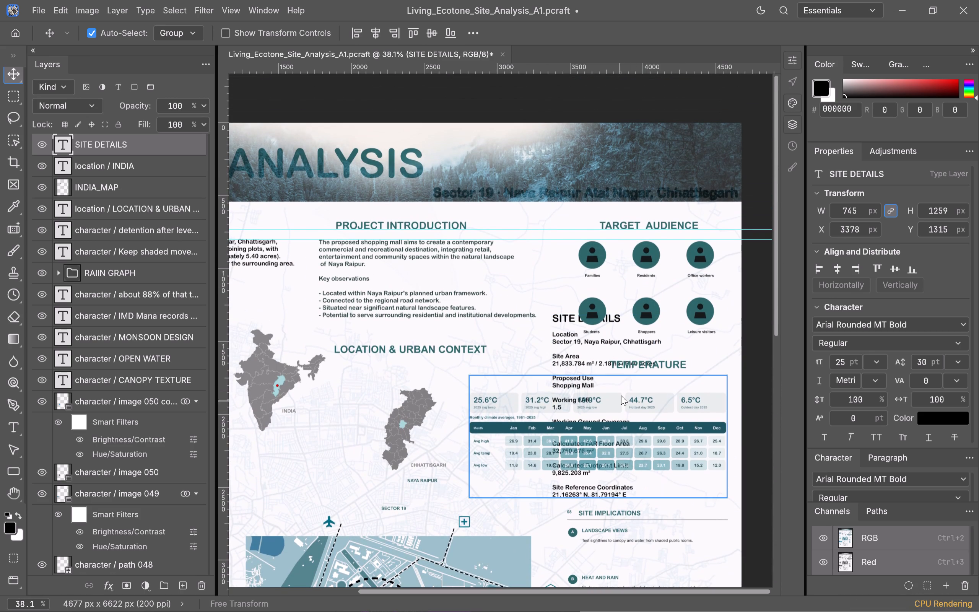
pyautogui.moveTo(605, 368); pyautogui.dragTo(581, 264)
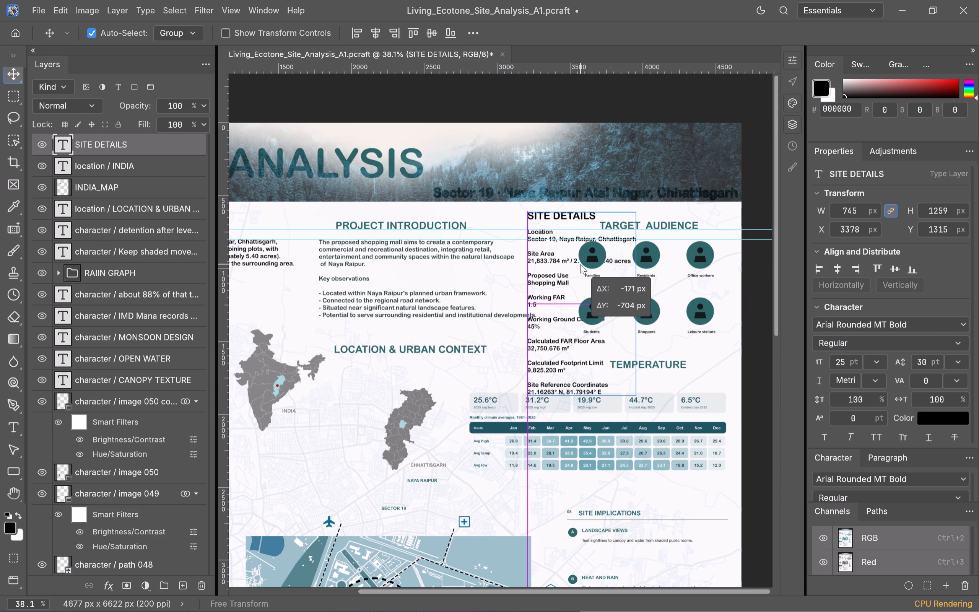
pyautogui.moveTo(581, 264); pyautogui.dragTo(540, 282)
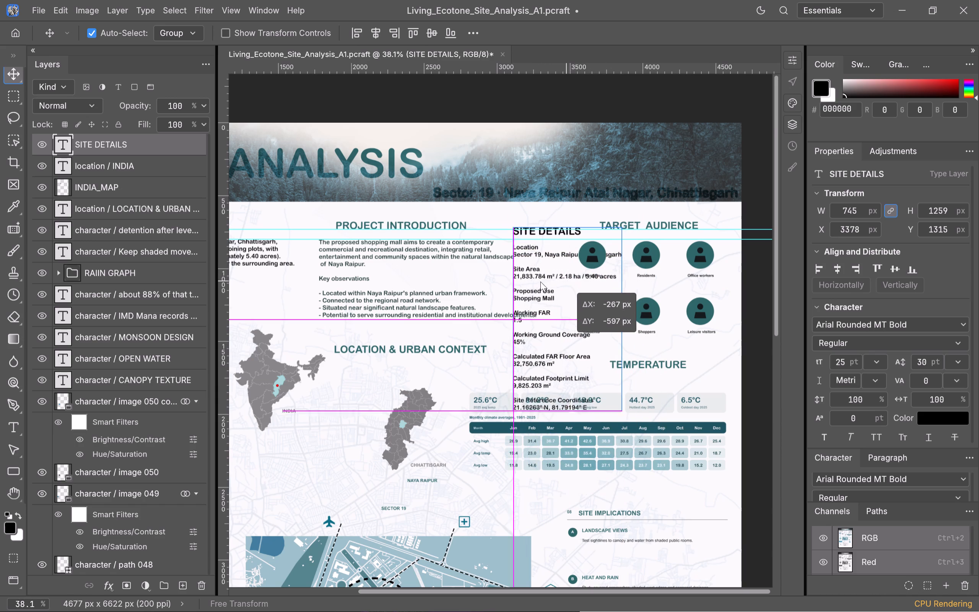
pyautogui.moveTo(540, 282); pyautogui.dragTo(475, 371)
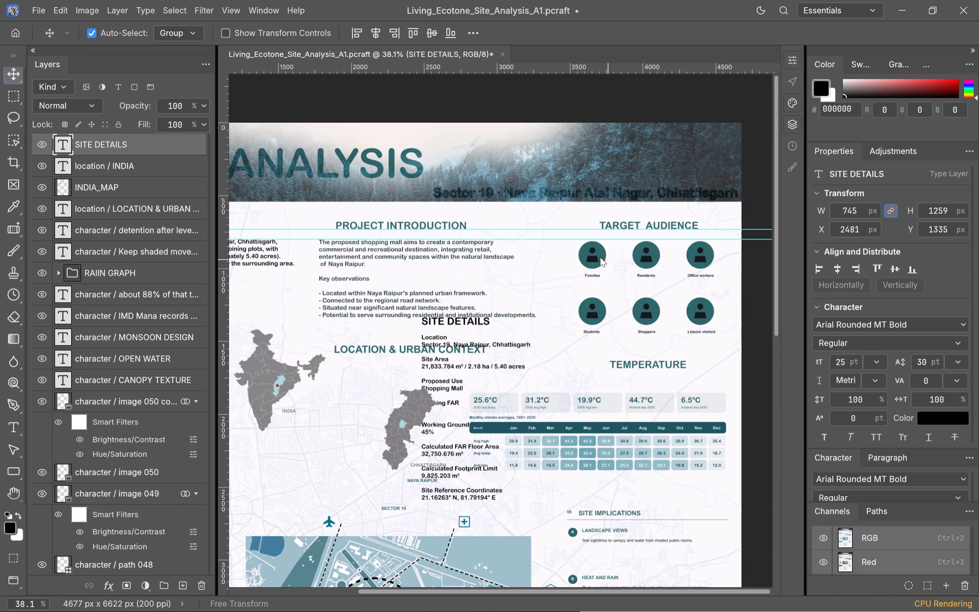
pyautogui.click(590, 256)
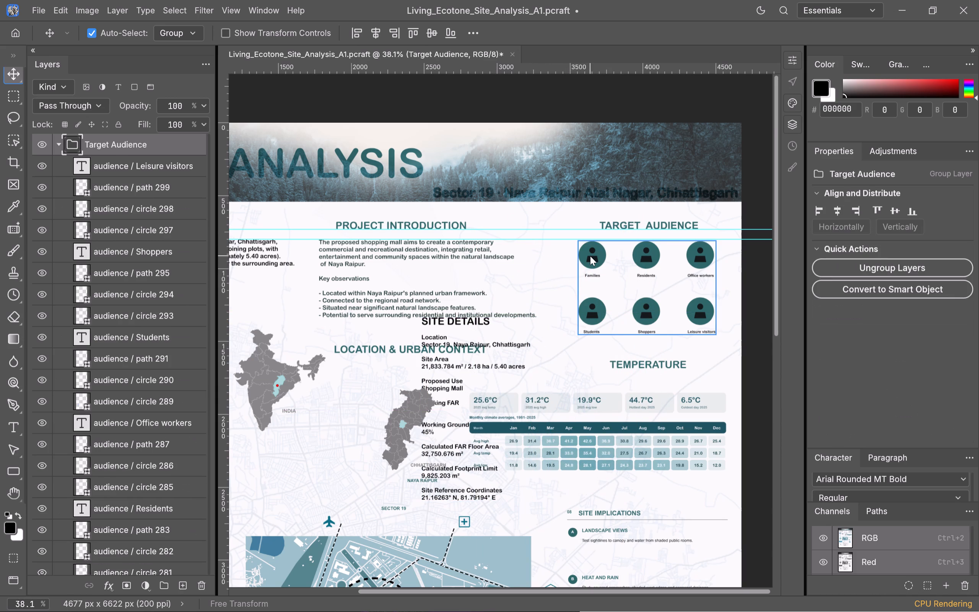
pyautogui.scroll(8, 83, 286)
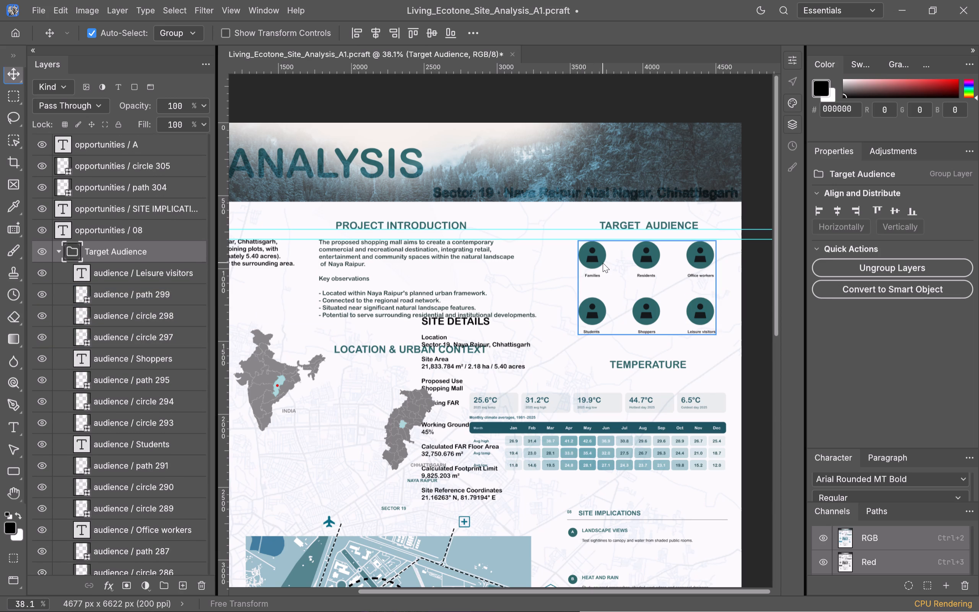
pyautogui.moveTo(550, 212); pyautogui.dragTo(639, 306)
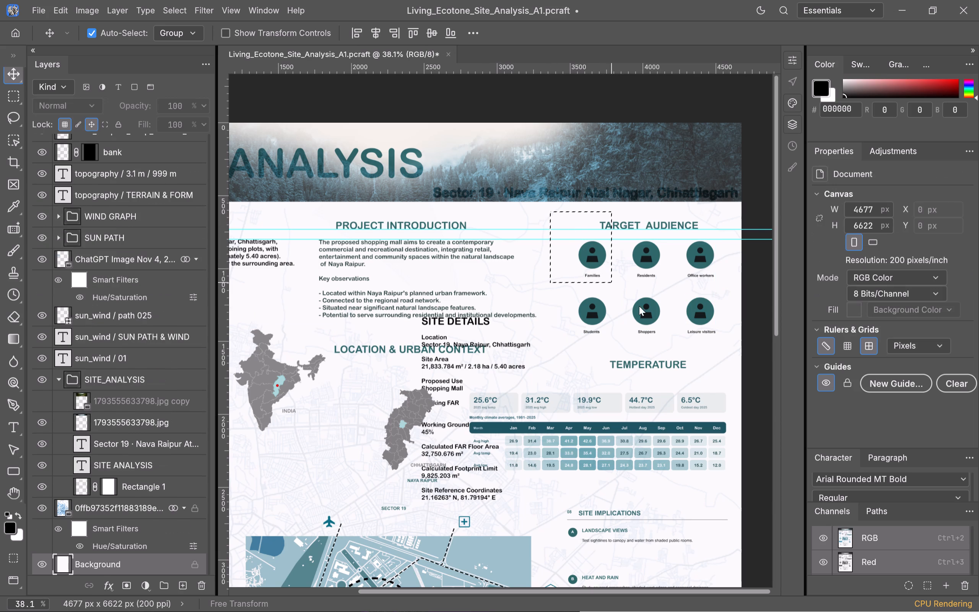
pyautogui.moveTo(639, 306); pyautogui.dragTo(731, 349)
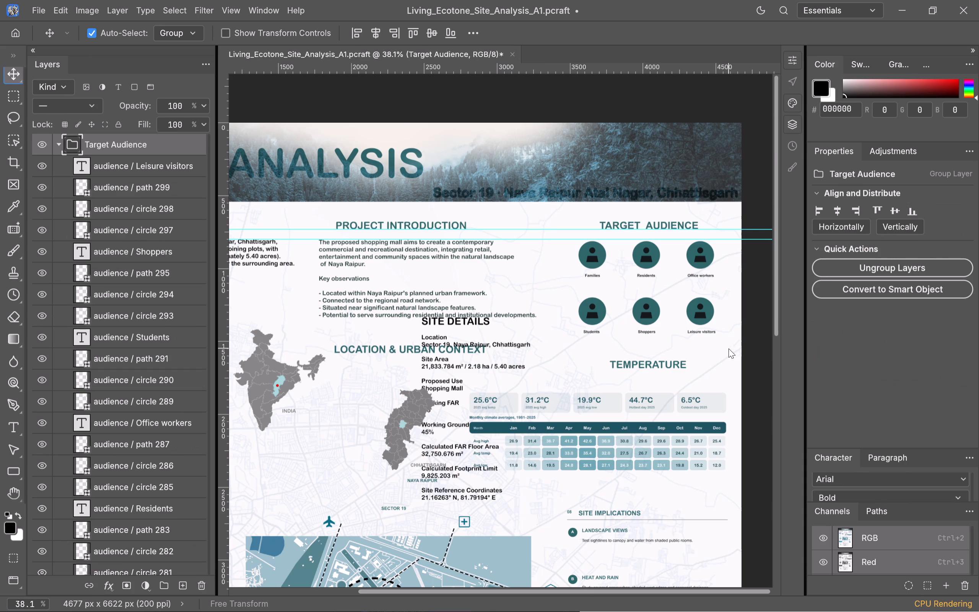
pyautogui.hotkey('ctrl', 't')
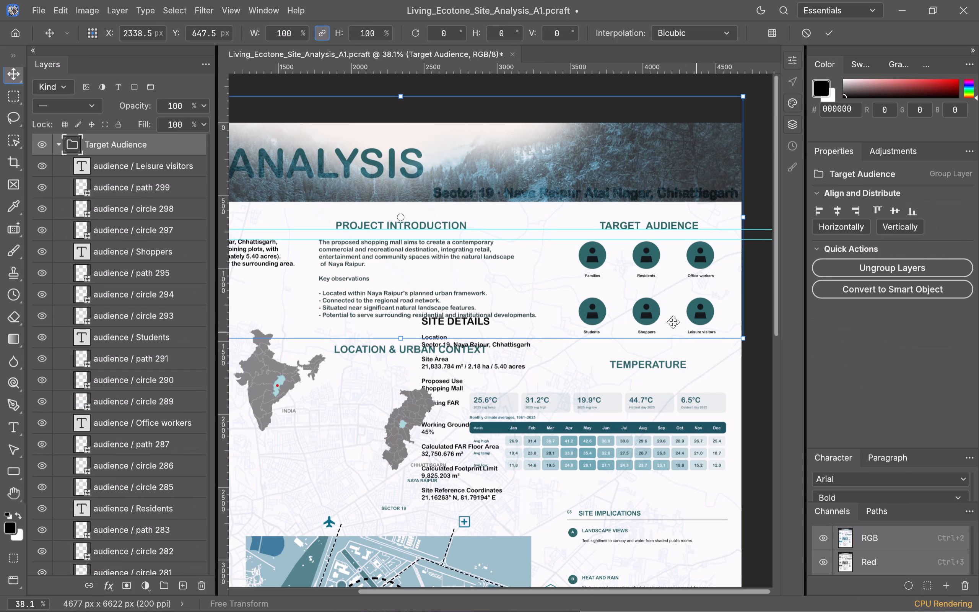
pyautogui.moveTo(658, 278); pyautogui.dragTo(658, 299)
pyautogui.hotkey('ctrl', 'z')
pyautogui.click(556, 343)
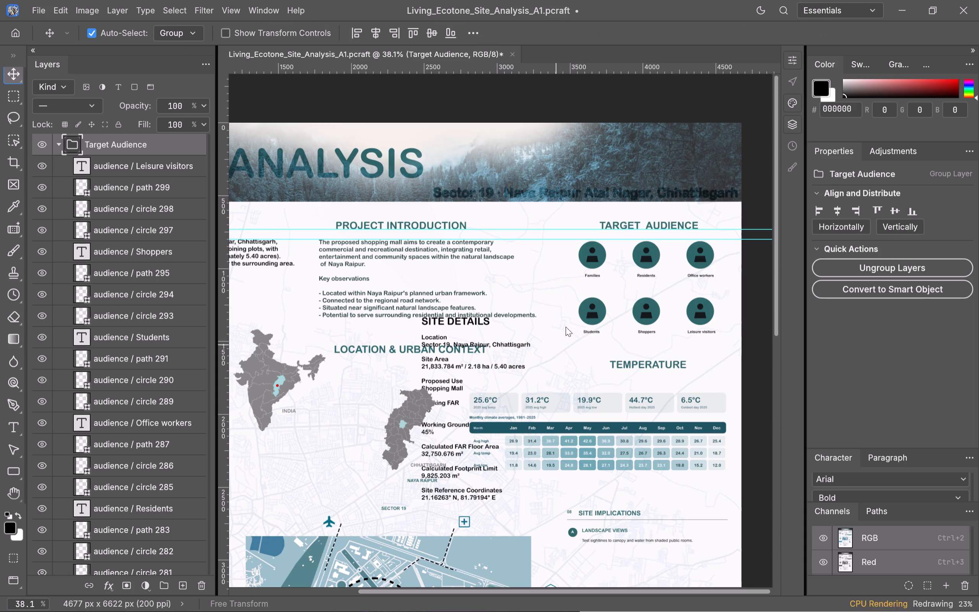
# Move the Target Audience icon group down the sheet below the Green & Water map, at about X 3966, Y 5421 px.
pyautogui.click(620, 224)
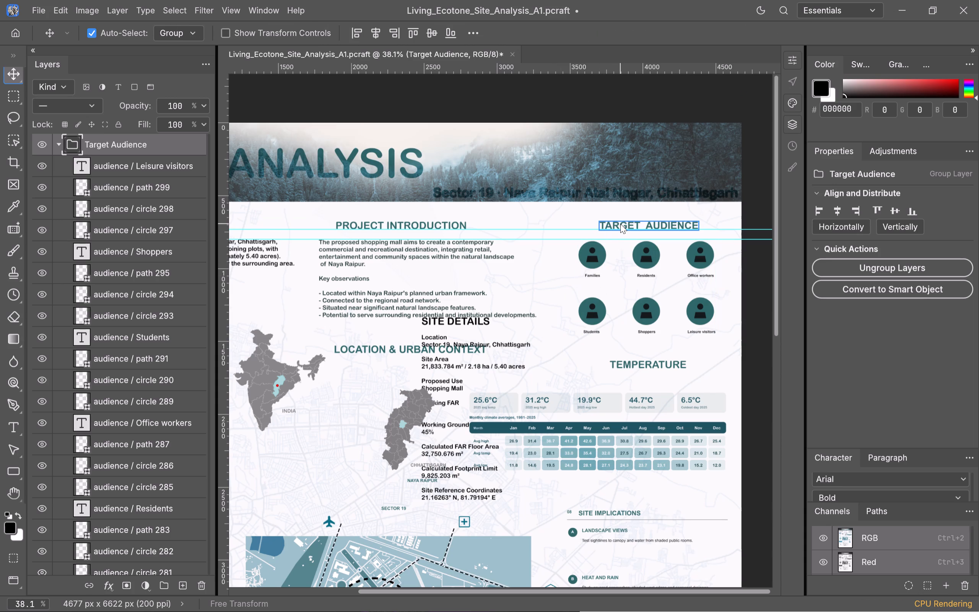
pyautogui.scroll(8, 118, 283)
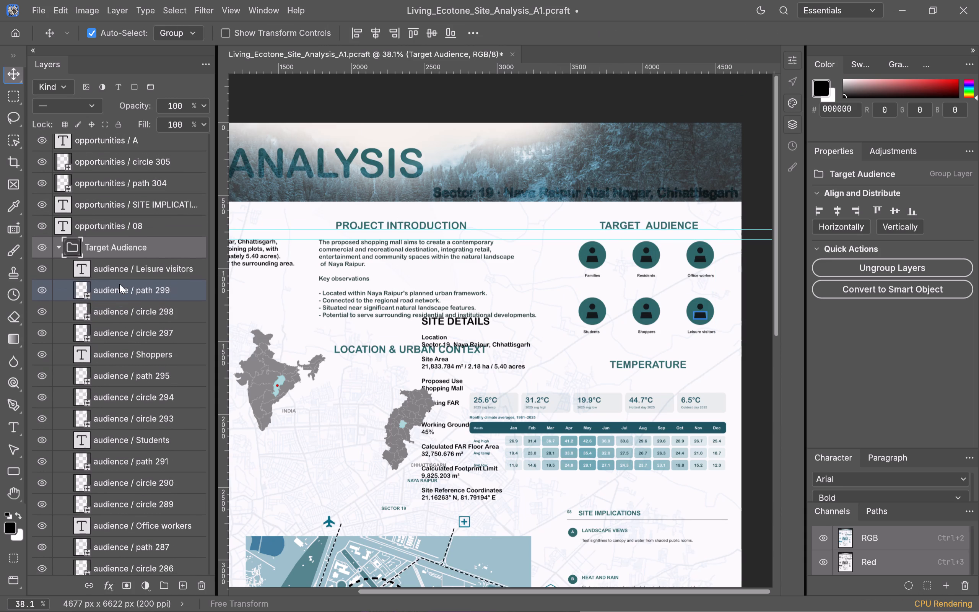
pyautogui.click(124, 254)
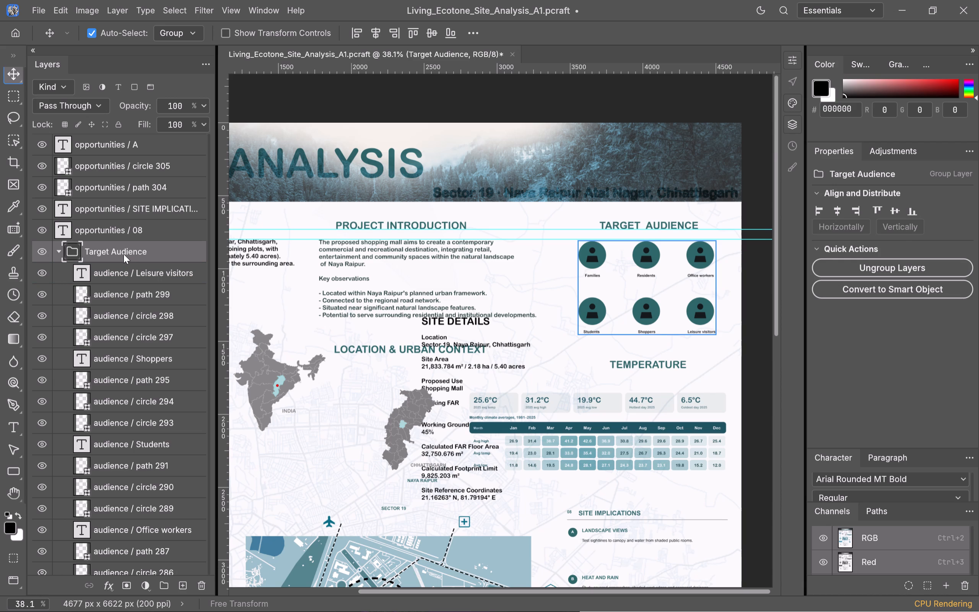
pyautogui.hotkey('ctrl', 't')
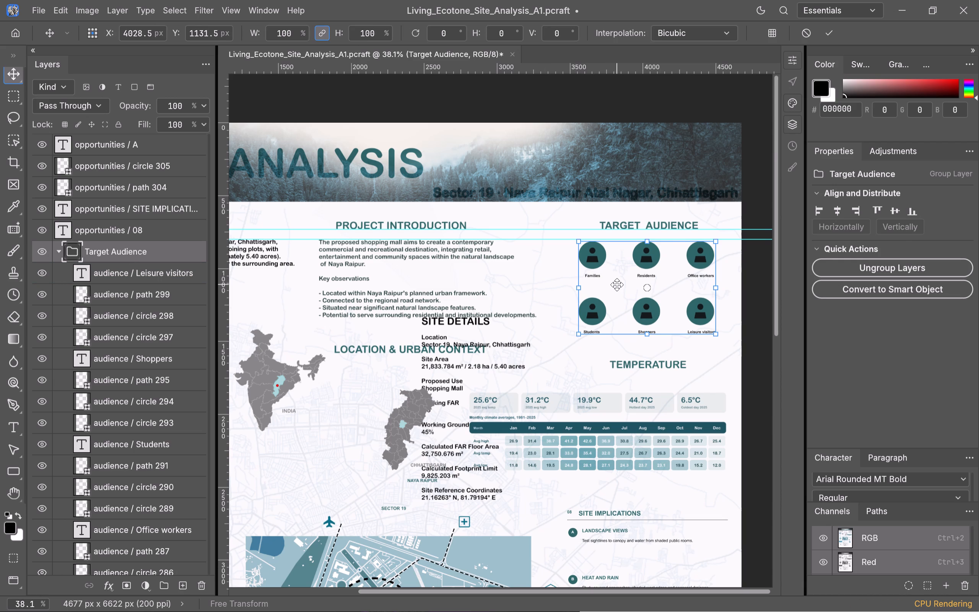
pyautogui.moveTo(617, 285); pyautogui.dragTo(603, 454)
pyautogui.scroll(-8, 606, 295)
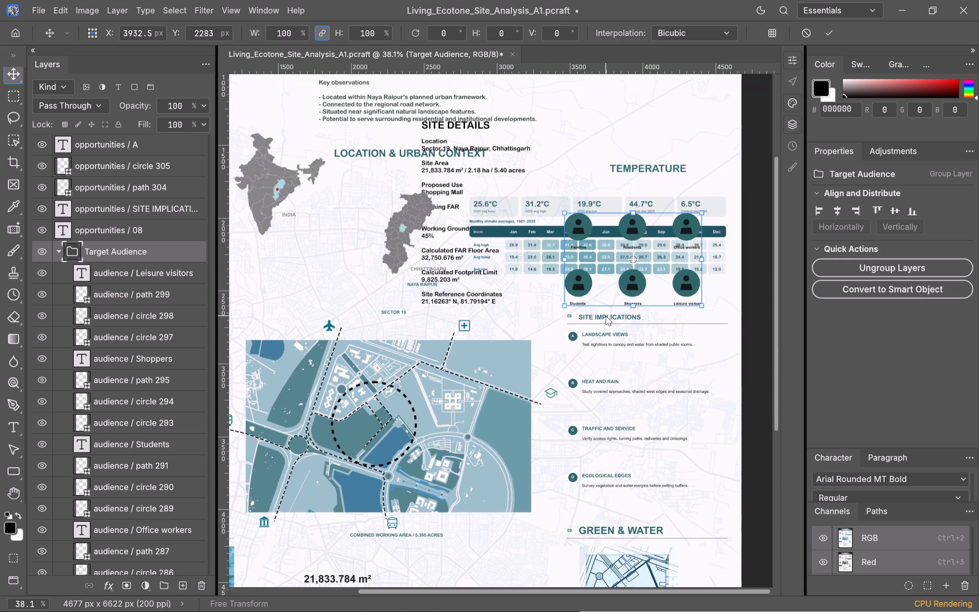
pyautogui.moveTo(605, 264); pyautogui.dragTo(598, 475)
pyautogui.scroll(-4, 603, 241)
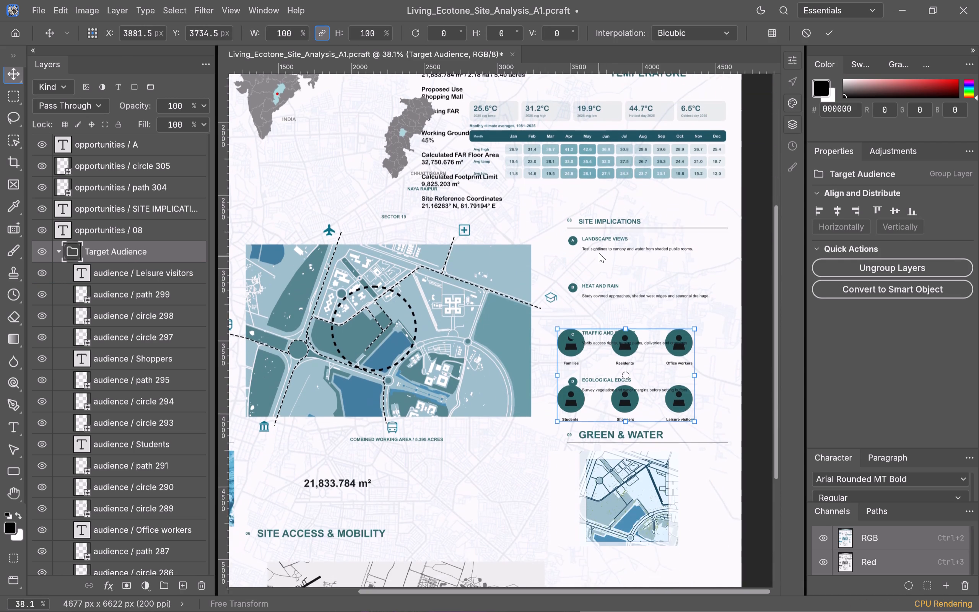
pyautogui.scroll(-4, 599, 253)
pyautogui.moveTo(597, 261); pyautogui.dragTo(603, 514)
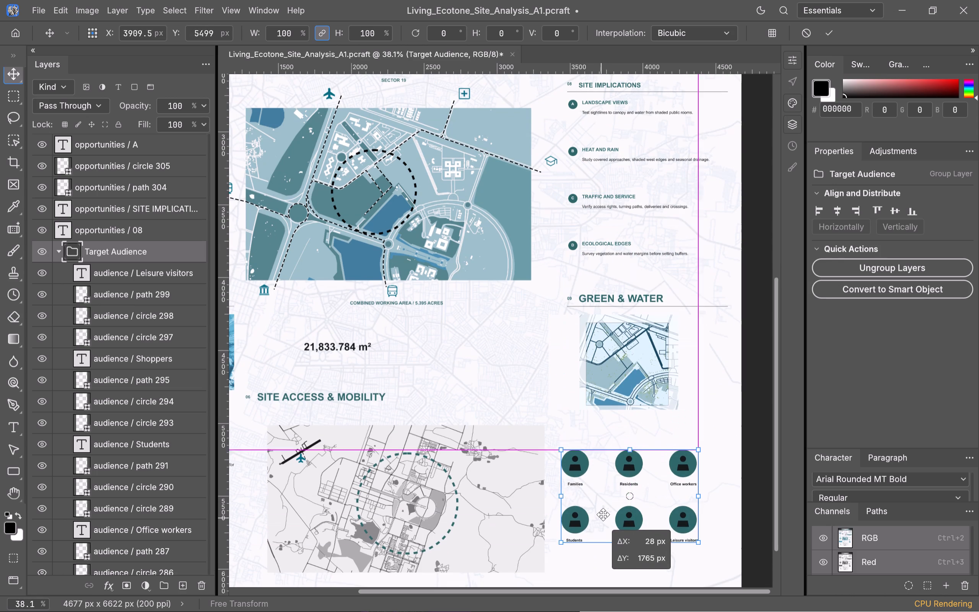
pyautogui.moveTo(603, 514); pyautogui.dragTo(610, 506)
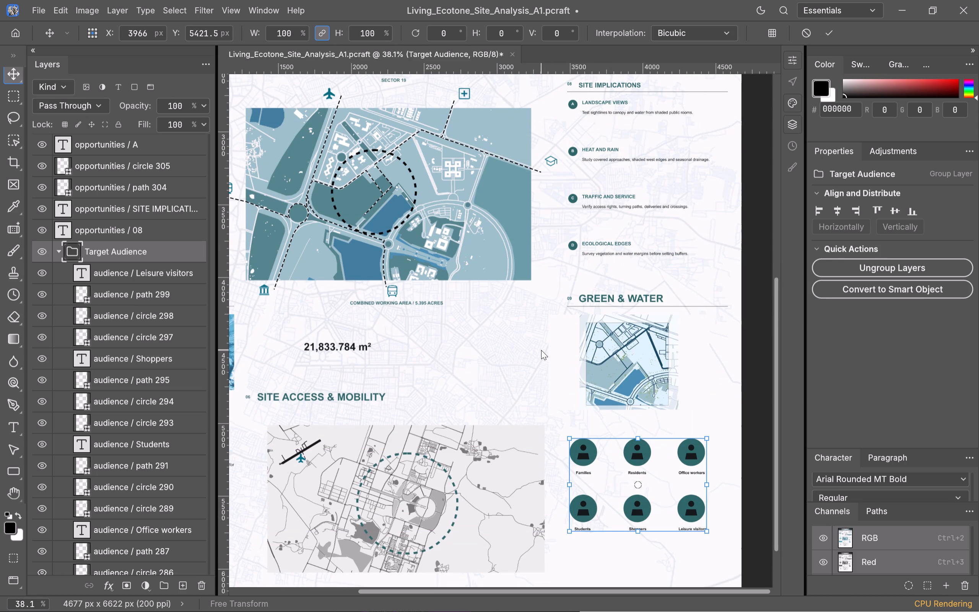
pyautogui.scroll(2, 541, 350)
pyautogui.scroll(-1, 541, 350)
pyautogui.click(521, 348)
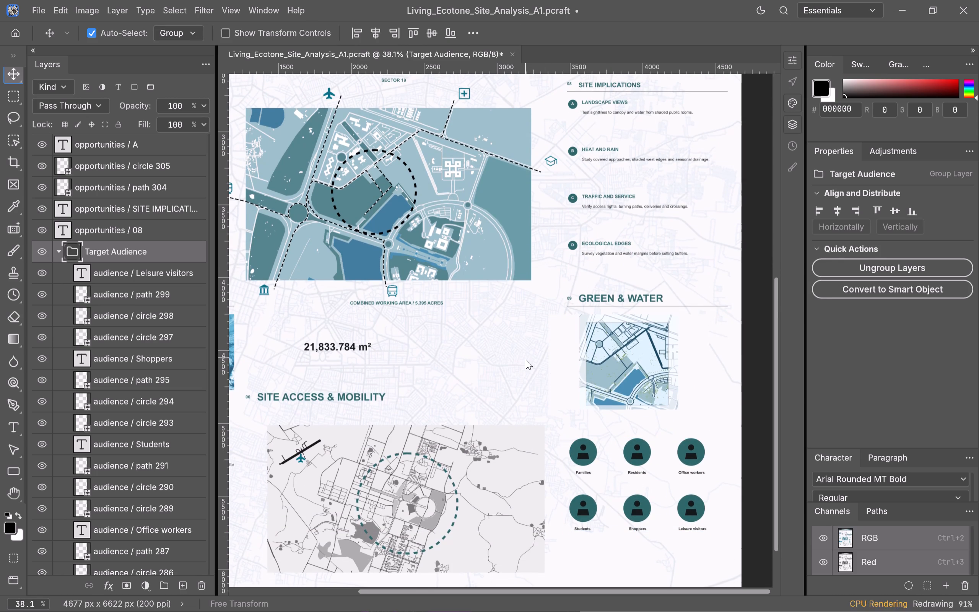
# Move the "TARGET AUDIENCE" heading down the sheet to sit directly above its icons, below the Green & Water map.
pyautogui.scroll(20, 527, 362)
pyautogui.scroll(12, 527, 362)
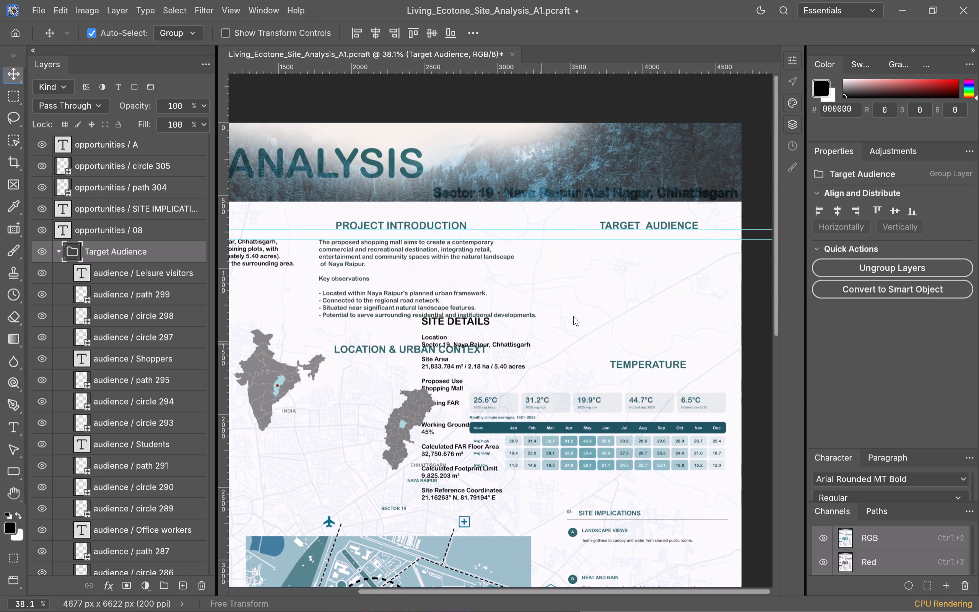
pyautogui.click(626, 230)
pyautogui.click(626, 229)
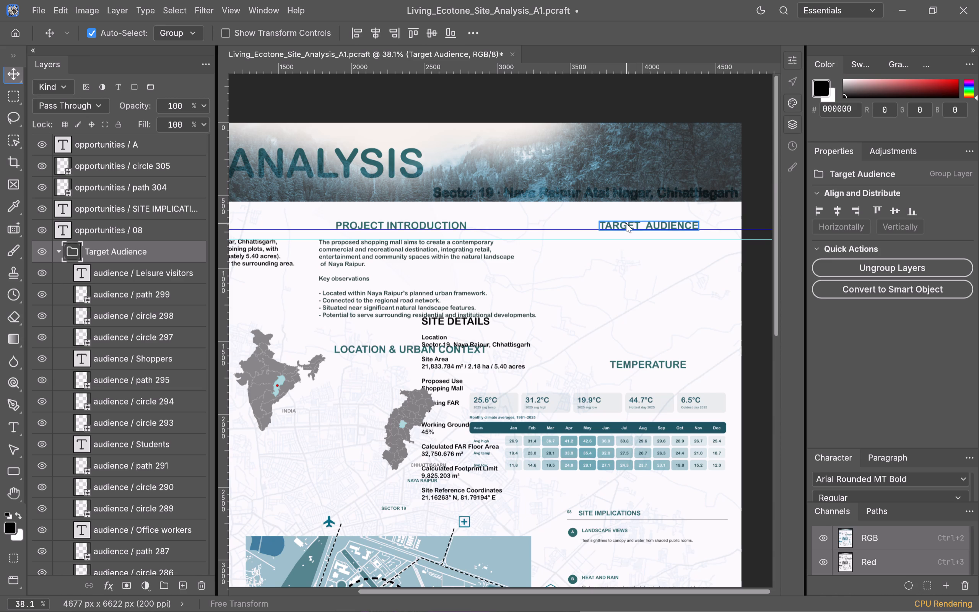
pyautogui.moveTo(626, 223); pyautogui.dragTo(630, 524)
pyautogui.scroll(-5, 618, 428)
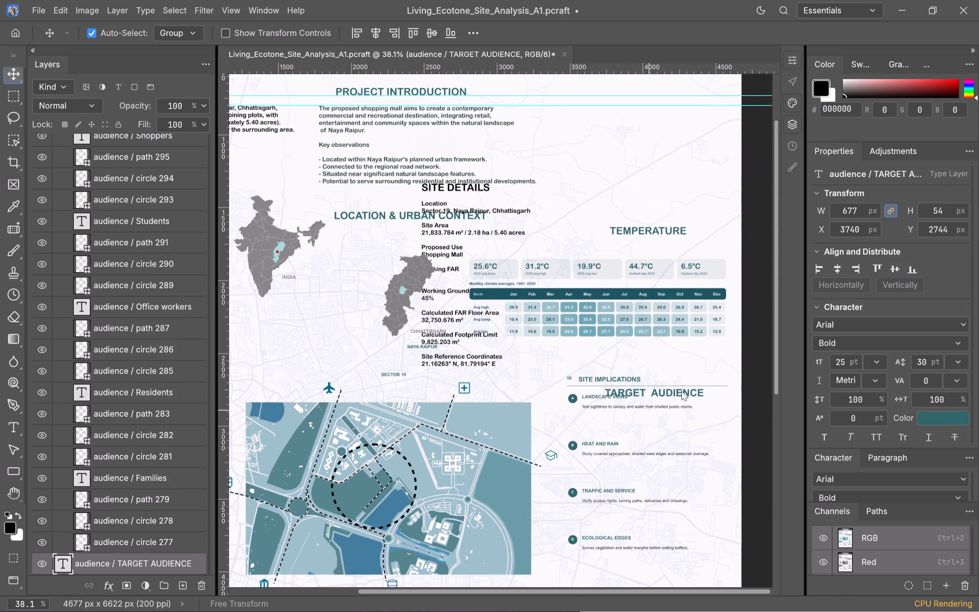
pyautogui.moveTo(675, 392); pyautogui.dragTo(654, 534)
pyautogui.scroll(-4, 664, 430)
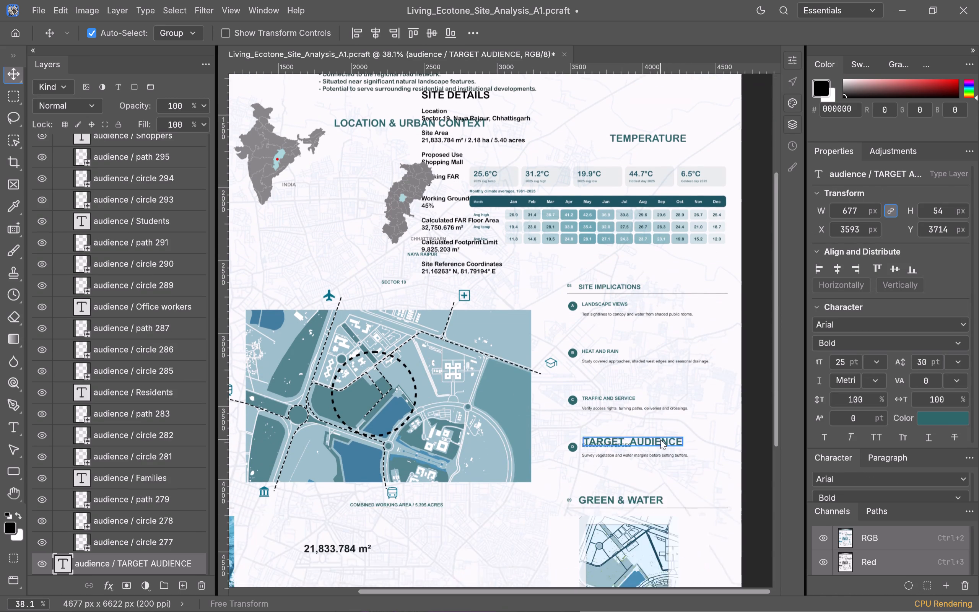
pyautogui.scroll(-5, 660, 439)
pyautogui.moveTo(660, 293); pyautogui.dragTo(655, 471)
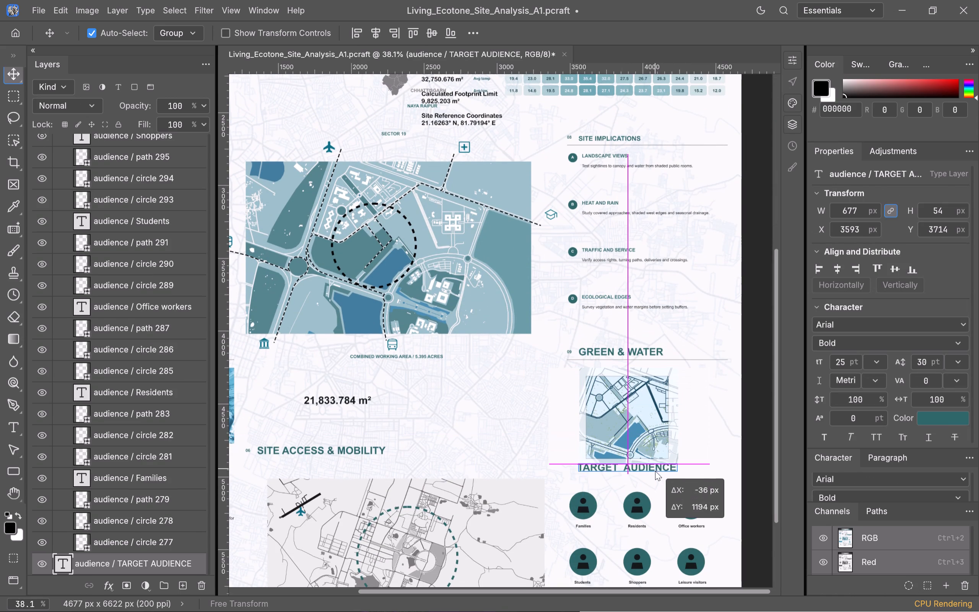
pyautogui.moveTo(655, 471); pyautogui.dragTo(655, 475)
pyautogui.click(530, 415)
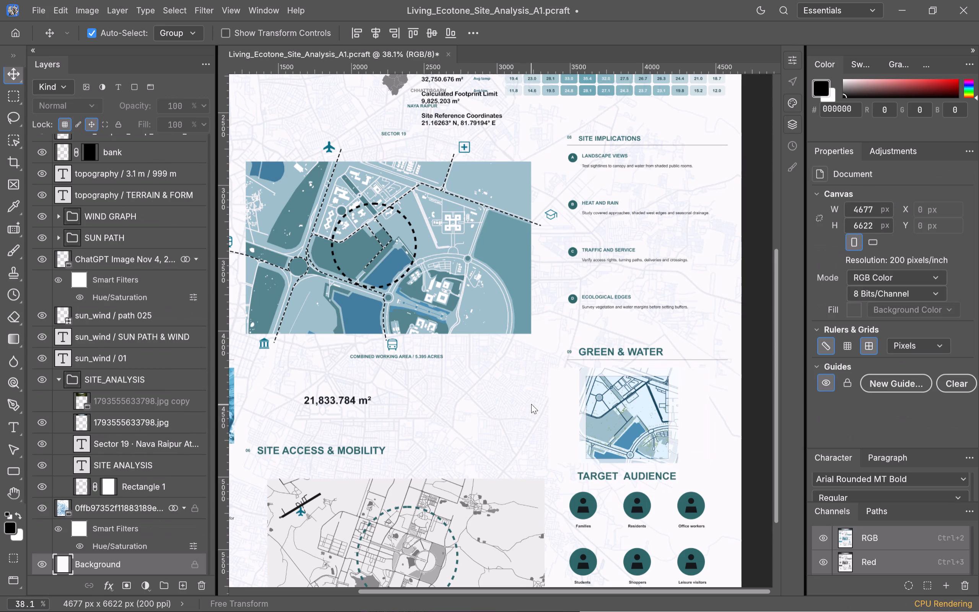
# Move the SITE DETAILS text into the vacated space level with the PROJECT INTRODUCTION heading, at about X 3596, Y 679 px.
pyautogui.scroll(18, 531, 404)
pyautogui.scroll(6, 525, 403)
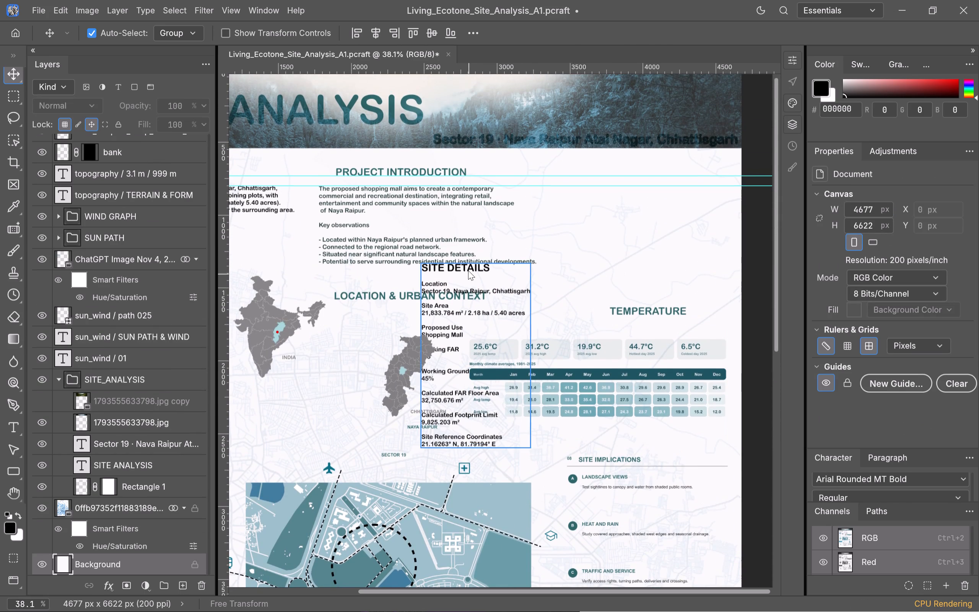
pyautogui.click(468, 267)
pyautogui.moveTo(468, 267); pyautogui.dragTo(631, 173)
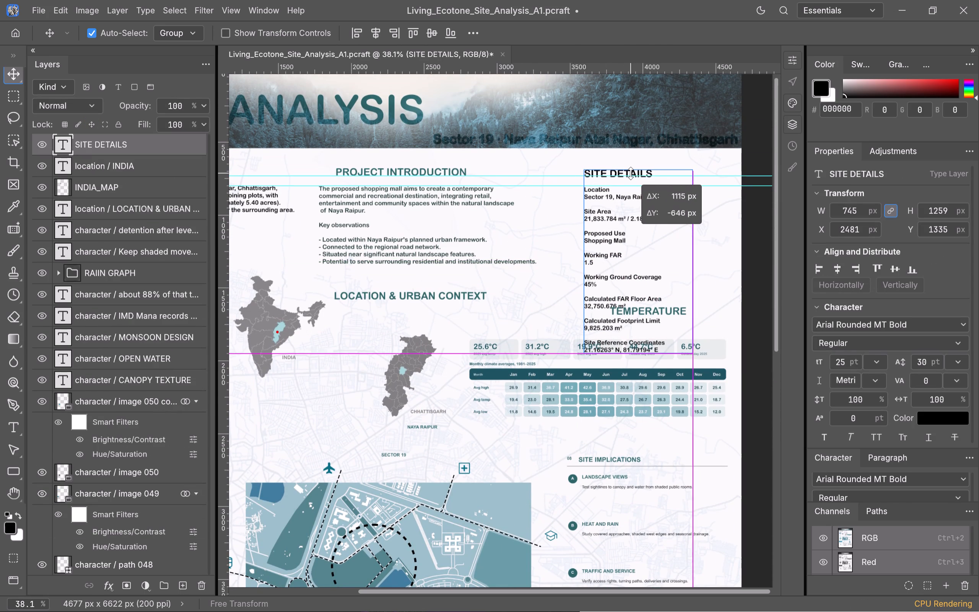
pyautogui.moveTo(631, 173); pyautogui.dragTo(631, 172)
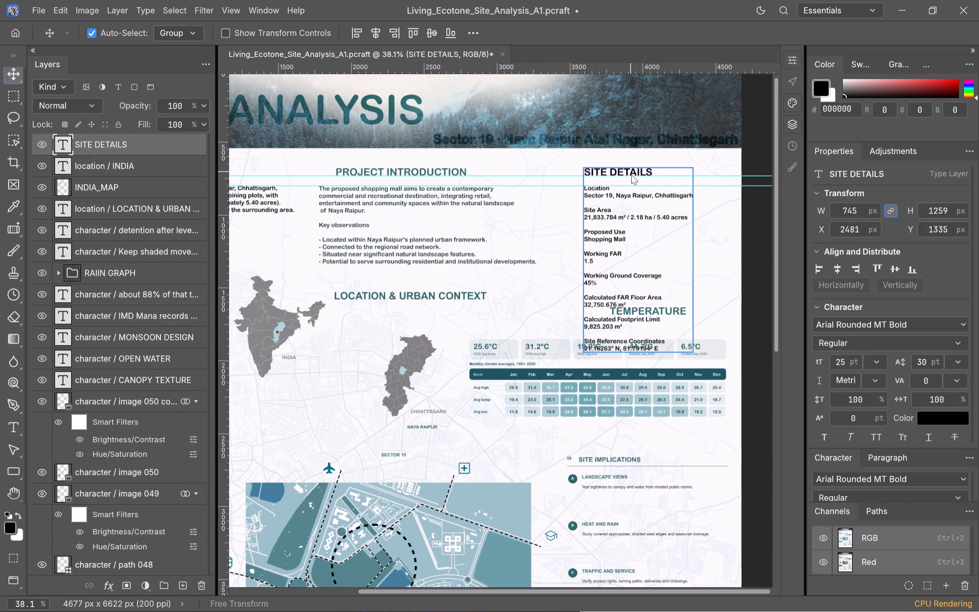
pyautogui.click(553, 231)
# Recolour only the "SITE DETAILS" heading line with the teal sampled from the "LOCATION & URBAN CONTEXT" heading.
pyautogui.doubleClick(634, 173)
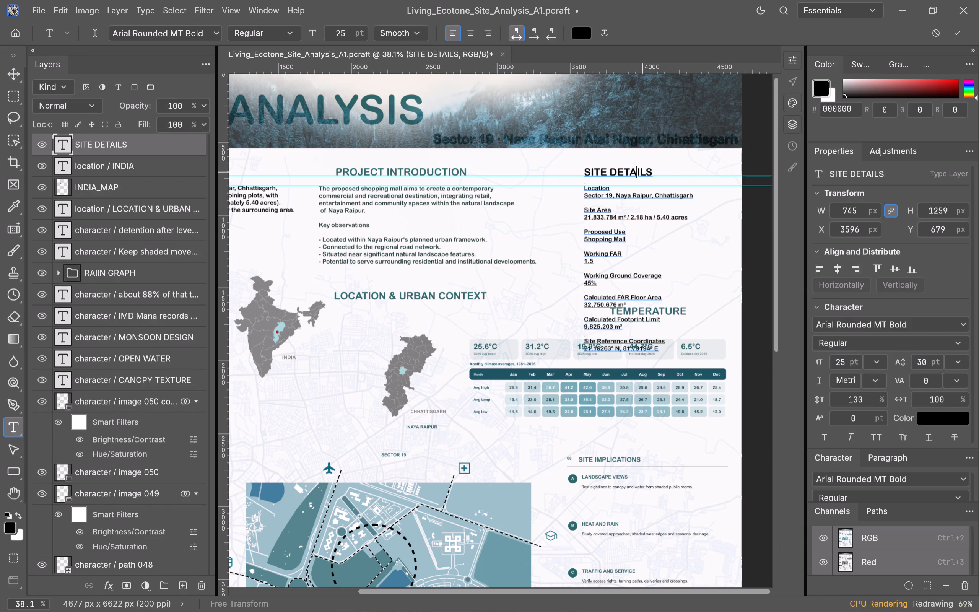
pyautogui.moveTo(652, 168); pyautogui.dragTo(579, 168)
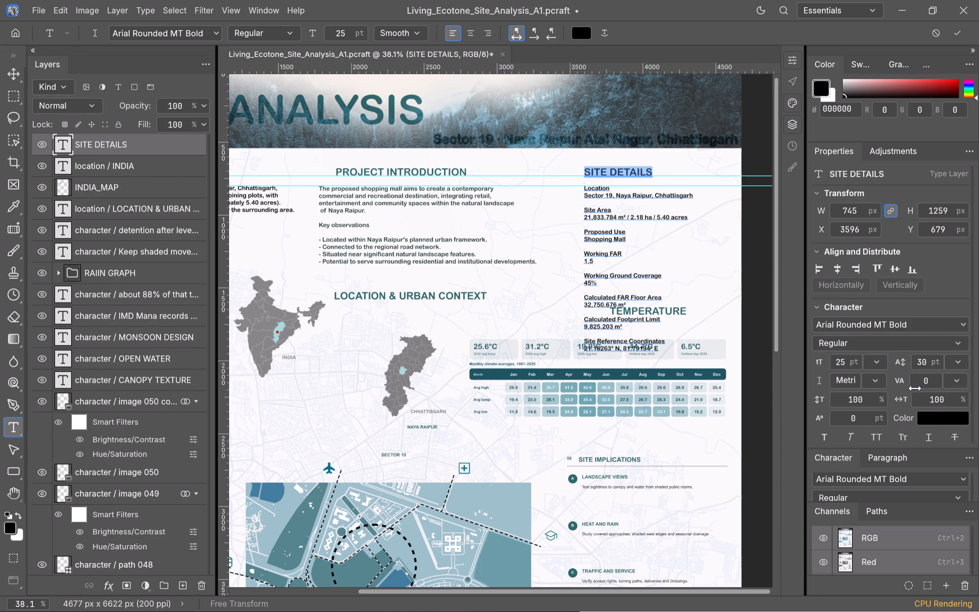
pyautogui.click(930, 421)
pyautogui.moveTo(407, 170); pyautogui.dragTo(405, 172)
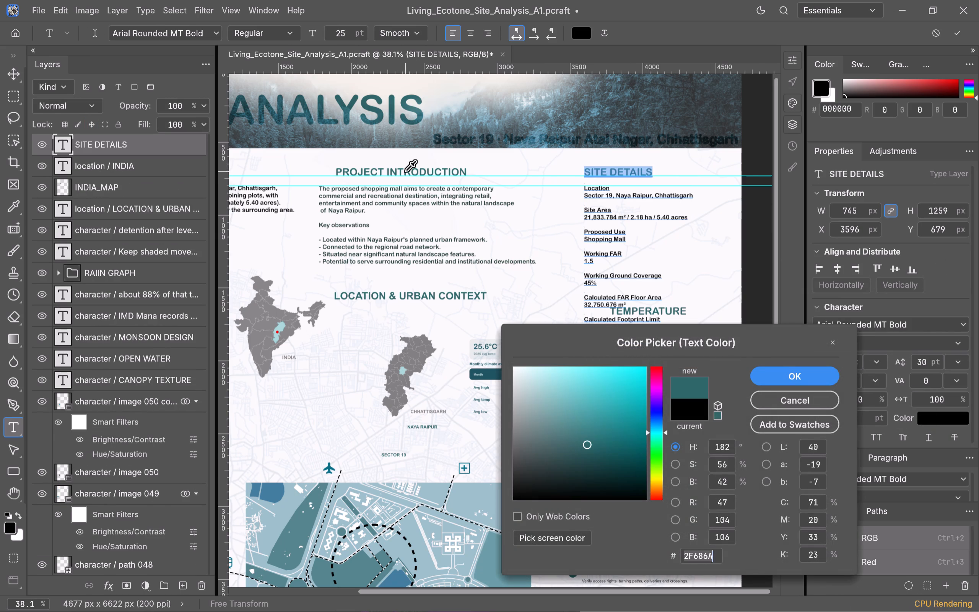
pyautogui.moveTo(405, 172); pyautogui.dragTo(413, 334)
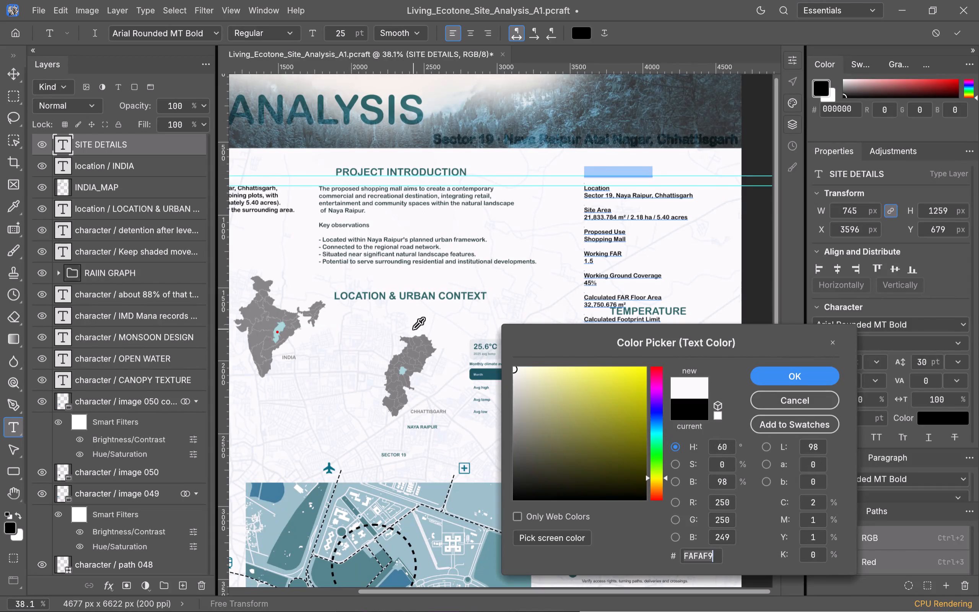
pyautogui.moveTo(413, 334); pyautogui.dragTo(449, 293)
pyautogui.click(794, 372)
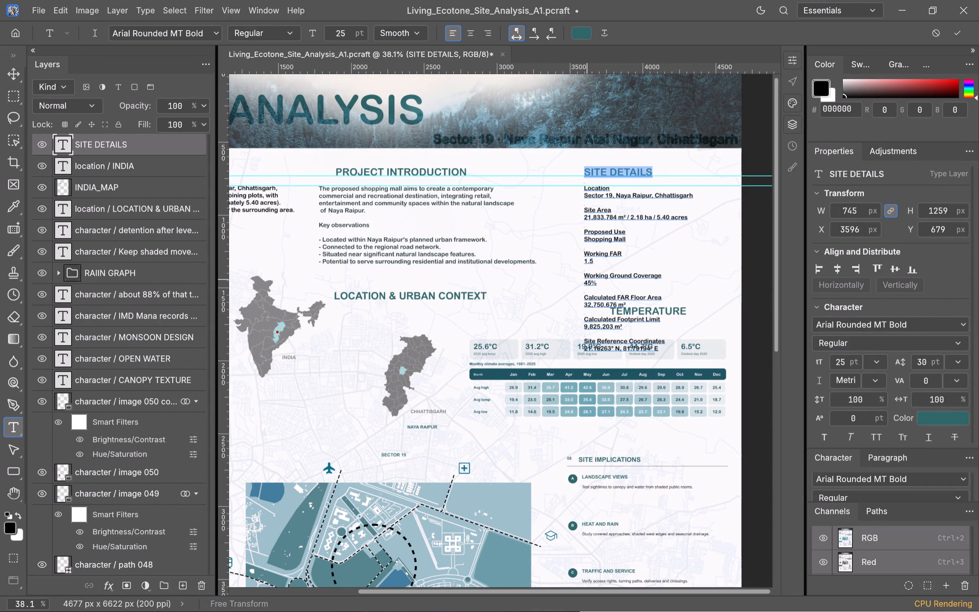
pyautogui.click(547, 231)
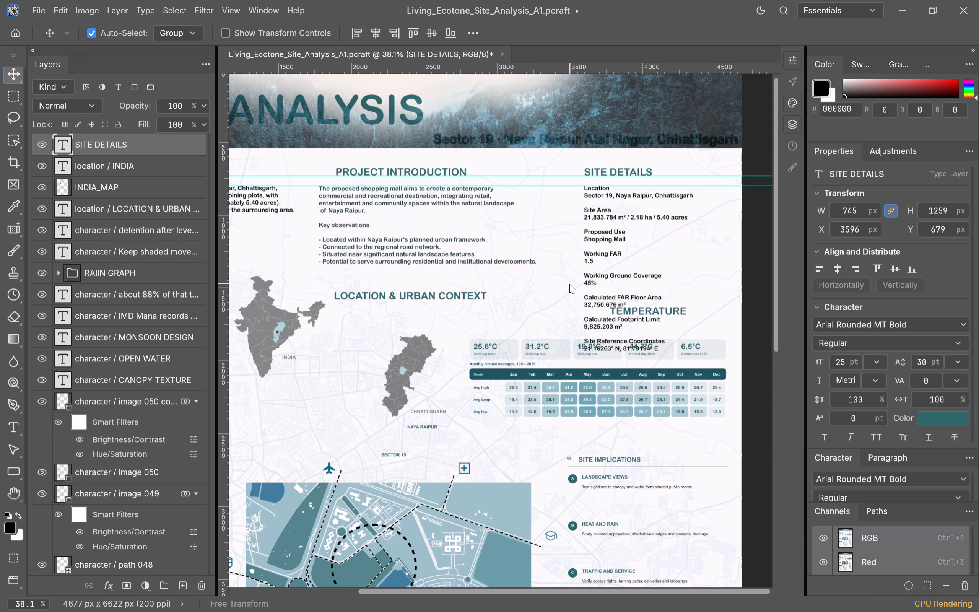
# Remove the line breaks before "Working Ground Coverage" in the SITE DETAILS text, joining it to the "1.5" line.
pyautogui.doubleClick(592, 277)
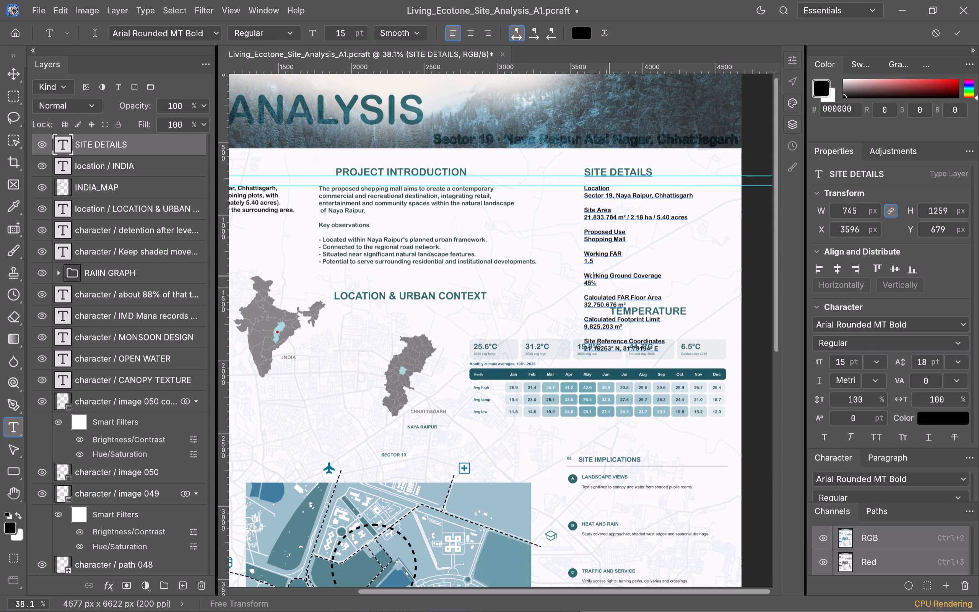
pyautogui.click(587, 275)
pyautogui.click(586, 274)
pyautogui.press('BackSpace')
pyautogui.press('BackSpace')
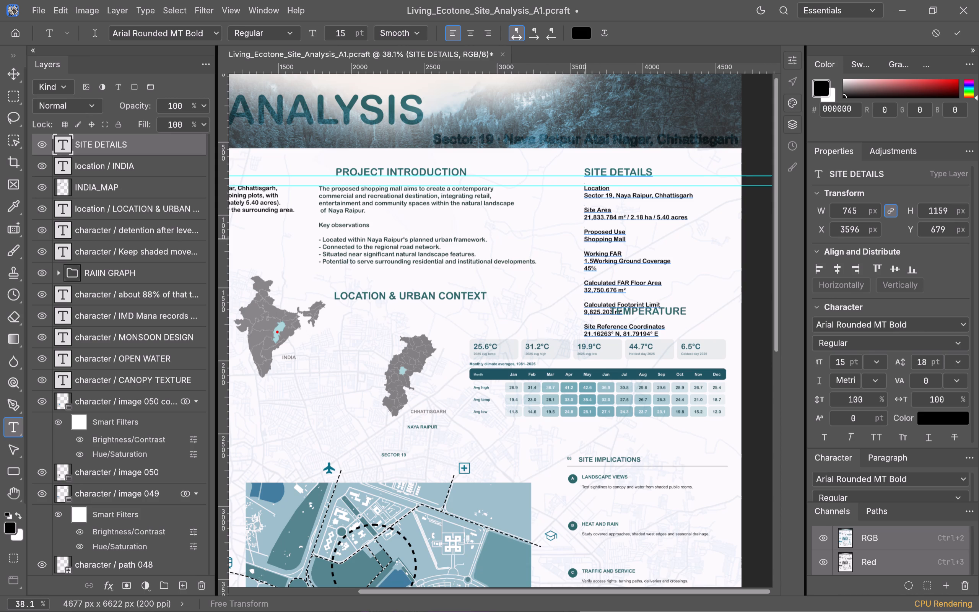
# Copy "Shopping Mall" onto the "Proposed Use" line in SITE DETAILS, separated by a dash, so it reads "Proposed Use - Shopping Mall".
pyautogui.moveTo(584, 238); pyautogui.dragTo(594, 238)
pyautogui.moveTo(594, 238); pyautogui.dragTo(625, 240)
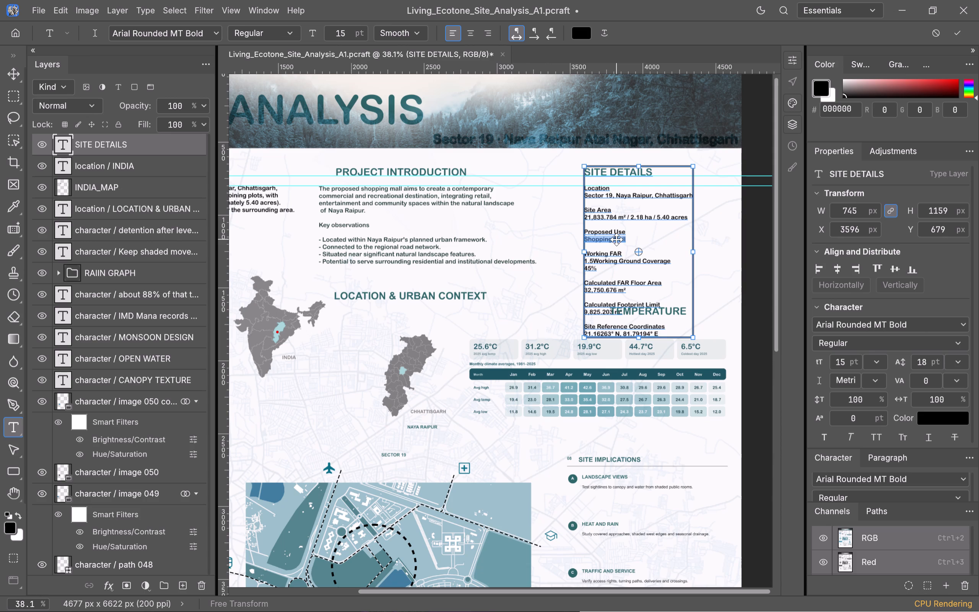
pyautogui.hotkey('ctrl', 'c')
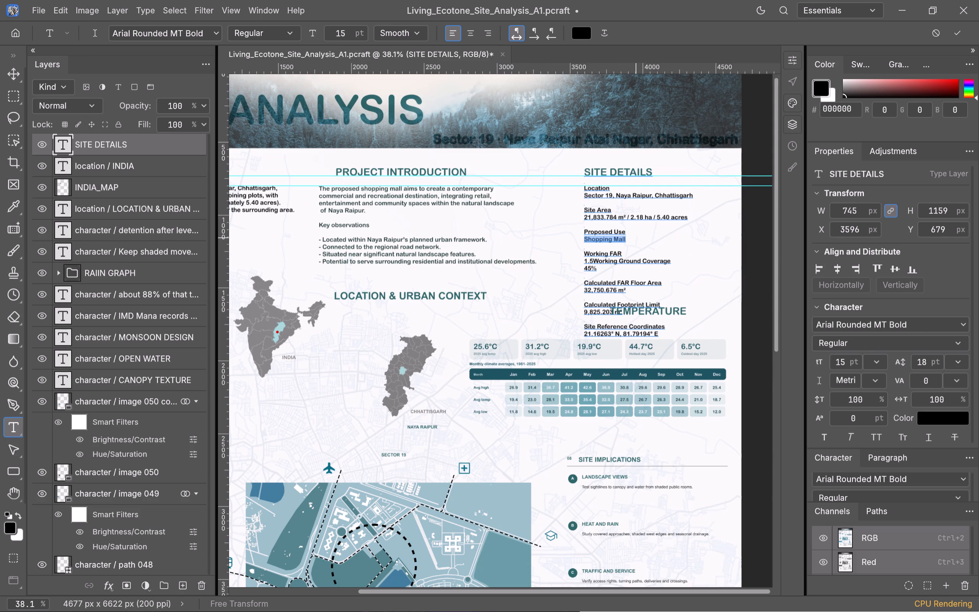
pyautogui.click(632, 233)
pyautogui.press('space')
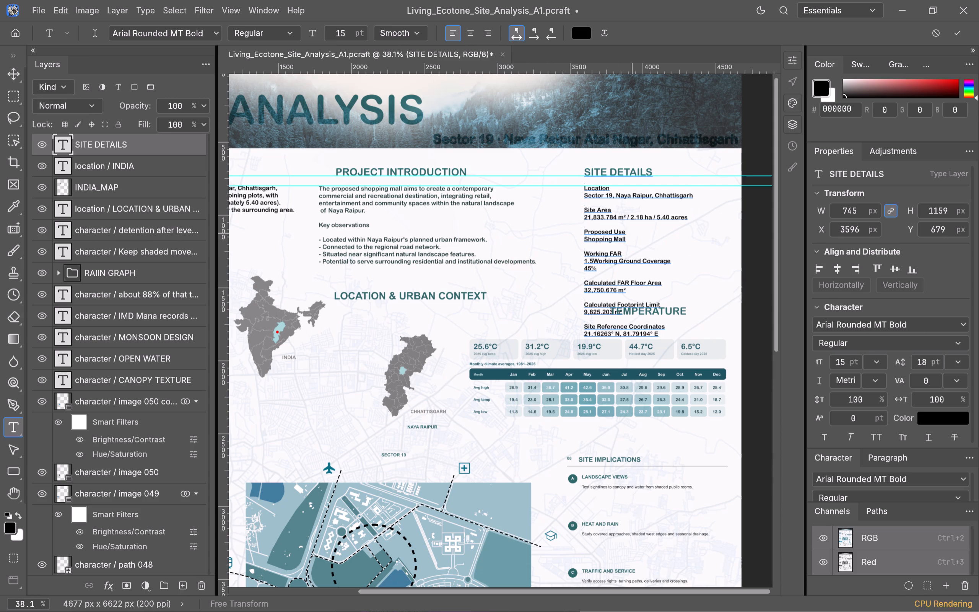
pyautogui.write('-')
pyautogui.press('space')
pyautogui.hotkey('ctrl', 'v')
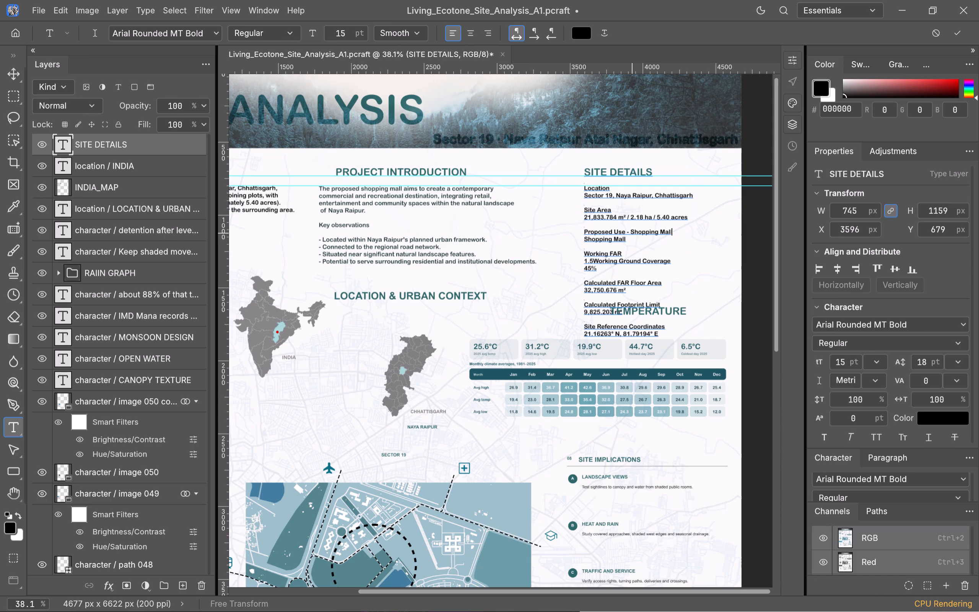
# Delete the duplicate "Shopping Mall" line and its line break below "Proposed Use - Shopping Mall".
pyautogui.click(632, 240)
pyautogui.press('BackSpace')
pyautogui.press('BackSpace')
pyautogui.press('BackSpace')
pyautogui.press('BackSpace')
pyautogui.press('BackSpace')
pyautogui.press('BackSpace')
pyautogui.press('BackSpace')
pyautogui.press('BackSpace')
pyautogui.press('BackSpace')
pyautogui.press('BackSpace')
pyautogui.press('BackSpace')
pyautogui.press('BackSpace')
pyautogui.press('BackSpace')
pyautogui.press('BackSpace')
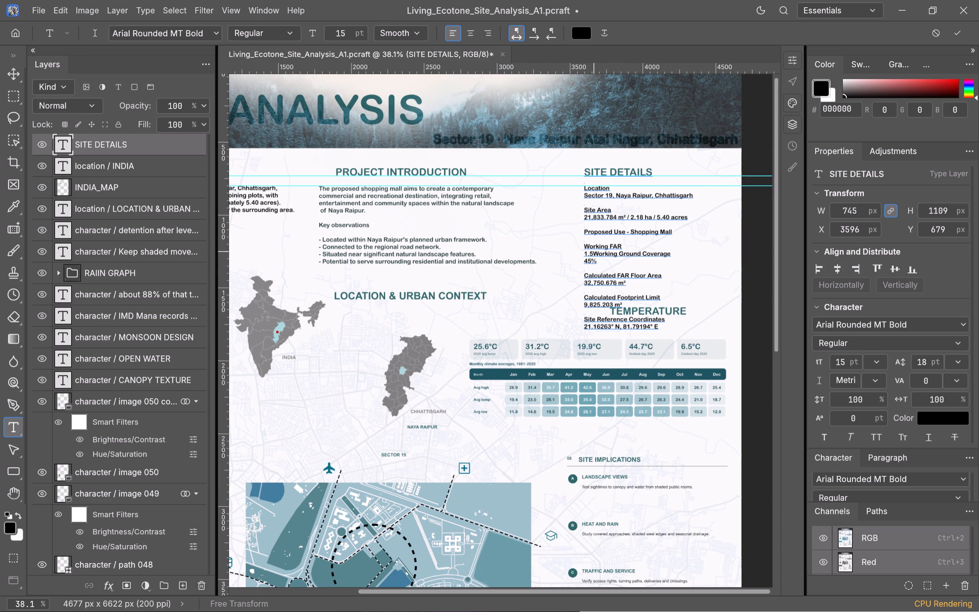
# Move "Working Ground Coverage 45%" from after "1.5" to the end of the "Working FAR" line, separated by a wide gap of spaces.
pyautogui.moveTo(594, 252); pyautogui.dragTo(601, 264)
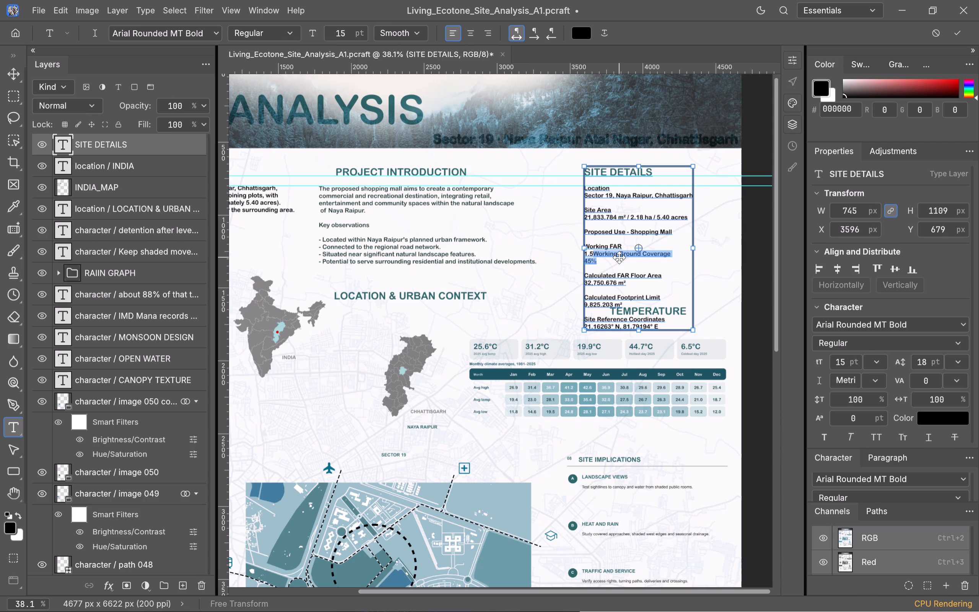
pyautogui.hotkey('ctrl', 'c')
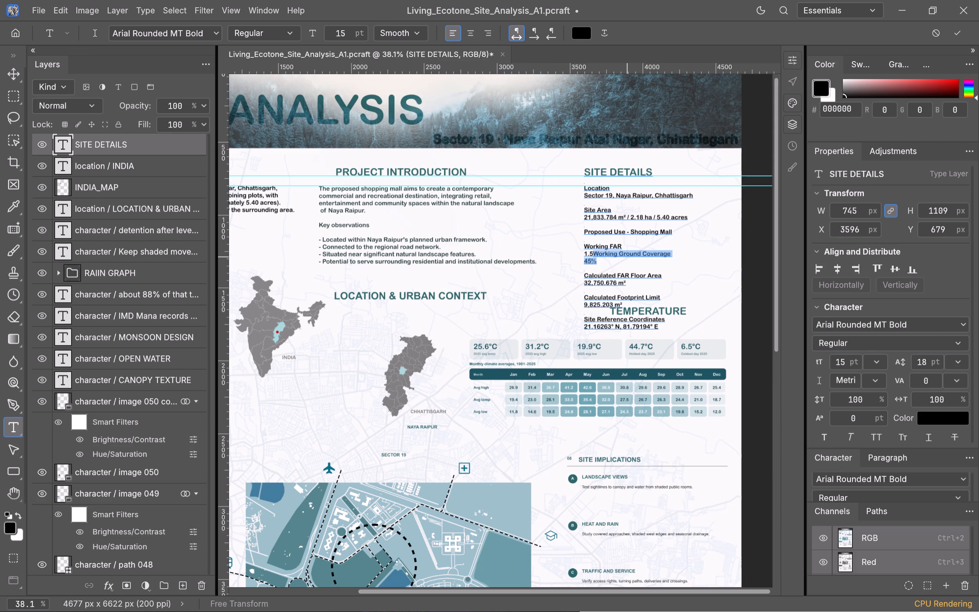
pyautogui.press('Delete')
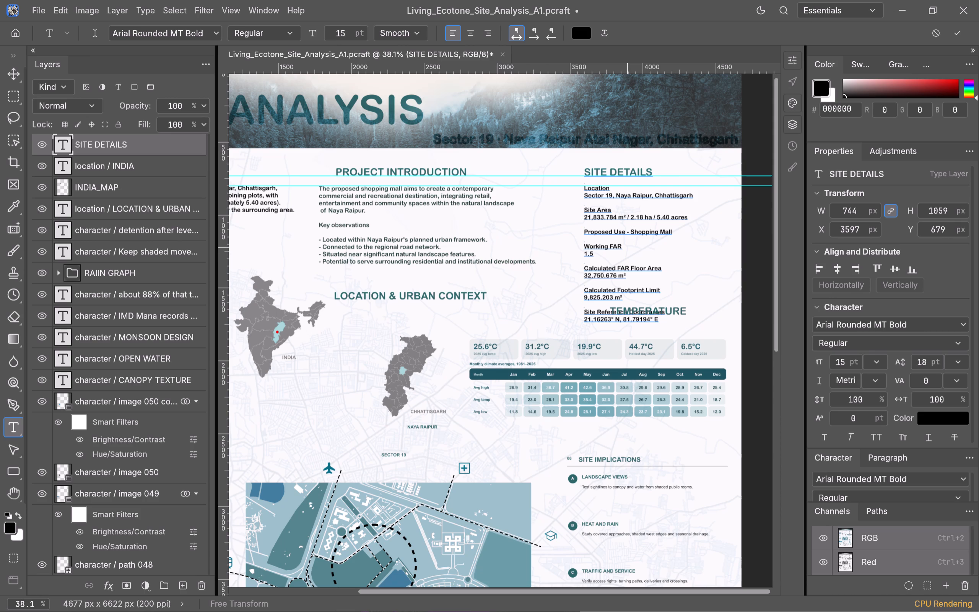
pyautogui.click(626, 246)
pyautogui.press('space')
pyautogui.press('space')
pyautogui.press('space')
pyautogui.press('space')
pyautogui.press('space')
pyautogui.press('space')
pyautogui.press('space')
pyautogui.press('space')
pyautogui.press('space')
pyautogui.press('space')
pyautogui.press('space')
pyautogui.hotkey('ctrl', 'v')
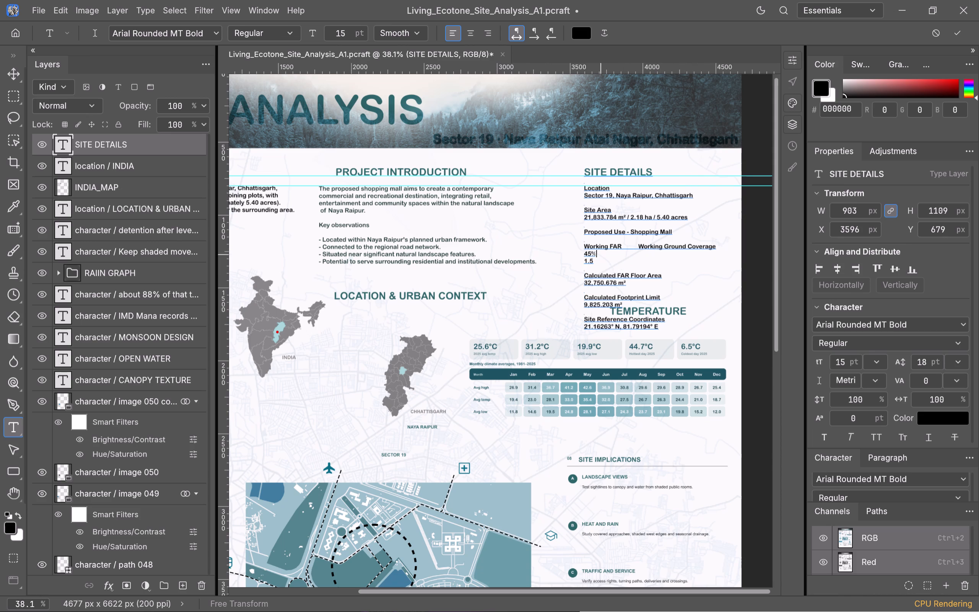
pyautogui.click(616, 247)
pyautogui.click(674, 247)
pyautogui.click(703, 247)
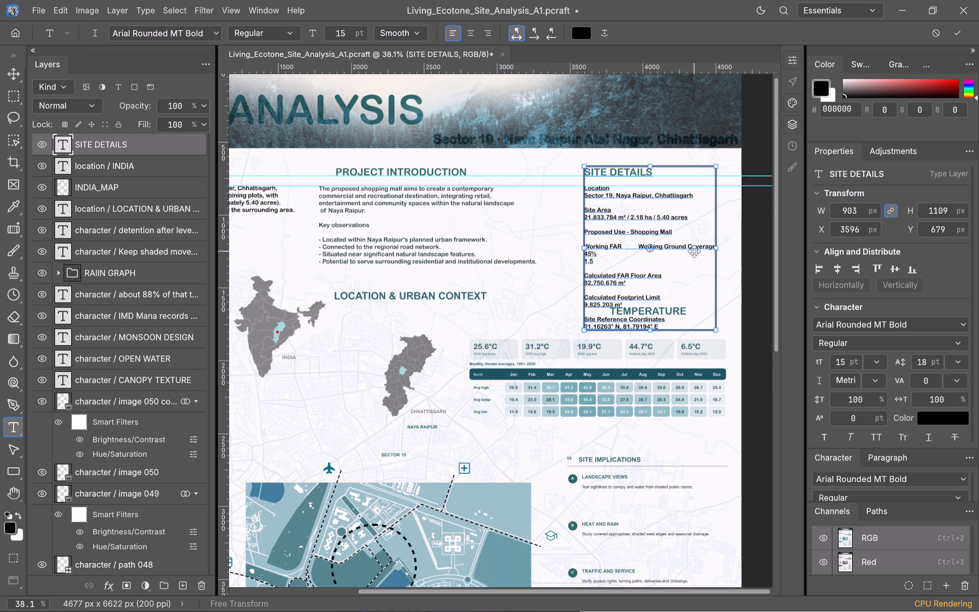
# Scale the whole SITE DETAILS text block up proportionally to about 109.3%.
pyautogui.hotkey('ctrl', 't')
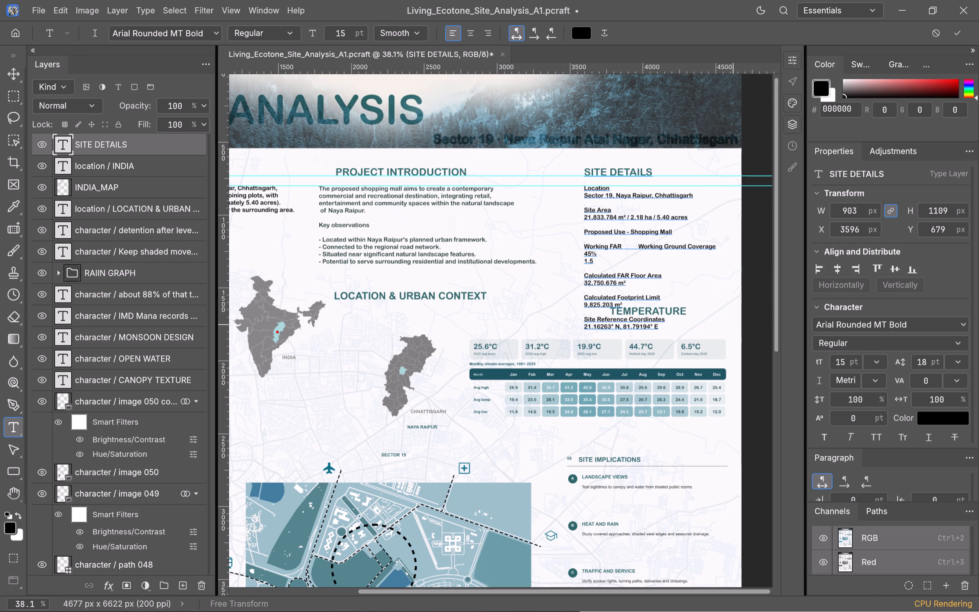
pyautogui.click(558, 295)
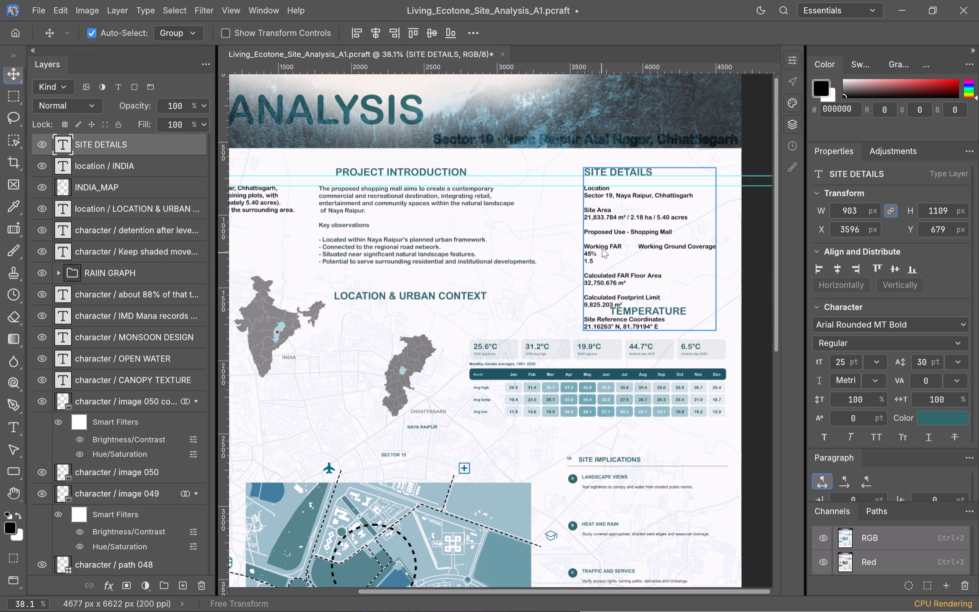
pyautogui.click(597, 249)
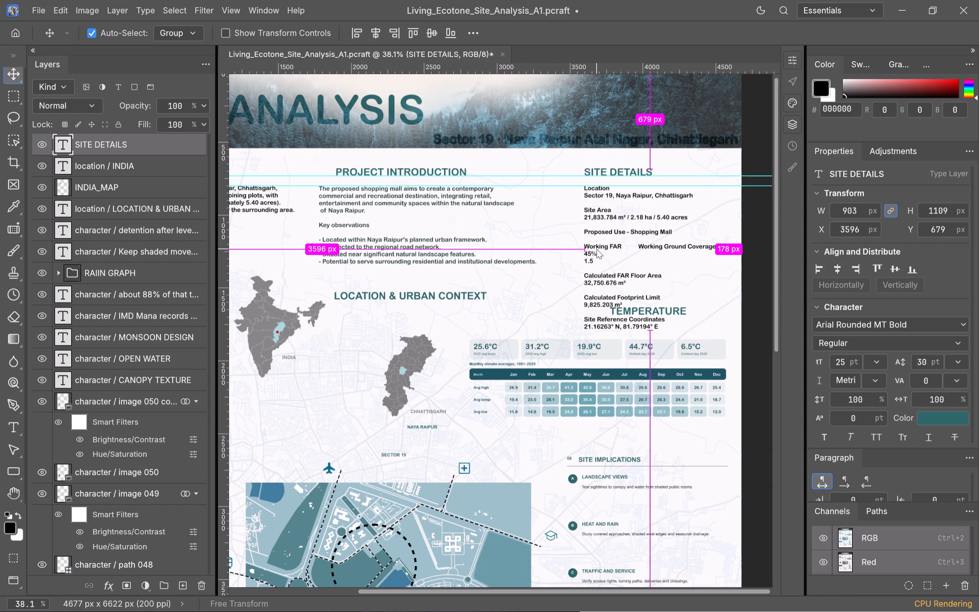
pyautogui.hotkey('ctrl', 't')
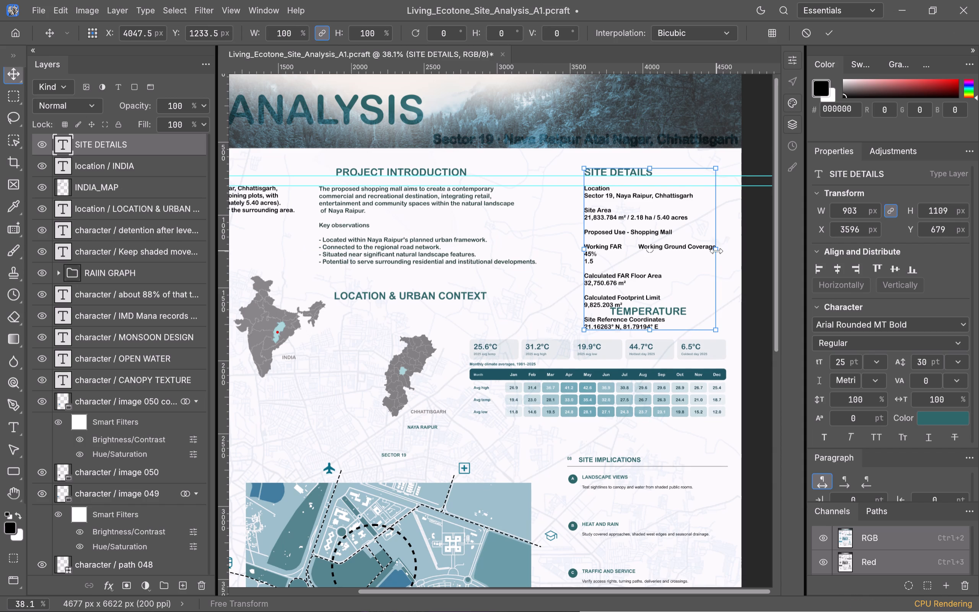
pyautogui.moveTo(717, 251); pyautogui.dragTo(732, 249)
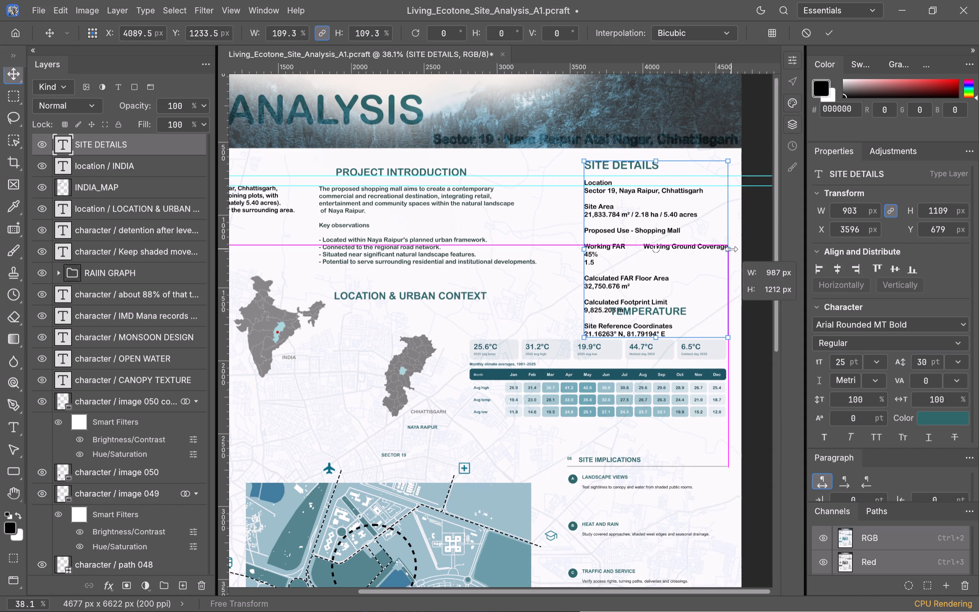
pyautogui.moveTo(732, 249); pyautogui.dragTo(732, 249)
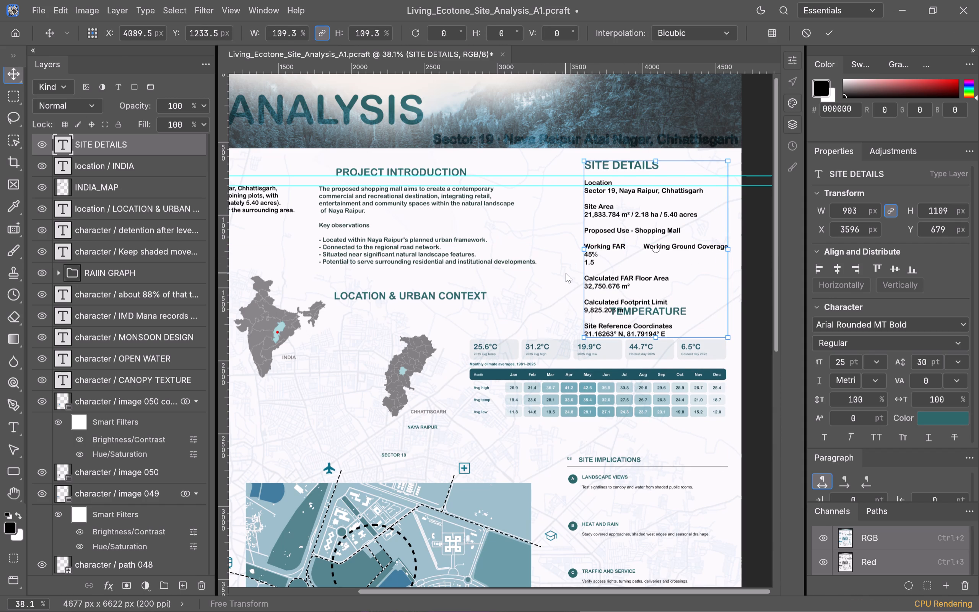
pyautogui.click(566, 273)
# Move the SITE DETAILS text block to about X 3456, Y 675 px, with its heading level with PROJECT INTRODUCTION.
pyautogui.click(590, 189)
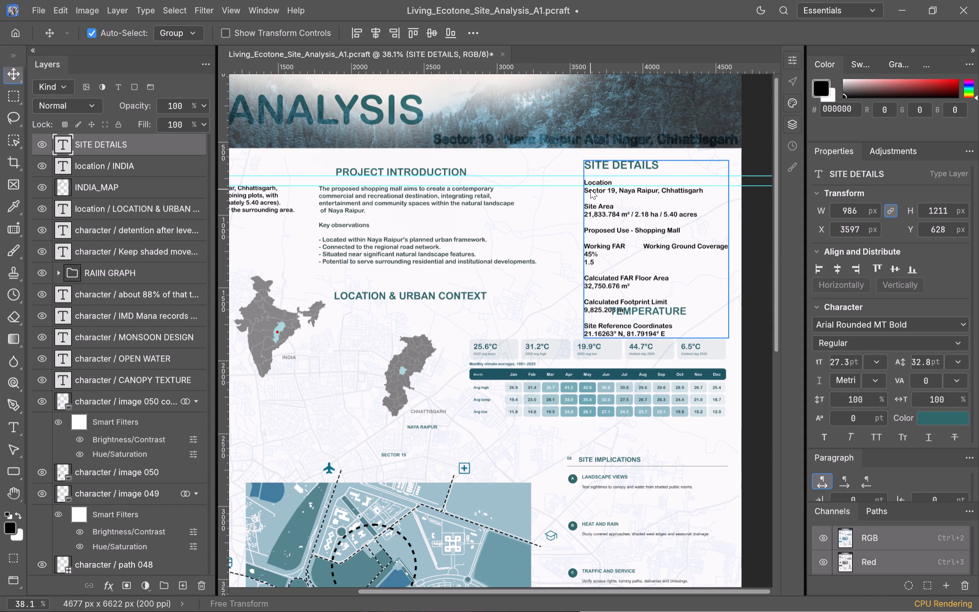
pyautogui.moveTo(586, 183); pyautogui.dragTo(600, 184)
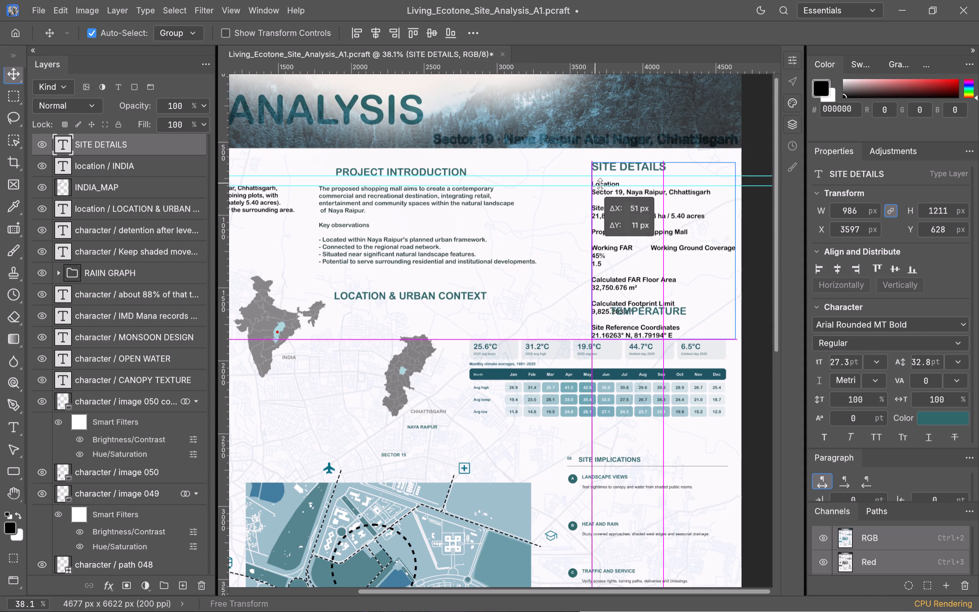
pyautogui.moveTo(600, 184); pyautogui.dragTo(569, 180)
pyautogui.doubleClick(586, 211)
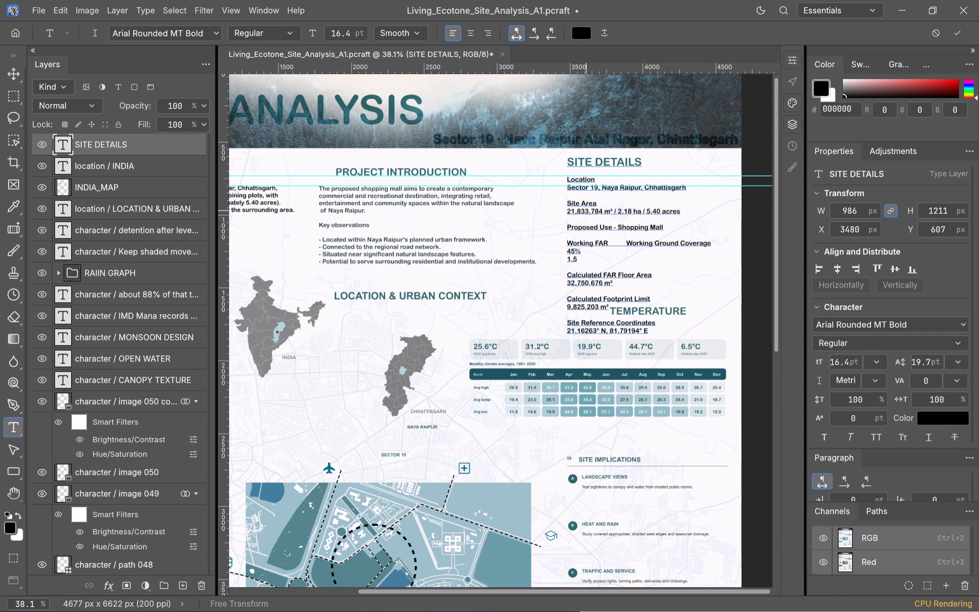
pyautogui.moveTo(567, 177); pyautogui.dragTo(563, 180)
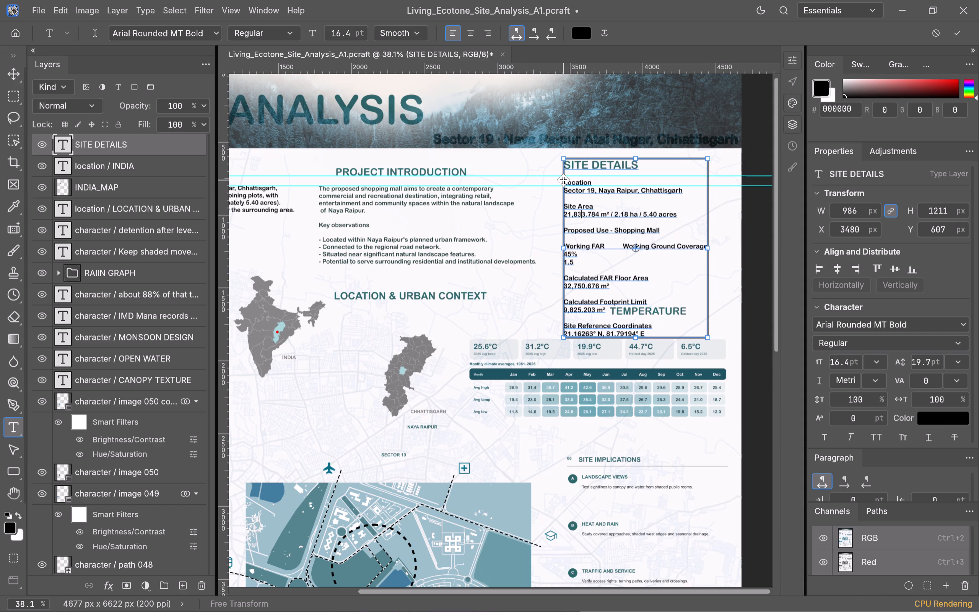
pyautogui.moveTo(563, 180); pyautogui.dragTo(563, 187)
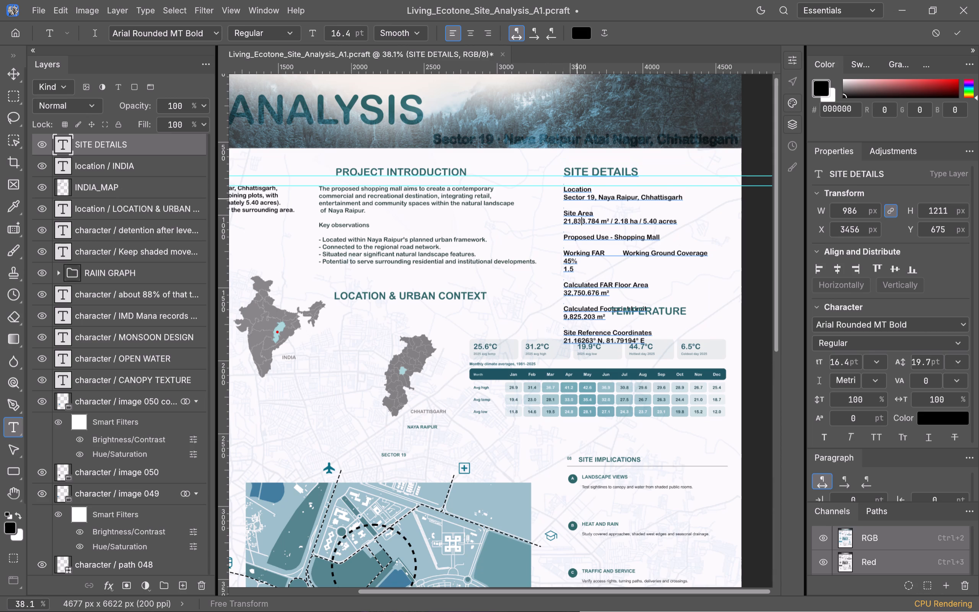
# Set the SITE DETAILS body text, from "Location" through the site coordinates, to 15 pt, leaving out the heading.
pyautogui.doubleClick(574, 192)
pyautogui.click(574, 192)
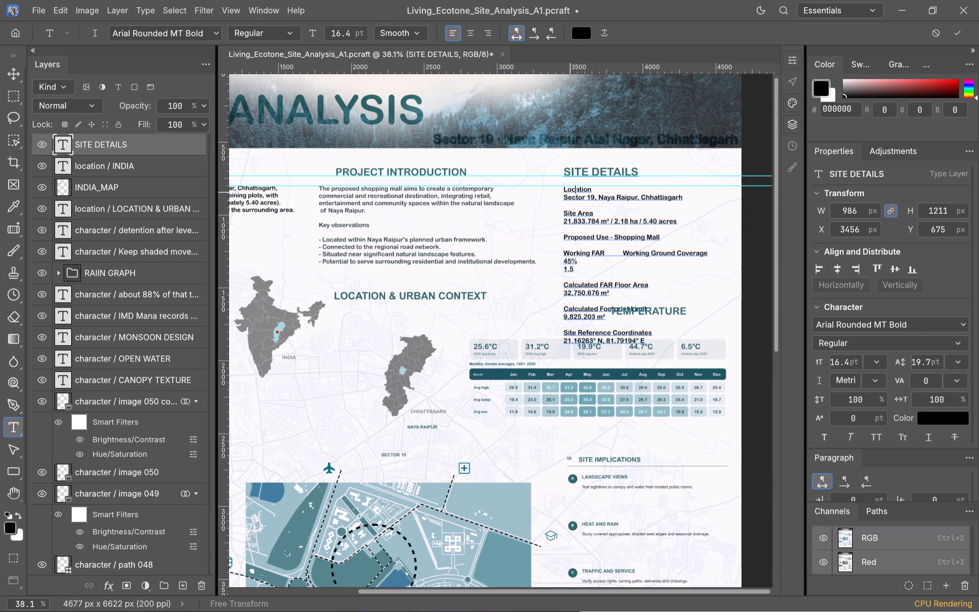
pyautogui.click(563, 189)
pyautogui.moveTo(564, 190); pyautogui.dragTo(569, 190)
pyautogui.moveTo(569, 190); pyautogui.dragTo(663, 350)
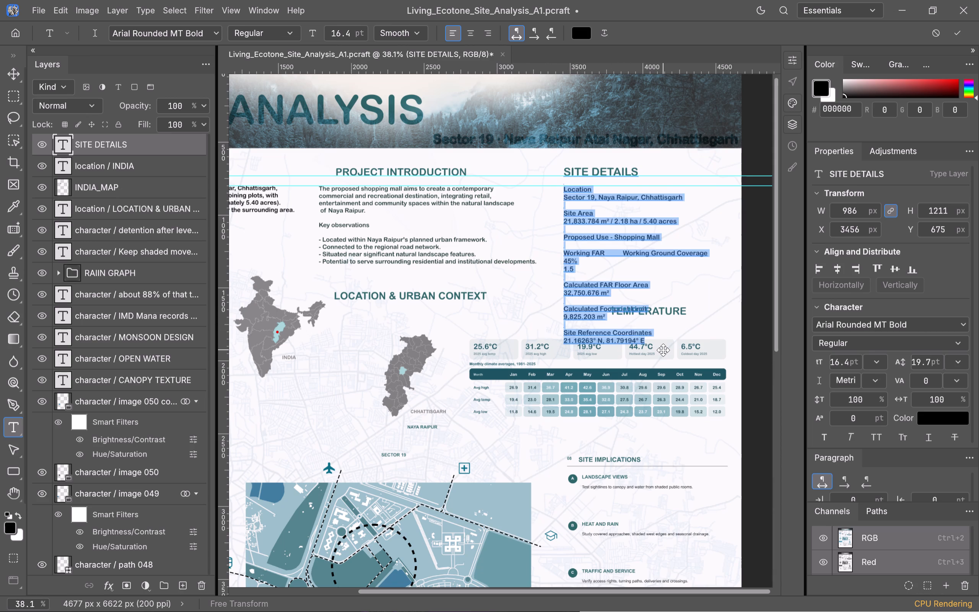
pyautogui.moveTo(663, 350); pyautogui.dragTo(663, 350)
pyautogui.click(343, 34)
pyautogui.write('15')
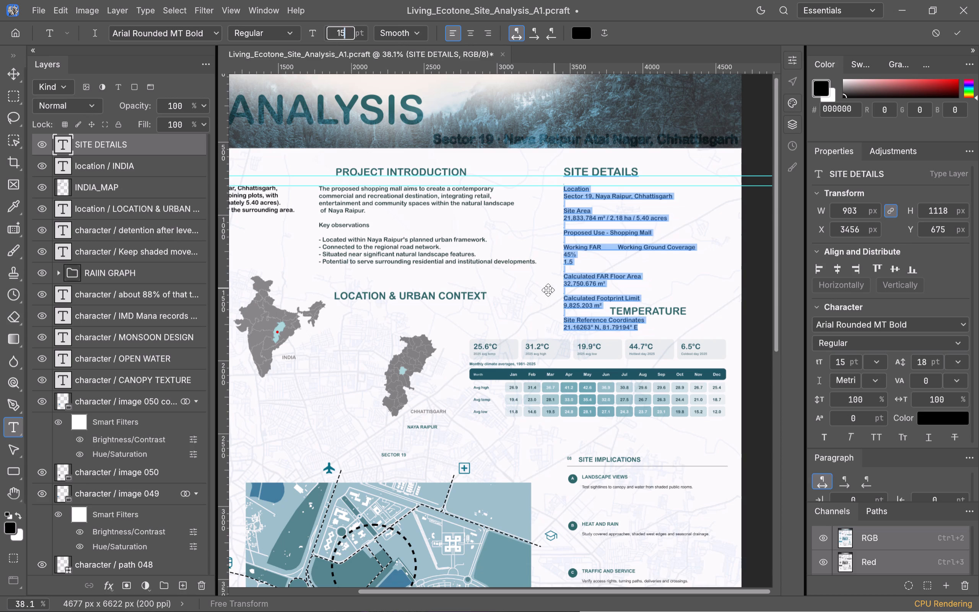
pyautogui.click(530, 291)
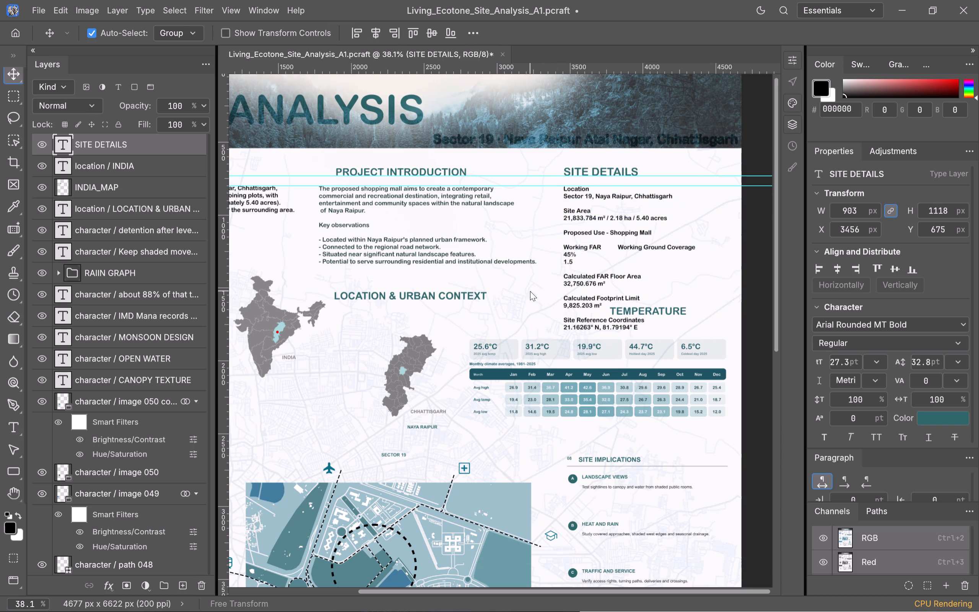
# Set the SITE DETAILS heading text to 25 pt.
pyautogui.doubleClick(608, 172)
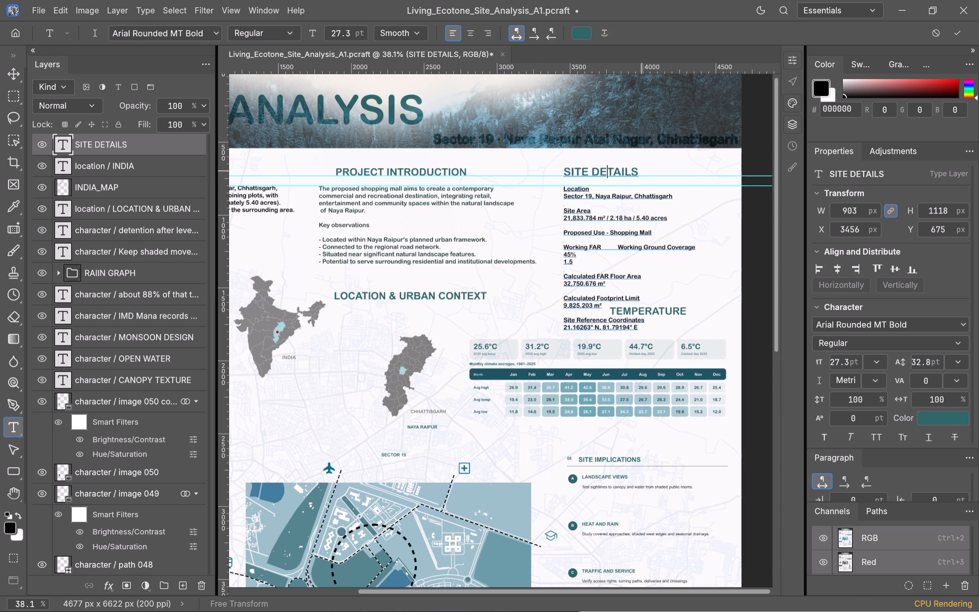
pyautogui.moveTo(639, 172); pyautogui.dragTo(554, 173)
pyautogui.click(343, 35)
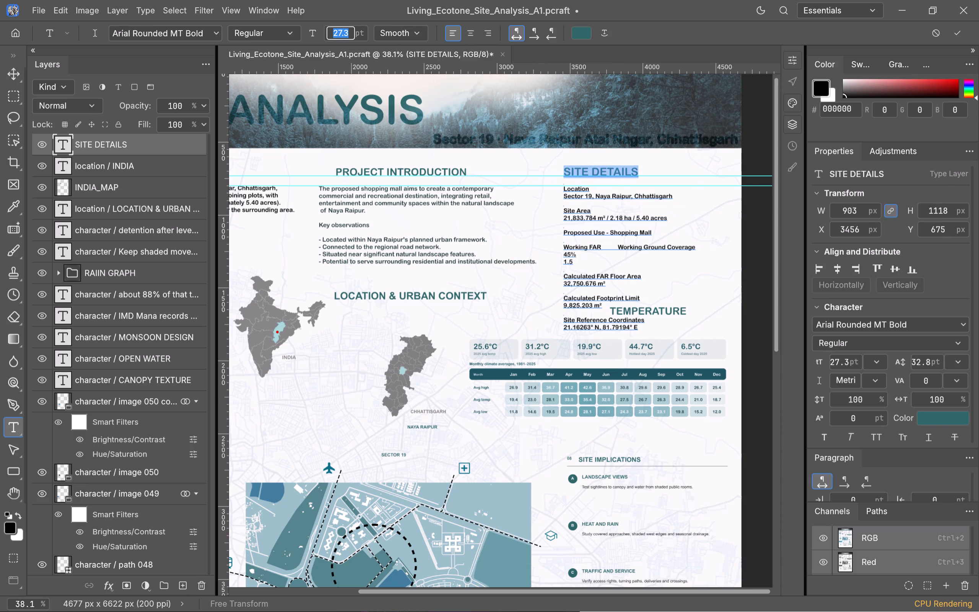
pyautogui.write('25')
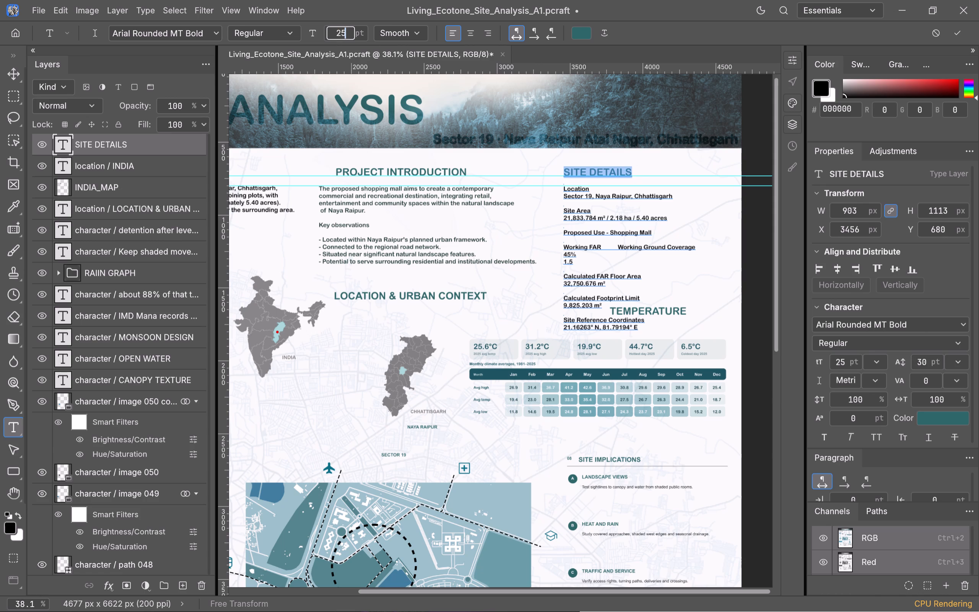
pyautogui.click(529, 214)
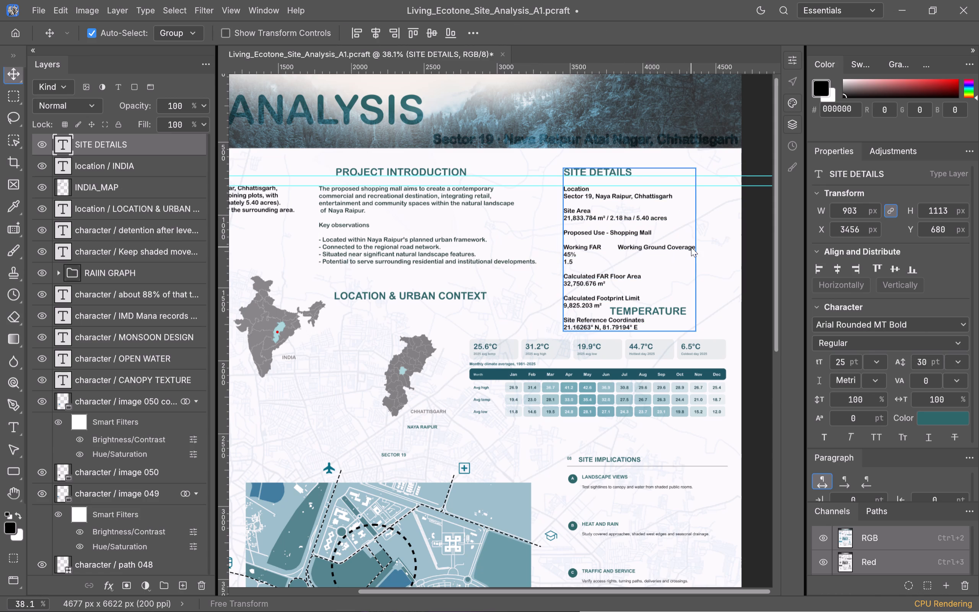
# Join "45%" onto the line above it so the entry reads "Working Ground Coverage - 45%".
pyautogui.click(564, 255)
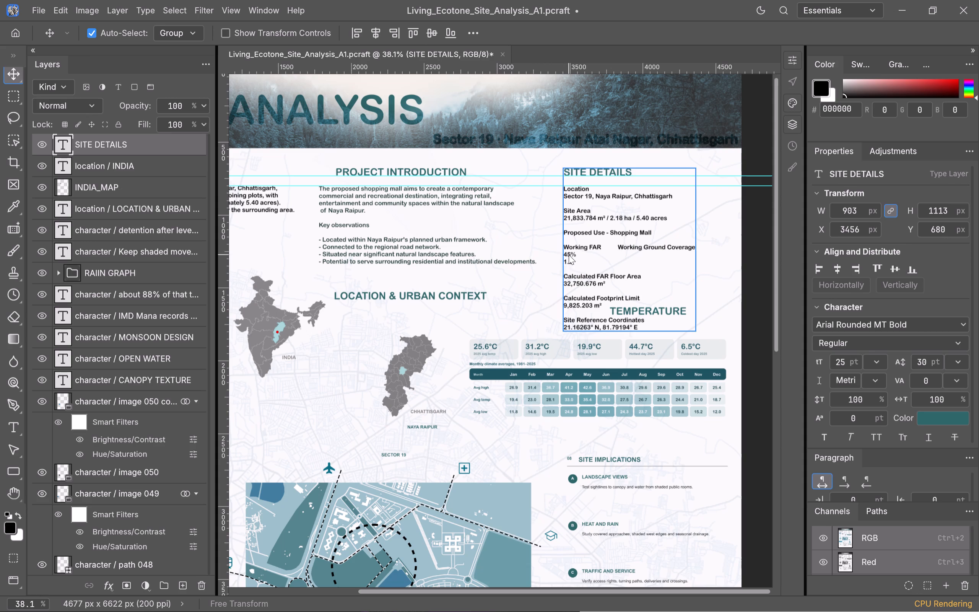
pyautogui.doubleClick(569, 255)
pyautogui.doubleClick(567, 254)
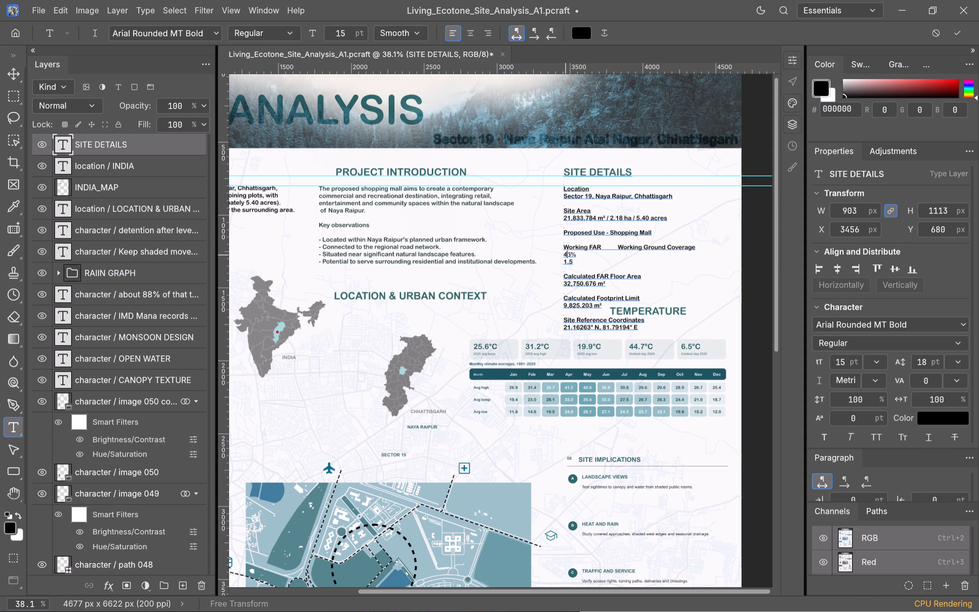
pyautogui.click(564, 255)
pyautogui.press('BackSpace')
pyautogui.press('space')
pyautogui.press('space')
pyautogui.press('space')
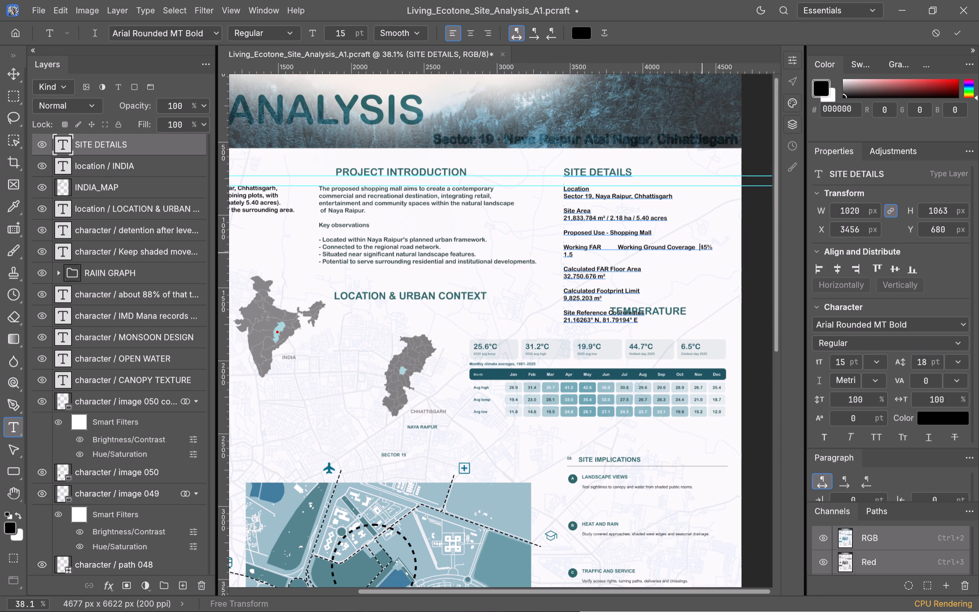
pyautogui.press('BackSpace')
pyautogui.press('BackSpace')
pyautogui.press('BackSpace')
pyautogui.press('space')
pyautogui.write('-')
pyautogui.press('space')
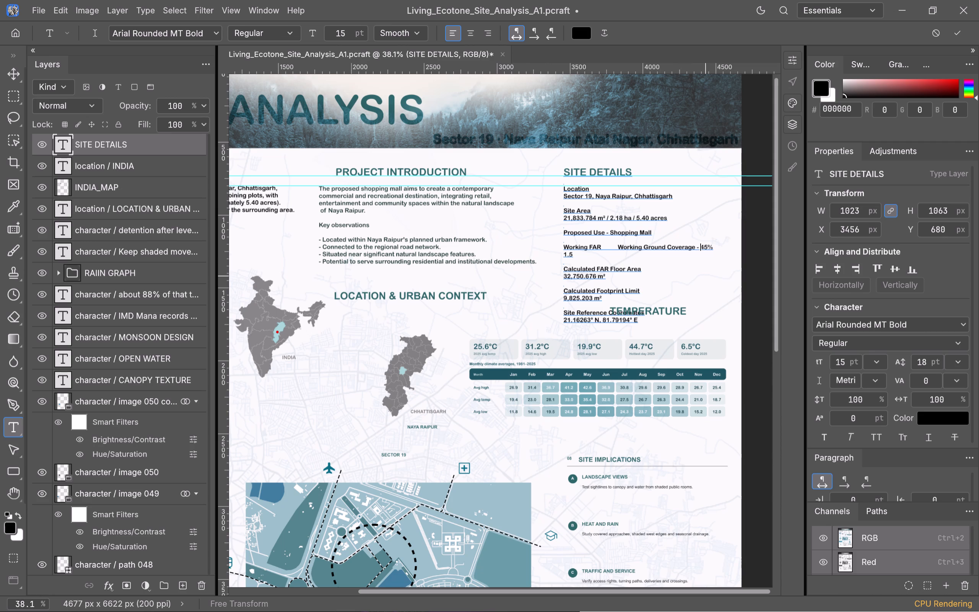
pyautogui.click(706, 276)
# Move "1.5" from its own line up behind its label so the entry reads "Working FAR - 1.5".
pyautogui.moveTo(576, 252); pyautogui.dragTo(560, 252)
pyautogui.hotkey('ctrl', 'c')
pyautogui.press('Delete')
pyautogui.click(600, 247)
pyautogui.press('space')
pyautogui.write('-')
pyautogui.press('space')
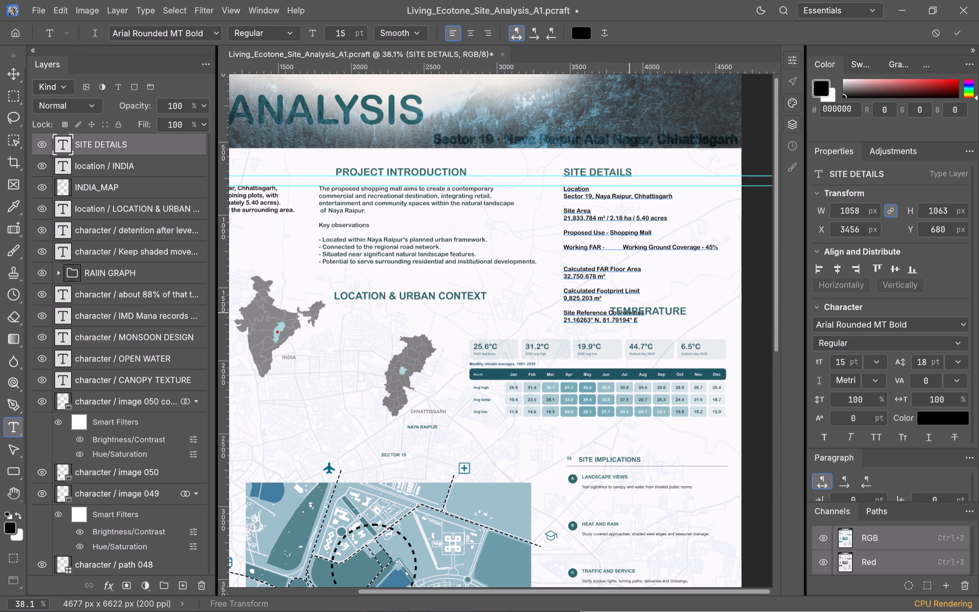
pyautogui.hotkey('ctrl', 'v')
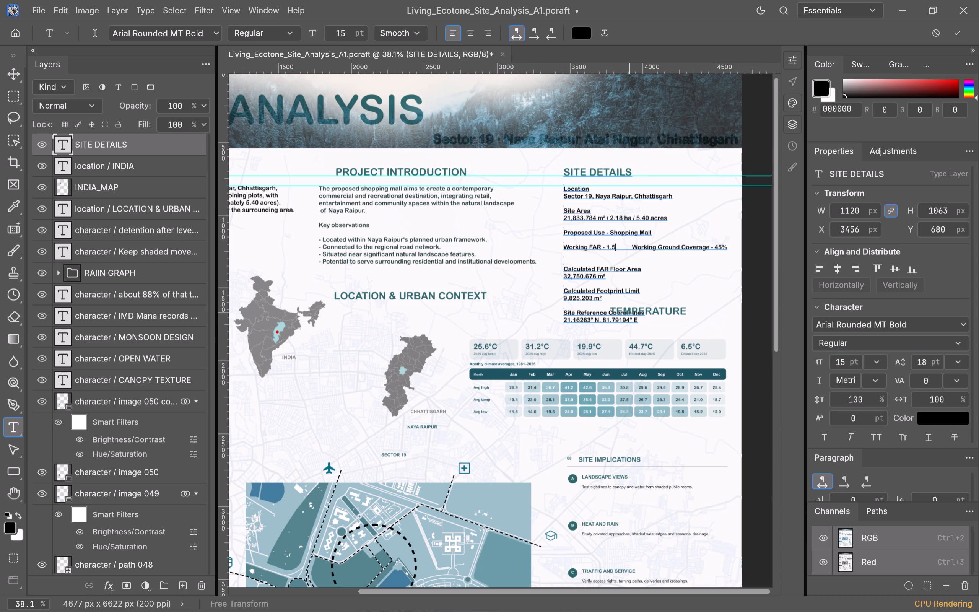
pyautogui.click(689, 290)
# Put the floor area on its label's line as "Calculated FAR Floor Area - 32,750.676 m²" and remove the extra blank line below it.
pyautogui.moveTo(564, 275); pyautogui.dragTo(609, 274)
pyautogui.hotkey('ctrl', 'c')
pyautogui.press('Delete')
pyautogui.click(655, 270)
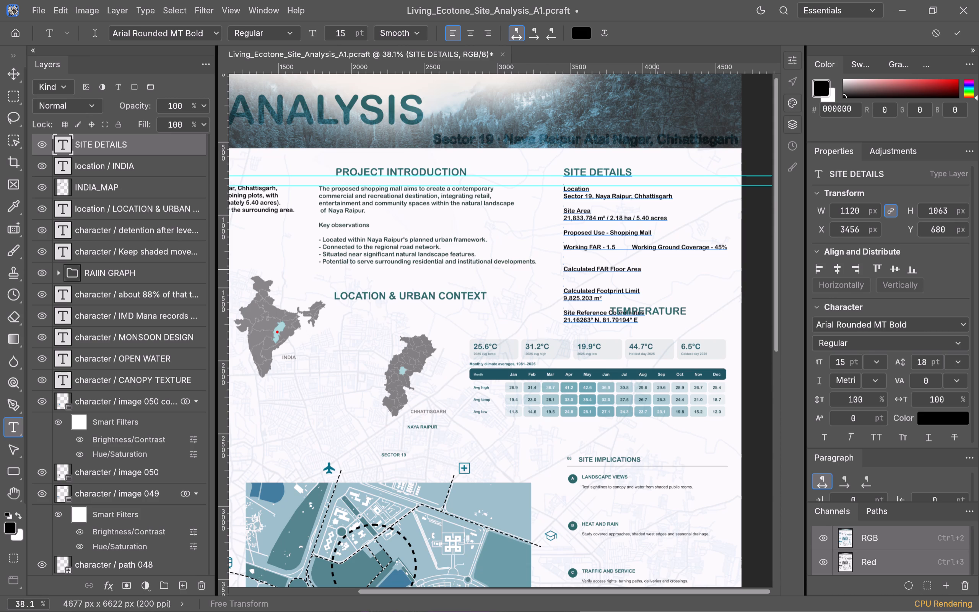
pyautogui.press('space')
pyautogui.write('-')
pyautogui.press('space')
pyautogui.hotkey('ctrl', 'v')
pyautogui.click(565, 289)
pyautogui.press('BackSpace')
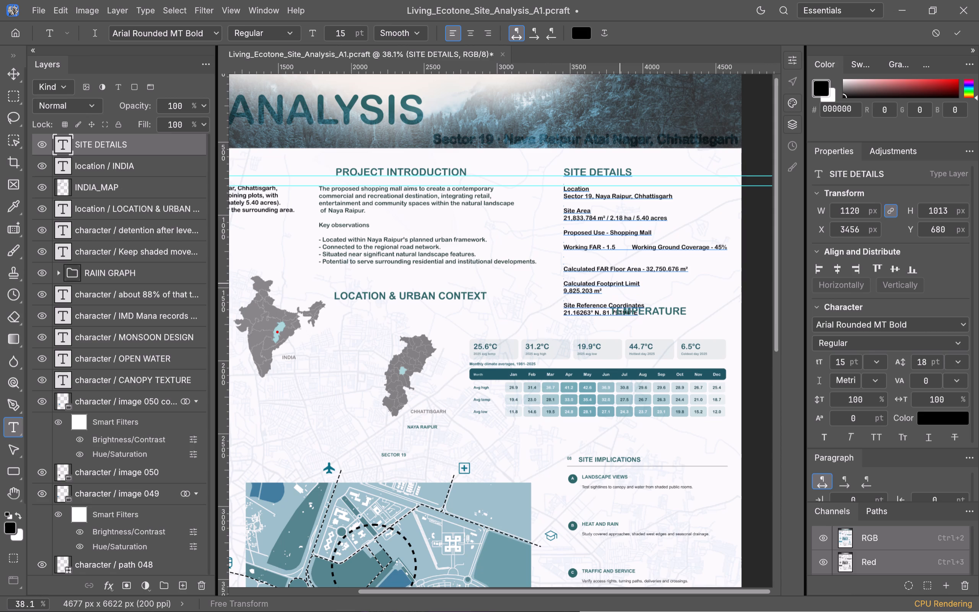
# Put the footprint value on its label's line as "Calculated Footprint Limit - 9,825.203 m²" and remove the extra blank line below it.
pyautogui.moveTo(614, 289); pyautogui.dragTo(574, 291)
pyautogui.moveTo(574, 291); pyautogui.dragTo(560, 292)
pyautogui.hotkey('ctrl', 'c')
pyautogui.press('Delete')
pyautogui.click(648, 283)
pyautogui.press('space')
pyautogui.write('-')
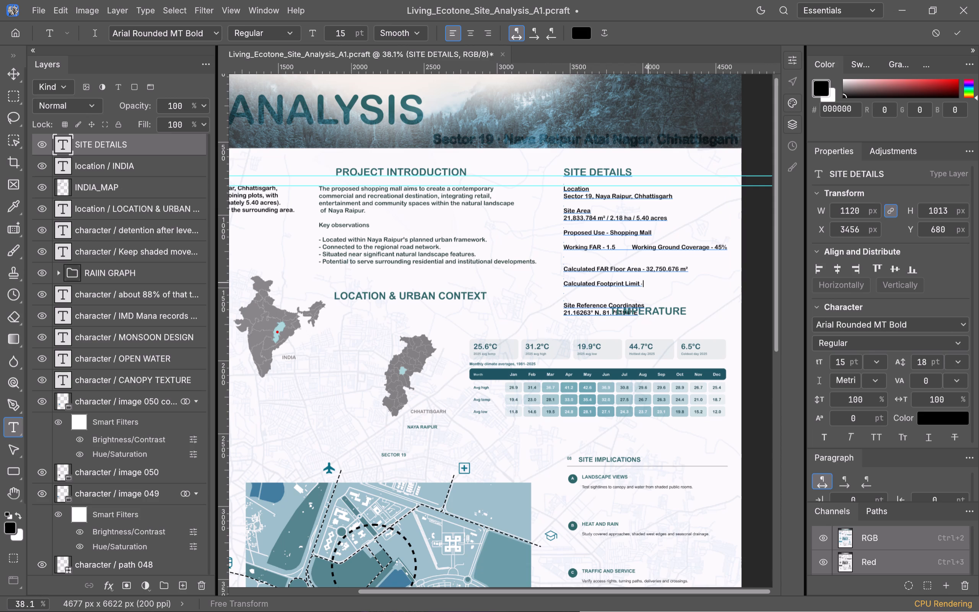
pyautogui.press('space')
pyautogui.hotkey('ctrl', 'v')
pyautogui.click(563, 304)
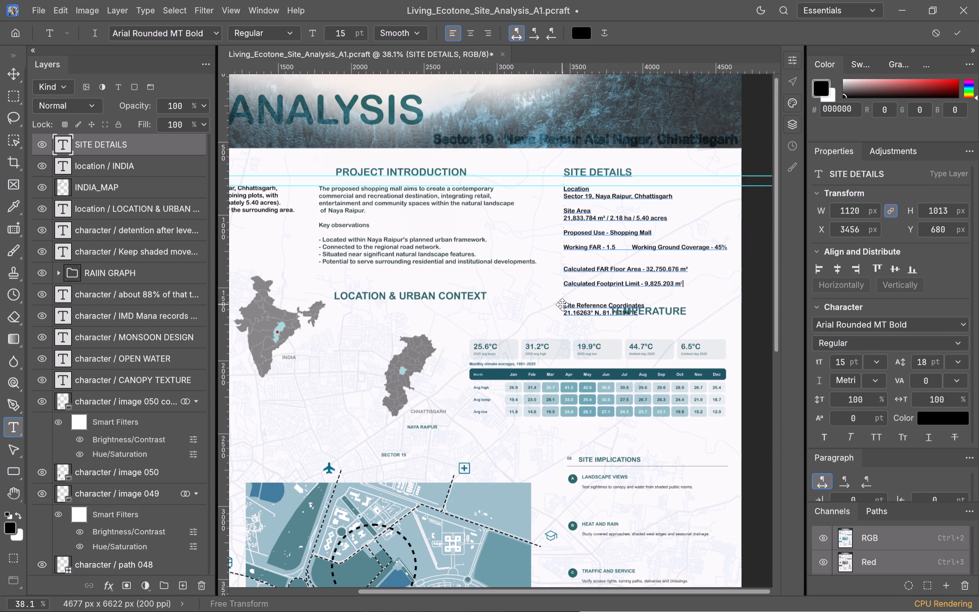
pyautogui.click(565, 305)
pyautogui.press('BackSpace')
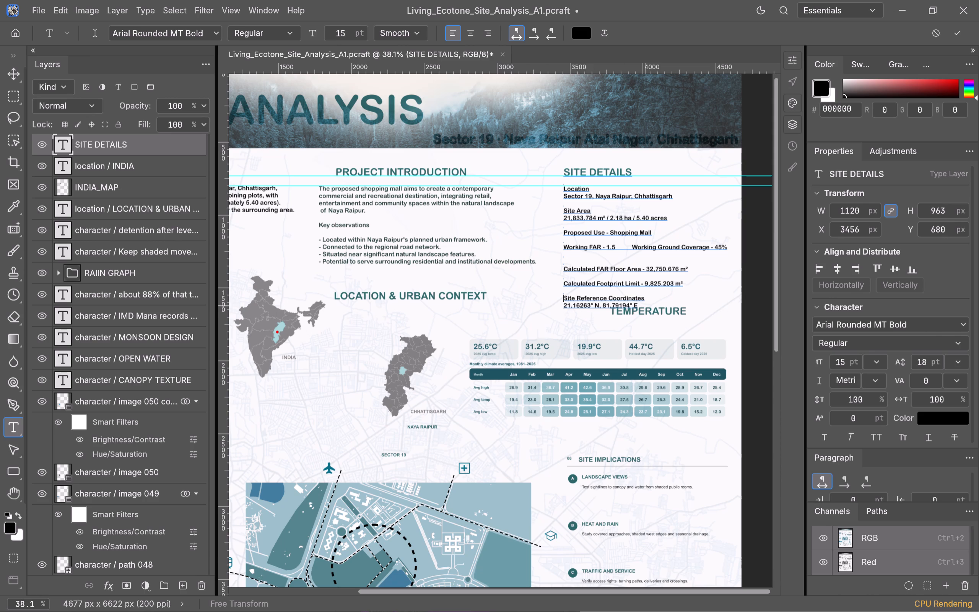
# Delete the Site Reference Coordinates label and its coordinate value from the end of the SITE DETAILS text.
pyautogui.moveTo(644, 304); pyautogui.dragTo(599, 306)
pyautogui.click(617, 298)
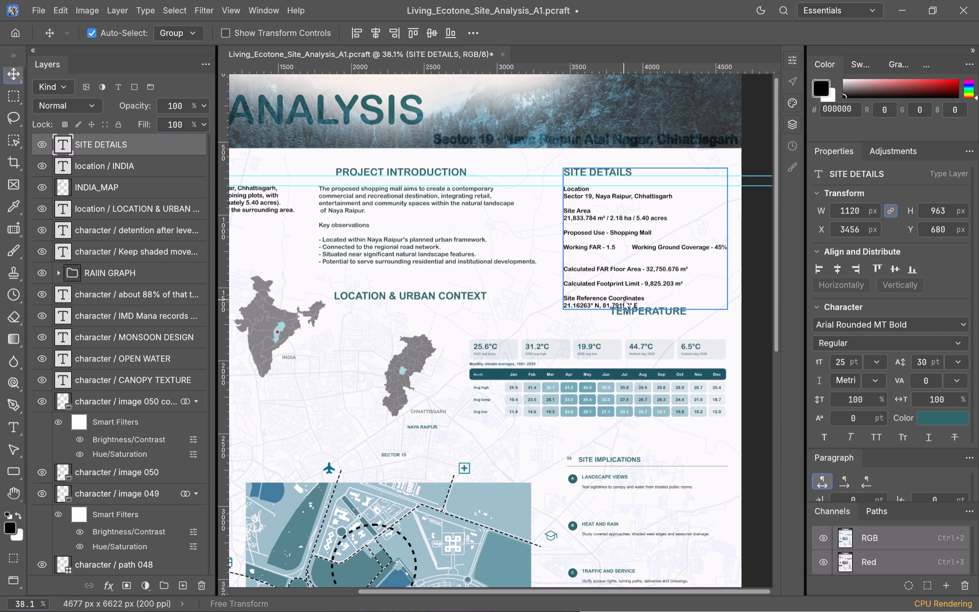
pyautogui.doubleClick(624, 300)
pyautogui.moveTo(638, 303); pyautogui.dragTo(614, 303)
pyautogui.doubleClick(610, 300)
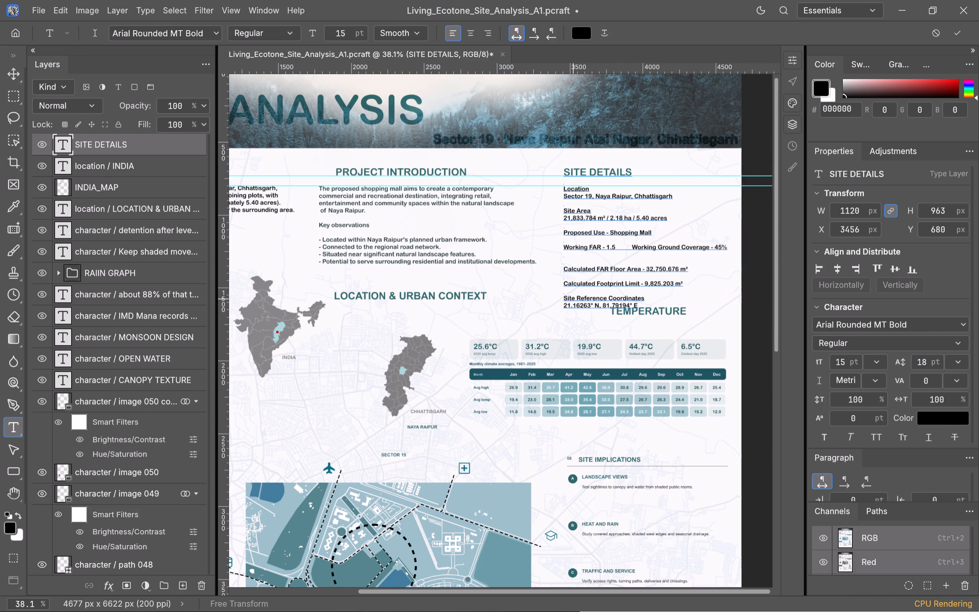
pyautogui.moveTo(564, 298); pyautogui.dragTo(631, 303)
pyautogui.moveTo(631, 303); pyautogui.dragTo(640, 306)
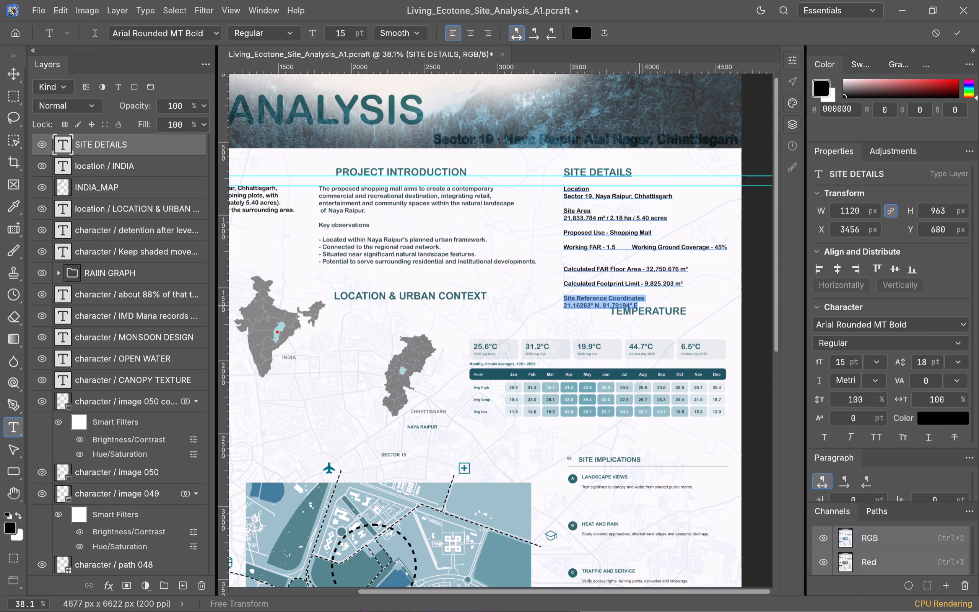
pyautogui.press('Delete')
pyautogui.click(522, 302)
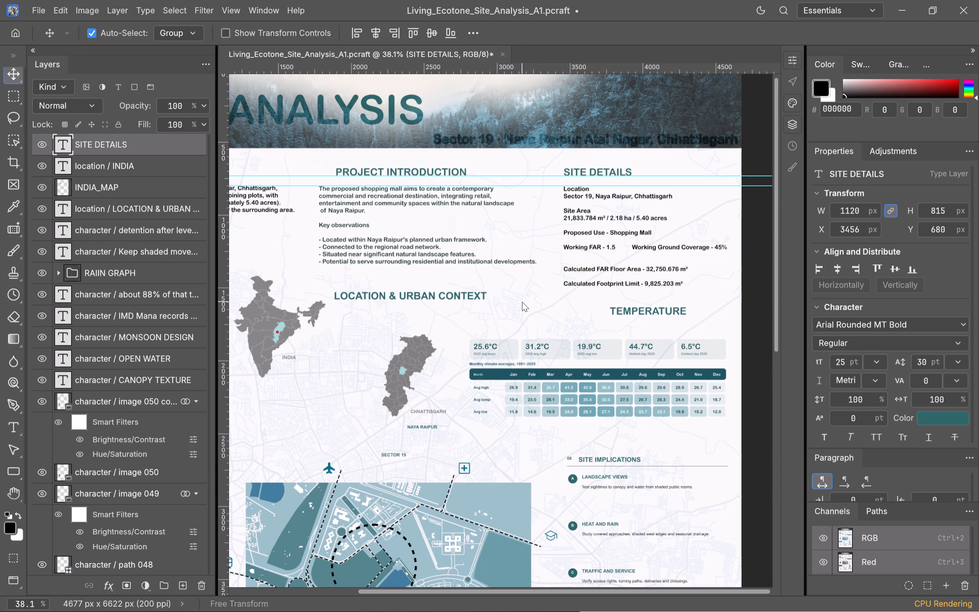
# Remove the extra blank line above the Calculated FAR Floor Area entry in the SITE DETAILS text.
pyautogui.scroll(2, 608, 301)
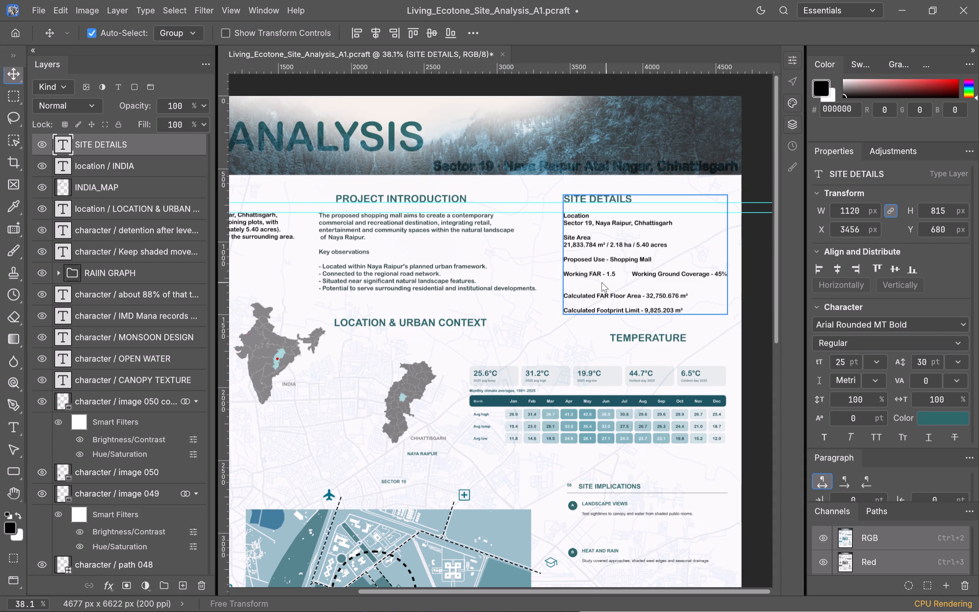
pyautogui.doubleClick(566, 296)
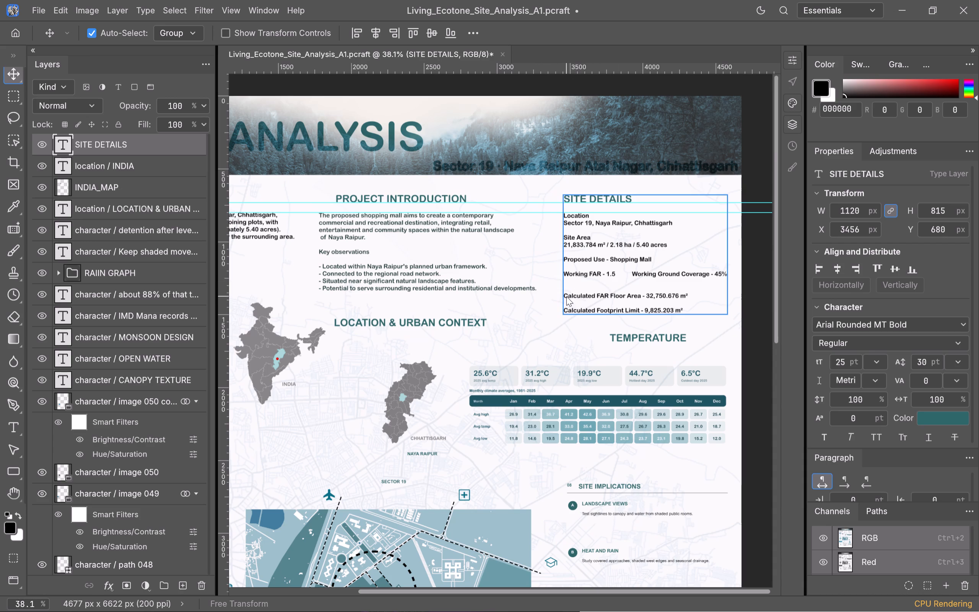
pyautogui.click(566, 295)
pyautogui.doubleClick(566, 294)
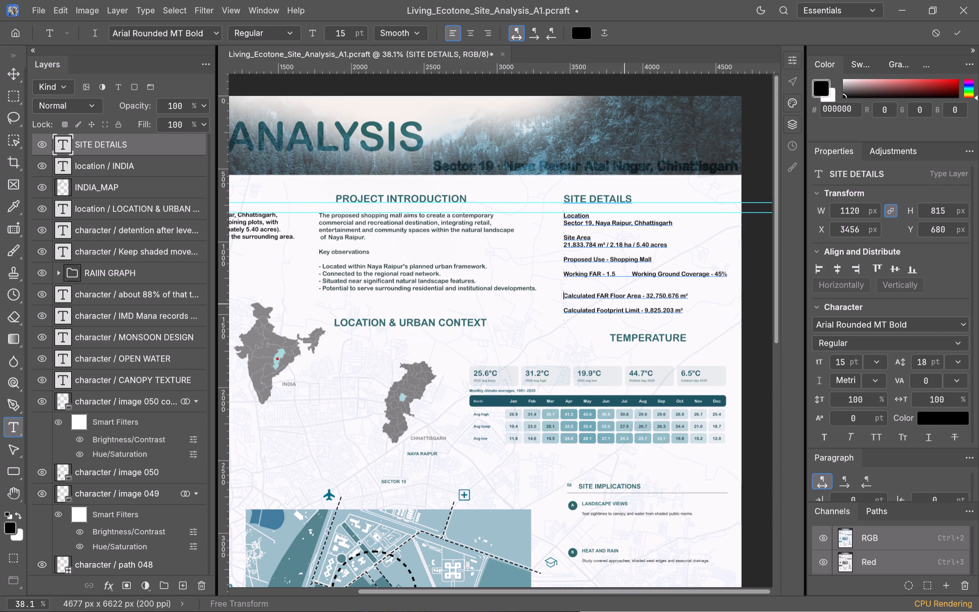
pyautogui.press('BackSpace')
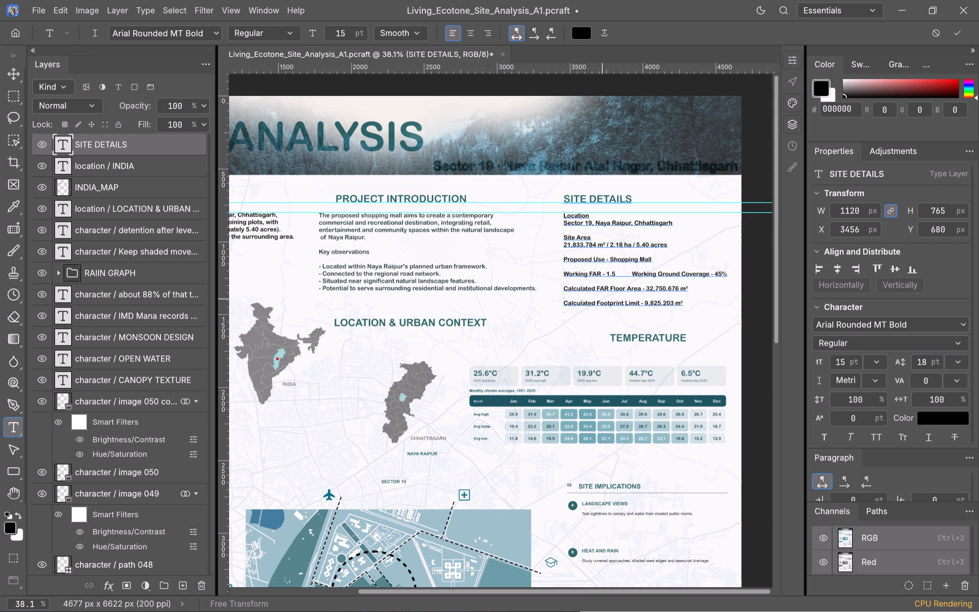
pyautogui.click(581, 329)
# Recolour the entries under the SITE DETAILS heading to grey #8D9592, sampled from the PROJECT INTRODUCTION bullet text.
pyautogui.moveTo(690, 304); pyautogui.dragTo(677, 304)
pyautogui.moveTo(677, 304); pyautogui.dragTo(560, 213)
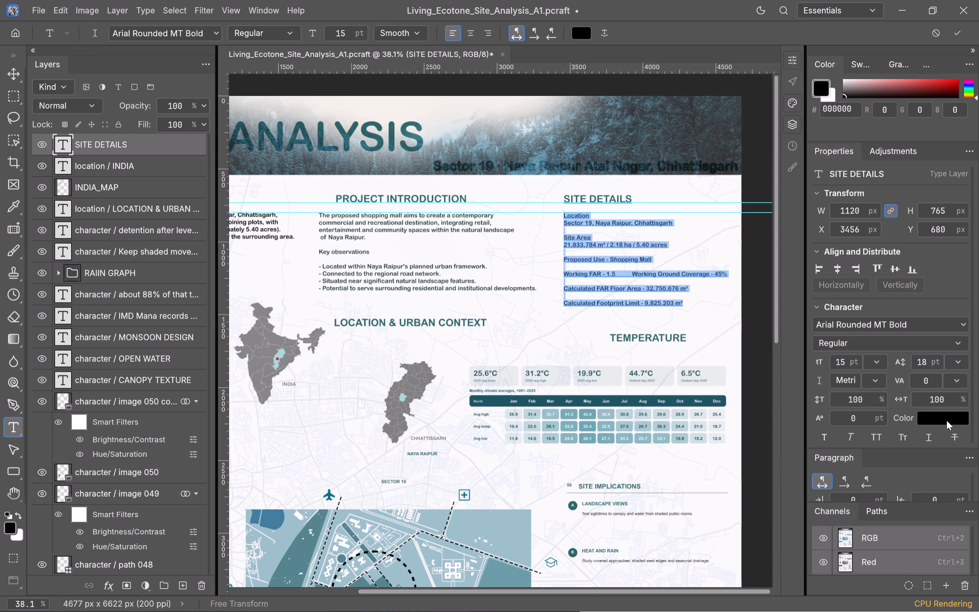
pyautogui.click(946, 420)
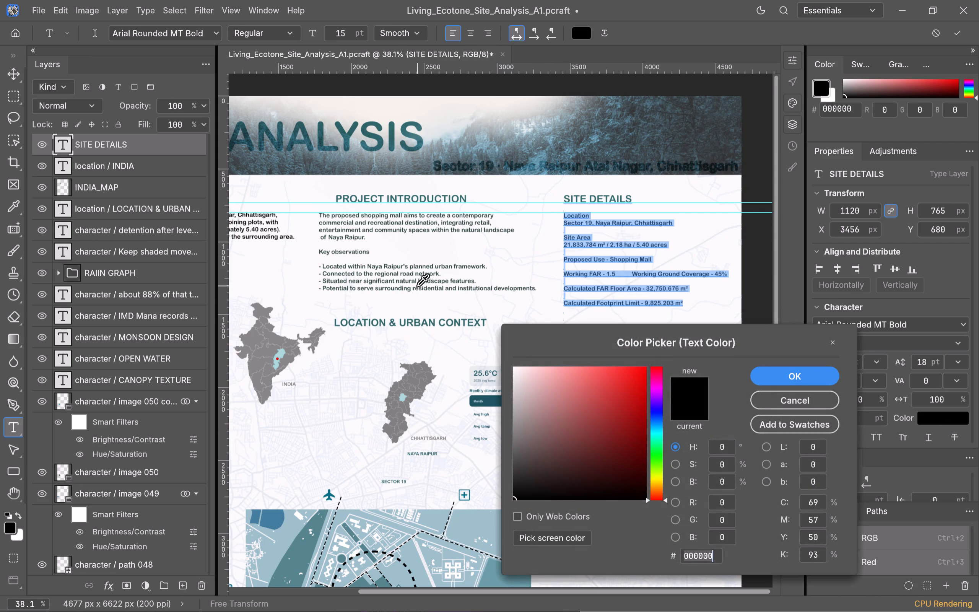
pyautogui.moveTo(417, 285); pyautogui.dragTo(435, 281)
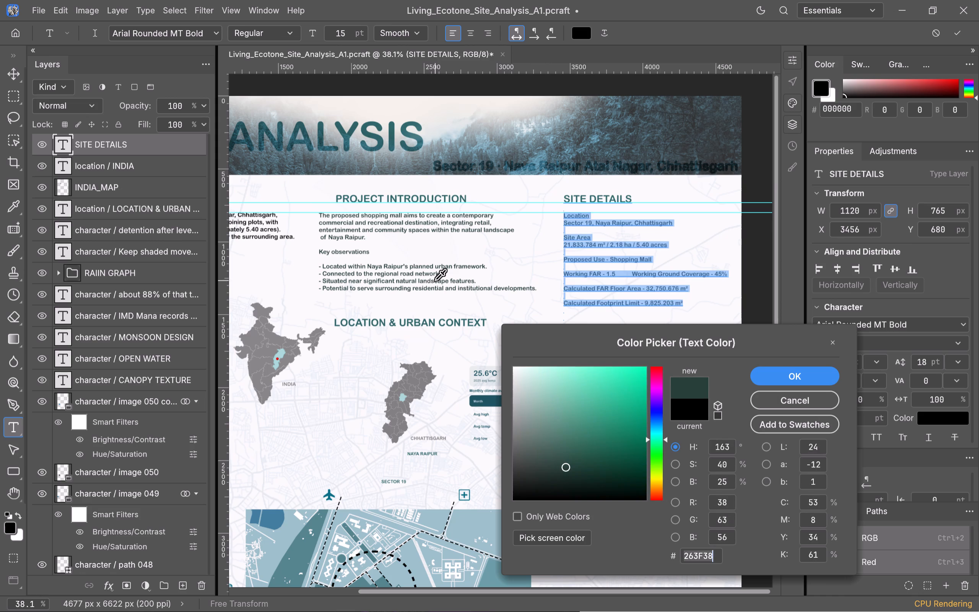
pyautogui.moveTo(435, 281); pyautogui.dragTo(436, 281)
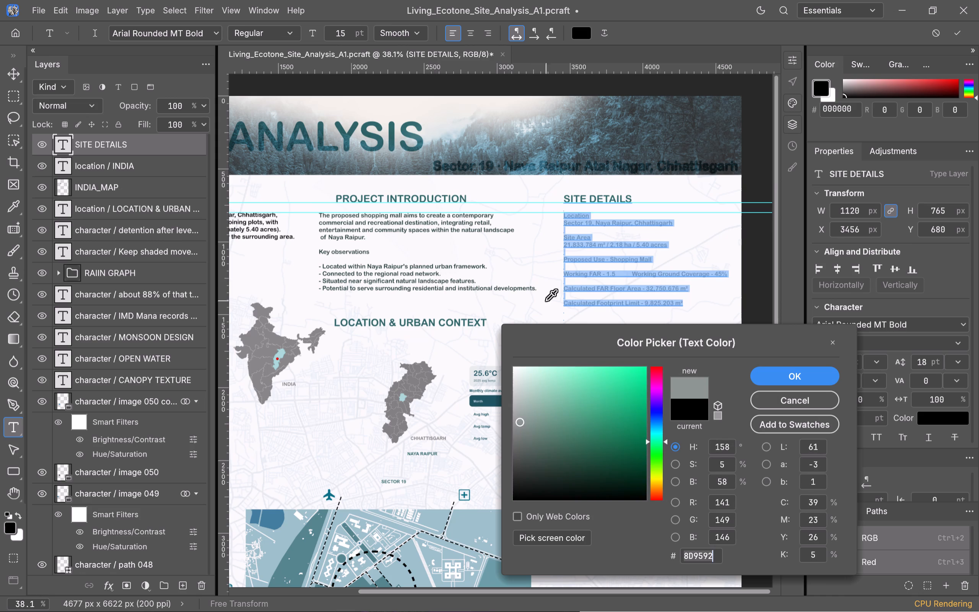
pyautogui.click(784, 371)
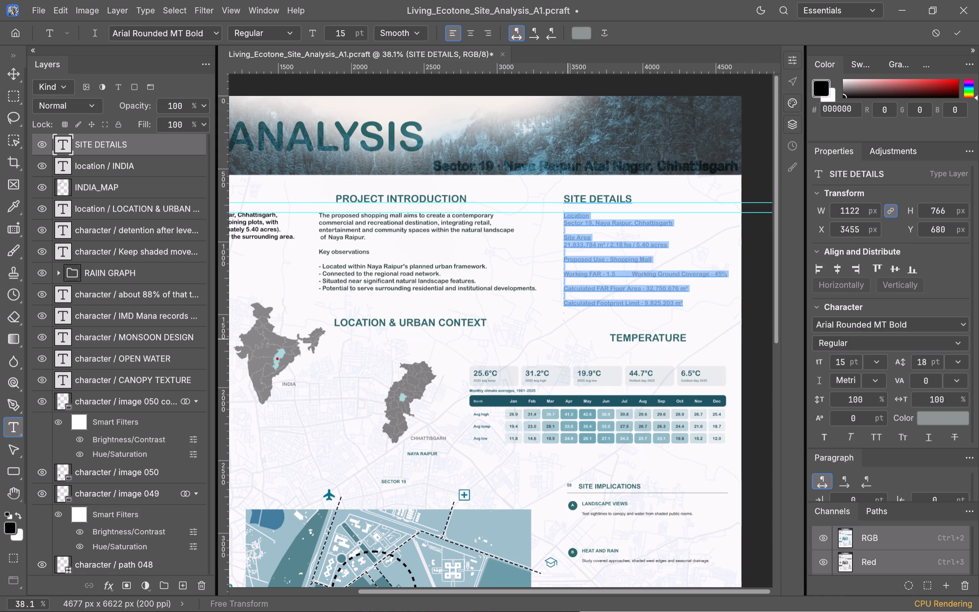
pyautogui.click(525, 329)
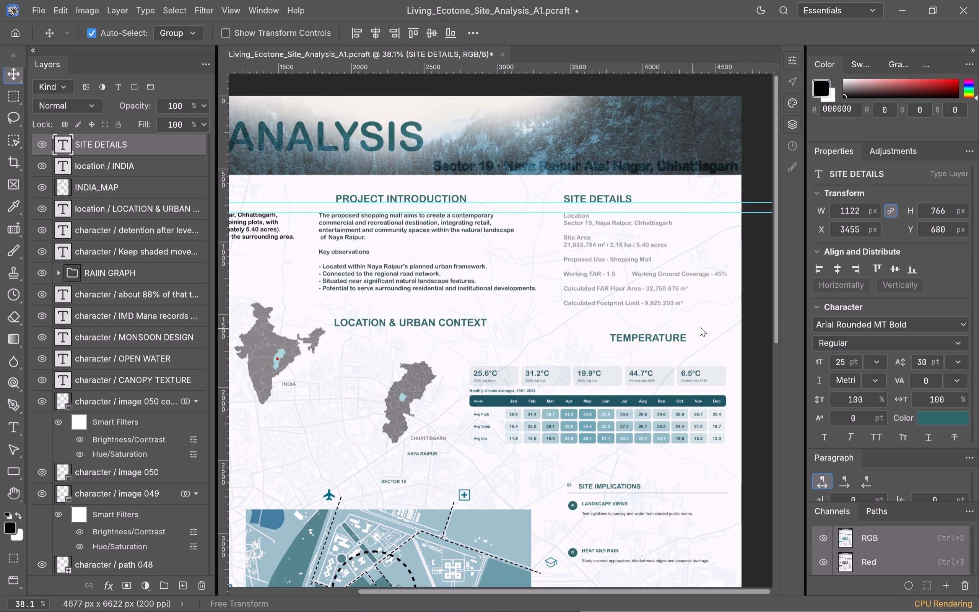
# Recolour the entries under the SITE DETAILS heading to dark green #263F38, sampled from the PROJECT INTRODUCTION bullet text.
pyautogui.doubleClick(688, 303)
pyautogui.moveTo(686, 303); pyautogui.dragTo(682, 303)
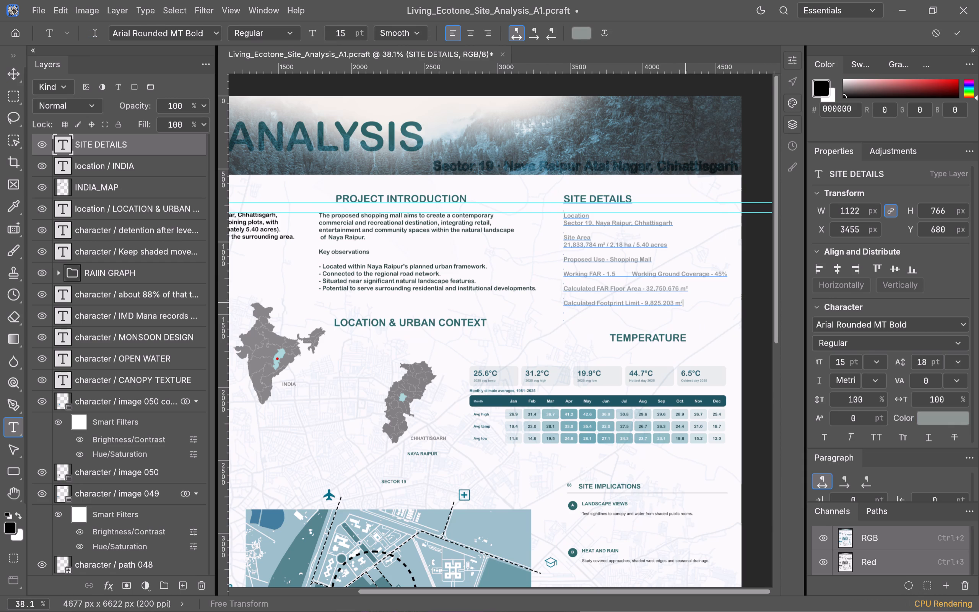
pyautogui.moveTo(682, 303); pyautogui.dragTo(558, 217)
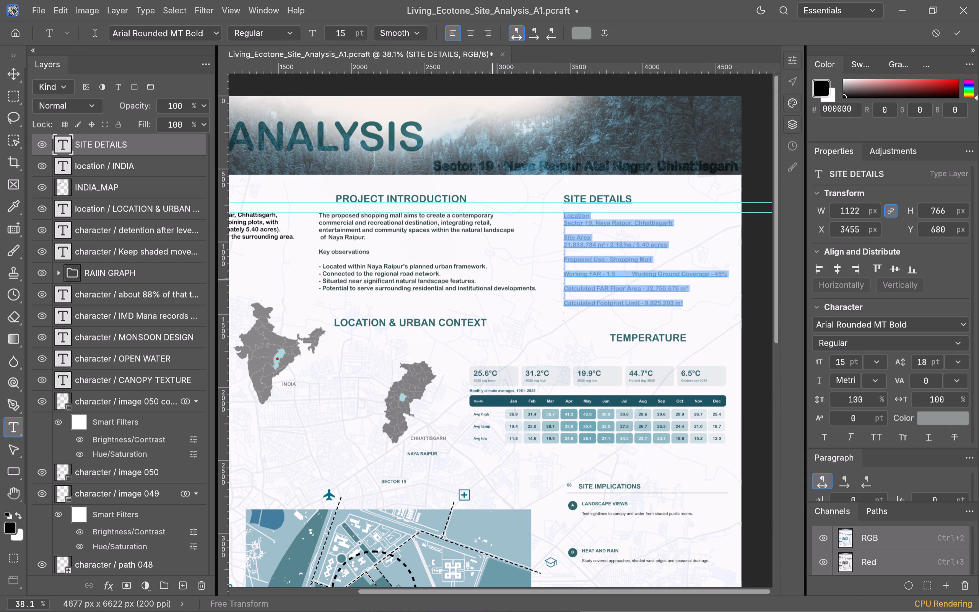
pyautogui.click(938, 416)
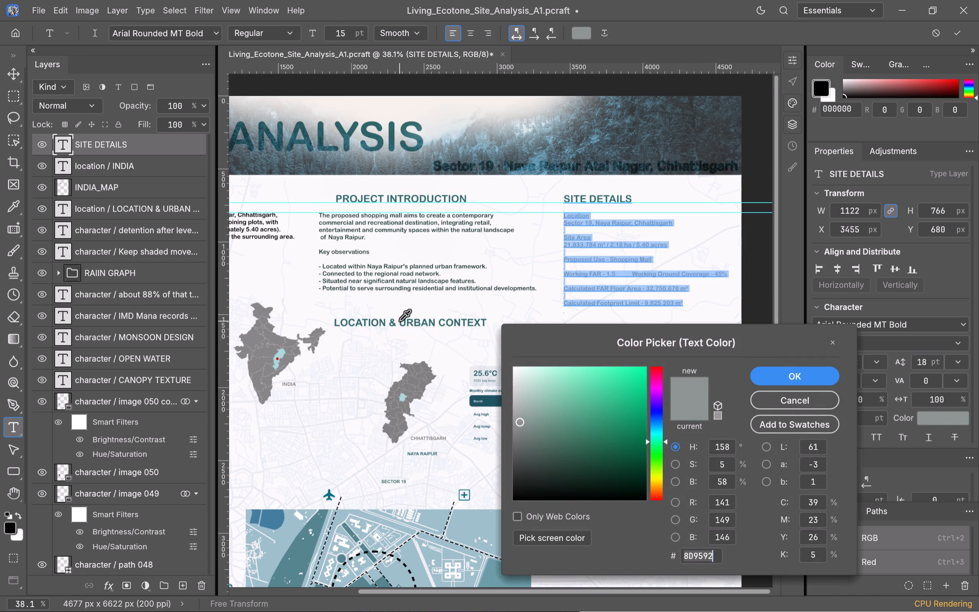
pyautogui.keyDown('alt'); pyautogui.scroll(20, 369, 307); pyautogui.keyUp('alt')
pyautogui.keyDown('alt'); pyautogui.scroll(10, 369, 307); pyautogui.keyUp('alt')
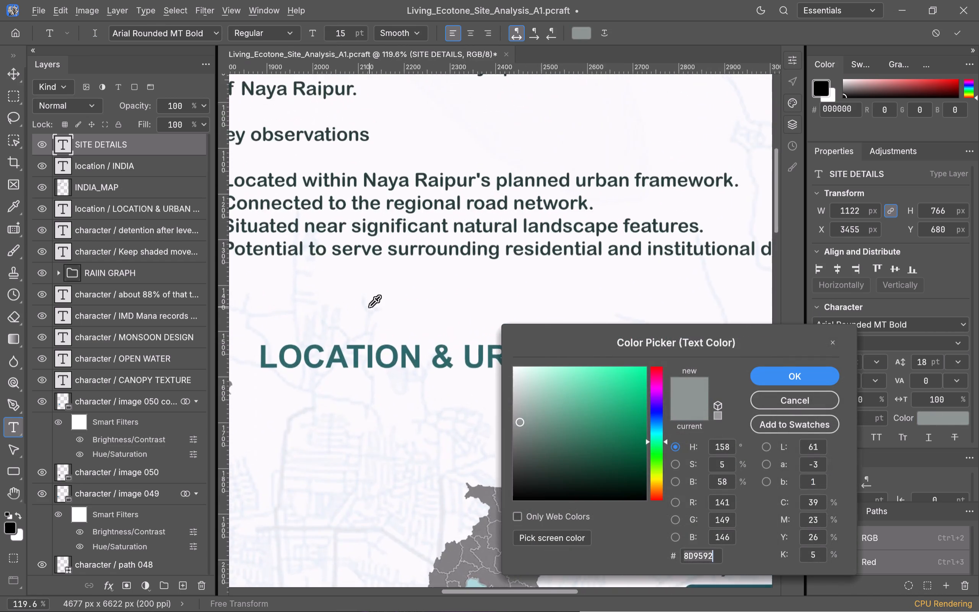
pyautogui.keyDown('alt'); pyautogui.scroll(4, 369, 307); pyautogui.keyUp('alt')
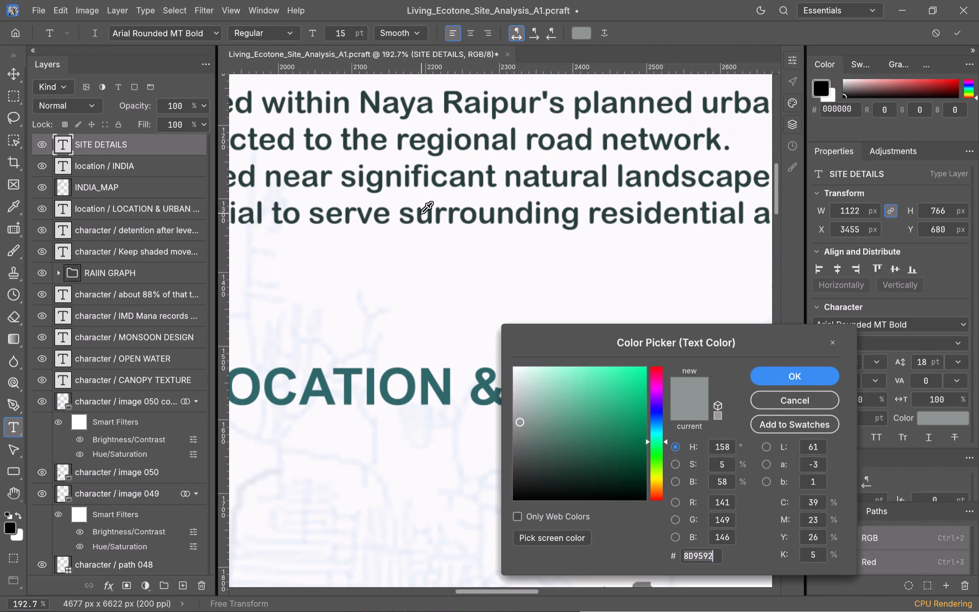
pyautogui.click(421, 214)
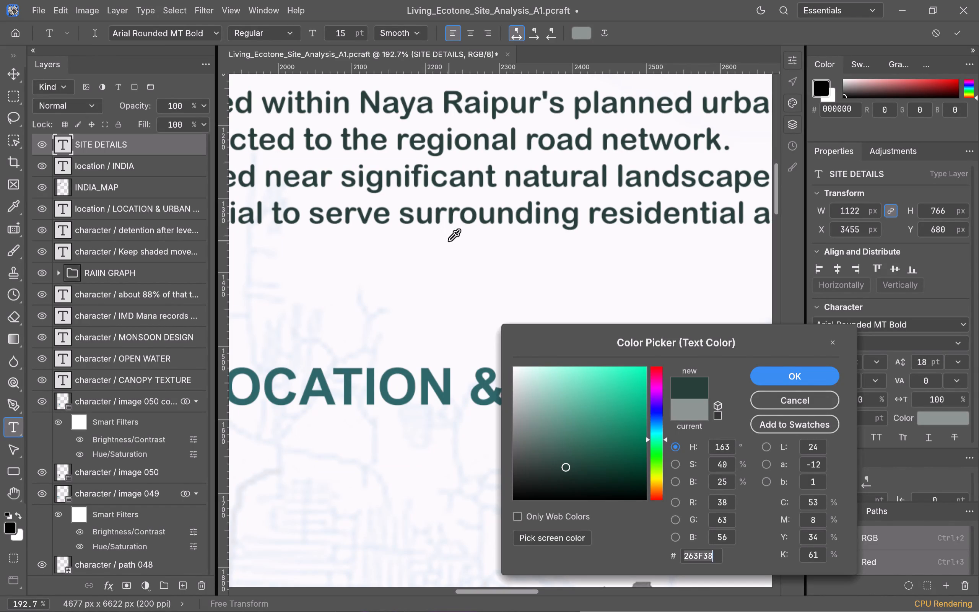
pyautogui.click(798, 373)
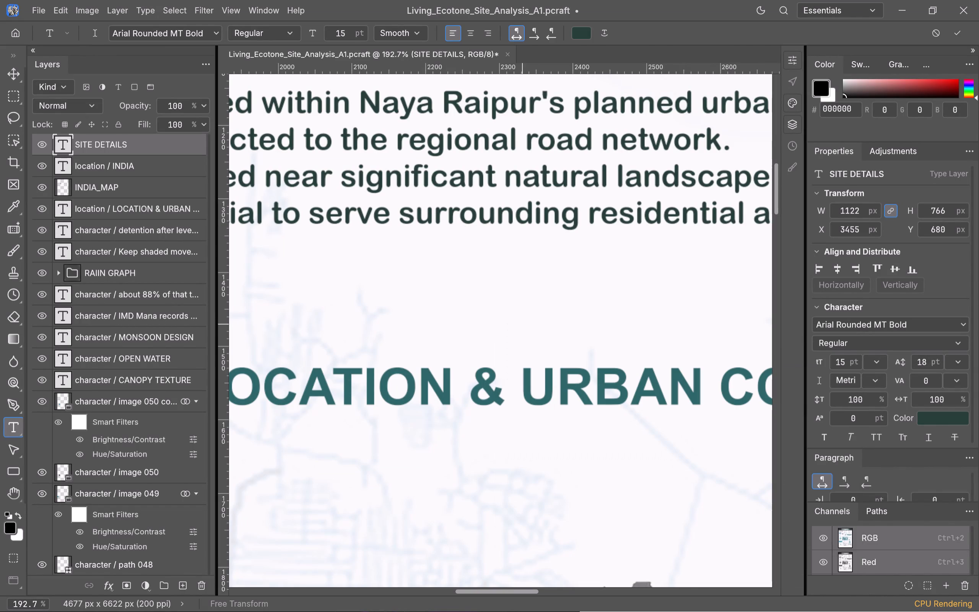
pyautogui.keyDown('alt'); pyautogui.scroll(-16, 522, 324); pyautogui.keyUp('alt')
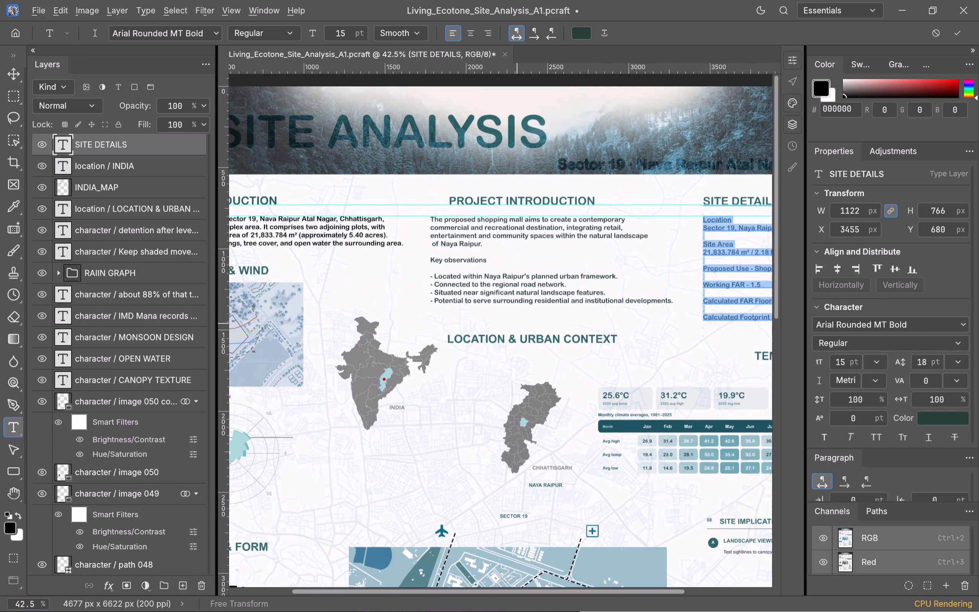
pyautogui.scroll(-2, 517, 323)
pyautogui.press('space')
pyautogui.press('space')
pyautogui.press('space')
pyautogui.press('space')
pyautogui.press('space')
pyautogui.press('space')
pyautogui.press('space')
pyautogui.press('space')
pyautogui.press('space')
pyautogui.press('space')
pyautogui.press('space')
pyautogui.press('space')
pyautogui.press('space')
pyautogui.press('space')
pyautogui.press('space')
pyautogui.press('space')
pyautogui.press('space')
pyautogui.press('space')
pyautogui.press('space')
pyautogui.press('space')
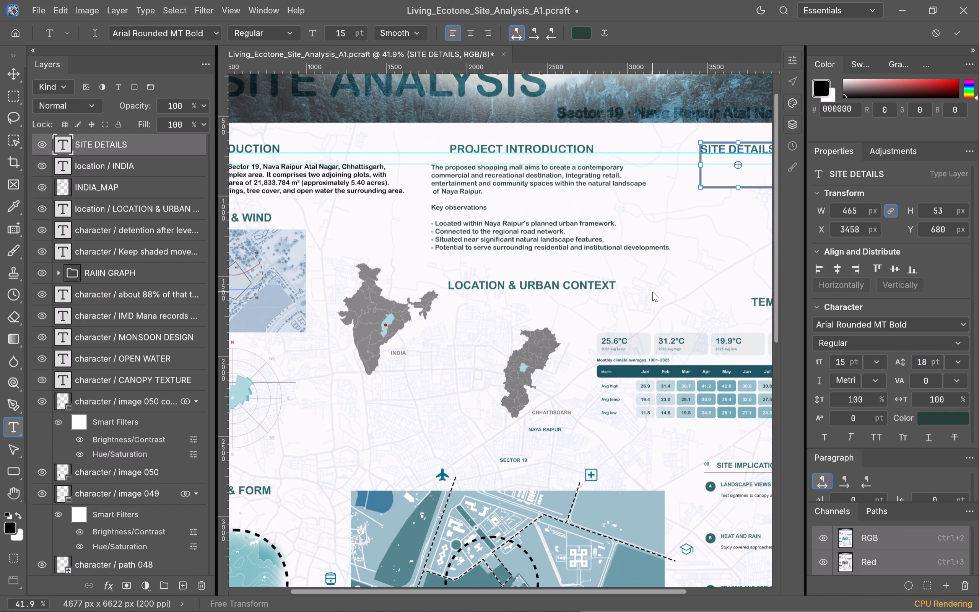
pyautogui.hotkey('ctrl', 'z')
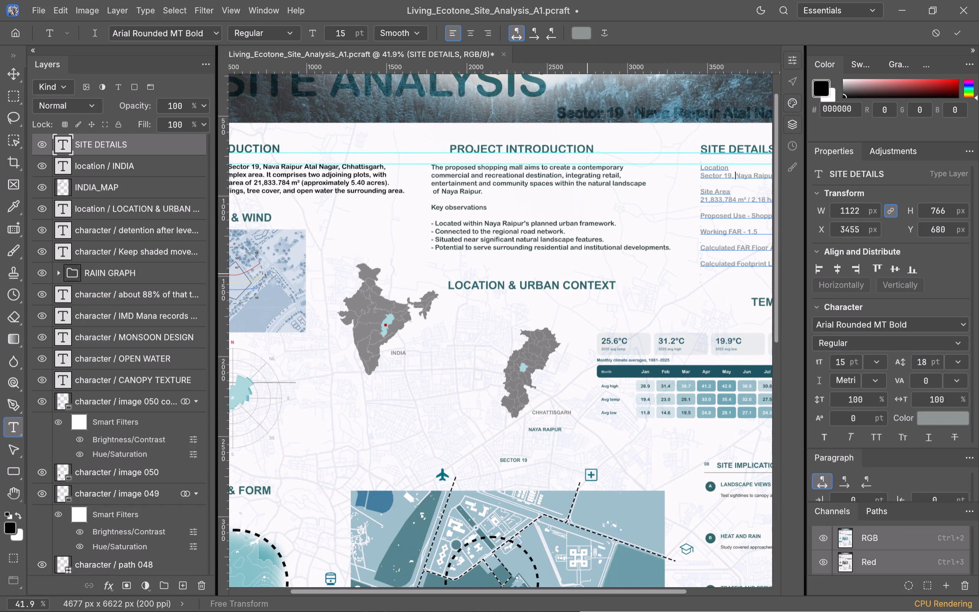
# Set the whole SITE DETAILS text layer to dark green #263F38, sampled from the PROJECT INTRODUCTION bullet text.
pyautogui.scroll(2, 580, 285)
pyautogui.click(930, 420)
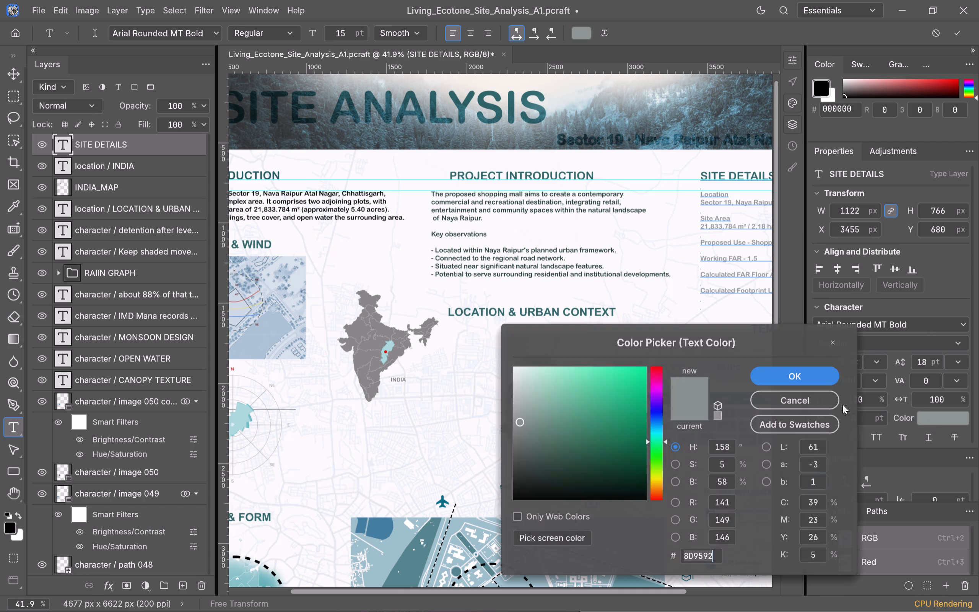
pyautogui.keyDown('alt'); pyautogui.scroll(20, 484, 298); pyautogui.keyUp('alt')
pyautogui.keyDown('alt'); pyautogui.scroll(2, 484, 298); pyautogui.keyUp('alt')
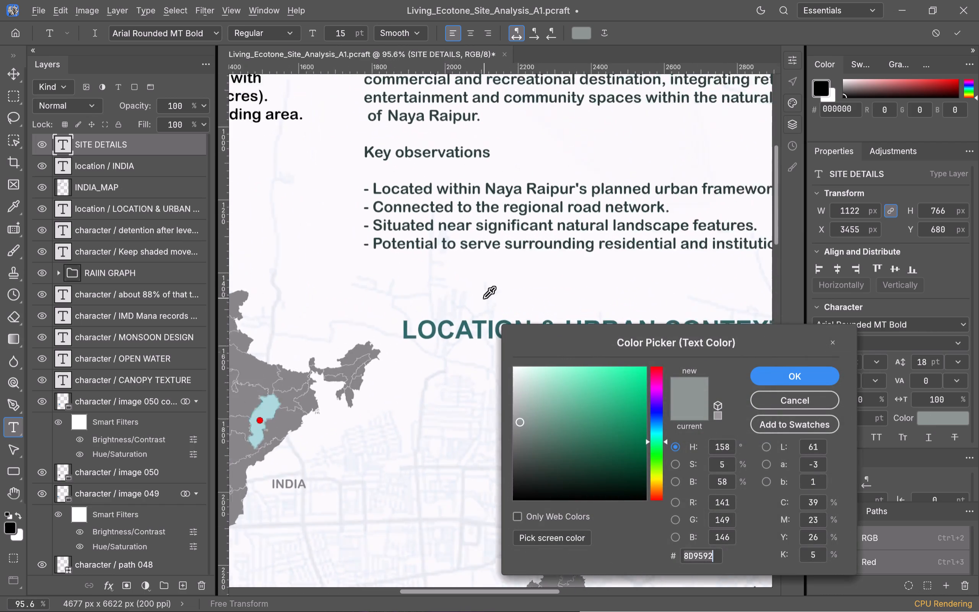
pyautogui.keyDown('alt'); pyautogui.scroll(14, 484, 298); pyautogui.keyUp('alt')
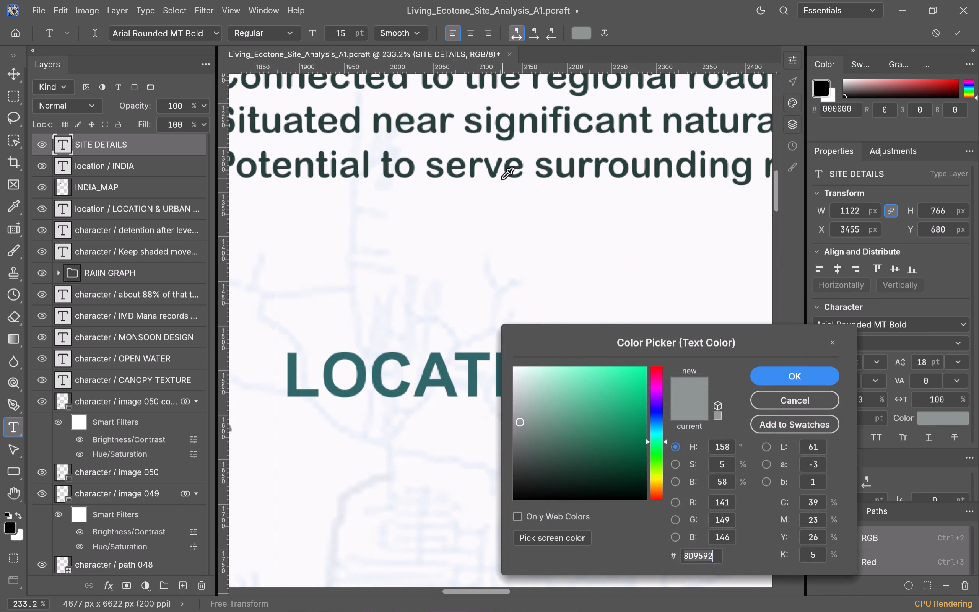
pyautogui.click(496, 176)
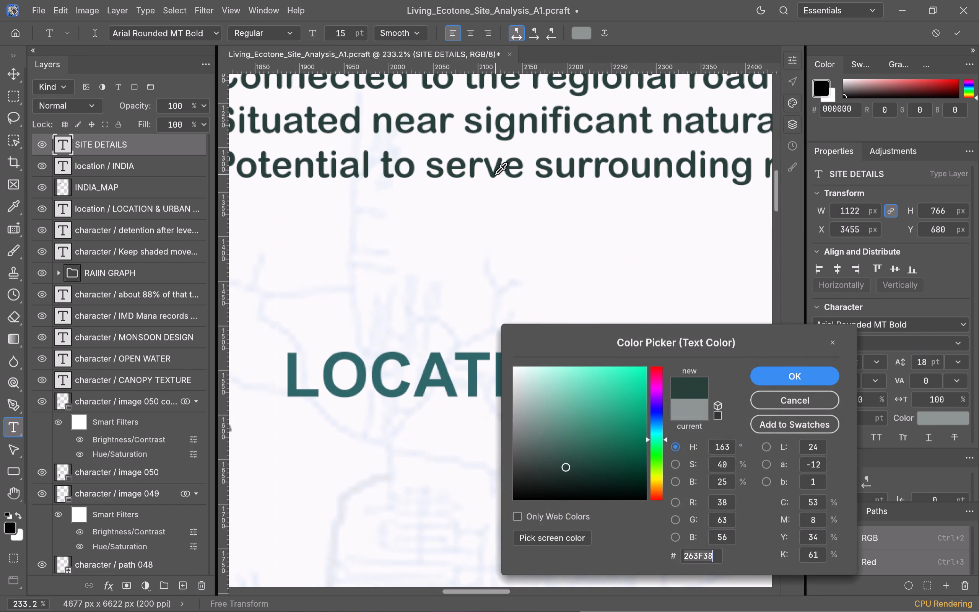
pyautogui.click(809, 376)
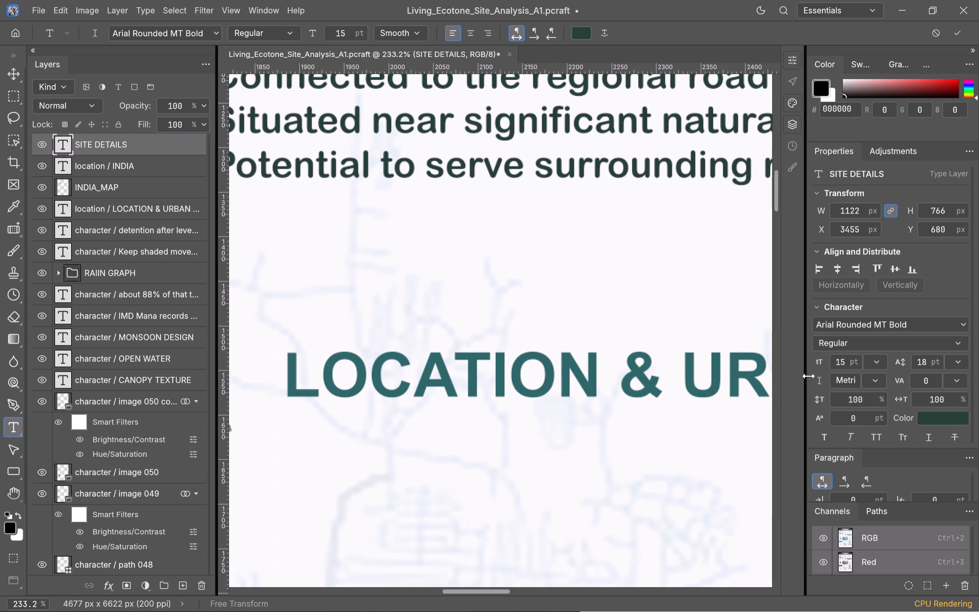
pyautogui.click(560, 288)
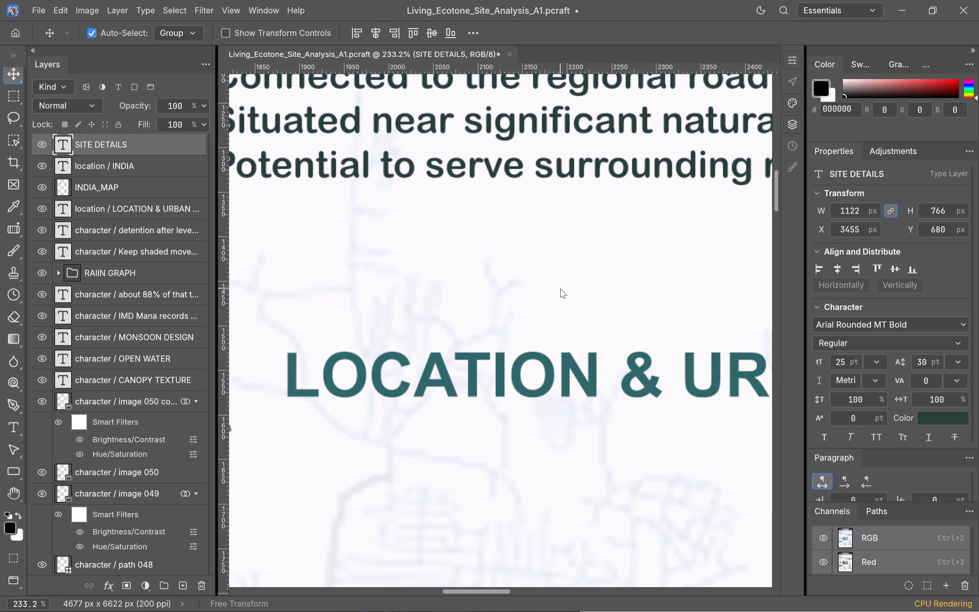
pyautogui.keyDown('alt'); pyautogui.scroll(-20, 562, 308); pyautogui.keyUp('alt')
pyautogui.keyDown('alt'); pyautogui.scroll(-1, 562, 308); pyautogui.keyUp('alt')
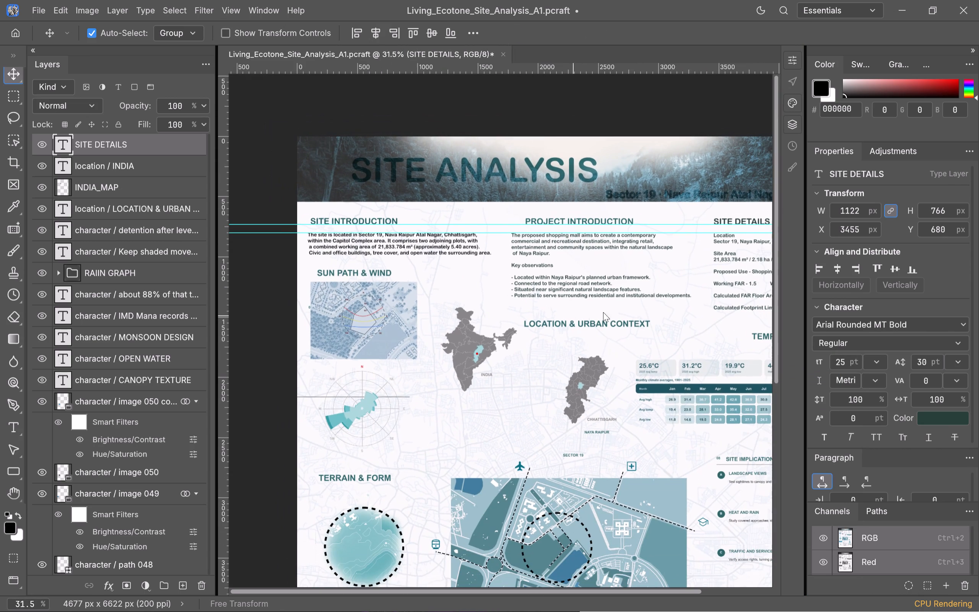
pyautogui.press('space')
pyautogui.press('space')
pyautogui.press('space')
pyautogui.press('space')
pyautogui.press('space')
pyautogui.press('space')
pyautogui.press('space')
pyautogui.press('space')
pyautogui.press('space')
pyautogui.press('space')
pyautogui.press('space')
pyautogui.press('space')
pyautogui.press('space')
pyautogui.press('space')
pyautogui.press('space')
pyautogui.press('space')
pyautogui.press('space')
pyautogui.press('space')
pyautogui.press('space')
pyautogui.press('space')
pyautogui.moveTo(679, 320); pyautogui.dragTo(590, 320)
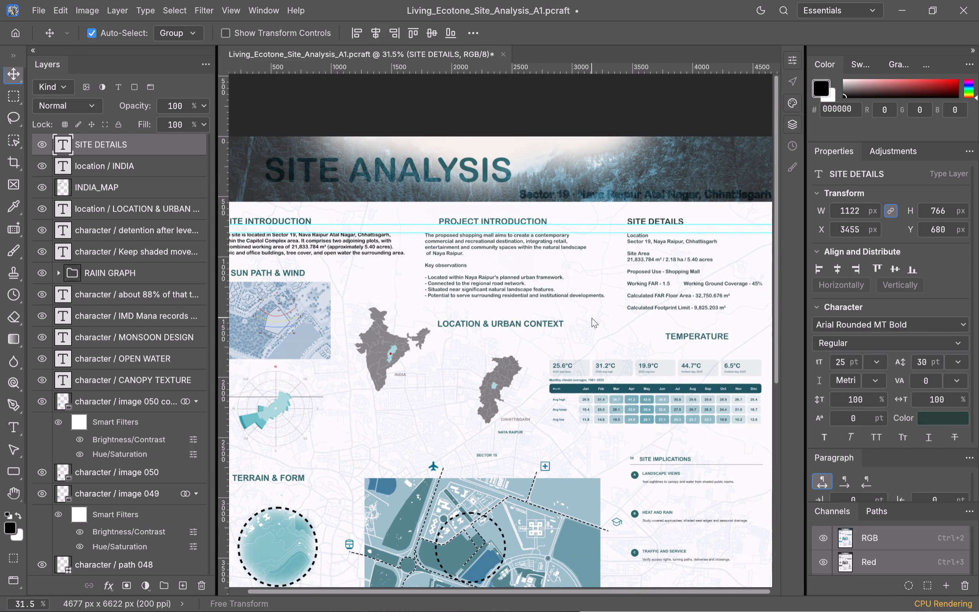
# Review the sheet's layout from the SITE ANALYSIS banner down to the TARGET AUDIENCE section and as a whole page.
pyautogui.scroll(-5, 592, 318)
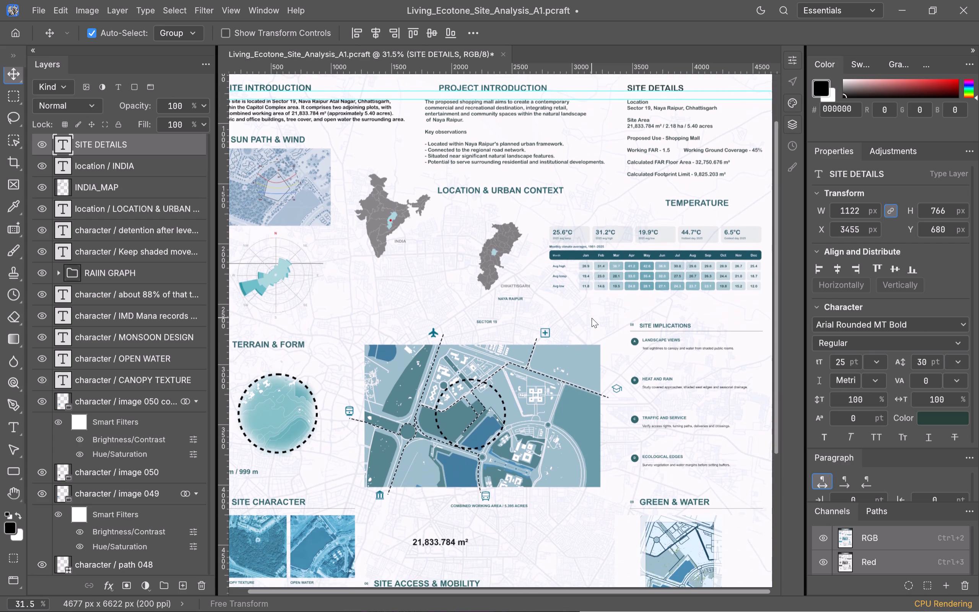
pyautogui.scroll(-11, 592, 318)
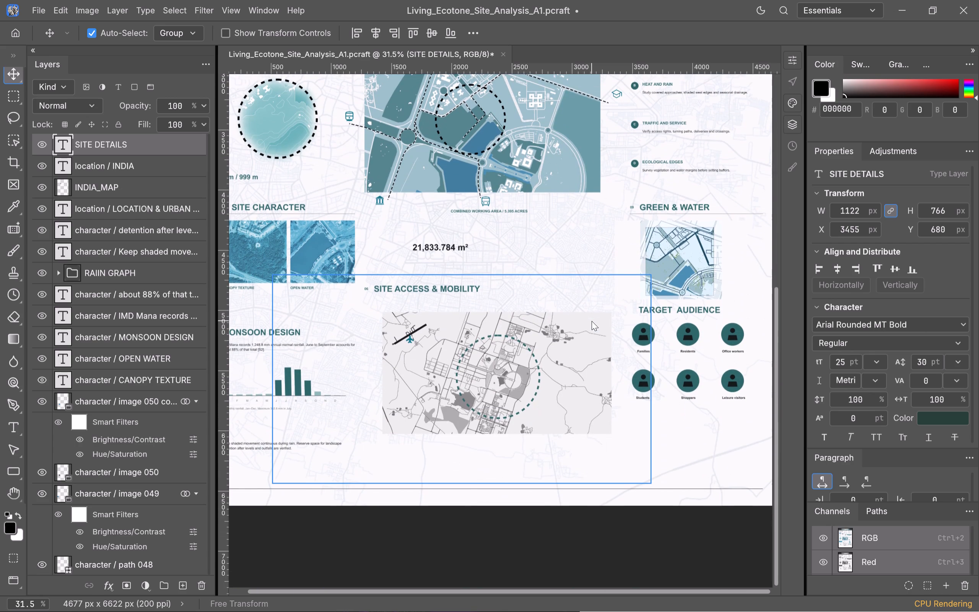
pyautogui.scroll(18, 480, 285)
pyautogui.scroll(4, 480, 285)
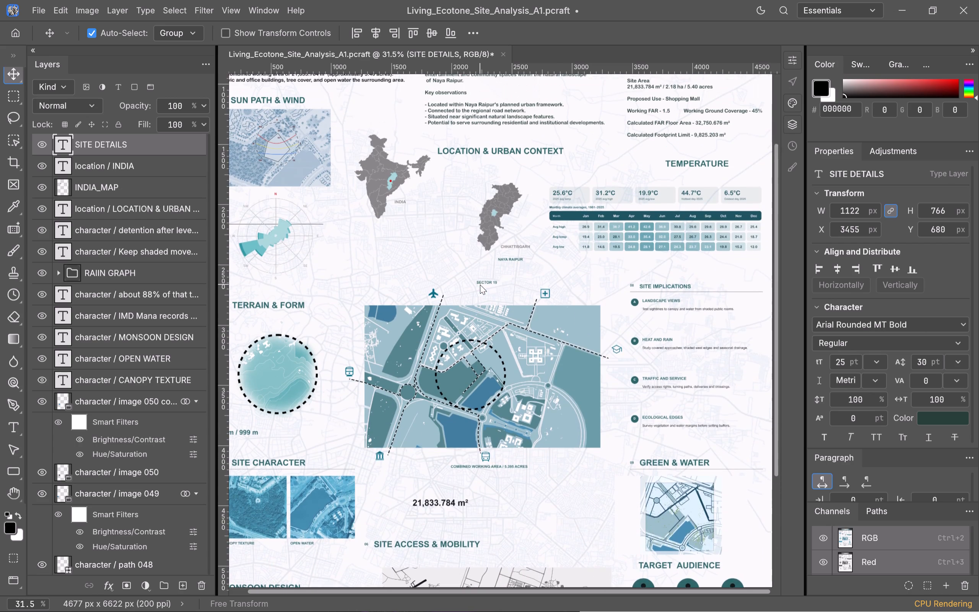
pyautogui.scroll(2, 480, 285)
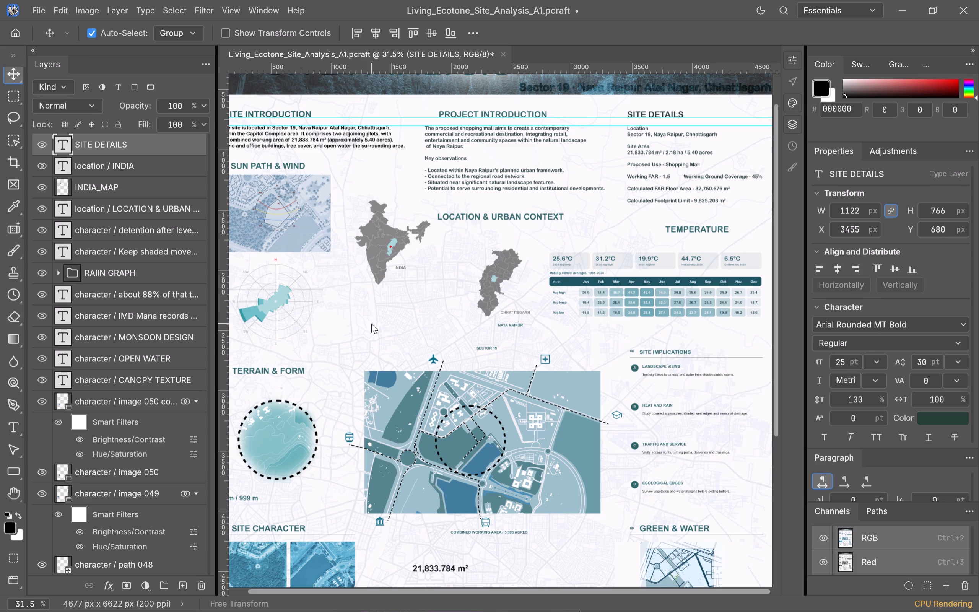
pyautogui.keyDown('alt'); pyautogui.scroll(-3, 363, 321); pyautogui.keyUp('alt')
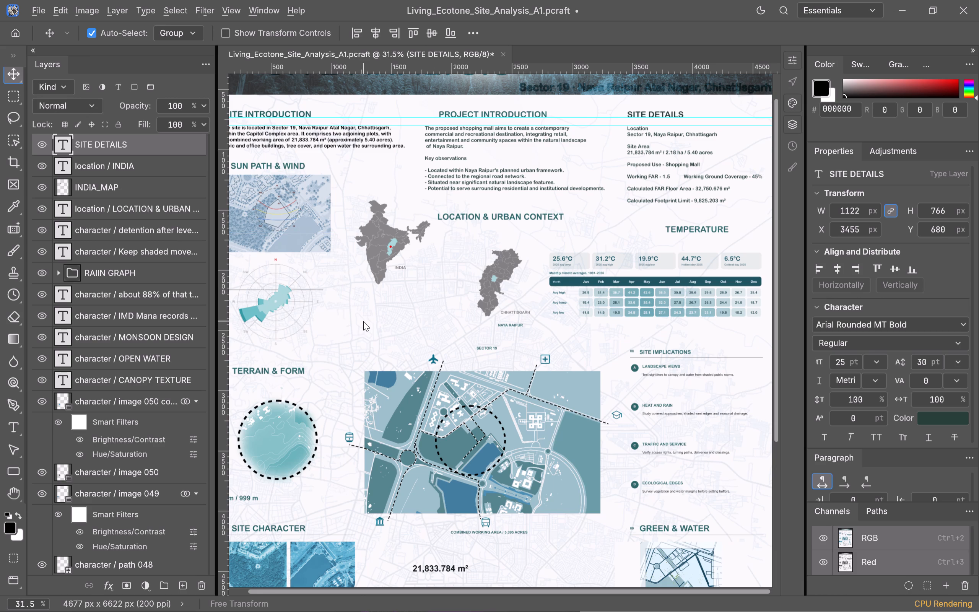
pyautogui.keyDown('alt'); pyautogui.scroll(-2, 363, 321); pyautogui.keyUp('alt')
pyautogui.press('space')
pyautogui.press('space')
pyautogui.press('space')
pyautogui.press('space')
pyautogui.press('space')
pyautogui.press('space')
pyautogui.press('space')
pyautogui.press('space')
pyautogui.press('space')
pyautogui.press('space')
pyautogui.press('space')
pyautogui.press('space')
pyautogui.press('space')
pyautogui.press('space')
pyautogui.press('space')
pyautogui.press('space')
pyautogui.press('space')
pyautogui.press('space')
pyautogui.press('space')
pyautogui.press('space')
pyautogui.moveTo(365, 324); pyautogui.dragTo(450, 282)
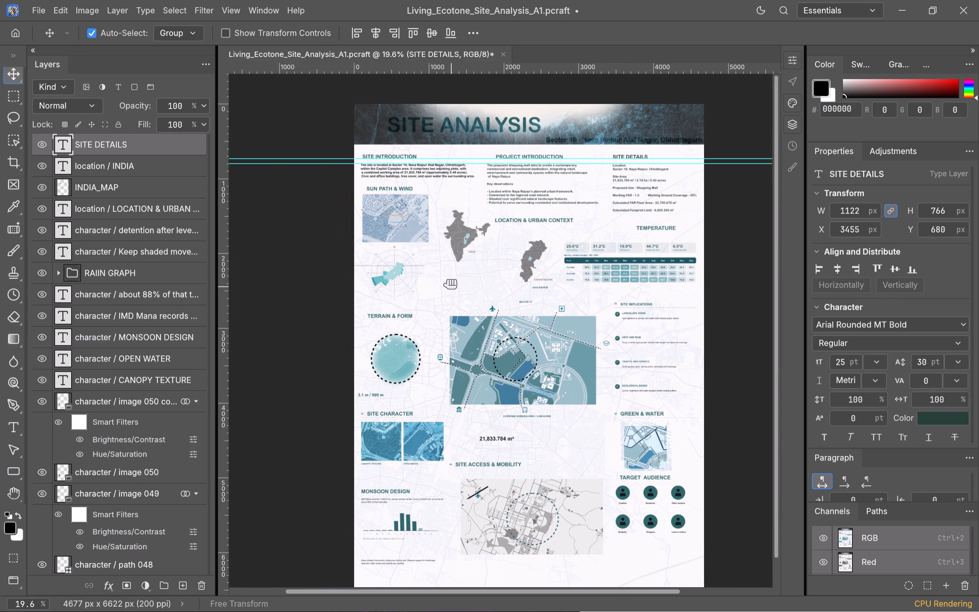
pyautogui.moveTo(450, 282); pyautogui.dragTo(452, 271)
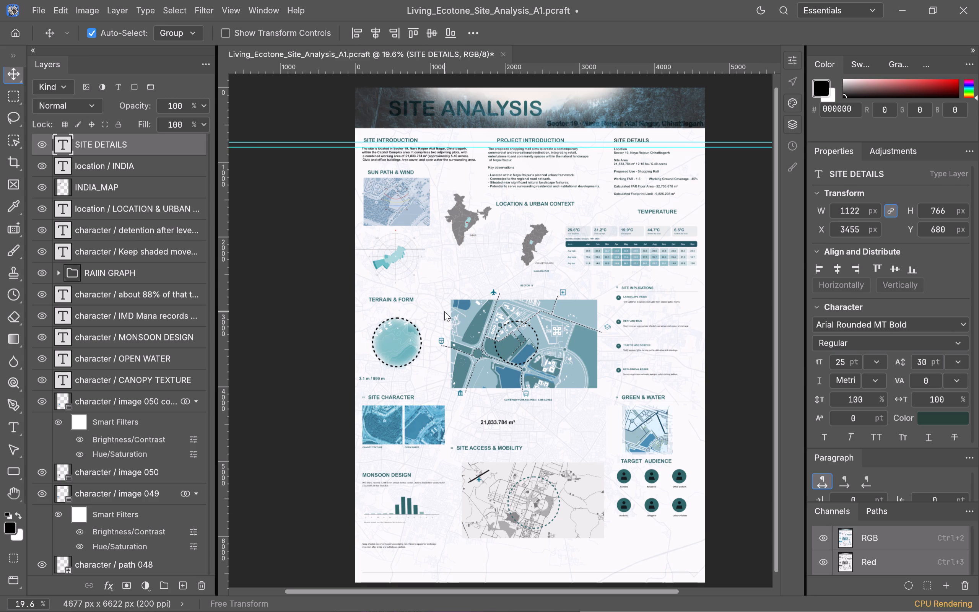
# Shift the TEMPERATURE heading horizontally to line up with the left edge of the SITE DETAILS text above it.
pyautogui.click(657, 211)
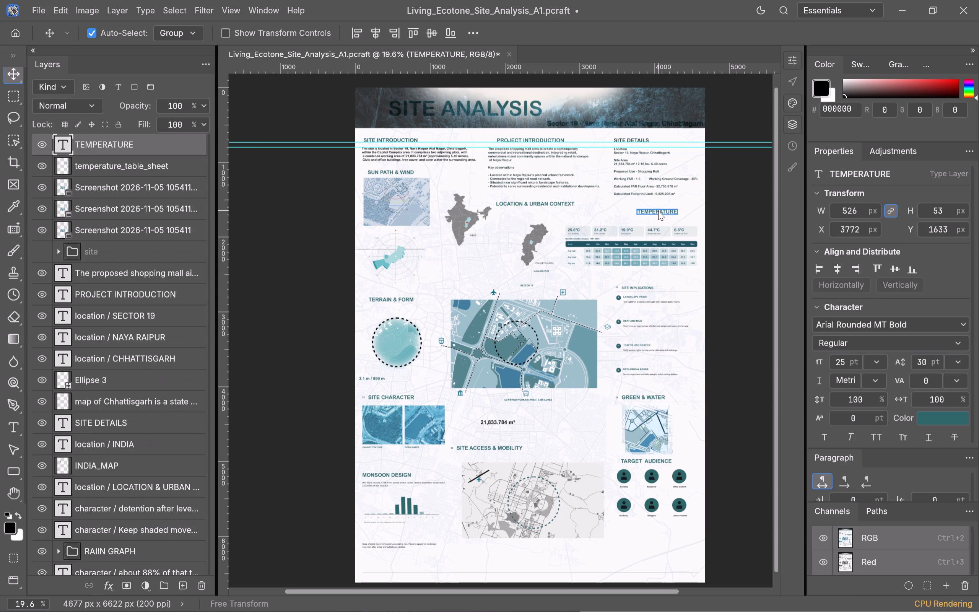
pyautogui.moveTo(658, 211); pyautogui.dragTo(636, 210)
pyautogui.click(668, 207)
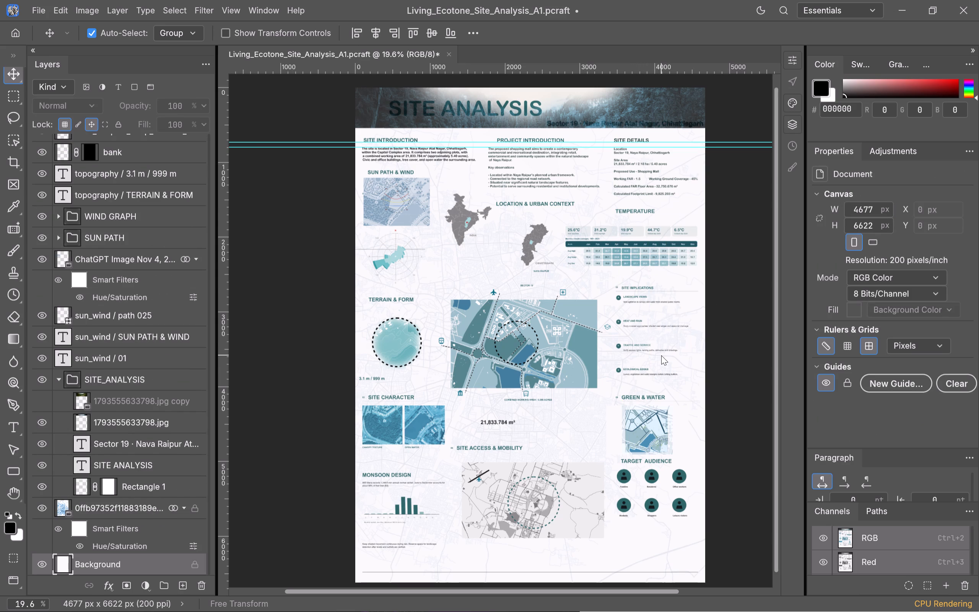
# Examine the overall arrangement of the sections across the full sheet.
pyautogui.scroll(-1, 661, 355)
pyautogui.scroll(2, 661, 355)
pyautogui.scroll(-1, 456, 272)
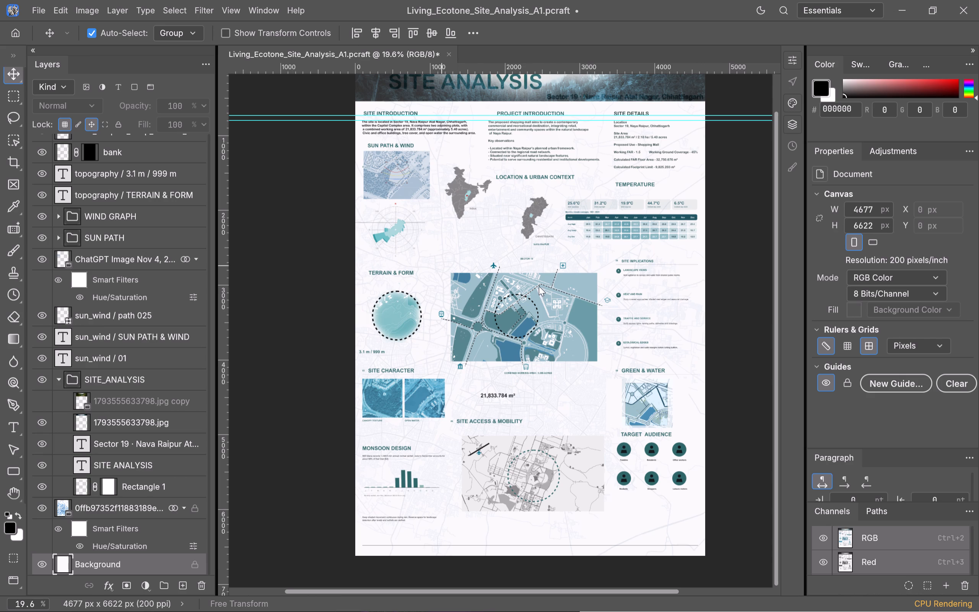
pyautogui.scroll(2, 548, 397)
pyautogui.scroll(-1, 548, 397)
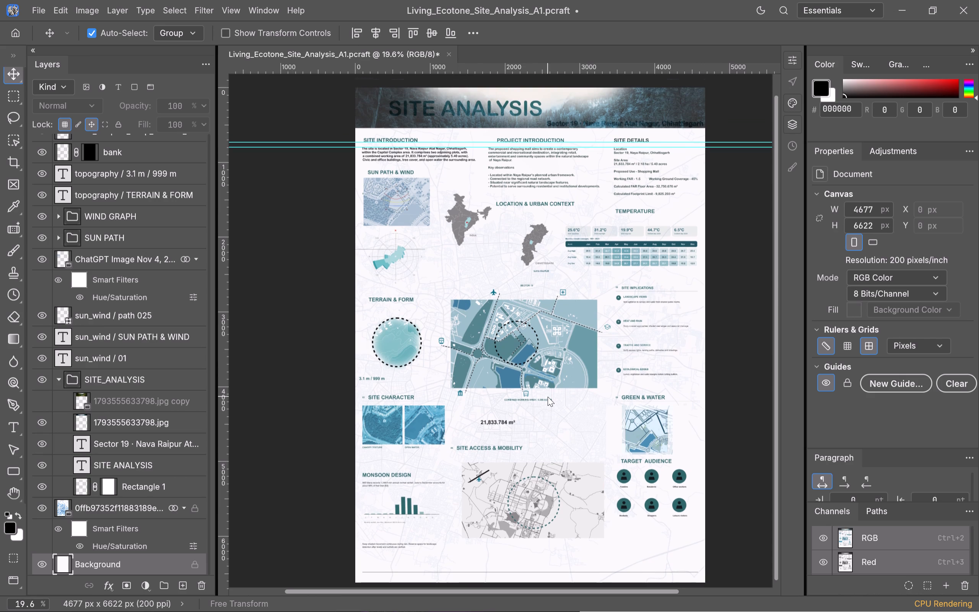
pyautogui.scroll(2, 548, 397)
# Move the whole SITE IMPLICATIONS block, heading and four entries together, down to X 4016 px, Y 5867.5 px near the sheet's bottom edge.
pyautogui.press('space')
pyautogui.press('space')
pyautogui.press('space')
pyautogui.press('space')
pyautogui.press('space')
pyautogui.press('space')
pyautogui.press('space')
pyautogui.press('space')
pyautogui.keyDown('alt'); pyautogui.scroll(12, 584, 414); pyautogui.keyUp('alt')
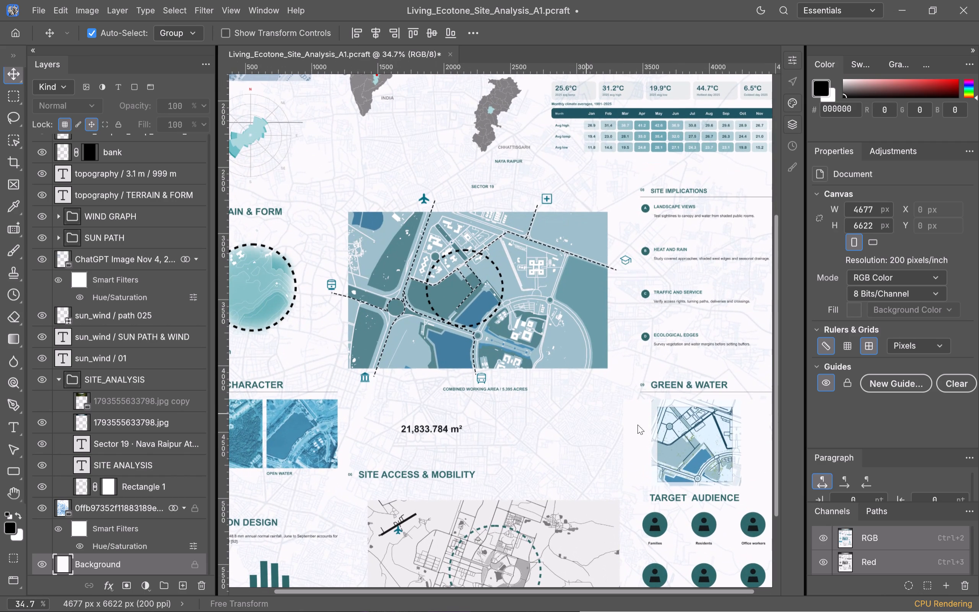
pyautogui.press('space')
pyautogui.press('space')
pyautogui.press('space')
pyautogui.press('space')
pyautogui.press('space')
pyautogui.press('space')
pyautogui.press('space')
pyautogui.press('space')
pyautogui.press('space')
pyautogui.press('space')
pyautogui.press('space')
pyautogui.press('space')
pyautogui.press('space')
pyautogui.press('space')
pyautogui.press('space')
pyautogui.press('space')
pyautogui.press('space')
pyautogui.press('space')
pyautogui.press('space')
pyautogui.press('space')
pyautogui.moveTo(605, 419); pyautogui.dragTo(520, 475)
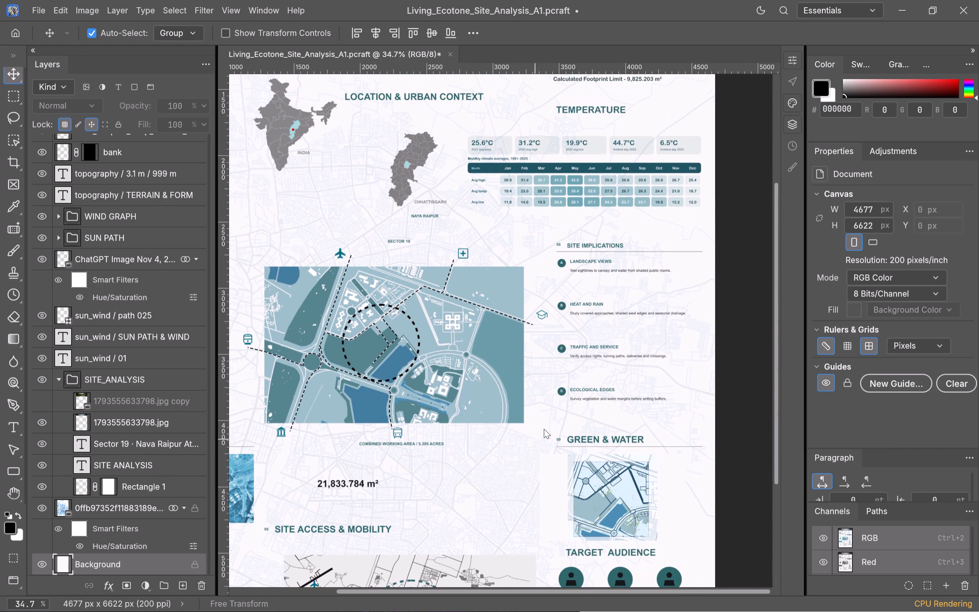
pyautogui.moveTo(540, 225); pyautogui.dragTo(565, 281)
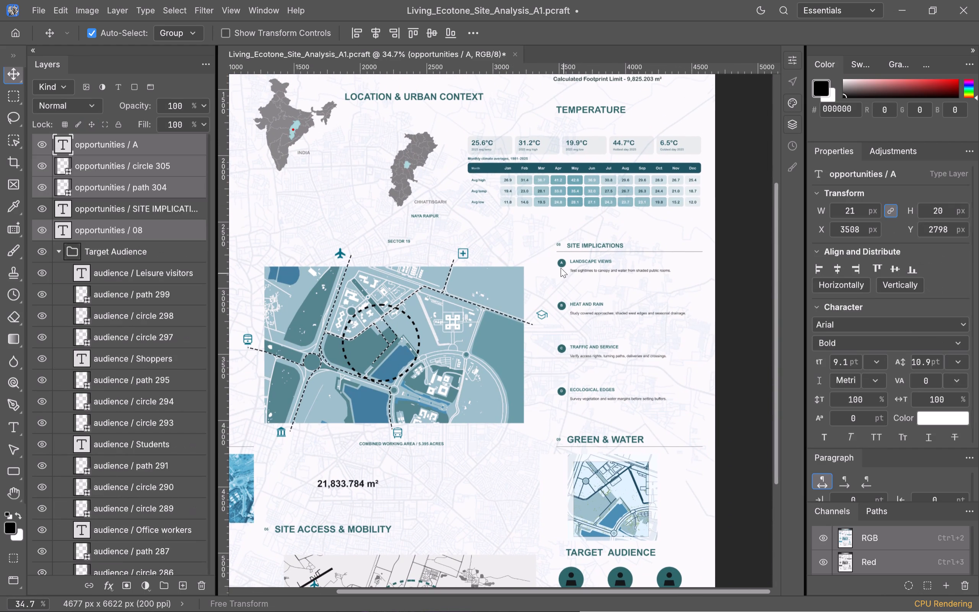
pyautogui.moveTo(552, 238); pyautogui.dragTo(685, 411)
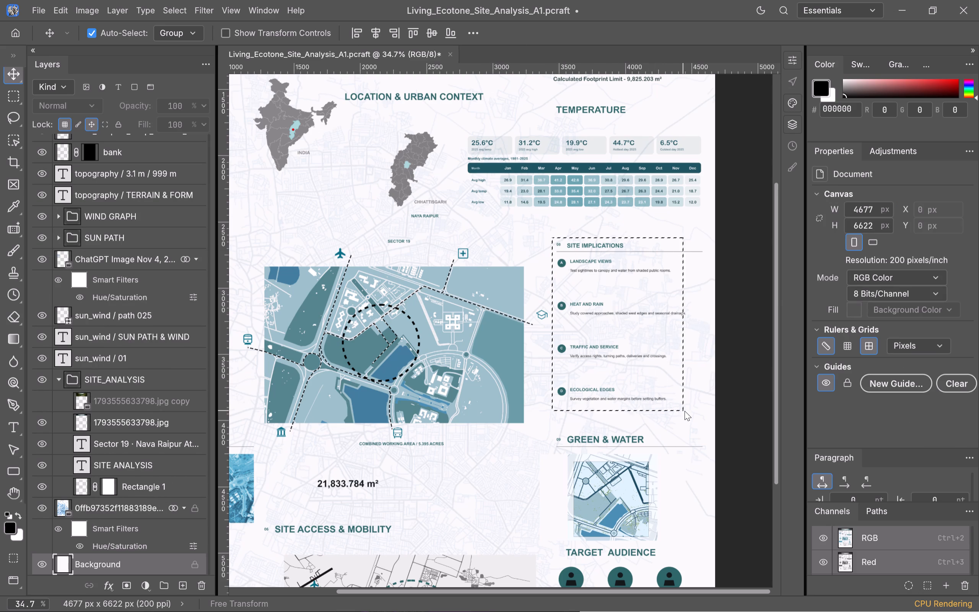
pyautogui.moveTo(685, 411); pyautogui.dragTo(709, 414)
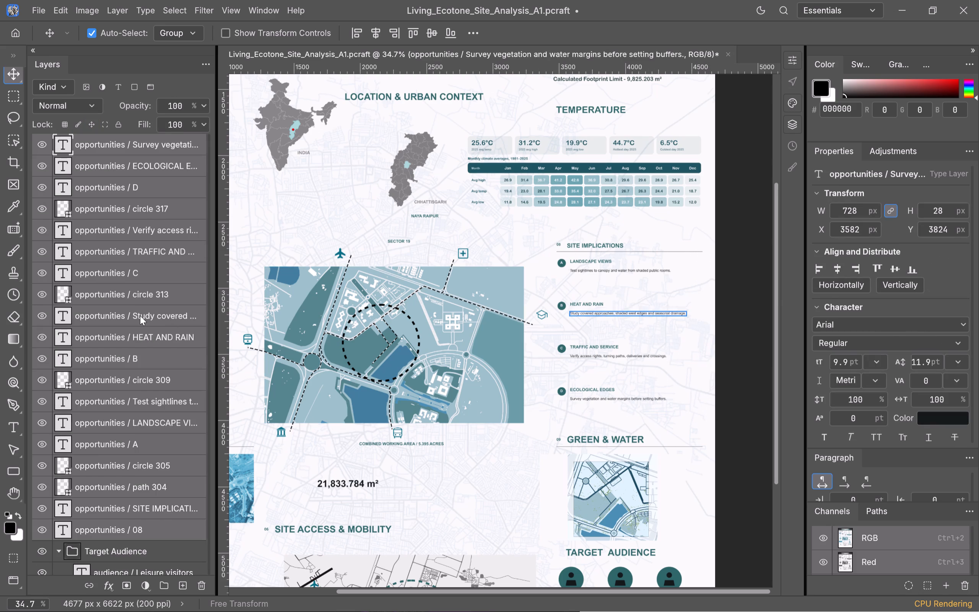
pyautogui.scroll(6, 140, 316)
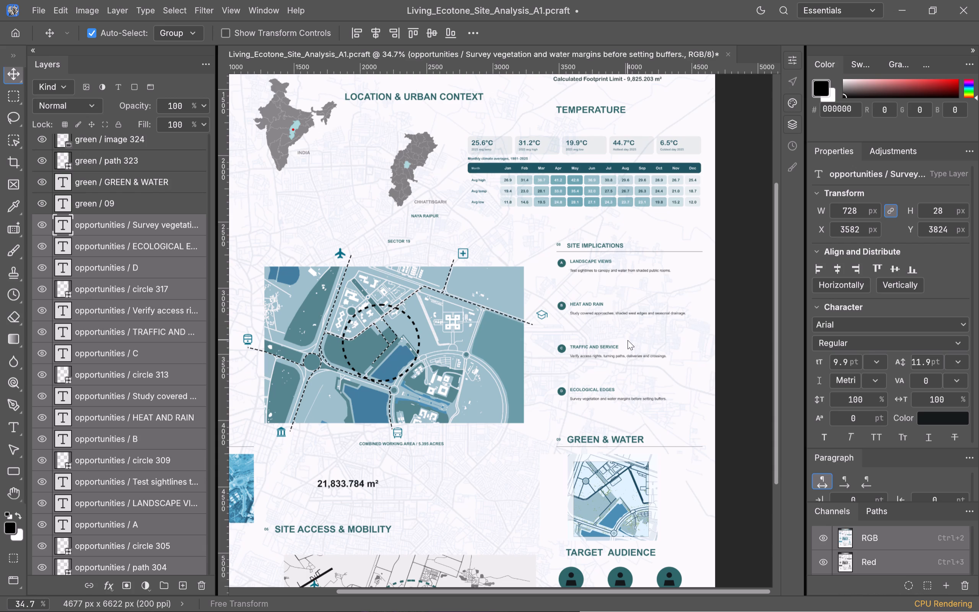
pyautogui.hotkey('ctrl', 't')
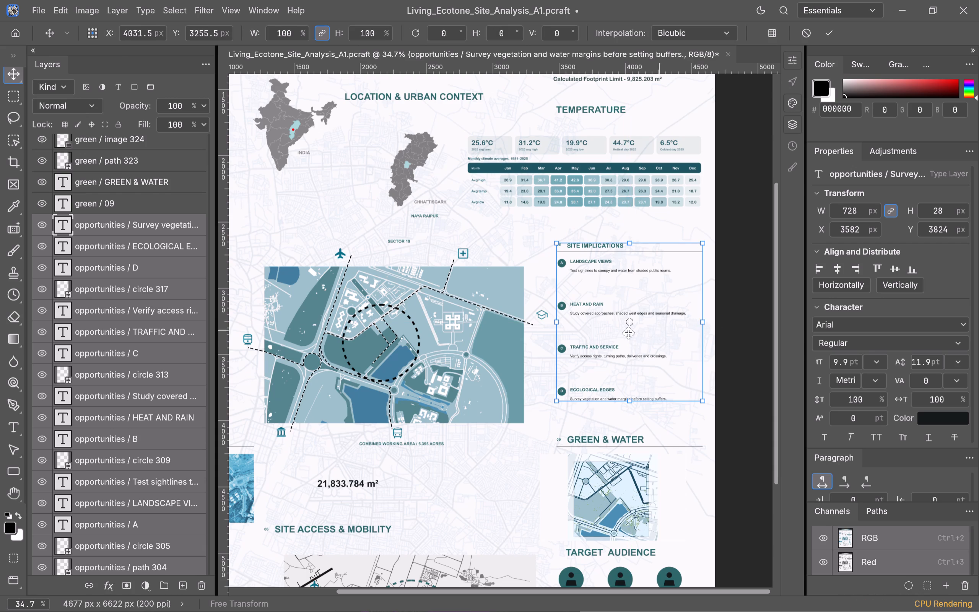
pyautogui.moveTo(602, 308); pyautogui.dragTo(613, 375)
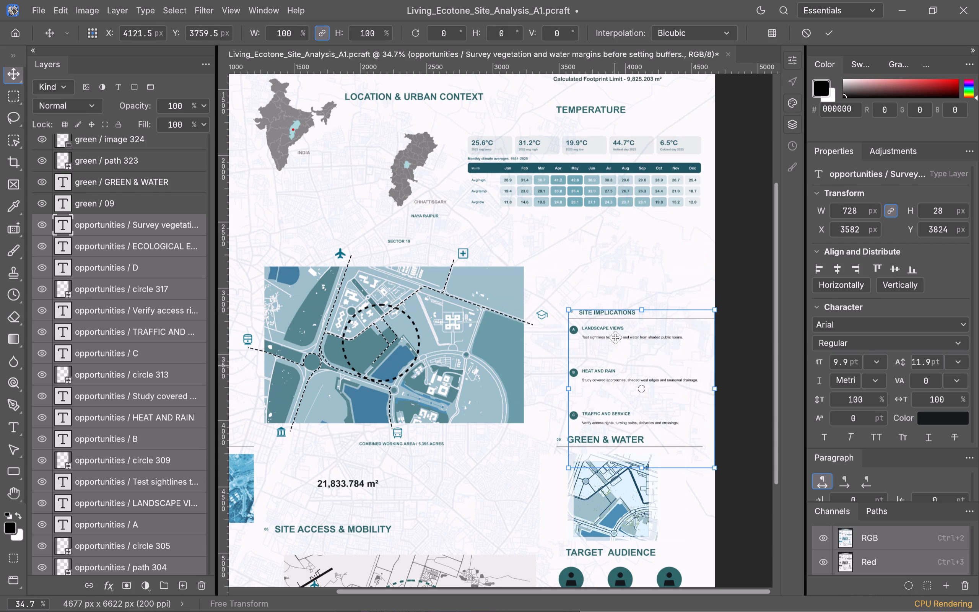
pyautogui.scroll(-3, 614, 272)
pyautogui.moveTo(607, 280); pyautogui.dragTo(603, 444)
pyautogui.scroll(-2, 606, 191)
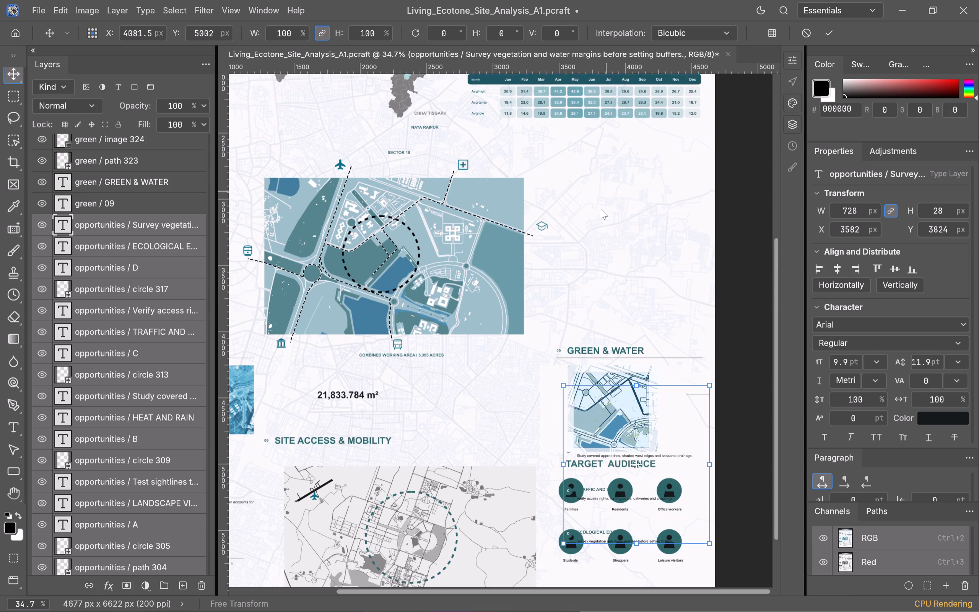
pyautogui.scroll(-5, 601, 209)
pyautogui.moveTo(598, 317); pyautogui.dragTo(586, 464)
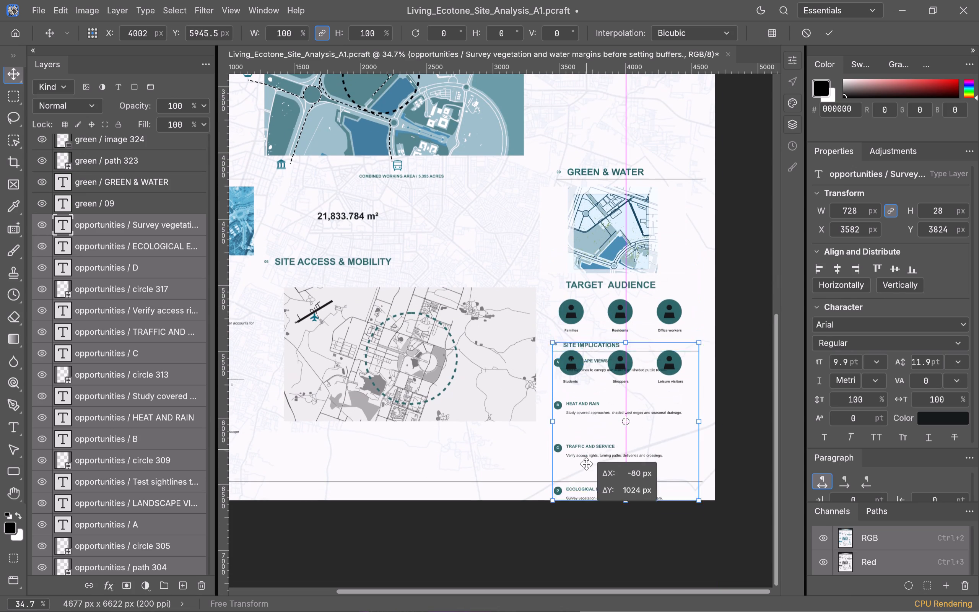
pyautogui.moveTo(586, 464); pyautogui.dragTo(589, 436)
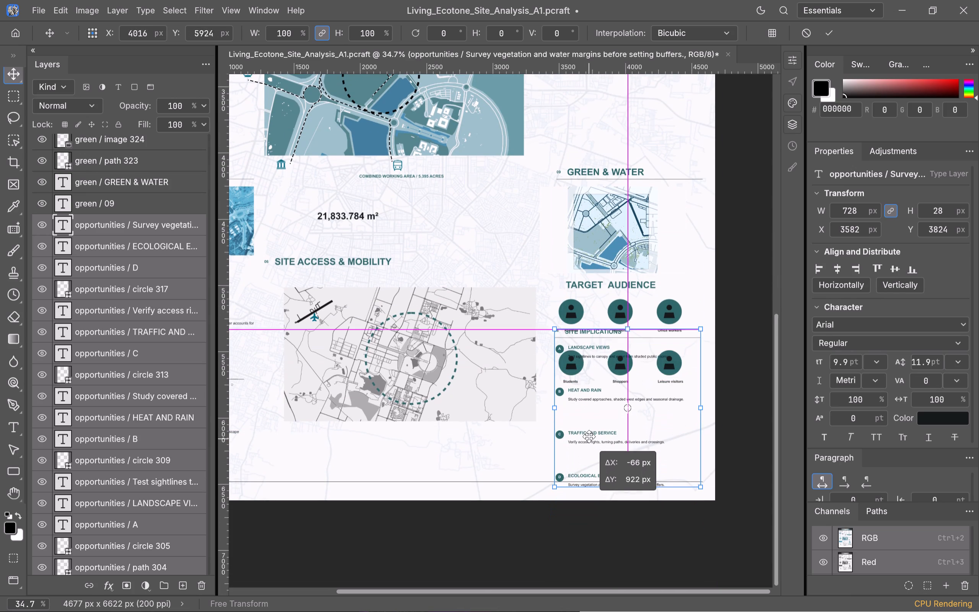
pyautogui.moveTo(589, 436); pyautogui.dragTo(589, 431)
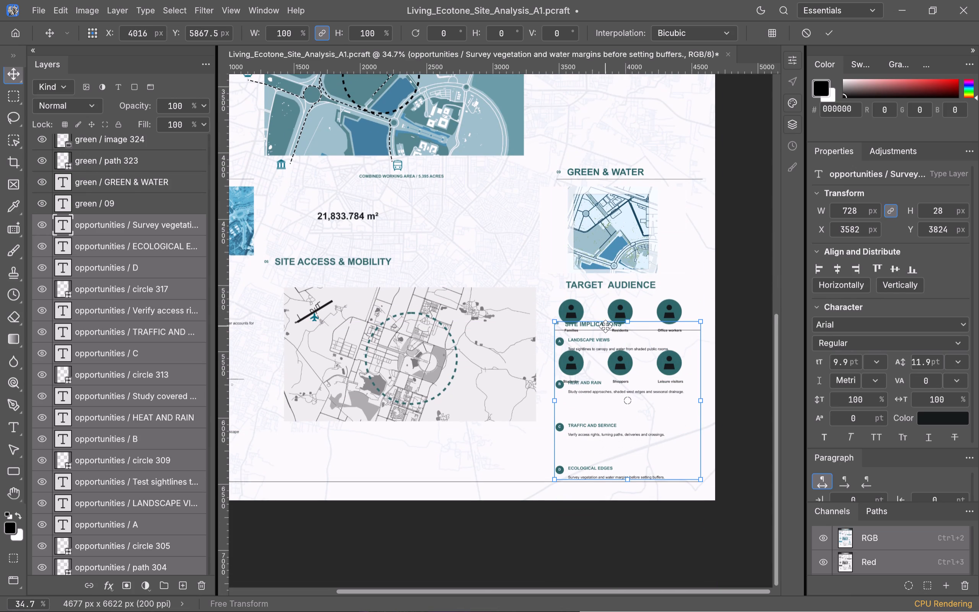
# Examine the vacated space below the TEMPERATURE table and the spacing of the GREEN & WATER, TARGET AUDIENCE and SITE IMPLICATIONS sections.
pyautogui.scroll(6, 607, 324)
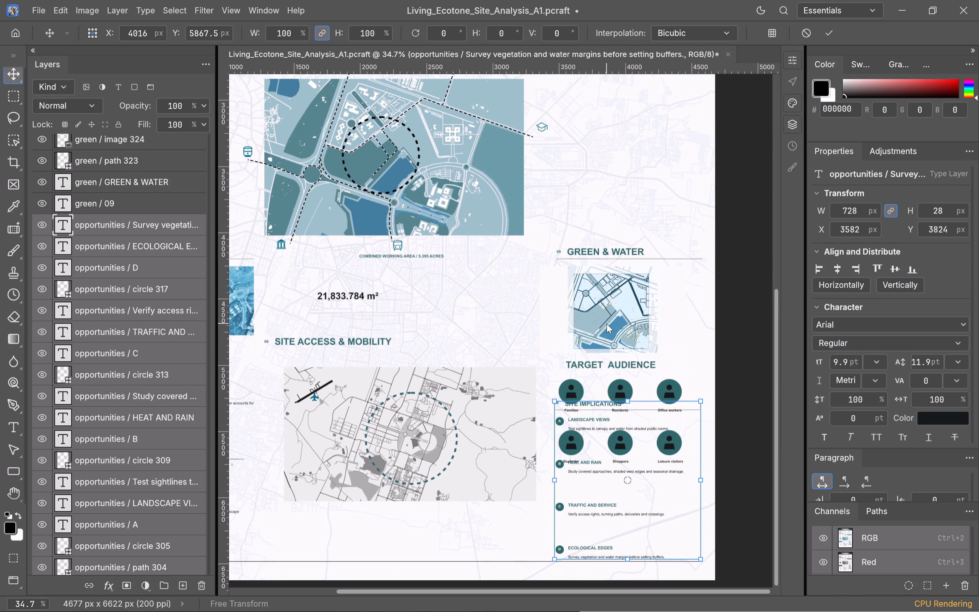
pyautogui.scroll(8, 607, 324)
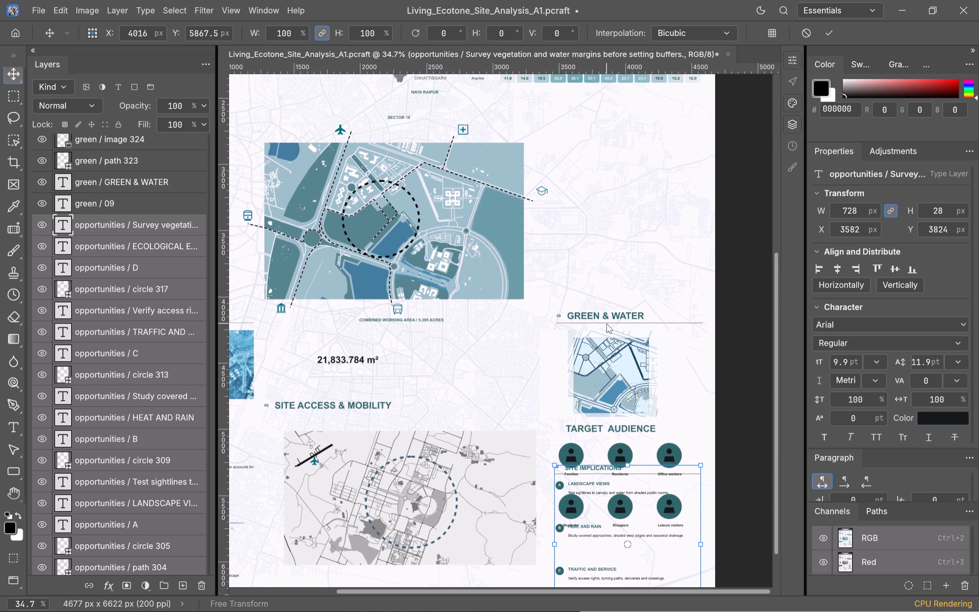
pyautogui.scroll(6, 607, 324)
pyautogui.scroll(-2, 607, 324)
pyautogui.scroll(2, 607, 324)
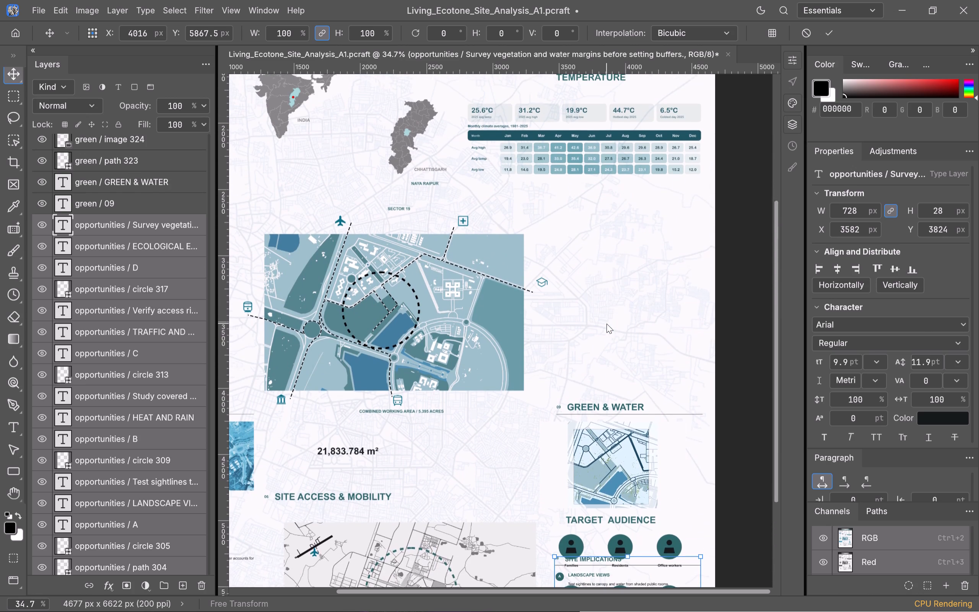
pyautogui.scroll(4, 607, 324)
pyautogui.scroll(-3, 607, 324)
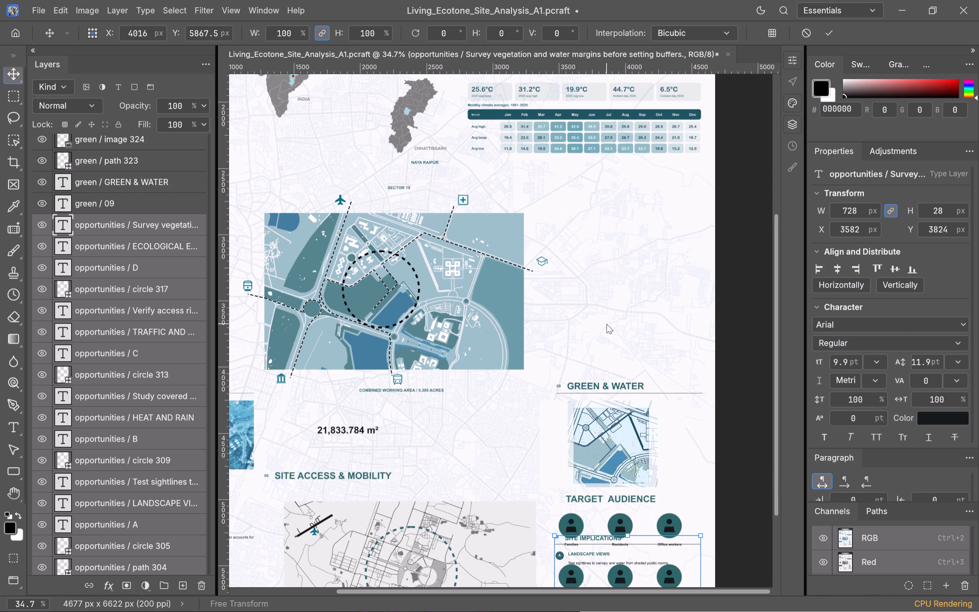
pyautogui.scroll(-5, 607, 324)
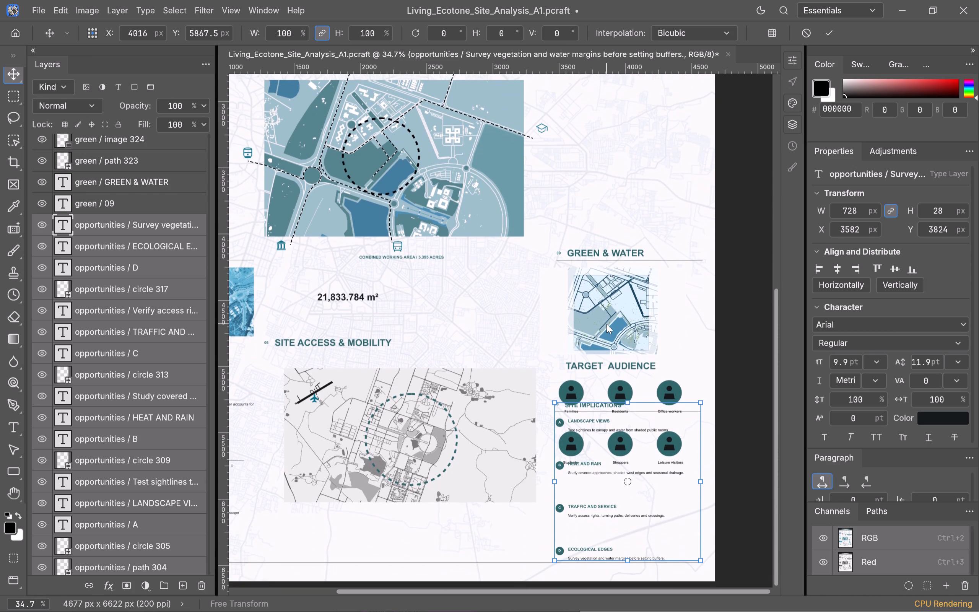
pyautogui.scroll(4, 607, 324)
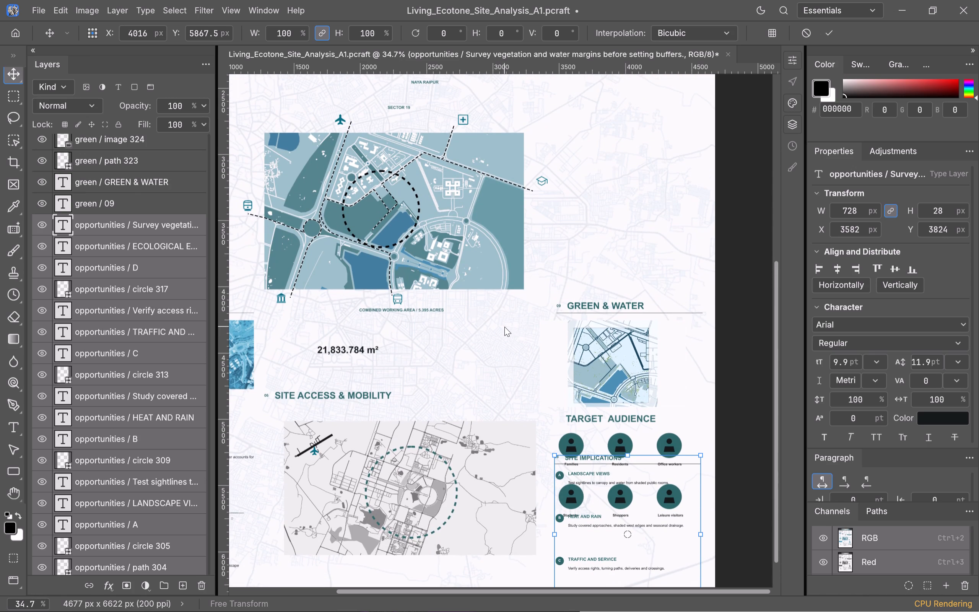
pyautogui.scroll(2, 603, 348)
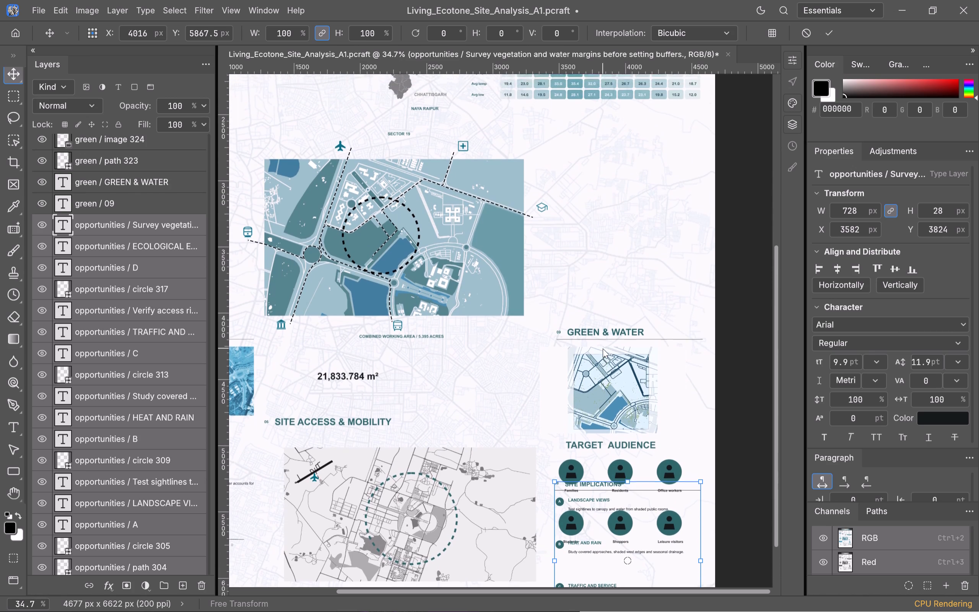
pyautogui.scroll(-3, 603, 348)
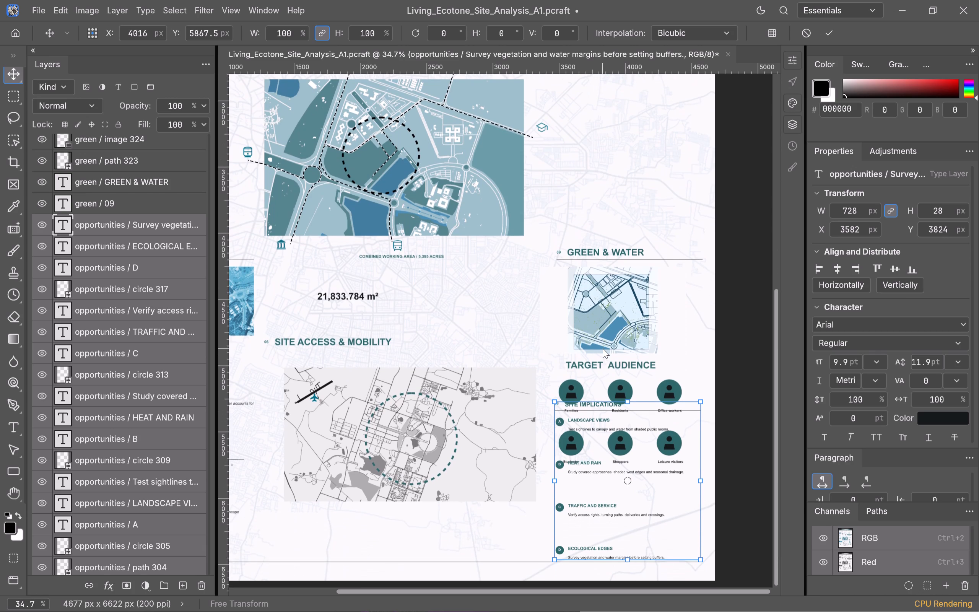
pyautogui.scroll(2, 603, 348)
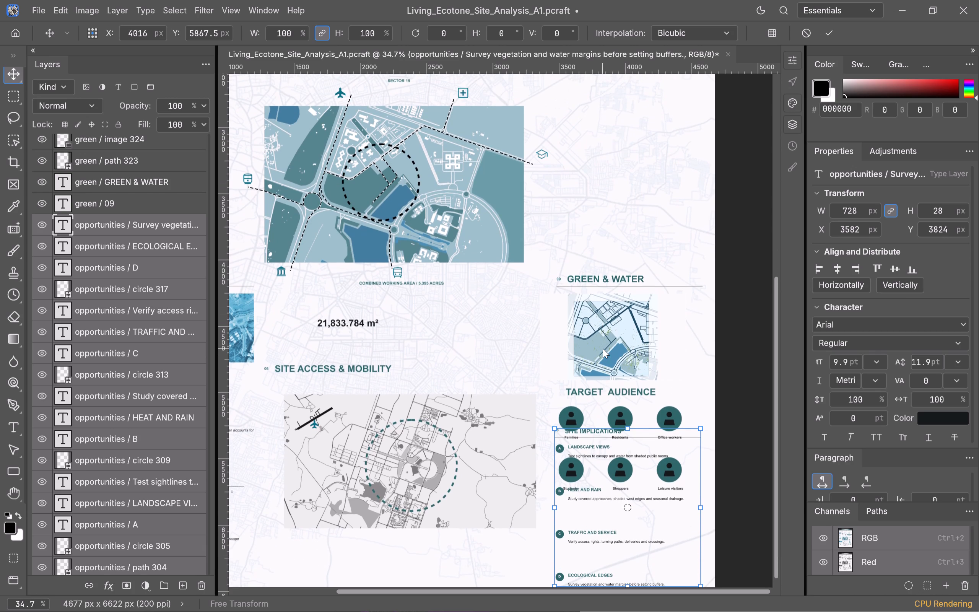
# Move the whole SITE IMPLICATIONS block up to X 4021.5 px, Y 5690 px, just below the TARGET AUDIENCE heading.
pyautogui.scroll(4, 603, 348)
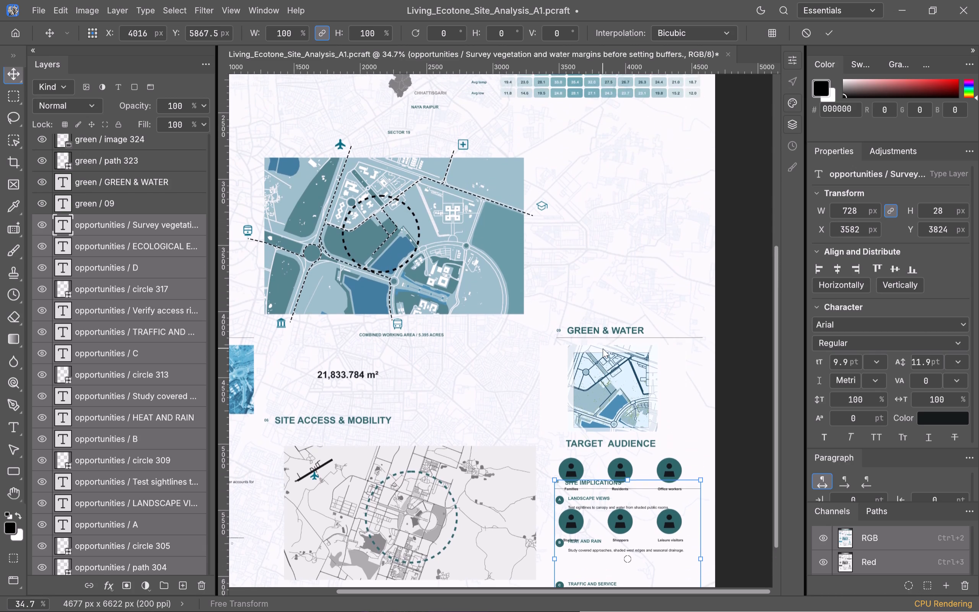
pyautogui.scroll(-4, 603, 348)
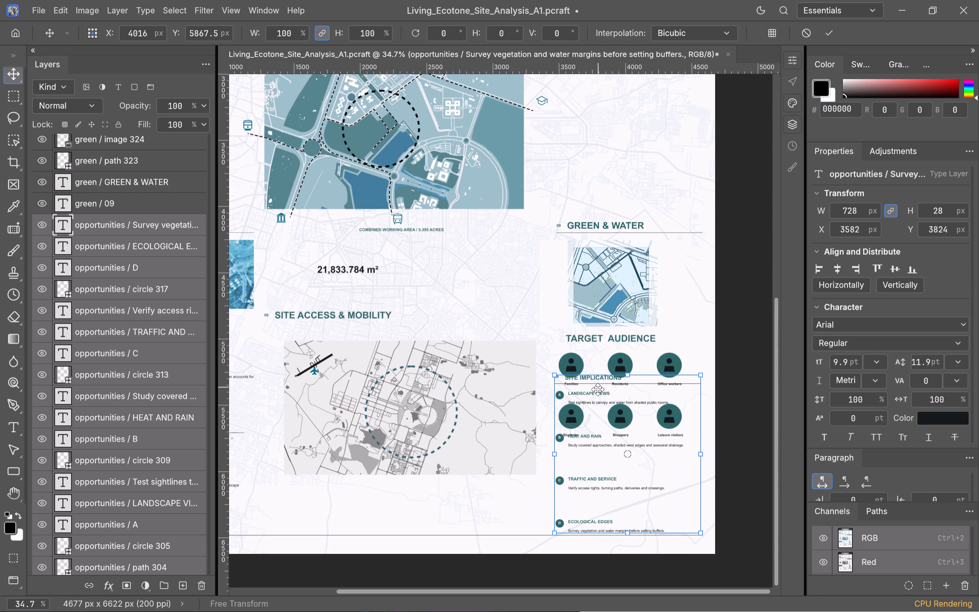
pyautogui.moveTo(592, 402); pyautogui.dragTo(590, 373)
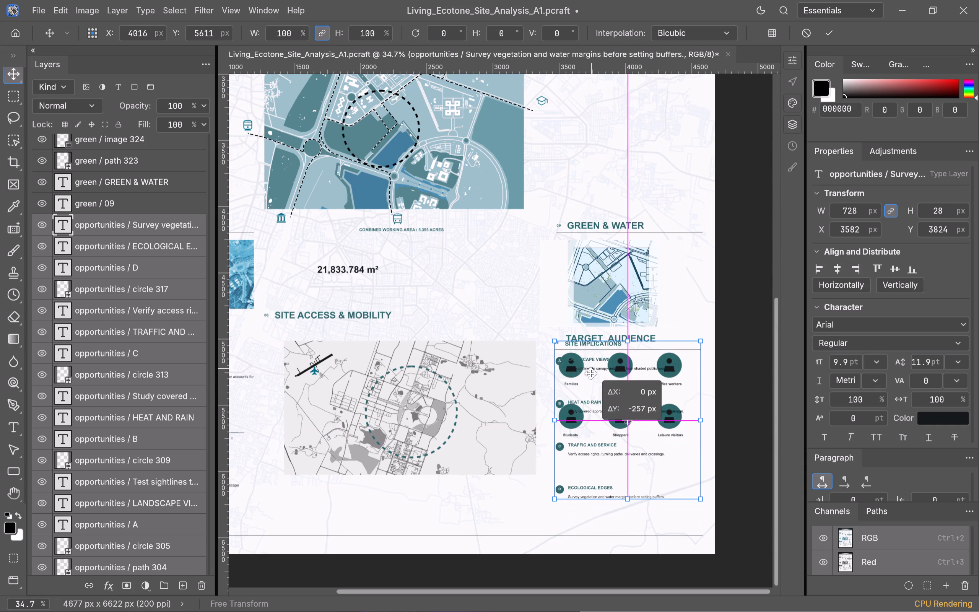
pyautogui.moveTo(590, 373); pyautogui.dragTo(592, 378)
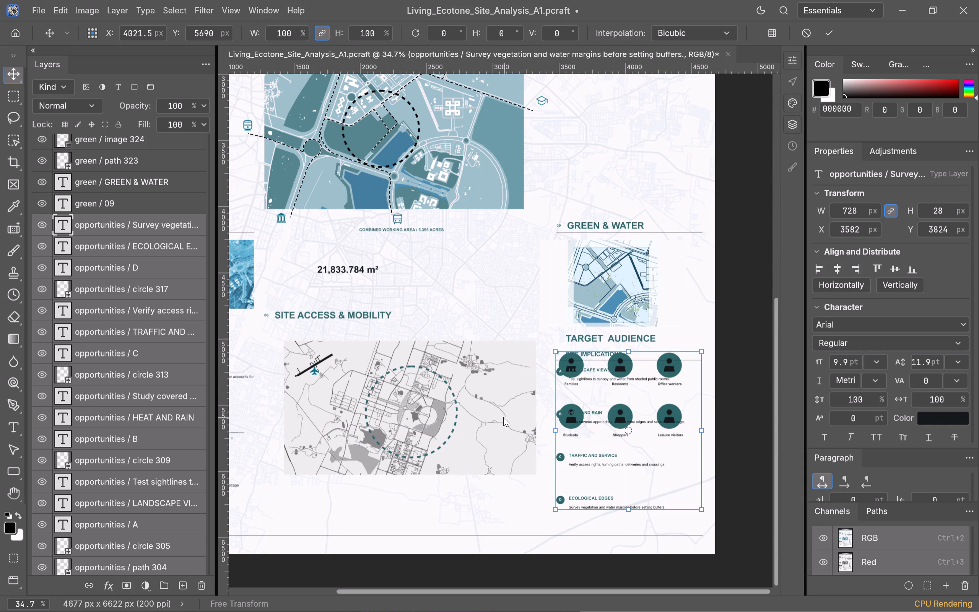
# Examine the lower part of the sheet, from SITE CHARACTER and MONSOON DESIGN across to GREEN & WATER and TARGET AUDIENCE.
pyautogui.press('space')
pyautogui.press('space')
pyautogui.press('space')
pyautogui.press('space')
pyautogui.press('space')
pyautogui.press('space')
pyautogui.press('space')
pyautogui.press('space')
pyautogui.press('space')
pyautogui.press('space')
pyautogui.press('space')
pyautogui.press('space')
pyautogui.press('space')
pyautogui.press('space')
pyautogui.press('space')
pyautogui.press('space')
pyautogui.press('space')
pyautogui.press('space')
pyautogui.press('space')
pyautogui.press('space')
pyautogui.moveTo(405, 497); pyautogui.dragTo(471, 496)
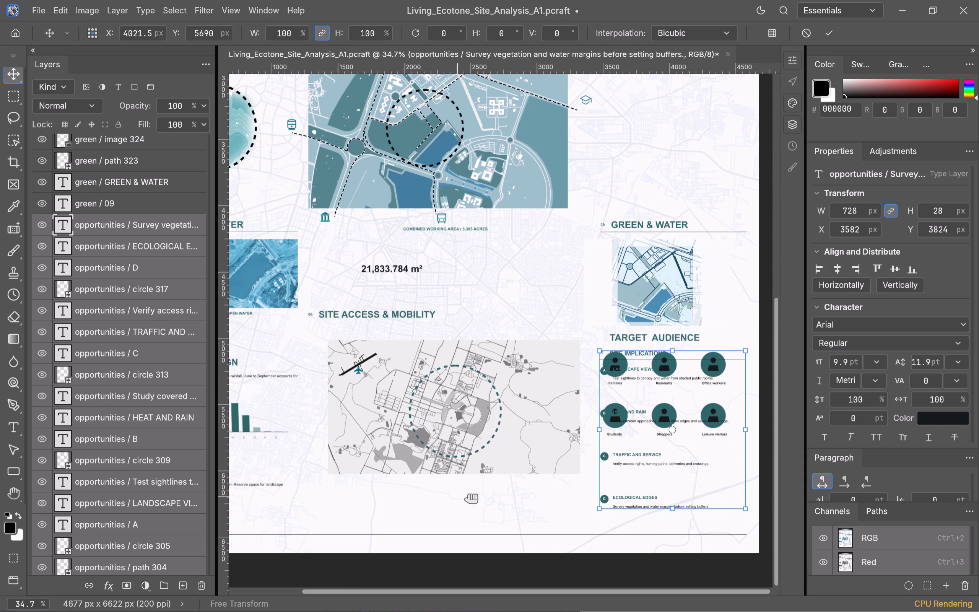
pyautogui.moveTo(471, 496); pyautogui.dragTo(560, 475)
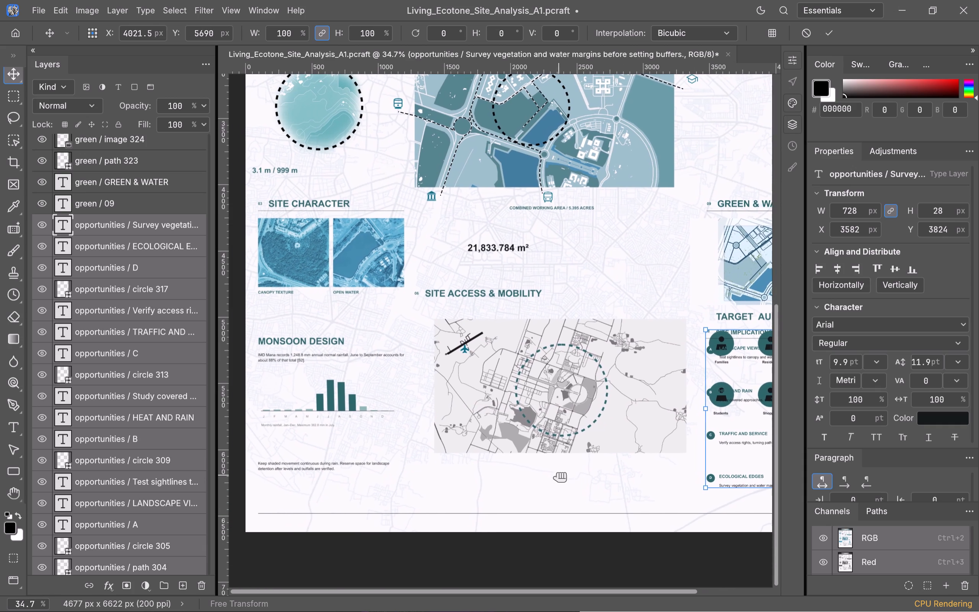
pyautogui.moveTo(560, 475); pyautogui.dragTo(451, 482)
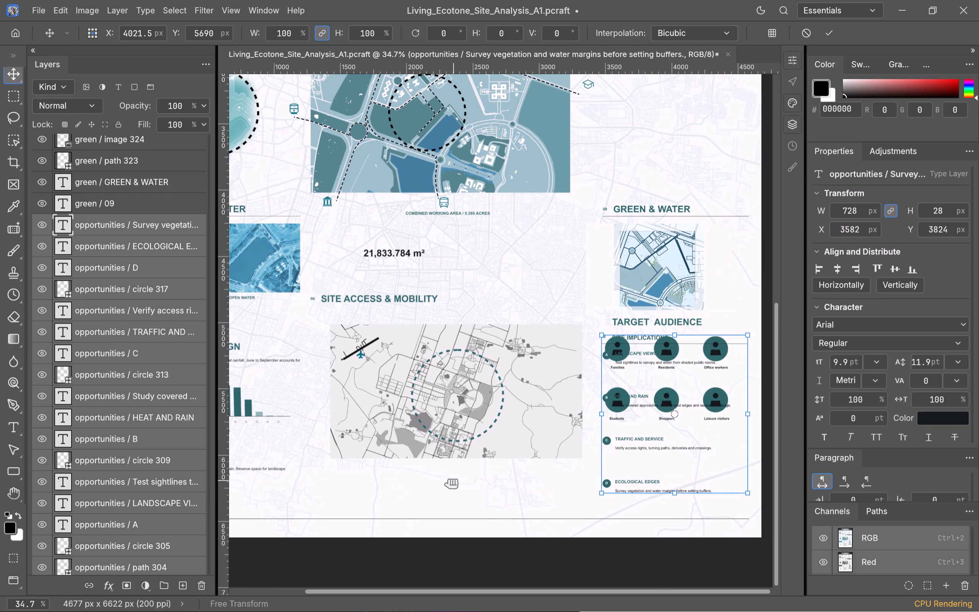
pyautogui.moveTo(451, 482); pyautogui.dragTo(420, 490)
pyautogui.scroll(2, 539, 402)
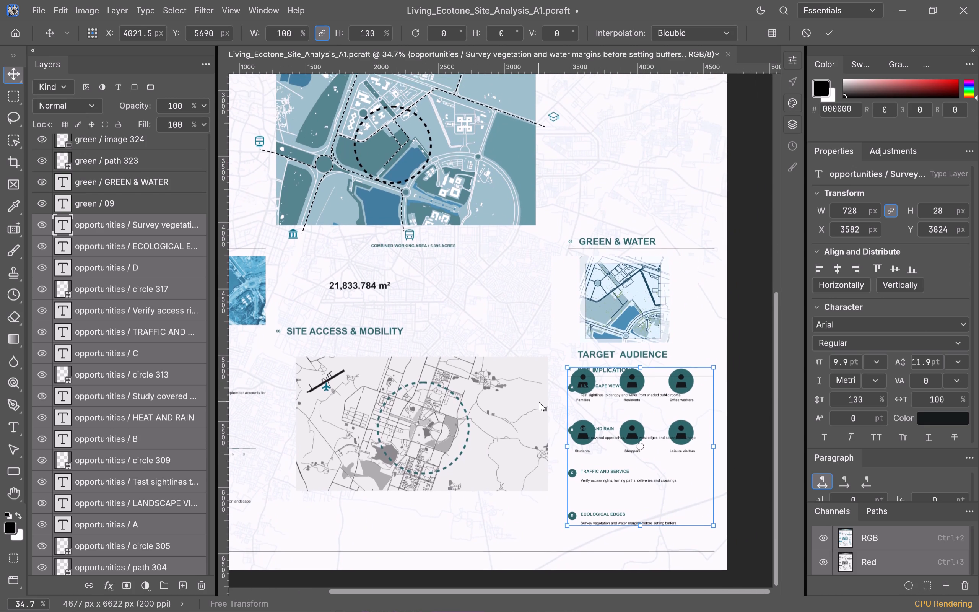
pyautogui.scroll(-1, 529, 424)
pyautogui.scroll(2, 529, 424)
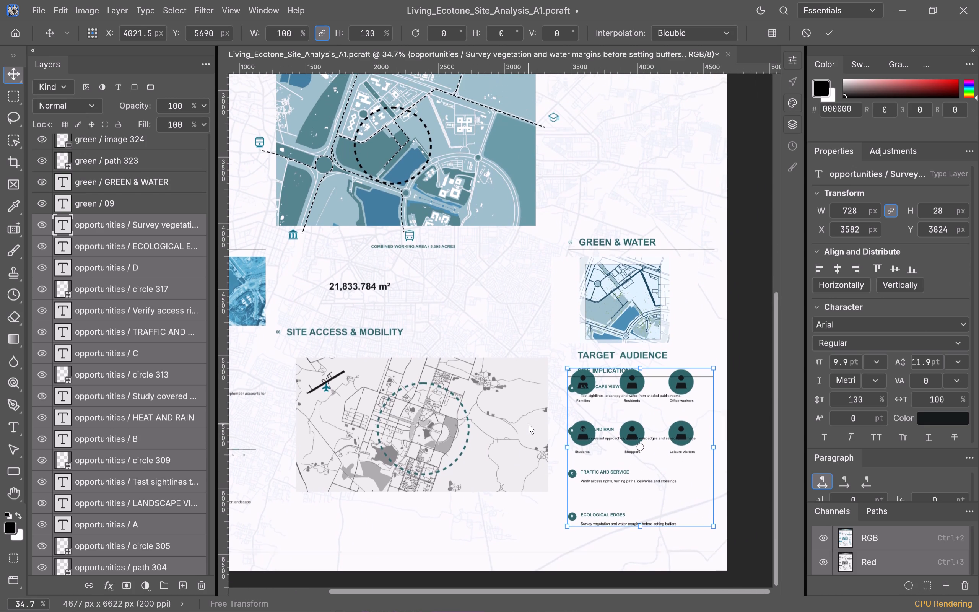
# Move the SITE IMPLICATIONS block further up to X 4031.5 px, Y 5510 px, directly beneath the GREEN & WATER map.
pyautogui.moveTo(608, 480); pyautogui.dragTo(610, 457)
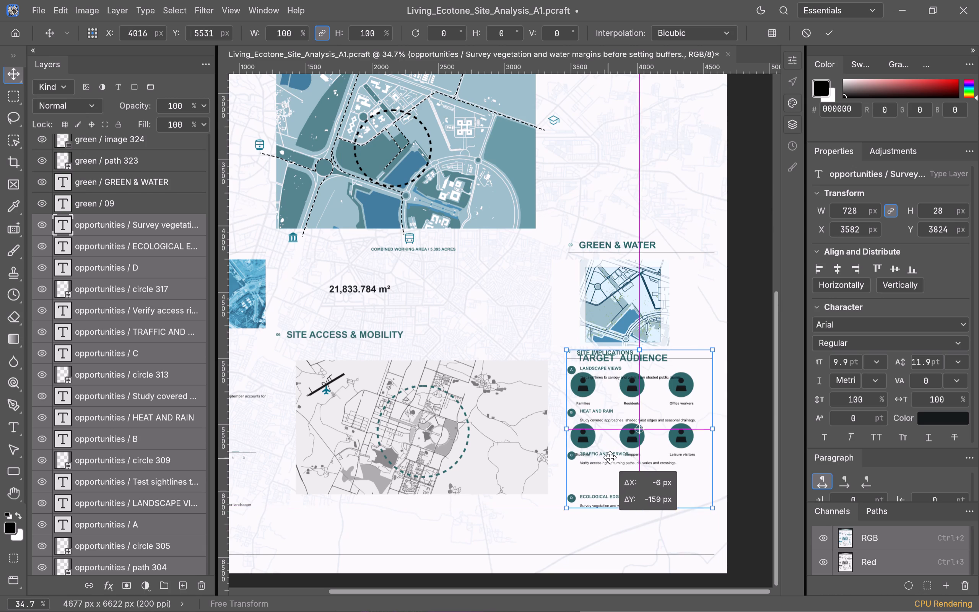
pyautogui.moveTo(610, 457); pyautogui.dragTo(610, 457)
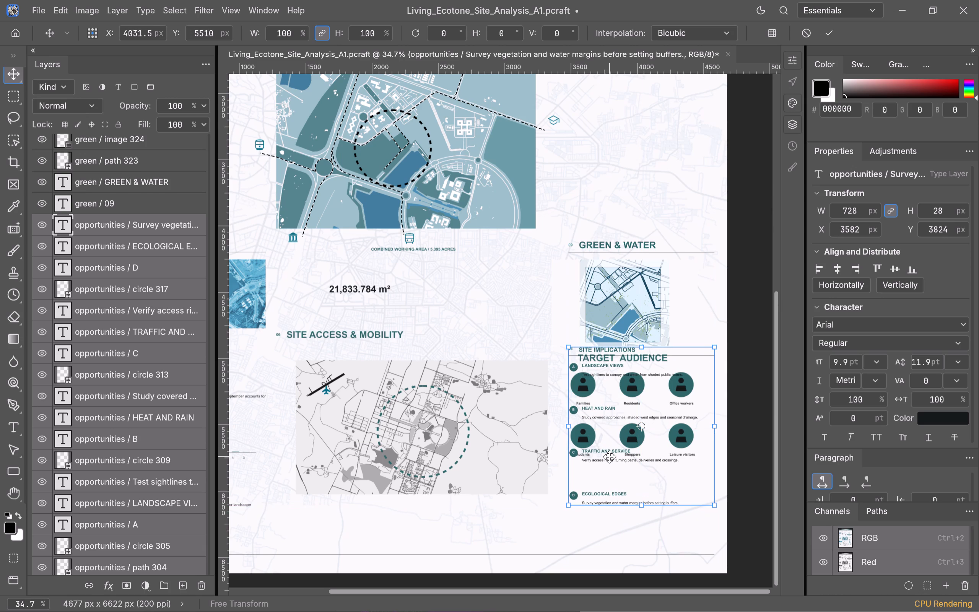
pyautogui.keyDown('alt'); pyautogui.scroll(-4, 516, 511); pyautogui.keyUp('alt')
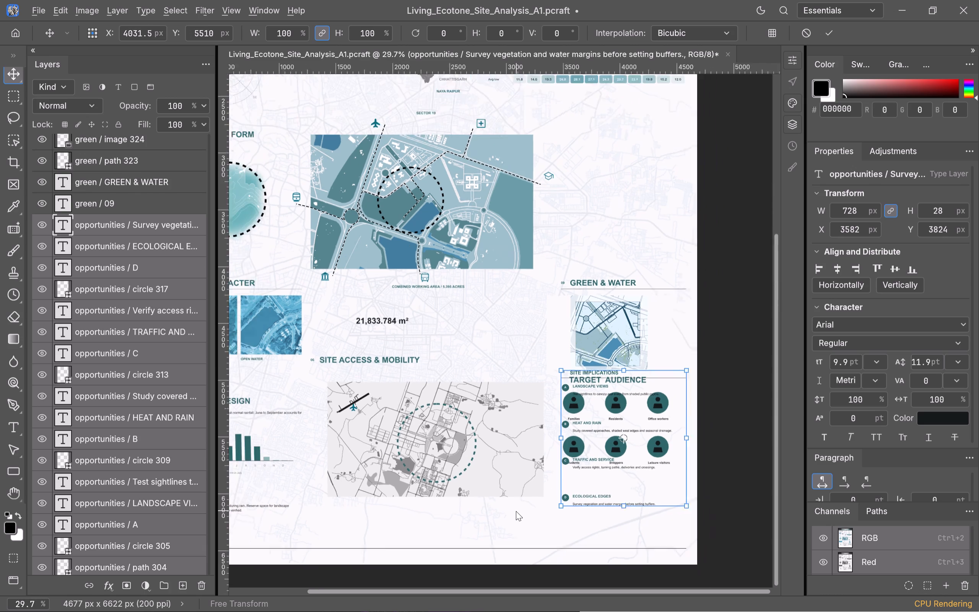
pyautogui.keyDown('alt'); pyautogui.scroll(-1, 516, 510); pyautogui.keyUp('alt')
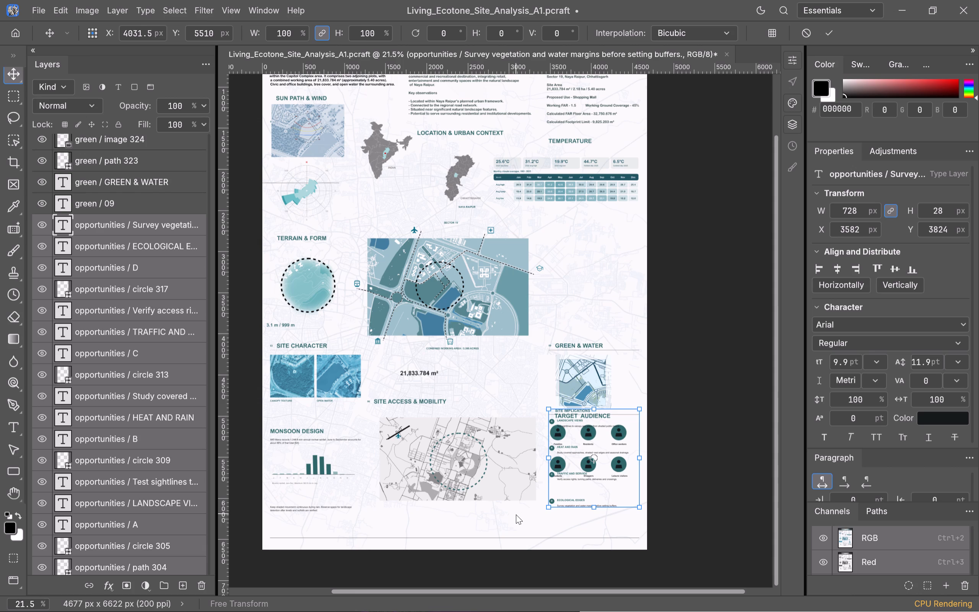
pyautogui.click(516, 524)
# Place a vertical guide along the left edge of the SITE DETAILS text, running down the full sheet.
pyautogui.scroll(10, 497, 435)
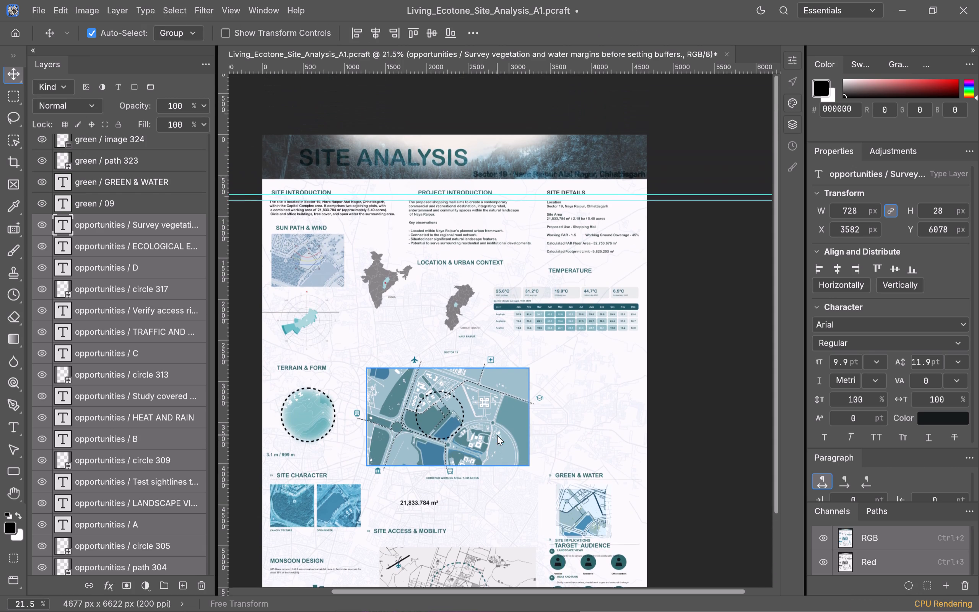
pyautogui.moveTo(223, 334); pyautogui.dragTo(382, 350)
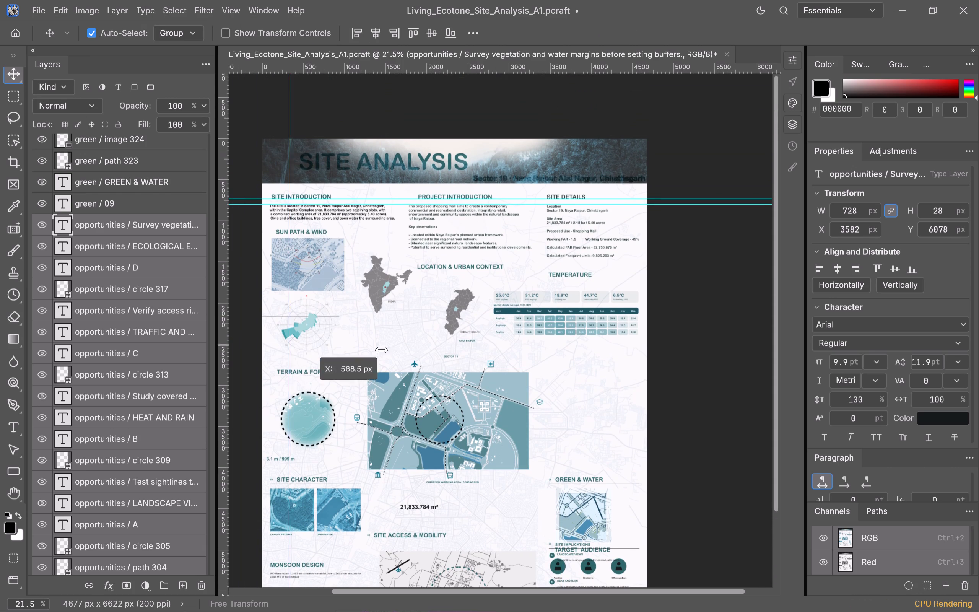
pyautogui.moveTo(382, 350); pyautogui.dragTo(546, 361)
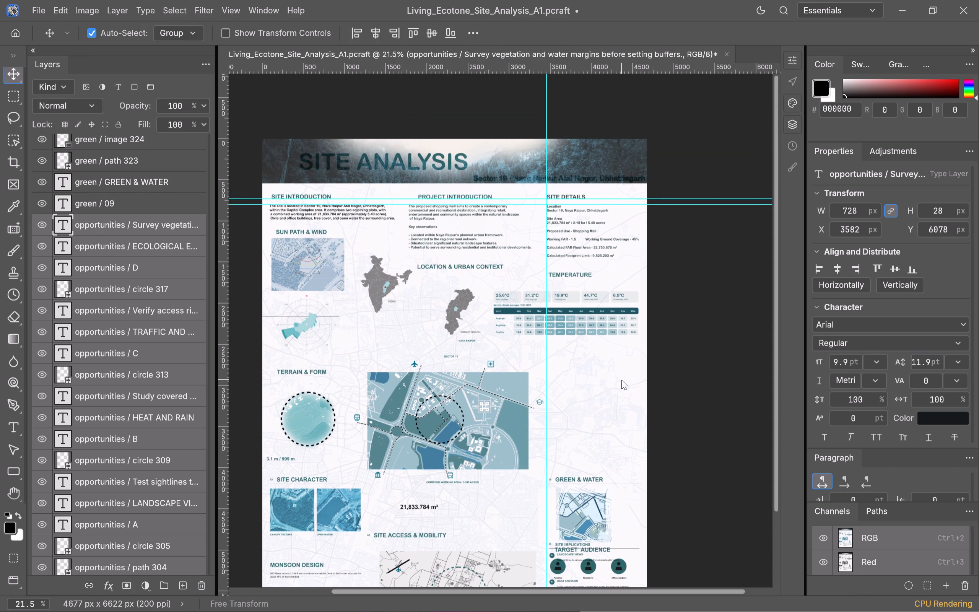
# Move the SITE IMPLICATIONS block to X 4002 px, Y 5633 px so its left edge aligns with the vertical guide.
pyautogui.scroll(-7, 615, 377)
pyautogui.keyDown('alt'); pyautogui.scroll(5, 566, 429); pyautogui.keyUp('alt')
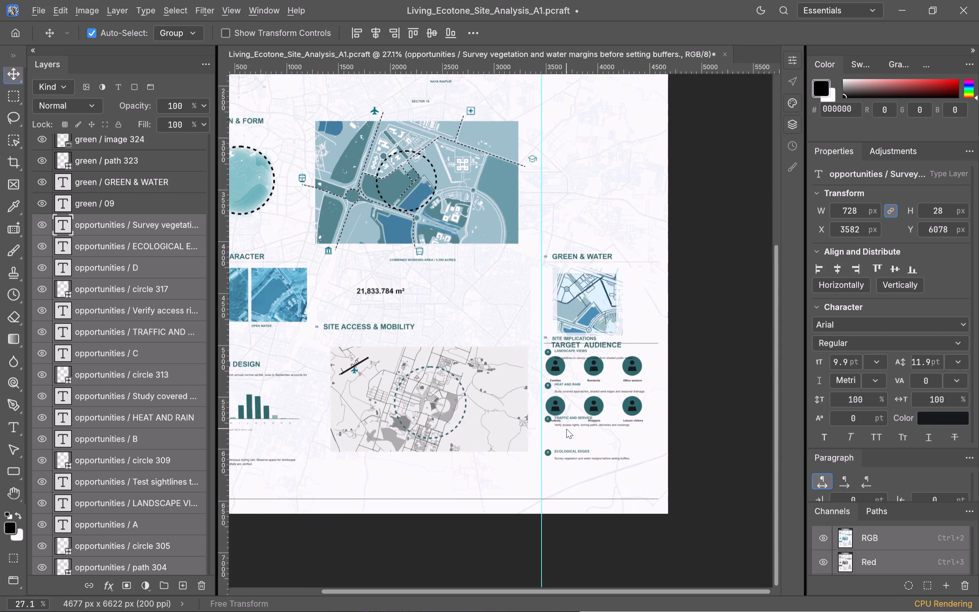
pyautogui.keyDown('alt'); pyautogui.scroll(7, 566, 429); pyautogui.keyUp('alt')
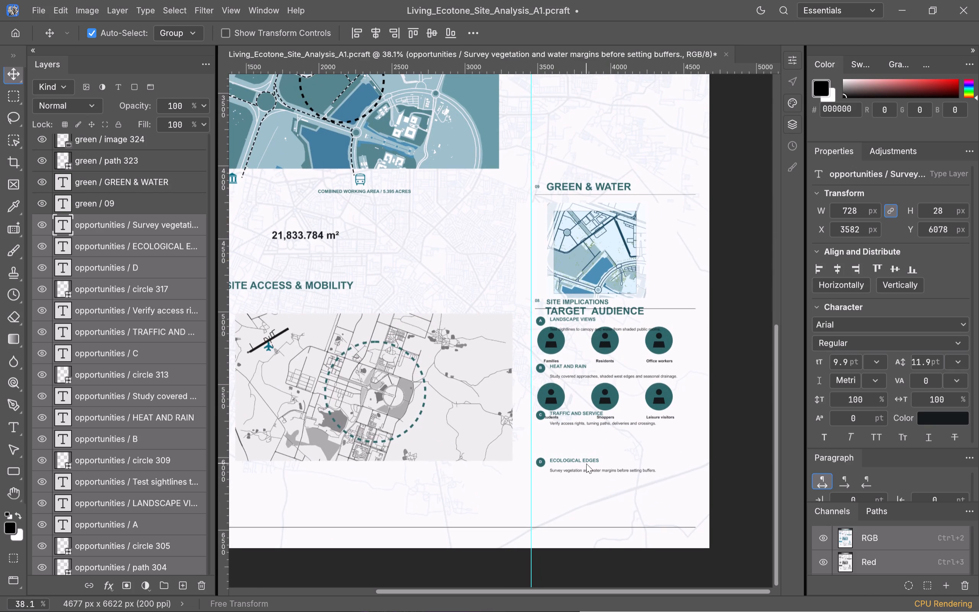
pyautogui.hotkey('ctrl', 't')
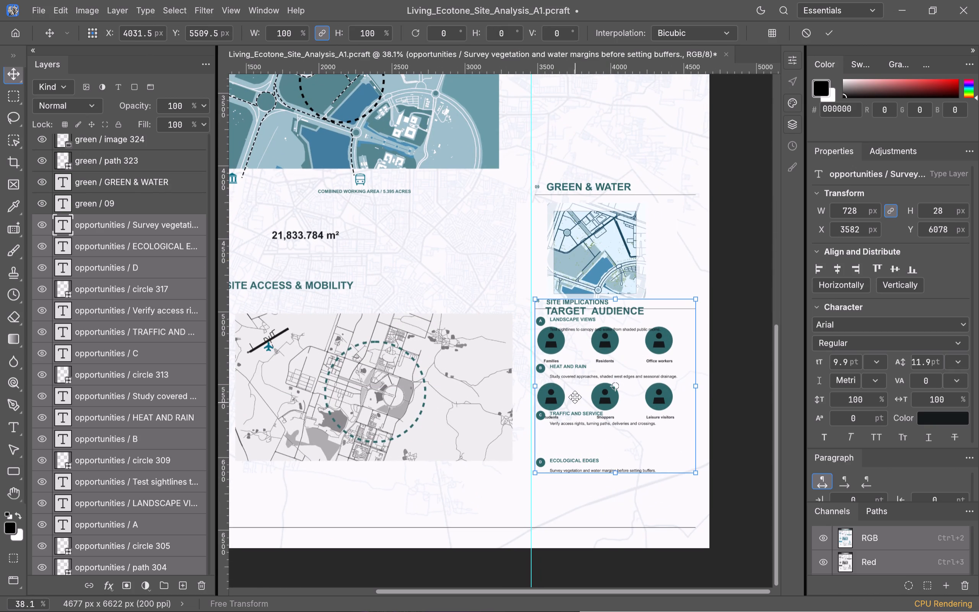
pyautogui.moveTo(578, 394); pyautogui.dragTo(574, 386)
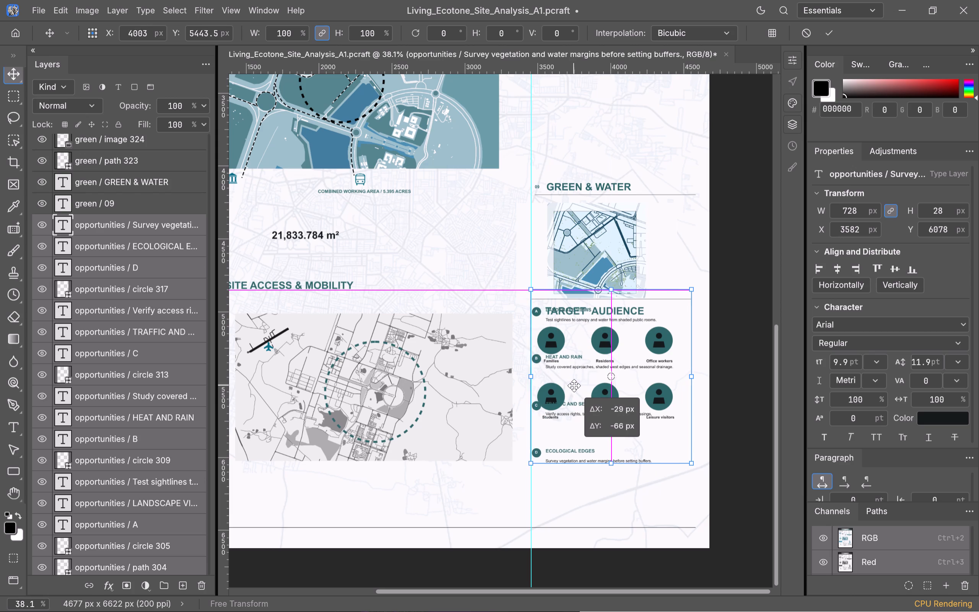
pyautogui.moveTo(574, 386); pyautogui.dragTo(572, 413)
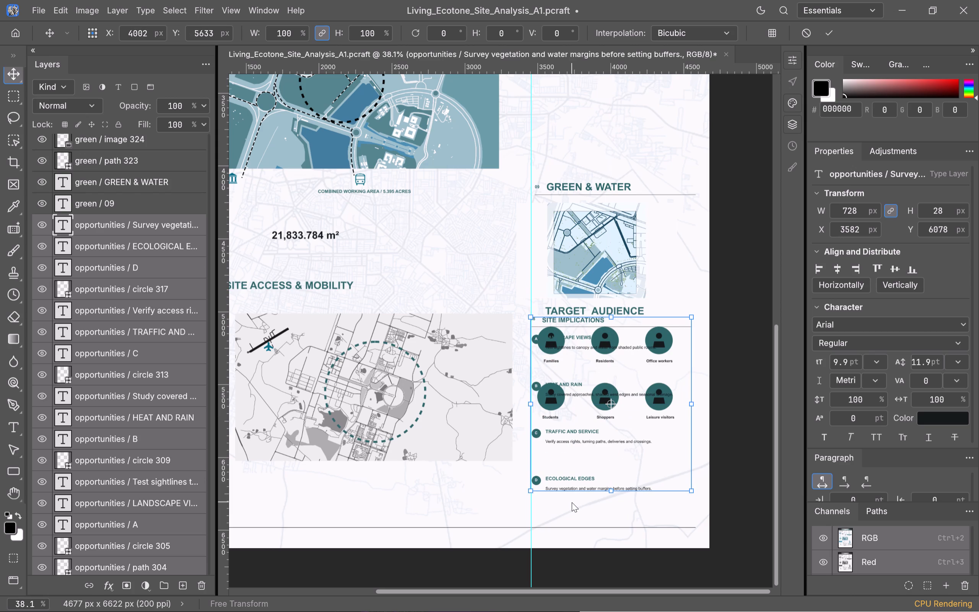
pyautogui.click(572, 502)
# Examine the TARGET AUDIENCE heading, the GREEN & WATER section and the empty area below the TEMPERATURE table against the guide.
pyautogui.scroll(4, 563, 361)
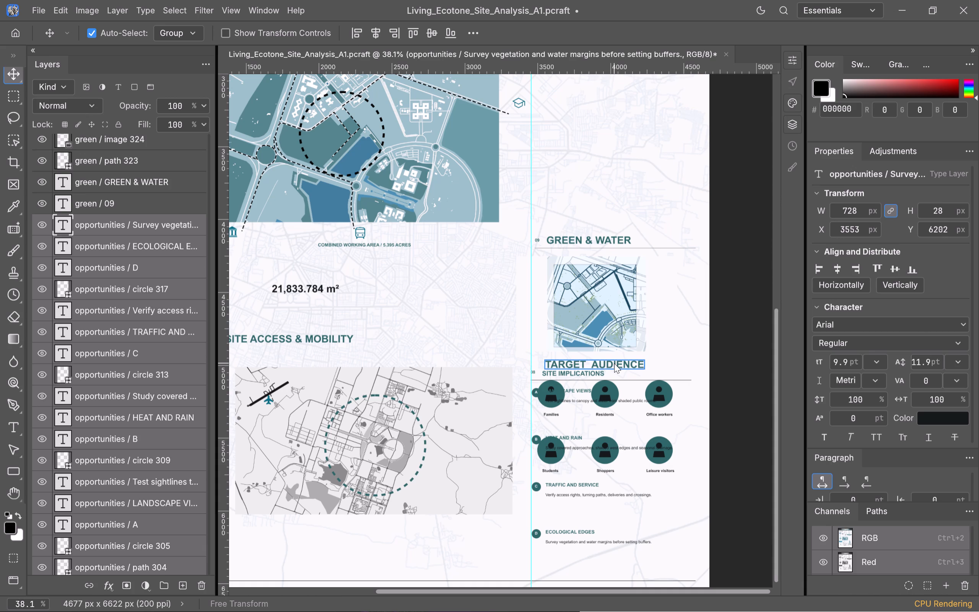
pyautogui.click(635, 368)
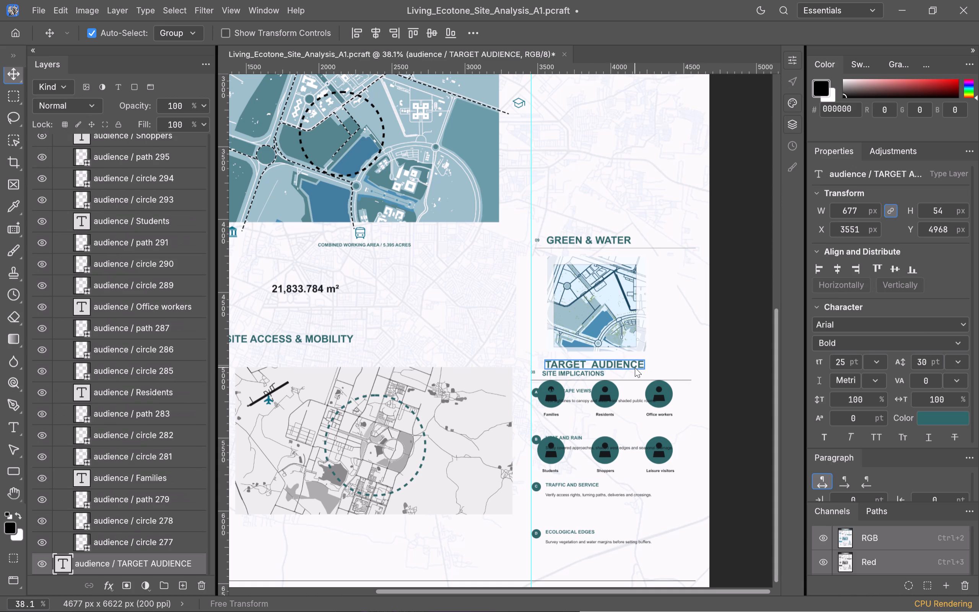
pyautogui.scroll(2, 619, 366)
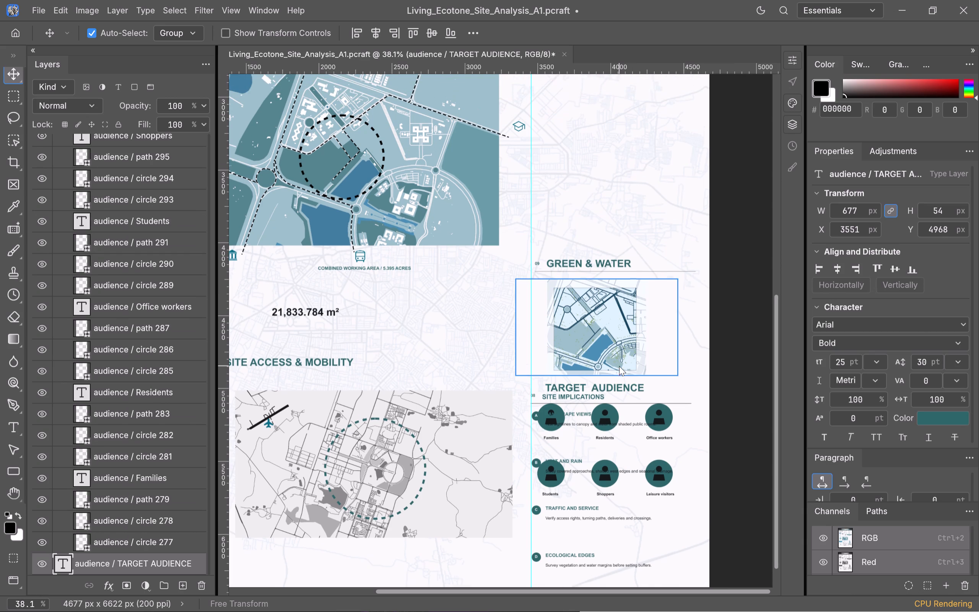
pyautogui.scroll(2, 619, 366)
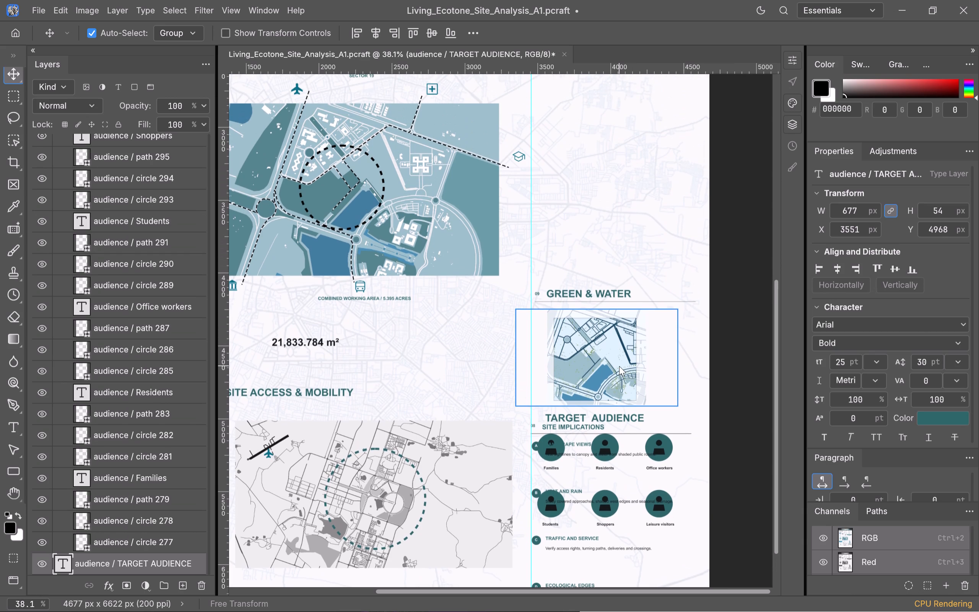
pyautogui.scroll(-1, 619, 366)
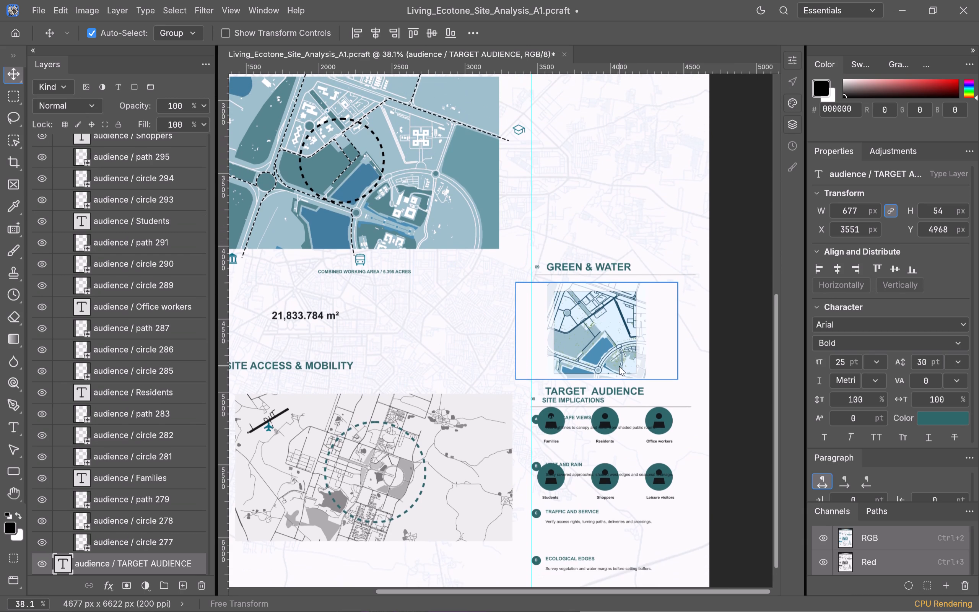
pyautogui.scroll(-2, 619, 366)
pyautogui.scroll(2, 619, 366)
pyautogui.scroll(-2, 619, 366)
pyautogui.scroll(6, 619, 366)
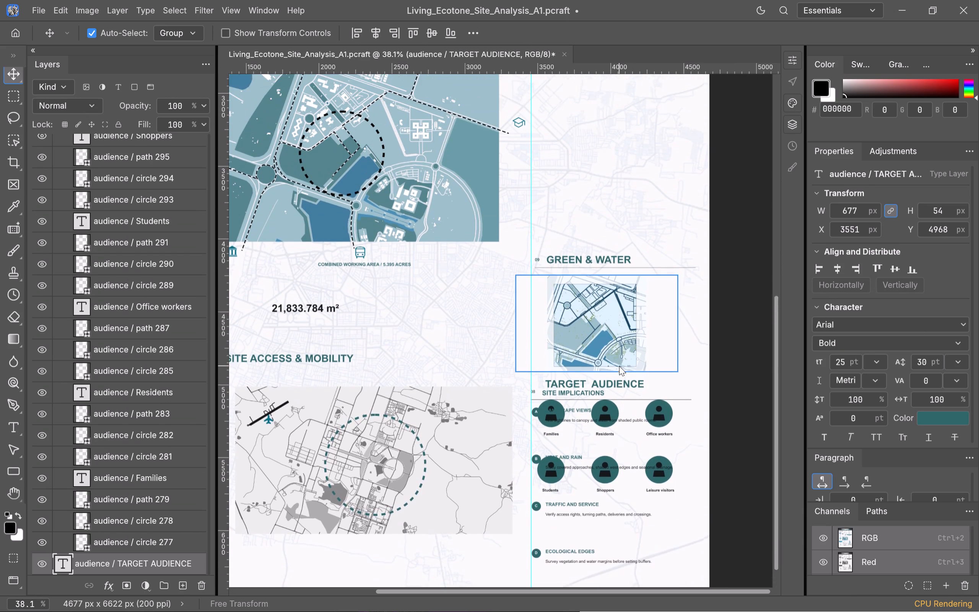
pyautogui.scroll(14, 619, 366)
pyautogui.scroll(-2, 619, 366)
pyautogui.scroll(4, 619, 366)
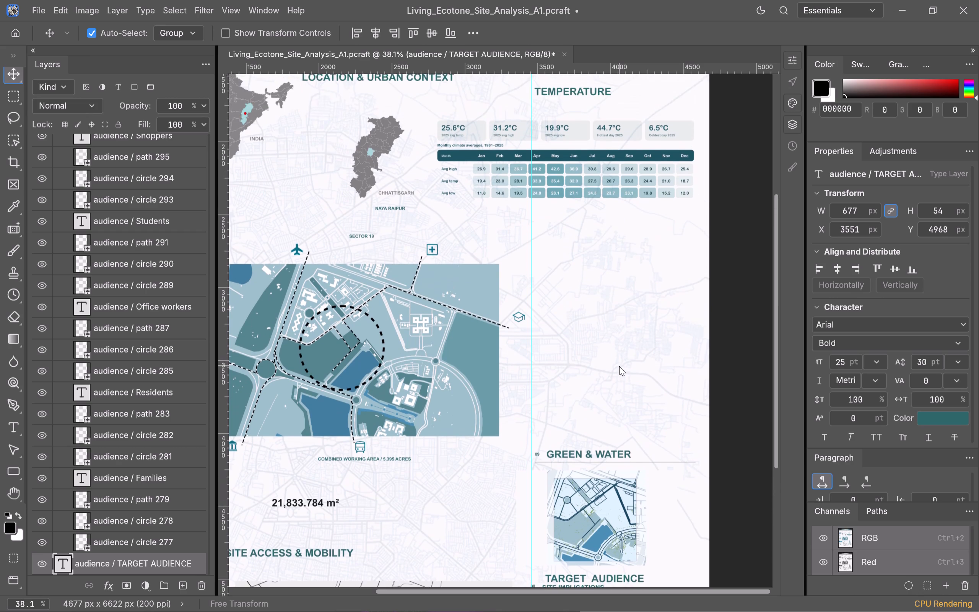
pyautogui.scroll(-5, 619, 366)
pyautogui.scroll(4, 554, 337)
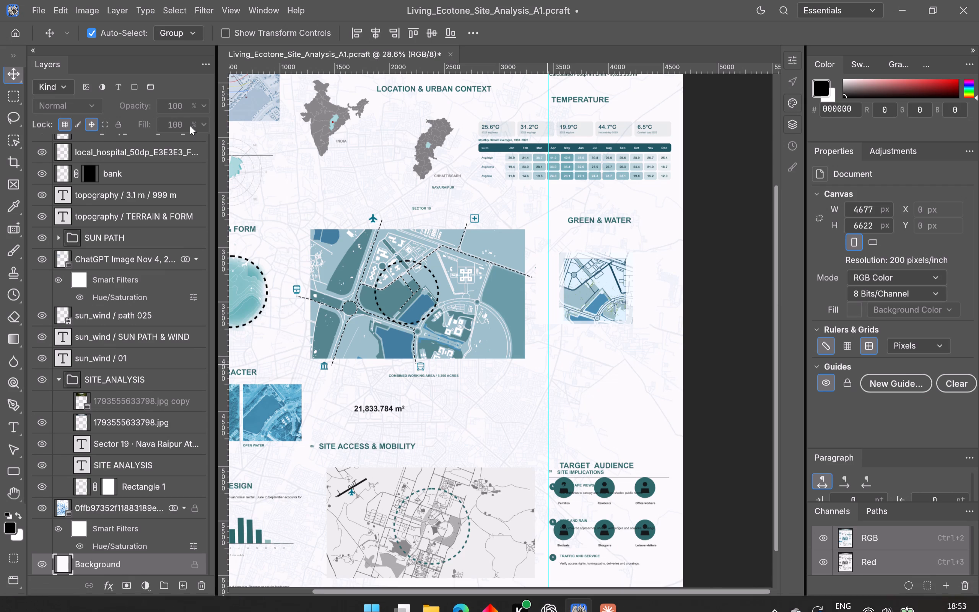
pyautogui.click(31, 8)
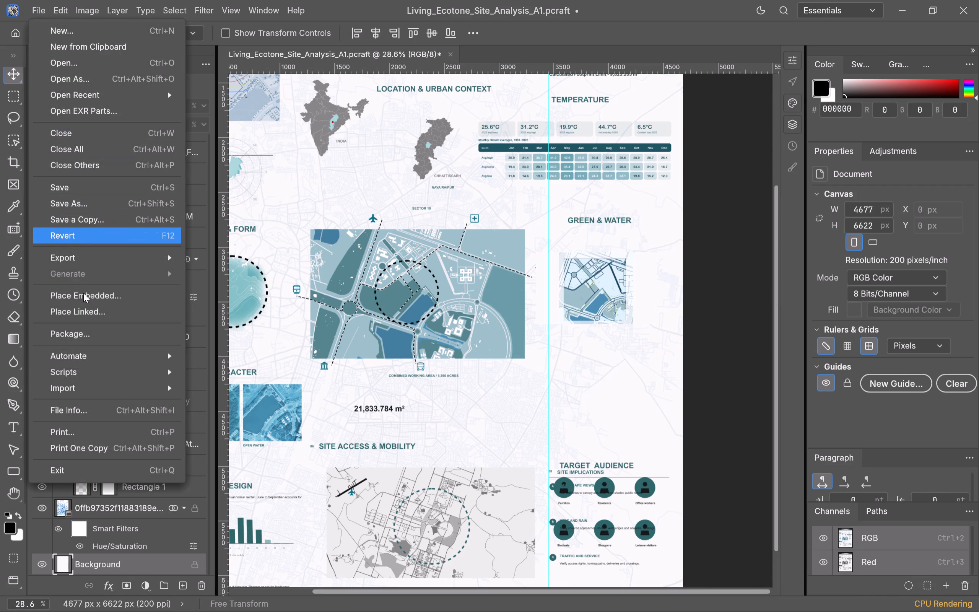
pyautogui.click(83, 295)
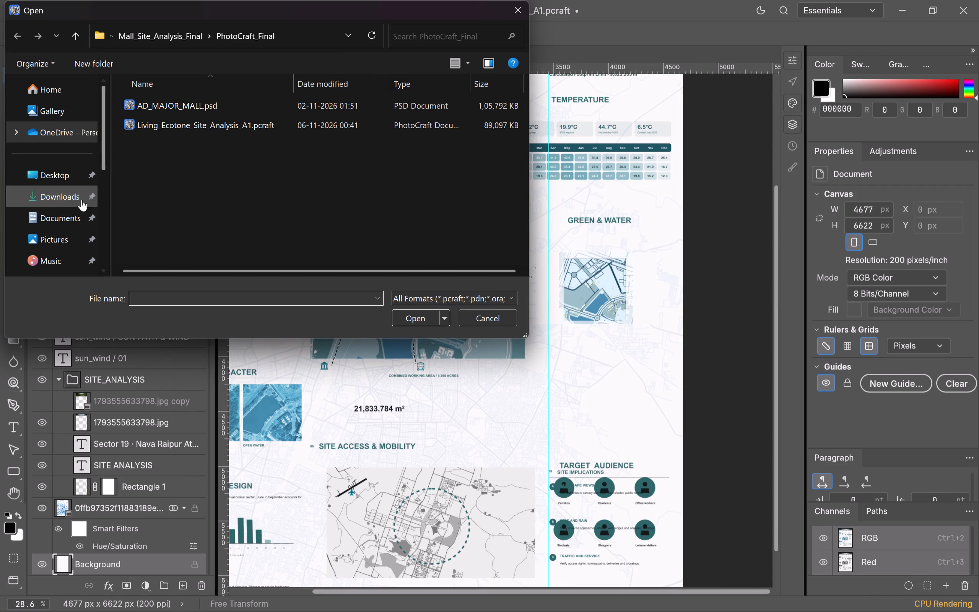
pyautogui.click(66, 197)
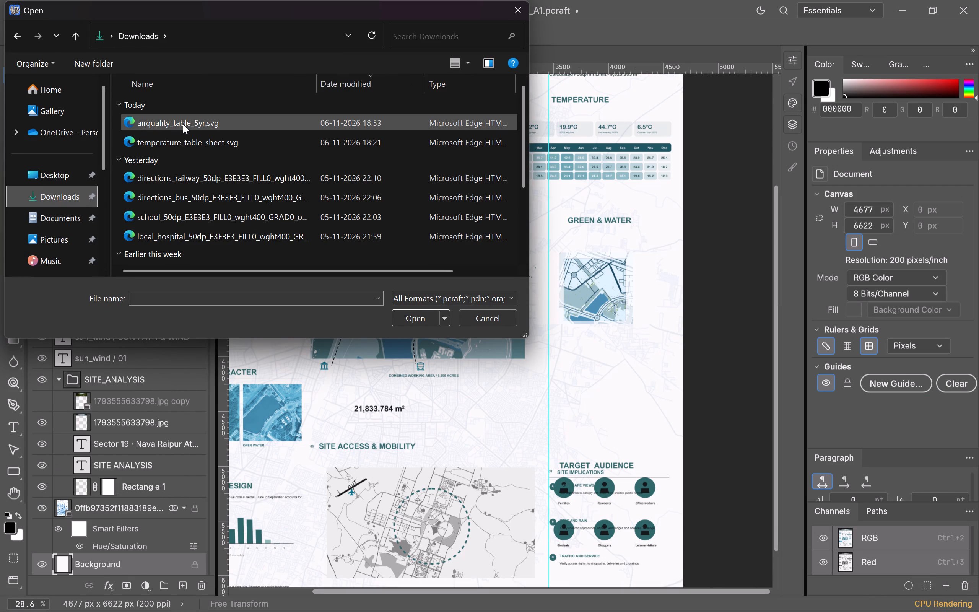
pyautogui.click(186, 124)
pyautogui.click(420, 319)
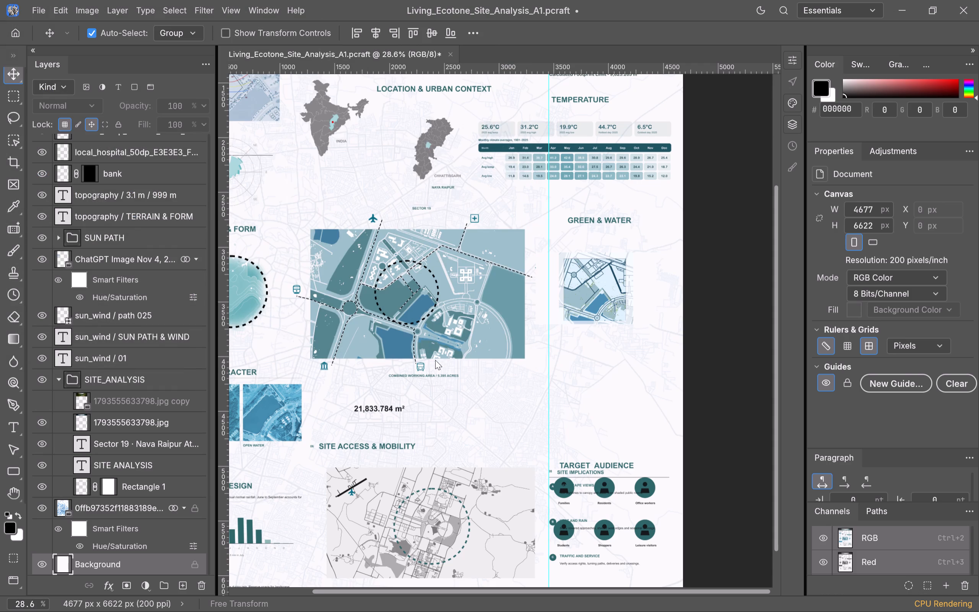
pyautogui.moveTo(452, 266); pyautogui.dragTo(583, 379)
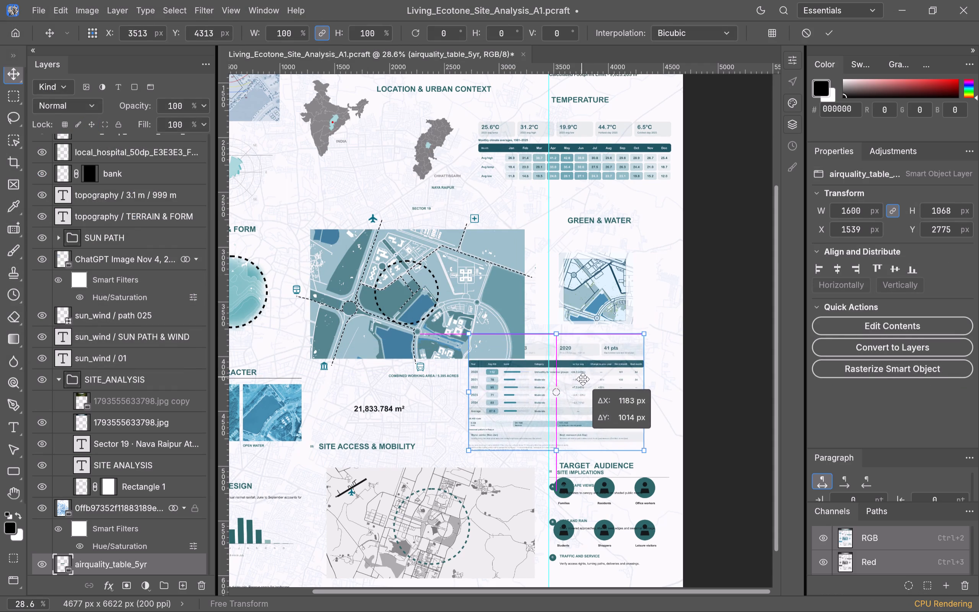
pyautogui.moveTo(583, 379); pyautogui.dragTo(607, 382)
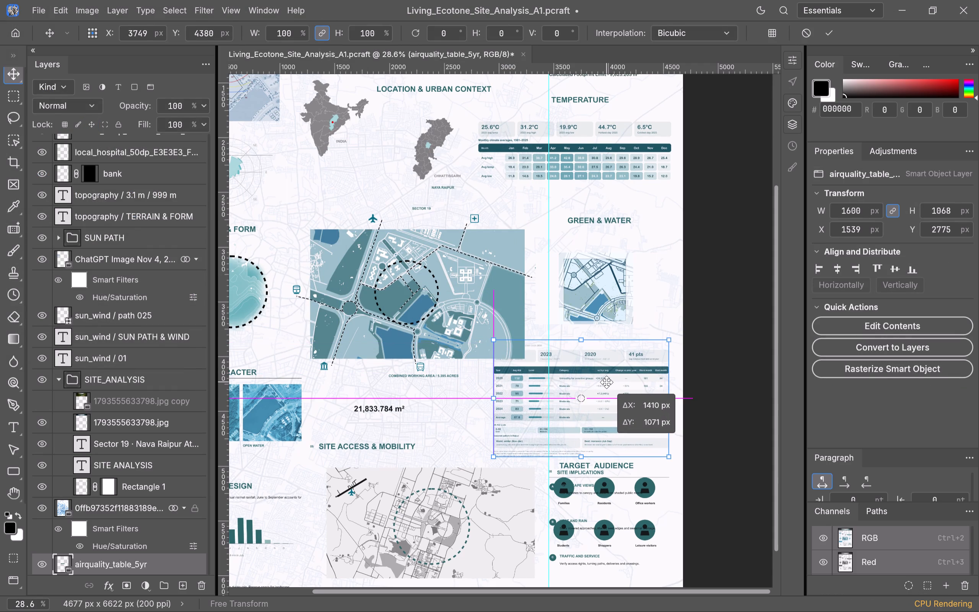
pyautogui.moveTo(607, 382); pyautogui.dragTo(613, 382)
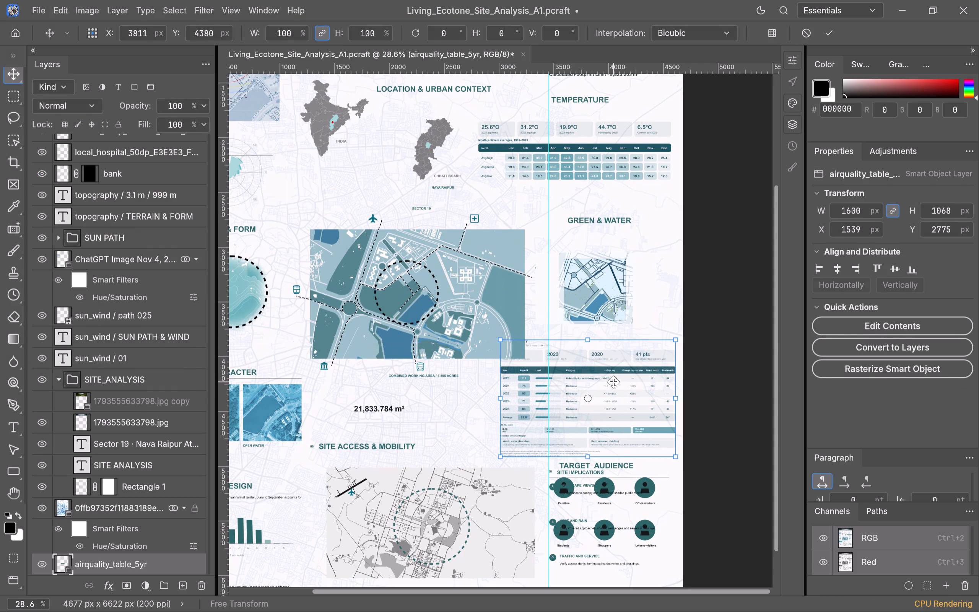
# Examine how the air quality table fits against the central map, the GREEN & WATER map and the TARGET AUDIENCE section.
pyautogui.scroll(-4, 590, 307)
pyautogui.scroll(2, 589, 310)
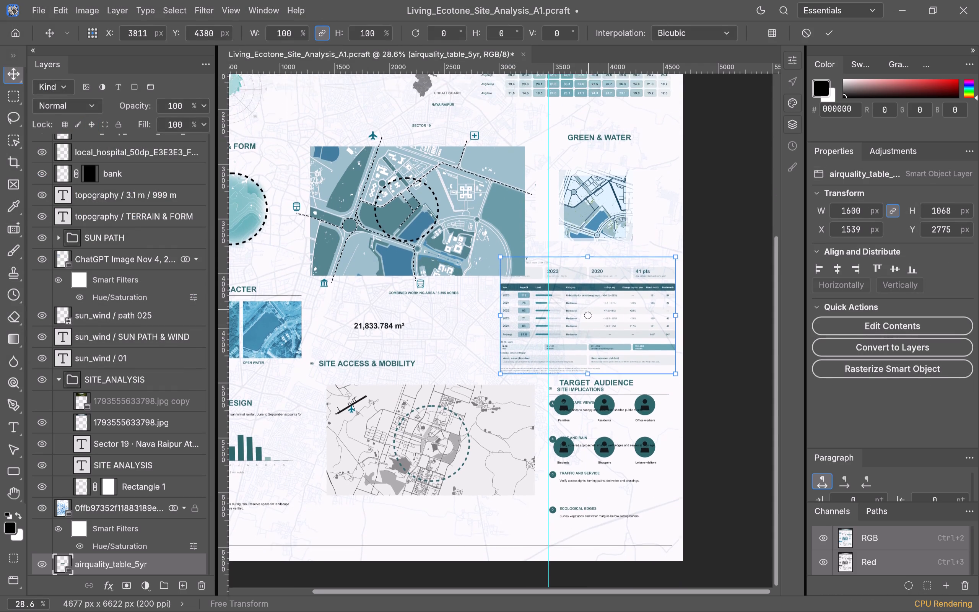
pyautogui.scroll(4, 589, 310)
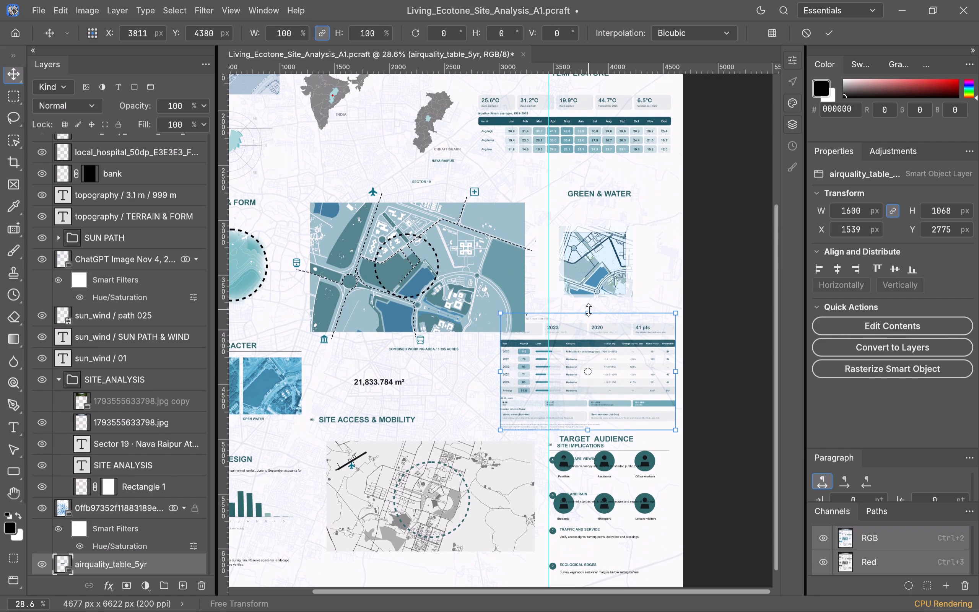
pyautogui.scroll(2, 589, 310)
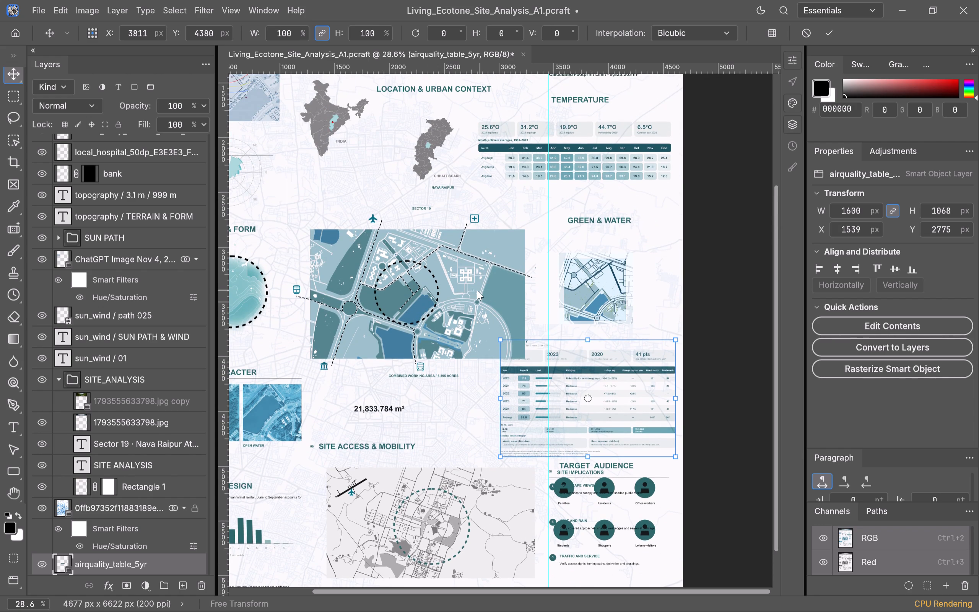
pyautogui.scroll(6, 473, 290)
pyautogui.scroll(-4, 473, 290)
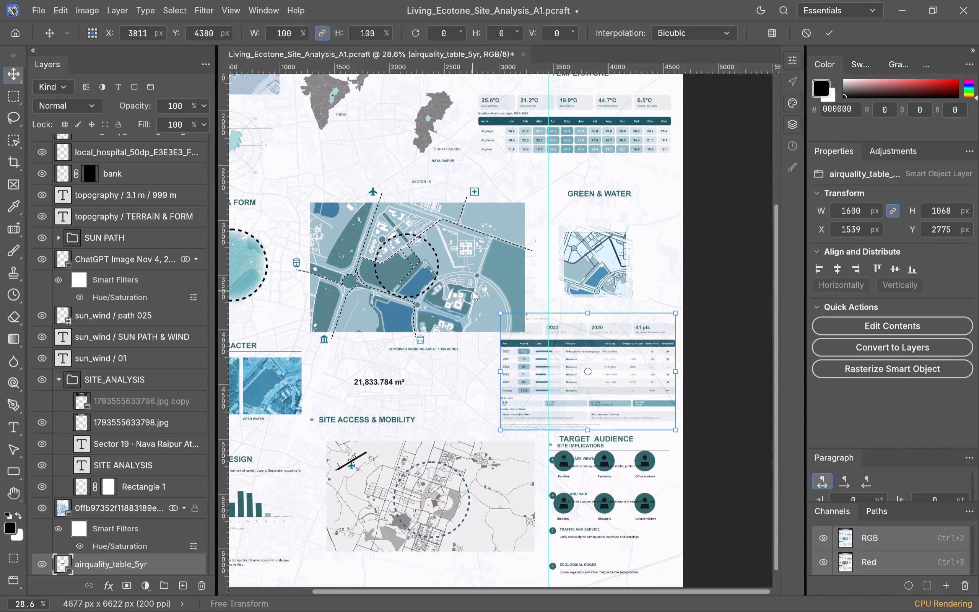
pyautogui.scroll(-3, 473, 291)
pyautogui.scroll(4, 473, 291)
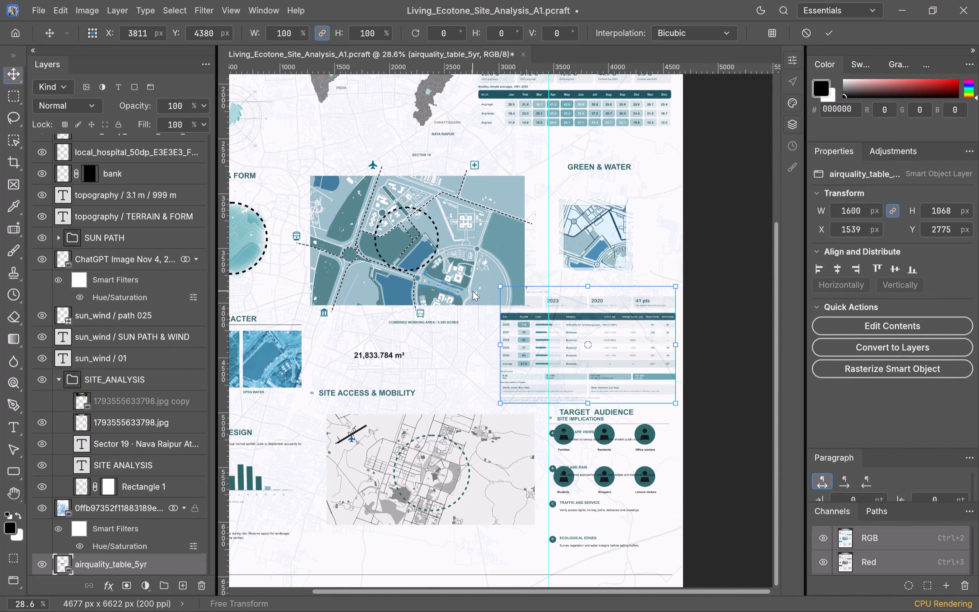
pyautogui.scroll(2, 473, 291)
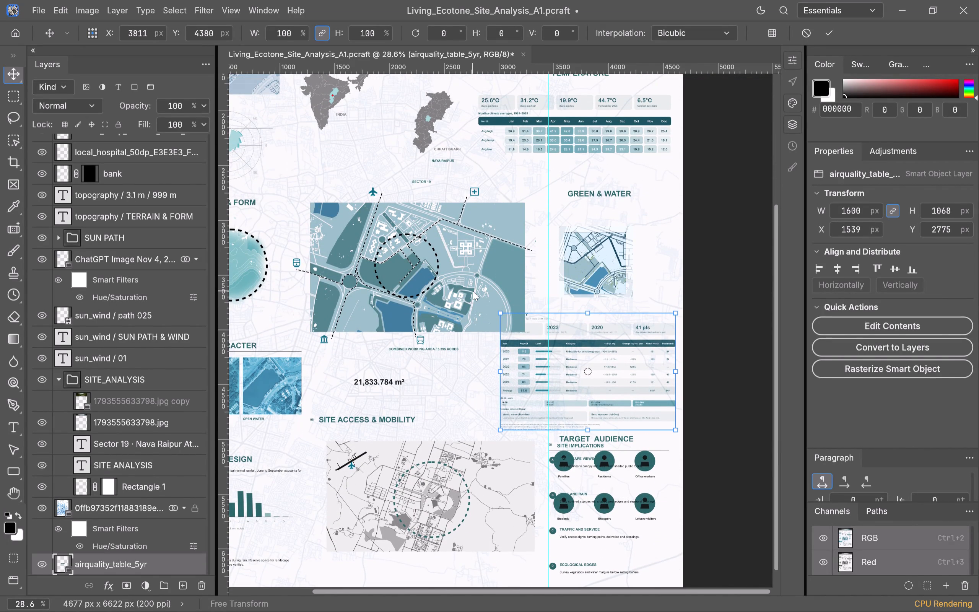
pyautogui.scroll(6, 473, 291)
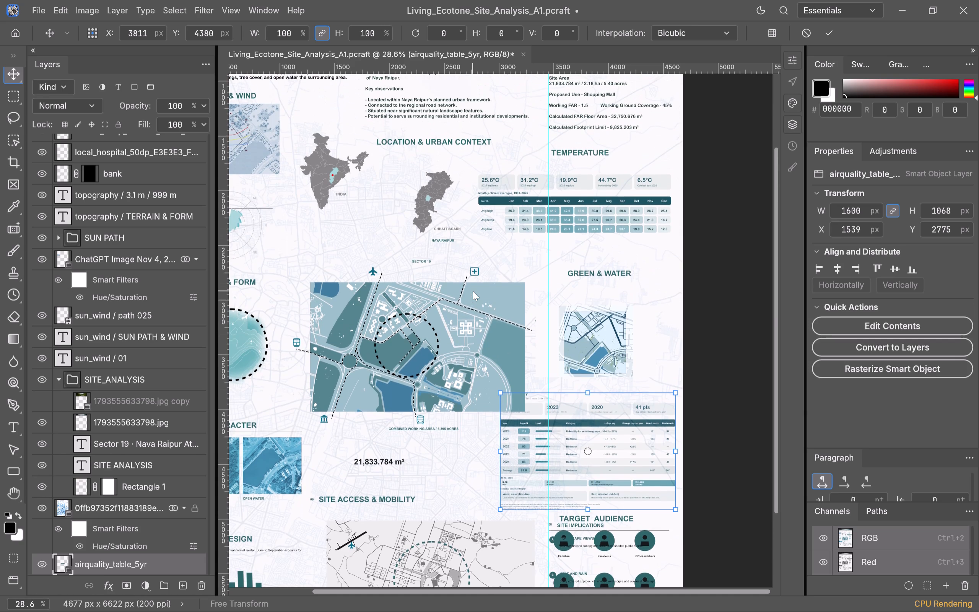
pyautogui.press('space')
pyautogui.press('space')
pyautogui.press('space')
pyautogui.press('space')
pyautogui.press('space')
pyautogui.press('space')
pyautogui.press('space')
pyautogui.press('space')
pyautogui.press('space')
pyautogui.press('space')
pyautogui.press('space')
pyautogui.press('space')
pyautogui.press('space')
pyautogui.press('space')
pyautogui.press('space')
pyautogui.press('space')
pyautogui.press('space')
pyautogui.press('space')
pyautogui.press('space')
pyautogui.press('space')
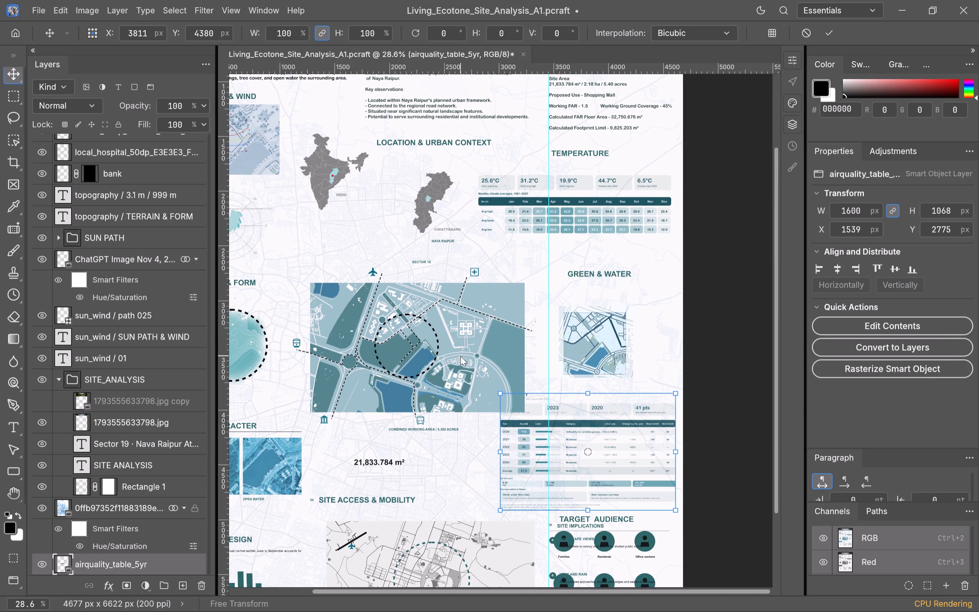
# Apply the air quality table's placement at 100% scale and deselect it.
pyautogui.click(549, 300)
pyautogui.press('space')
pyautogui.press('space')
pyautogui.press('space')
pyautogui.press('space')
pyautogui.press('space')
pyautogui.press('space')
pyautogui.press('space')
pyautogui.press('space')
pyautogui.press('space')
pyautogui.press('space')
pyautogui.press('space')
pyautogui.press('space')
pyautogui.press('space')
pyautogui.press('space')
pyautogui.press('space')
pyautogui.press('space')
pyautogui.press('space')
pyautogui.press('space')
pyautogui.press('space')
pyautogui.press('space')
pyautogui.click(465, 336)
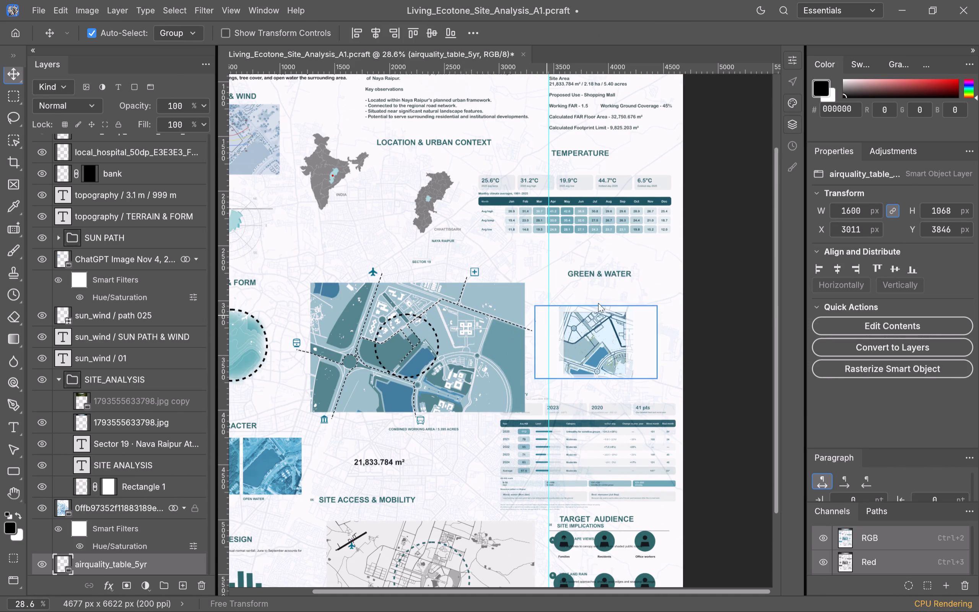
pyautogui.click(656, 292)
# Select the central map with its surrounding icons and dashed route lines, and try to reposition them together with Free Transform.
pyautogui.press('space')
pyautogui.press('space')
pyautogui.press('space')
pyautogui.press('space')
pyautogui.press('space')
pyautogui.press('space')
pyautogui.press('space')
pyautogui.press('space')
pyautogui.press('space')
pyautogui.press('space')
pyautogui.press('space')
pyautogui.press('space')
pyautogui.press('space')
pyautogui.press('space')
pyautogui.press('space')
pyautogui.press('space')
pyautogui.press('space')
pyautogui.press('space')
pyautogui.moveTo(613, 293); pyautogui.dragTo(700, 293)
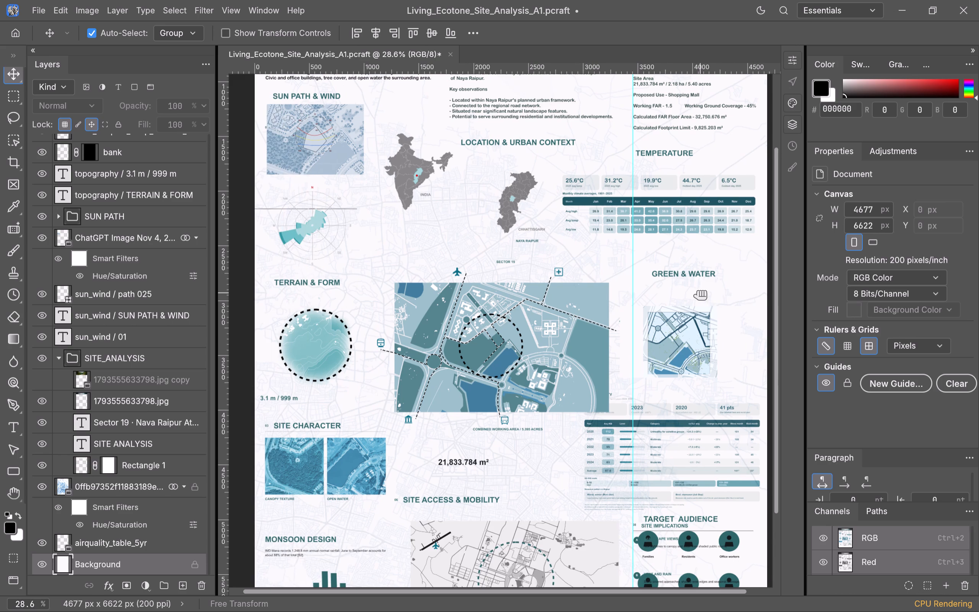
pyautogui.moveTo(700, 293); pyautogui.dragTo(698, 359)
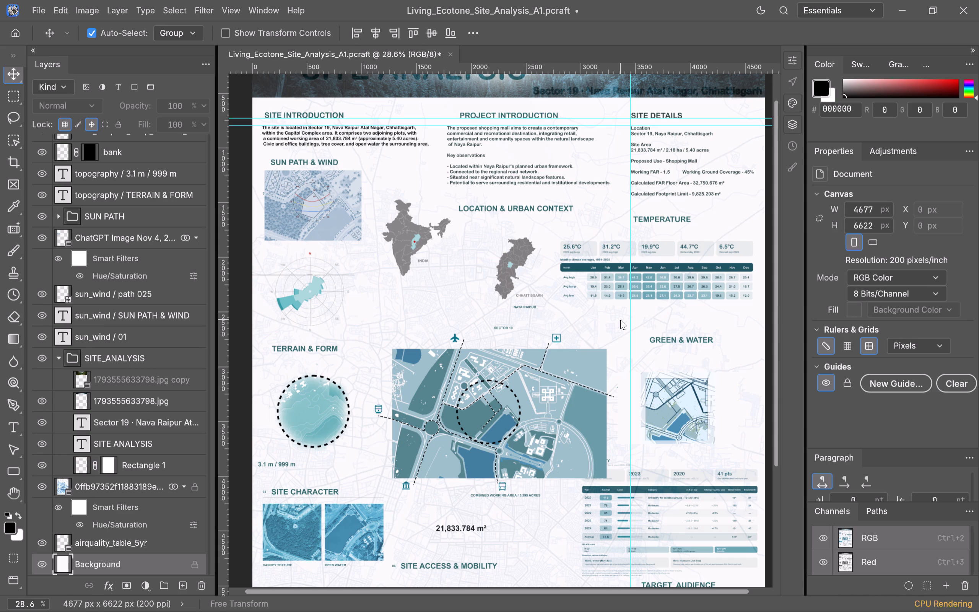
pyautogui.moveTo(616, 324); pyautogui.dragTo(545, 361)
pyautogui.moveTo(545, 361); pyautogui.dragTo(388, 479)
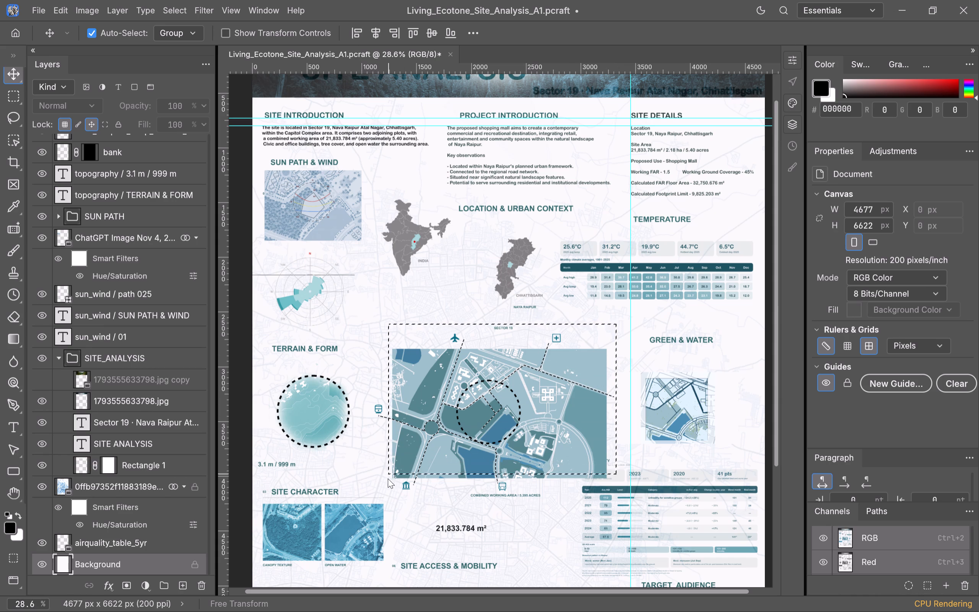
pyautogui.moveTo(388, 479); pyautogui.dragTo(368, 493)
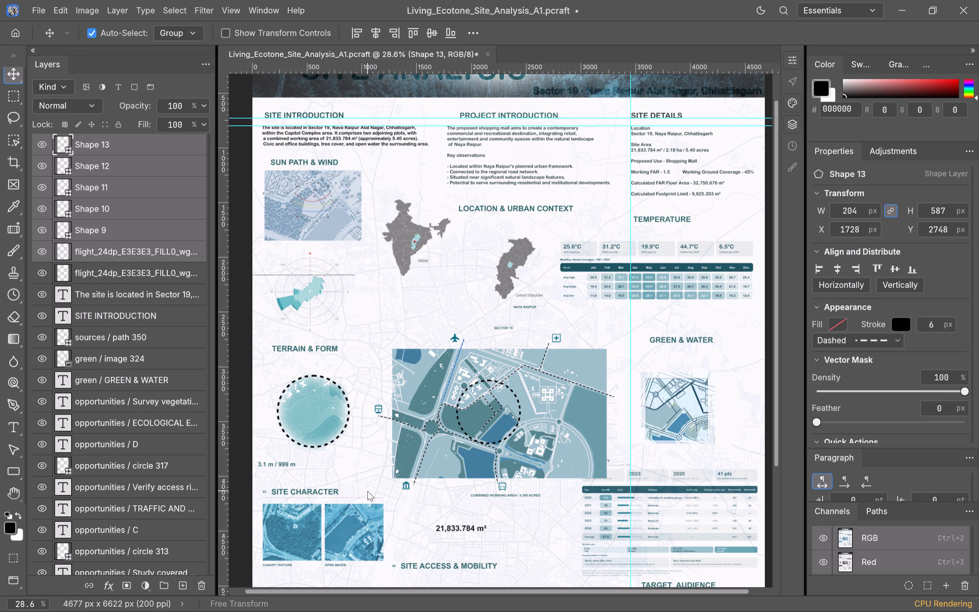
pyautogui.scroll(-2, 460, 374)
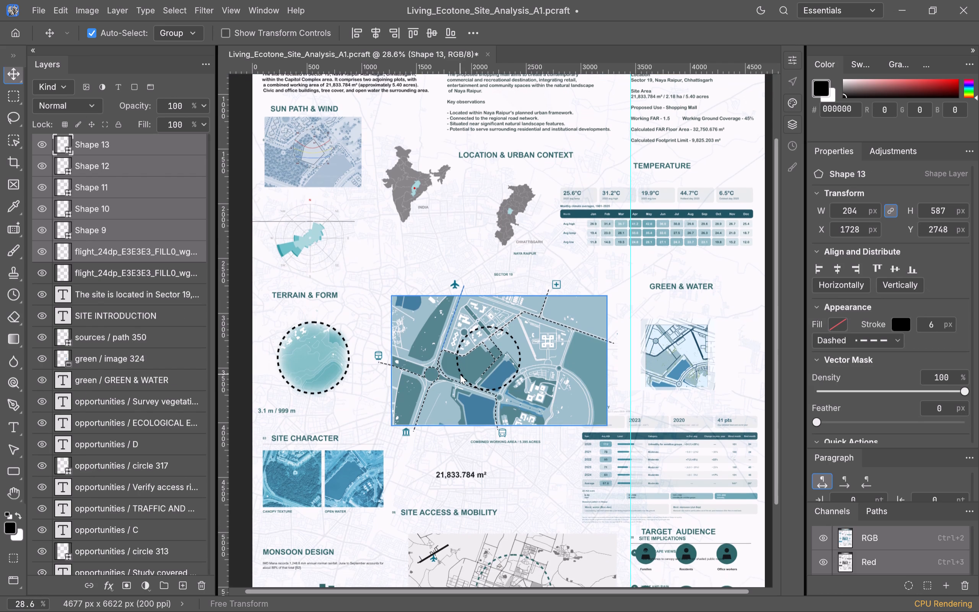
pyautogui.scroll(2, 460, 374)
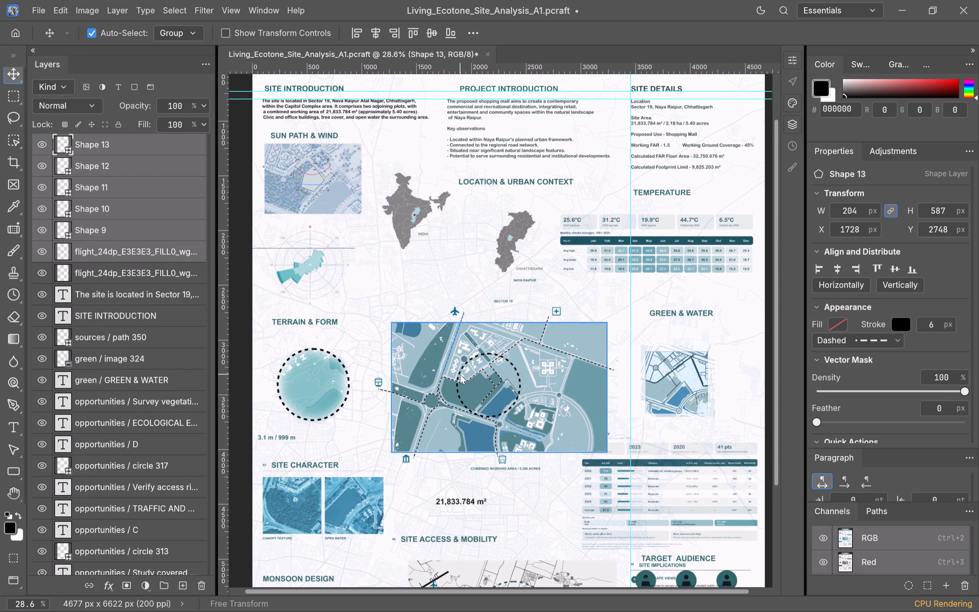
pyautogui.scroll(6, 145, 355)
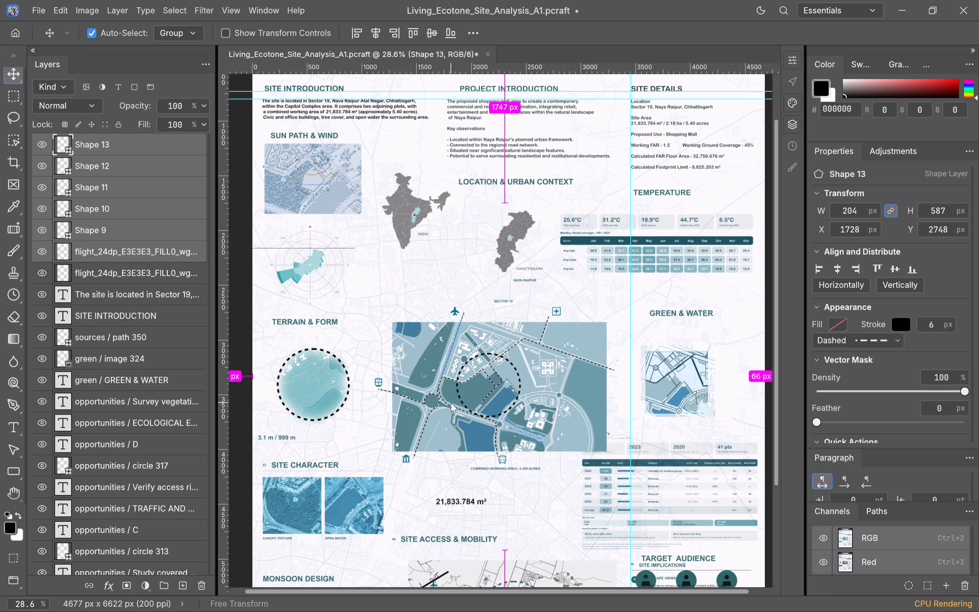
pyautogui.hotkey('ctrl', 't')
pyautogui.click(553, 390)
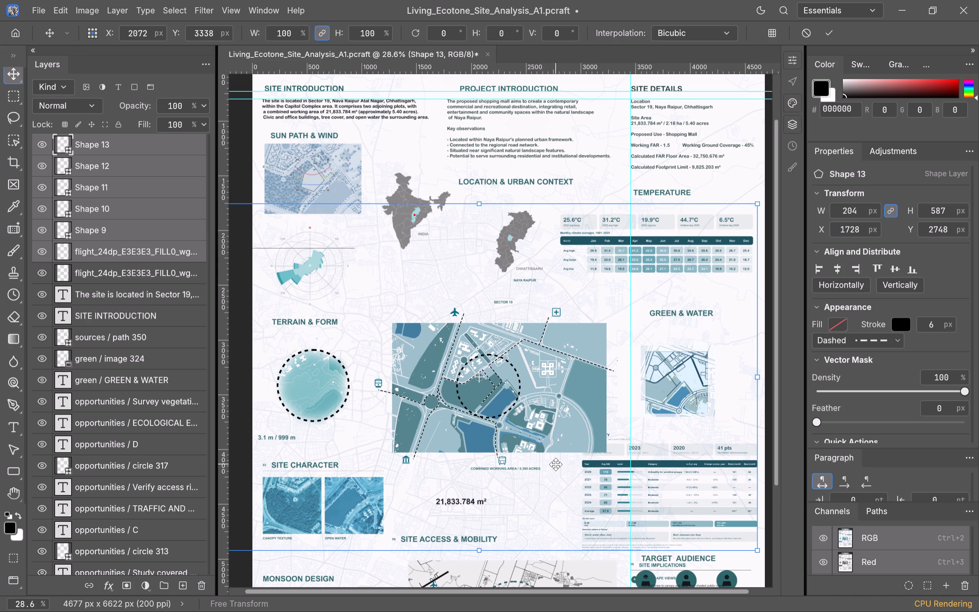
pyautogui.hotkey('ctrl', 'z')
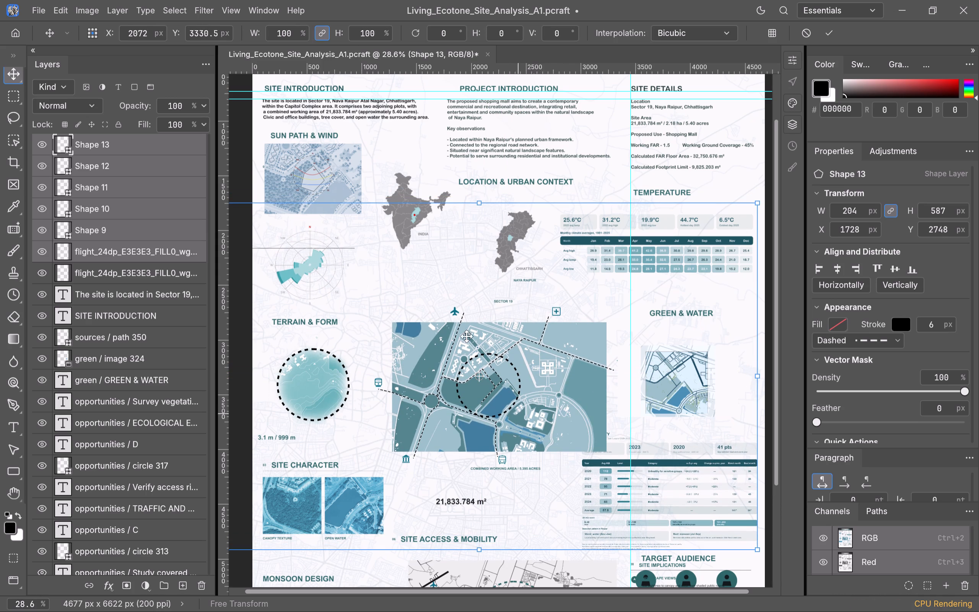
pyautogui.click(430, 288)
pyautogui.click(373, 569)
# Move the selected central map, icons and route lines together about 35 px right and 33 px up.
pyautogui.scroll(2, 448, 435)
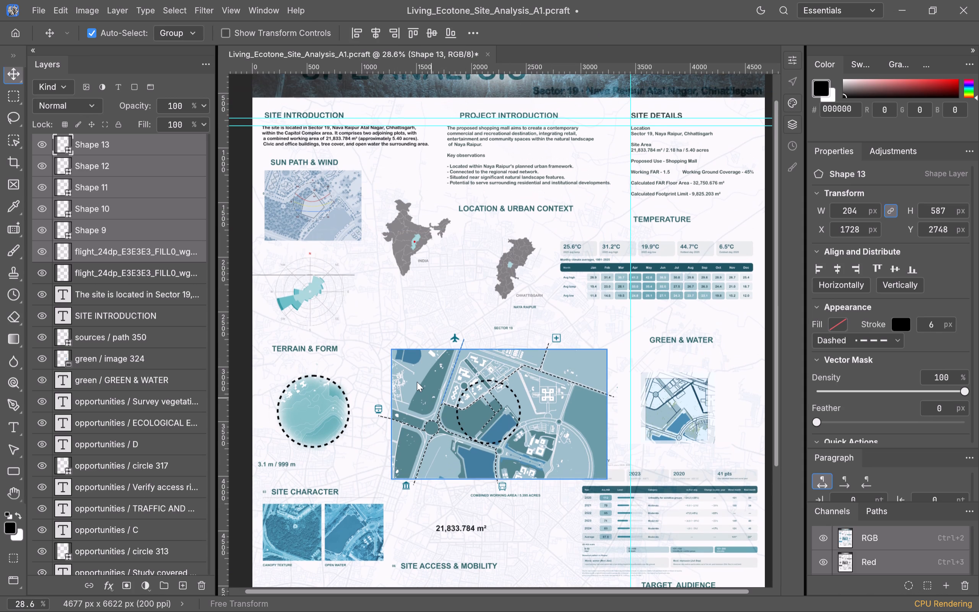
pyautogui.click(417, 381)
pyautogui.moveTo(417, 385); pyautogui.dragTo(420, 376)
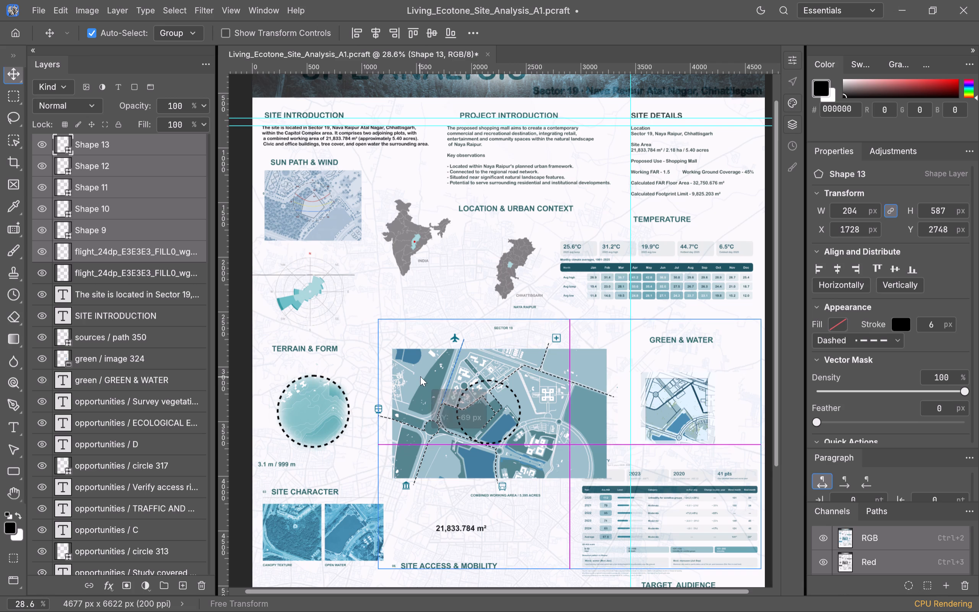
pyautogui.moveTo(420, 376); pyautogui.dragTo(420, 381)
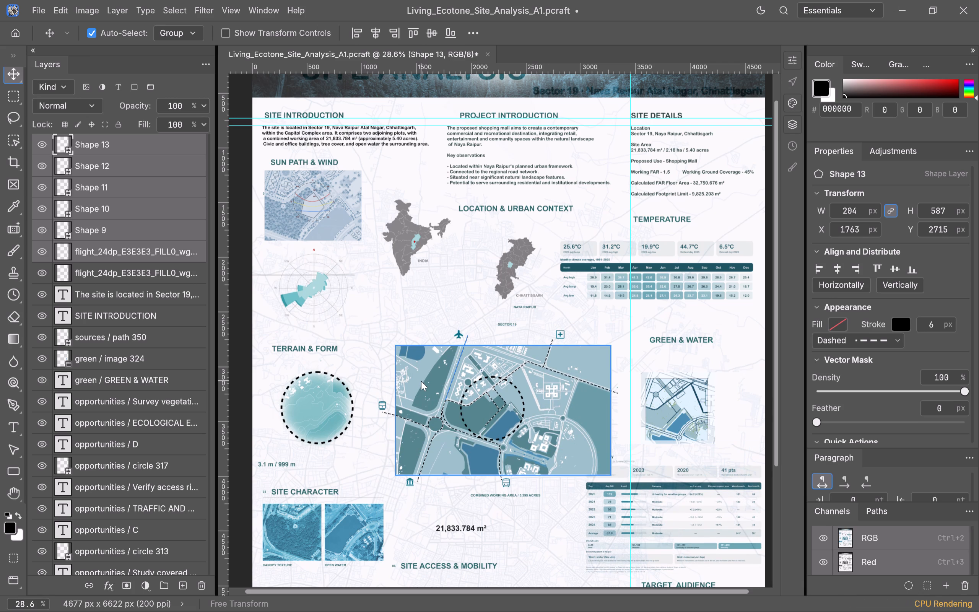
# Undo the group move and the air quality table's placement.
pyautogui.hotkey('ctrl', 'z')
pyautogui.hotkey('ctrl', 'z')
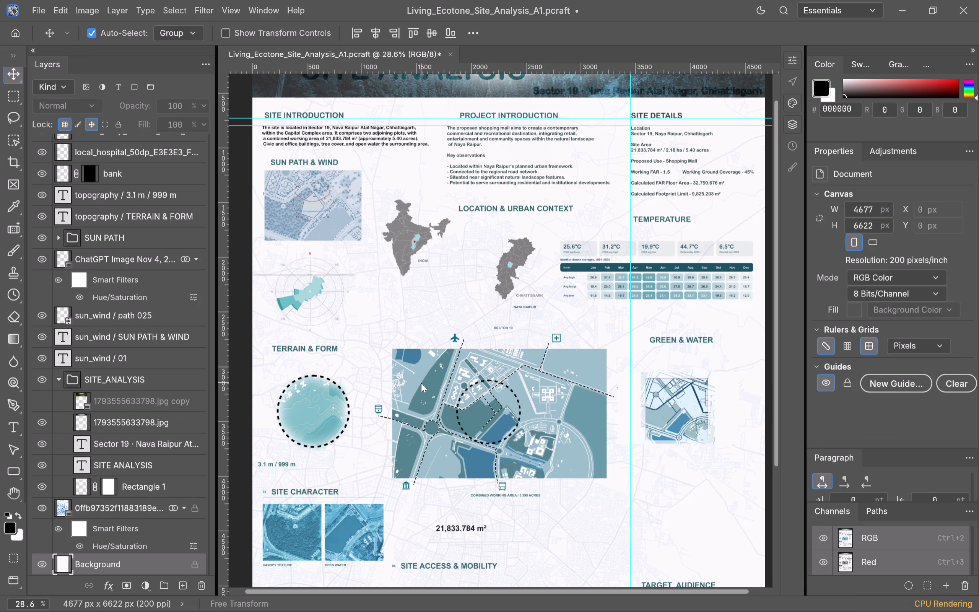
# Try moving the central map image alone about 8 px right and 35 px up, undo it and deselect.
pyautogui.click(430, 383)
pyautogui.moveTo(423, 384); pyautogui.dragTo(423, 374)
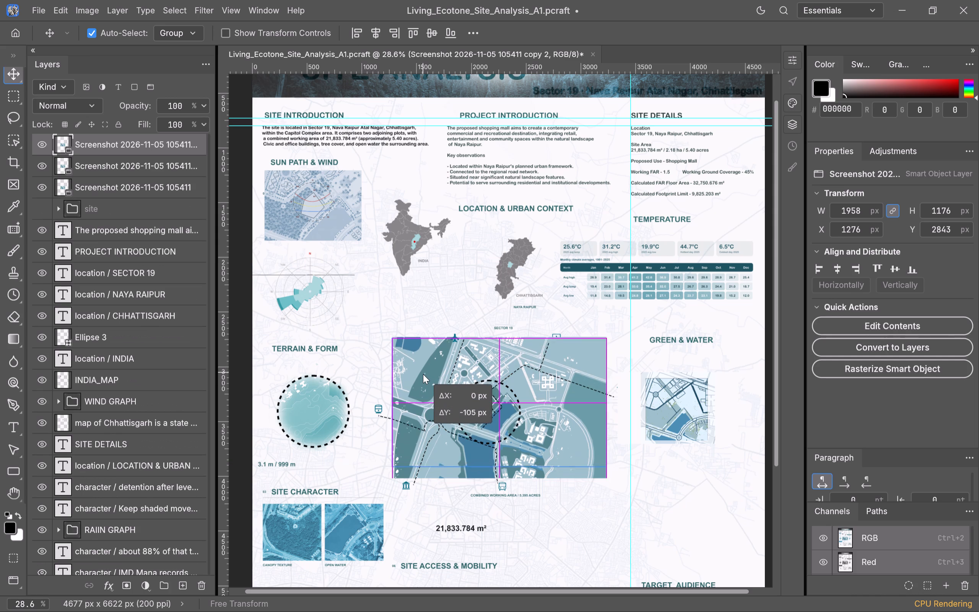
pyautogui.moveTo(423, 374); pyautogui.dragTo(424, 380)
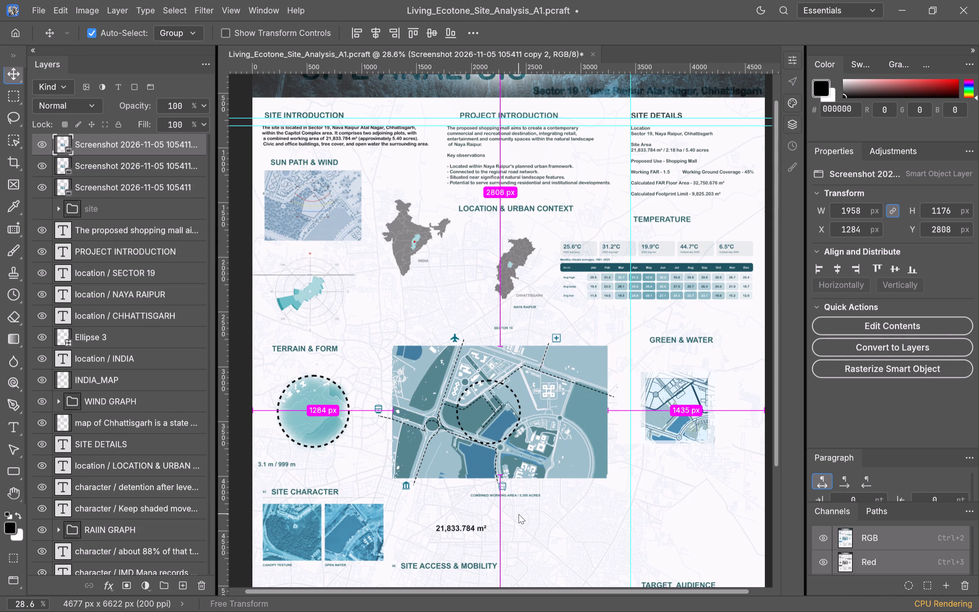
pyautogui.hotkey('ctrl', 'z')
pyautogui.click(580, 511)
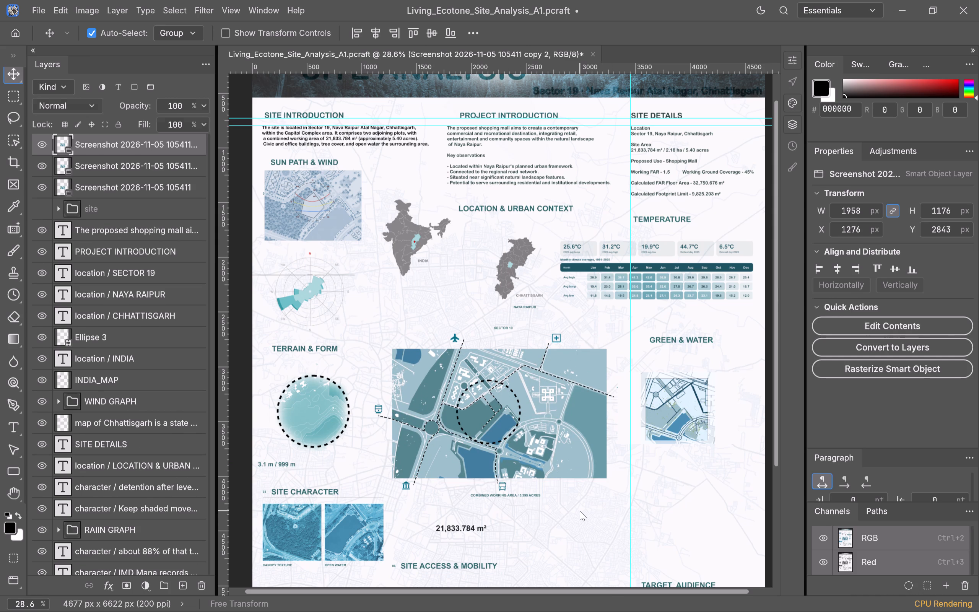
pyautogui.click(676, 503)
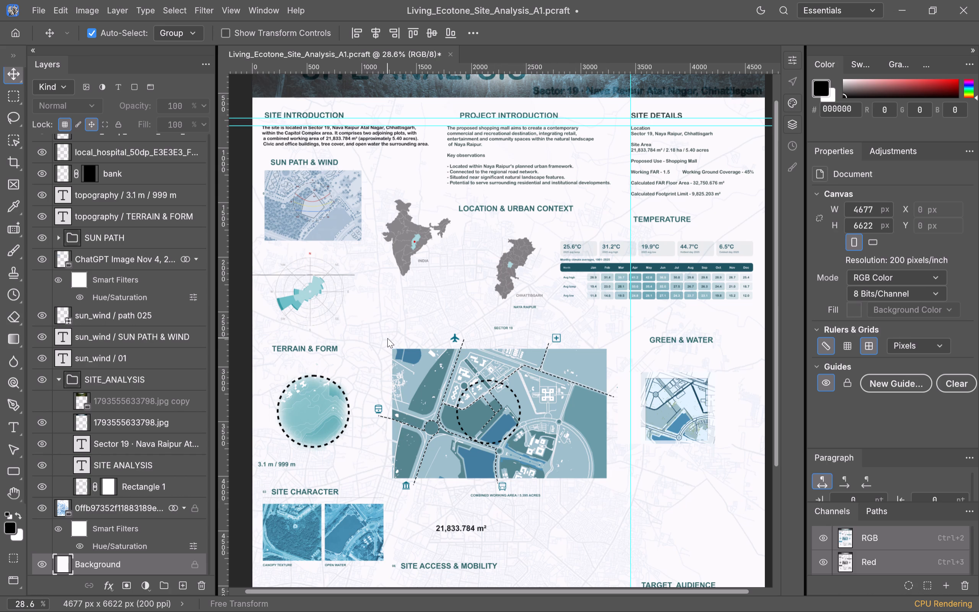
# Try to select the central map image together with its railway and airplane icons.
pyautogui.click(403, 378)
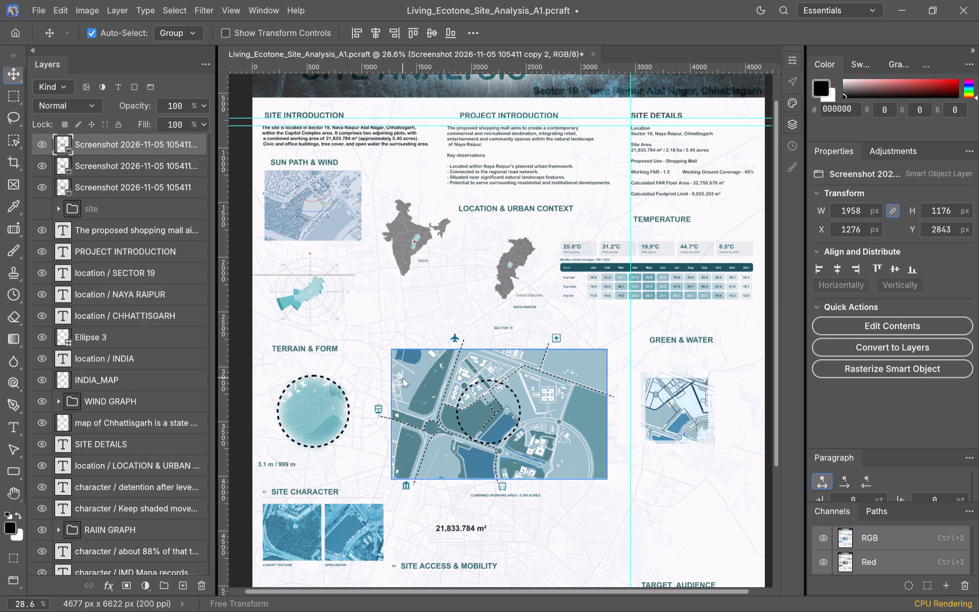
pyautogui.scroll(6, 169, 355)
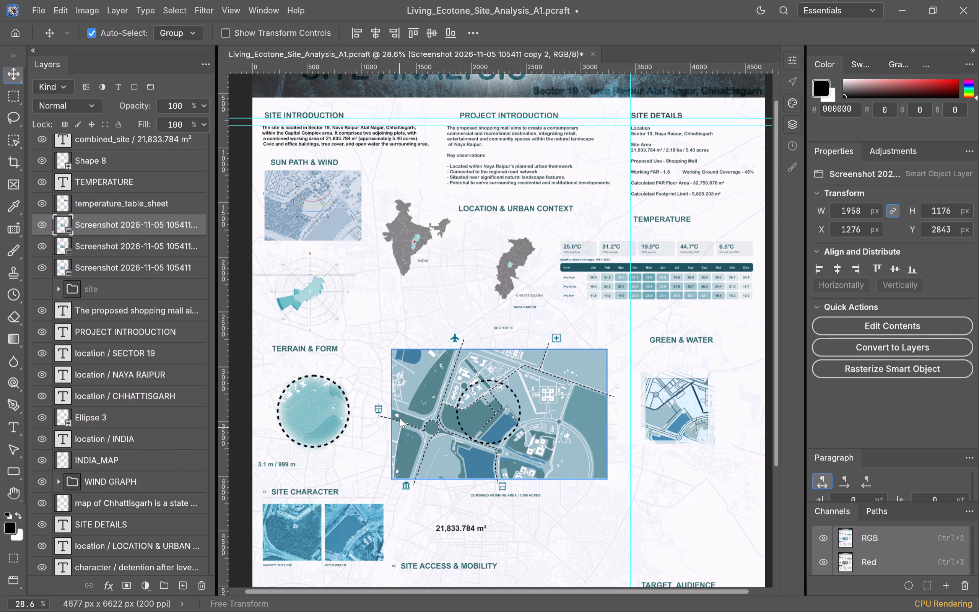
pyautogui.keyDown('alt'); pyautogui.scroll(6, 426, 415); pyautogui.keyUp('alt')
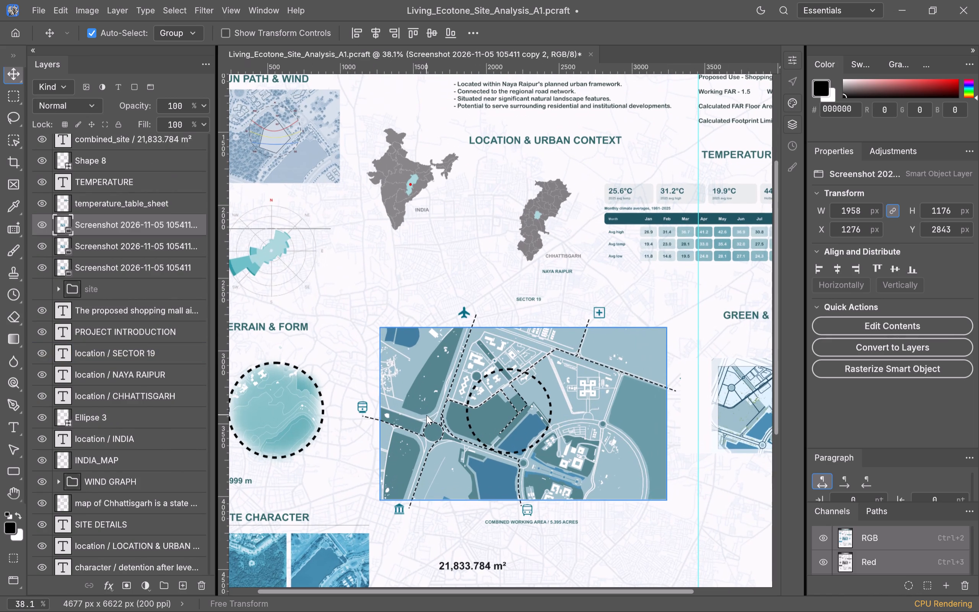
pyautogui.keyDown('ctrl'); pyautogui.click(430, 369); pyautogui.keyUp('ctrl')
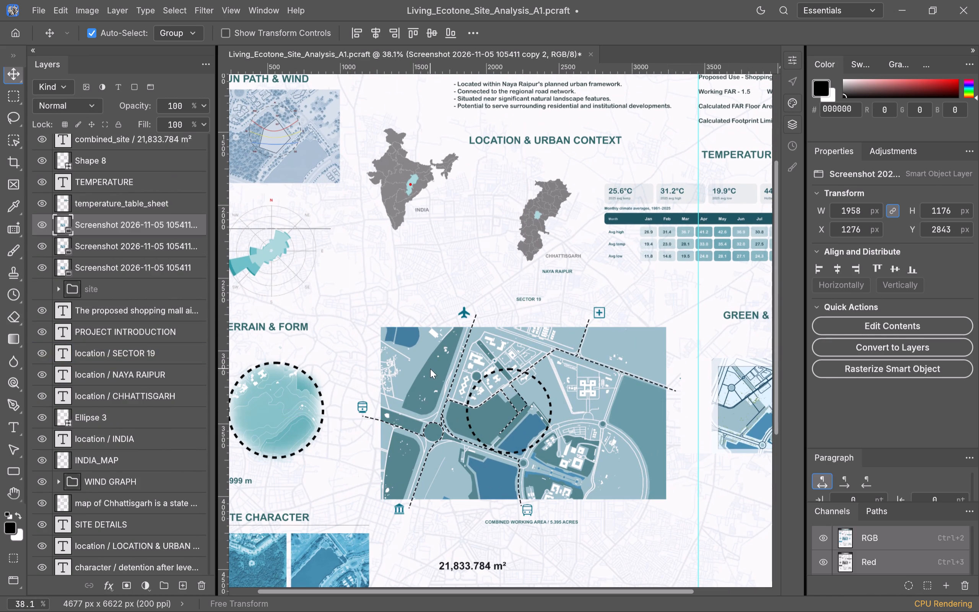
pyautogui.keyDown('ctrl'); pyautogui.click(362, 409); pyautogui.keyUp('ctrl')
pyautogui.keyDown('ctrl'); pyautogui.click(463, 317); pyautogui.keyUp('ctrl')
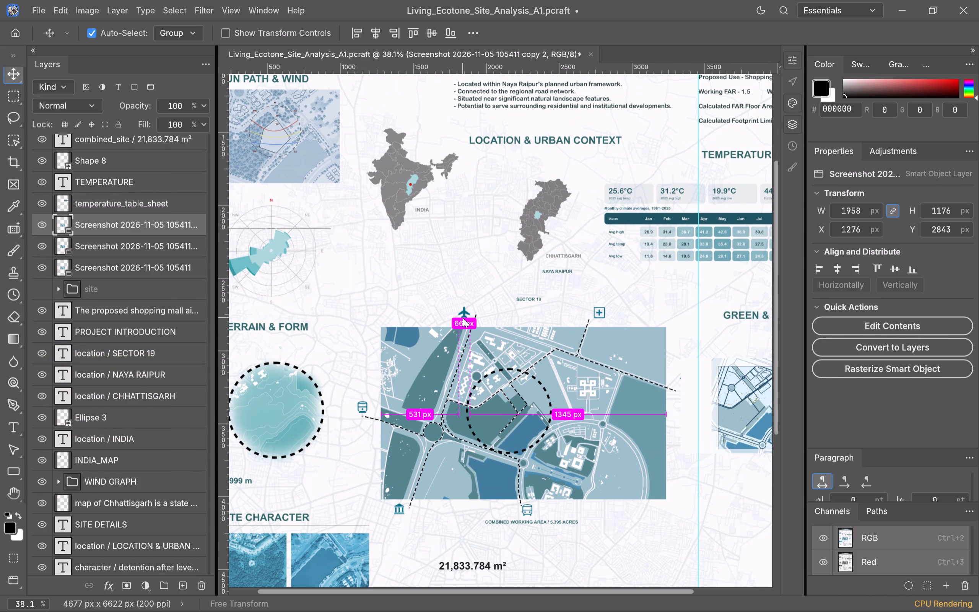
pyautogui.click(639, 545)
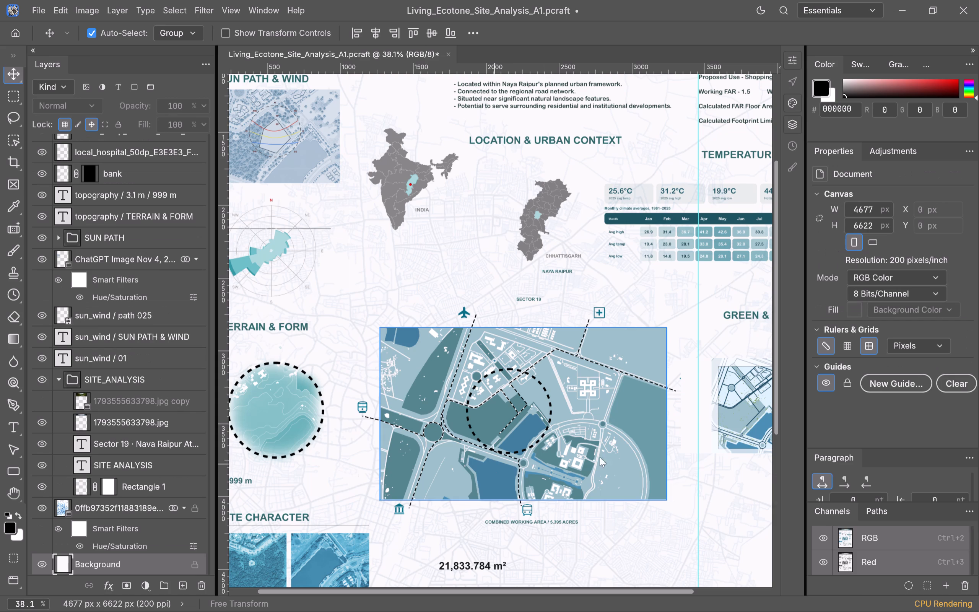
# Select the hospital, airplane, railway and bus icons around the central map together, and try to add the bank icon.
pyautogui.keyDown('shift'); pyautogui.click(582, 417); pyautogui.keyUp('shift')
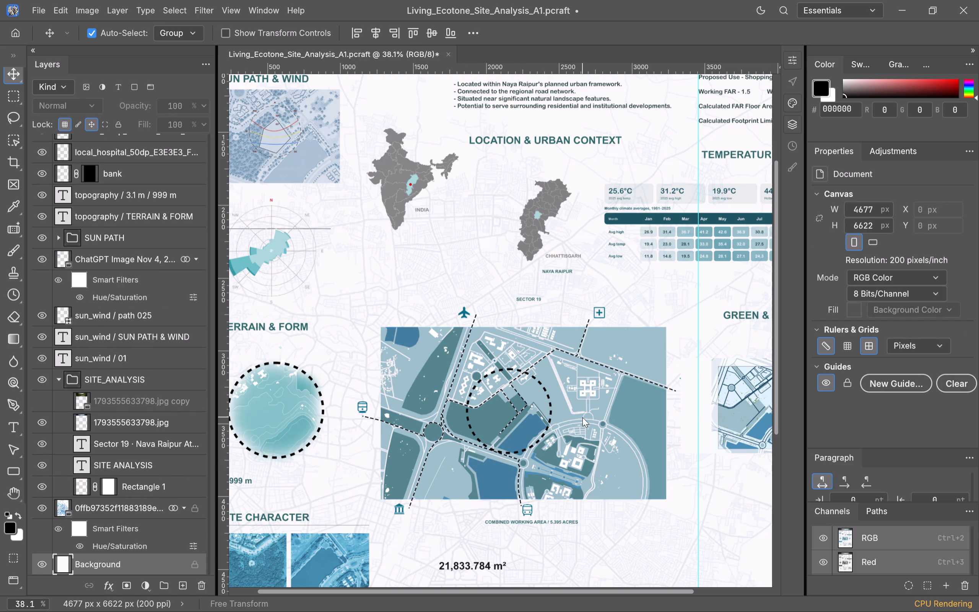
pyautogui.keyDown('shift'); pyautogui.click(594, 314); pyautogui.keyUp('shift')
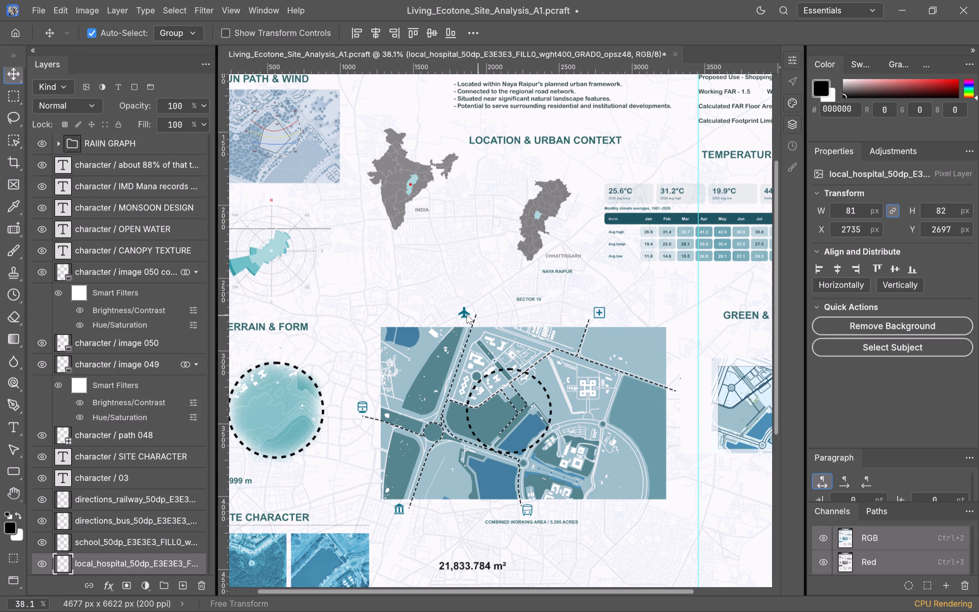
pyautogui.keyDown('shift'); pyautogui.click(461, 313); pyautogui.keyUp('shift')
pyautogui.keyDown('shift'); pyautogui.click(361, 405); pyautogui.keyUp('shift')
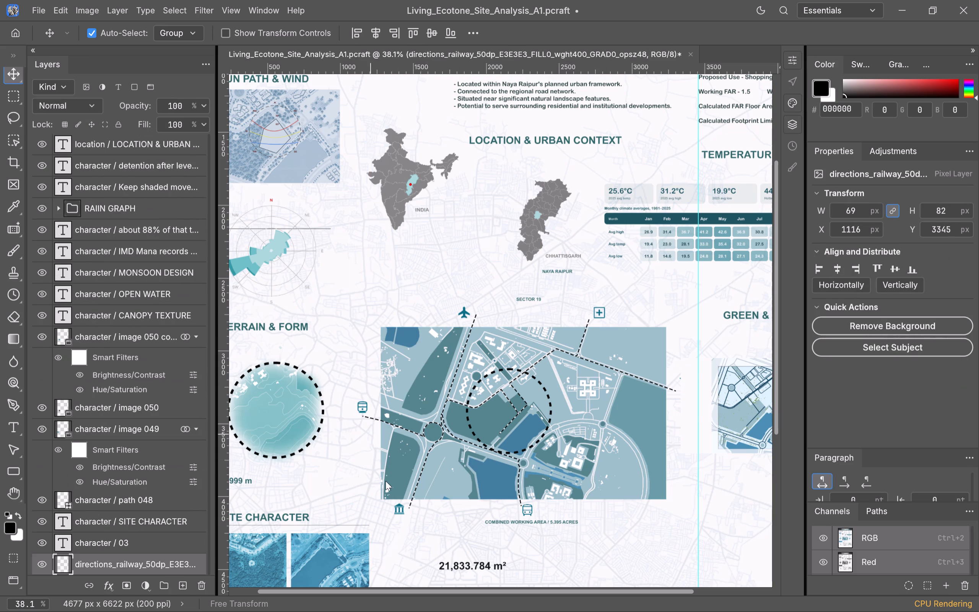
pyautogui.keyDown('shift'); pyautogui.click(394, 511); pyautogui.keyUp('shift')
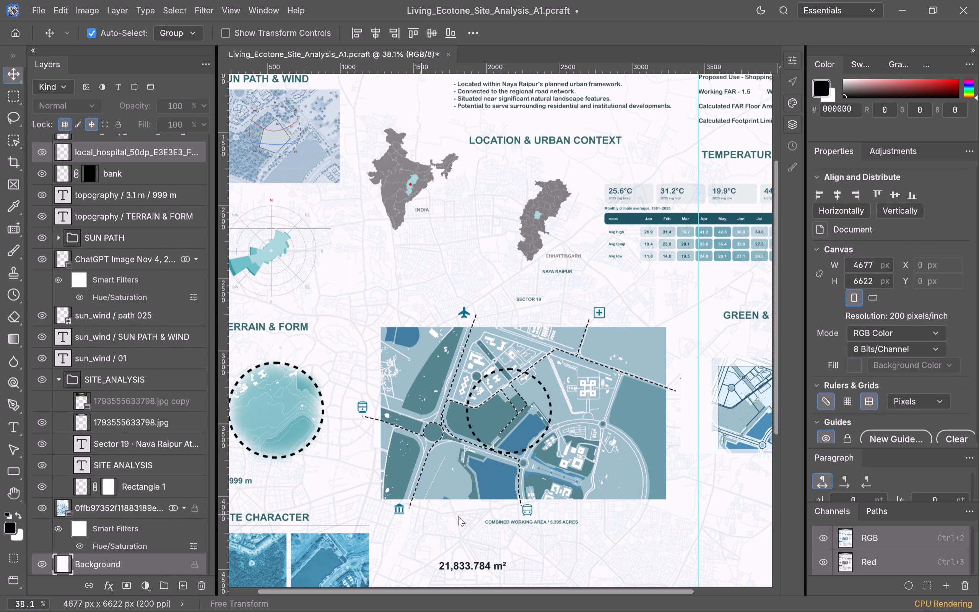
pyautogui.keyDown('shift'); pyautogui.click(530, 512); pyautogui.keyUp('shift')
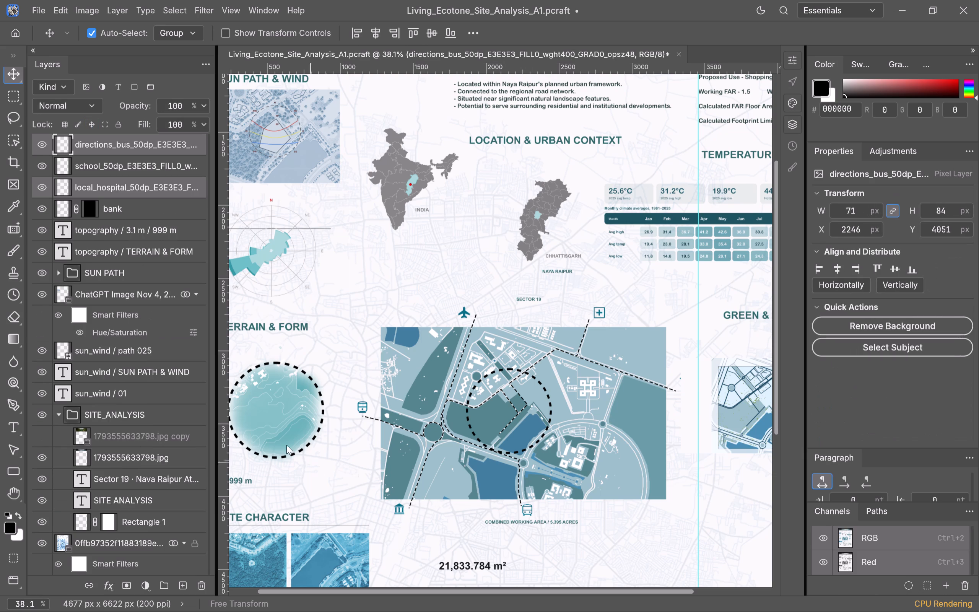
pyautogui.scroll(20, 146, 395)
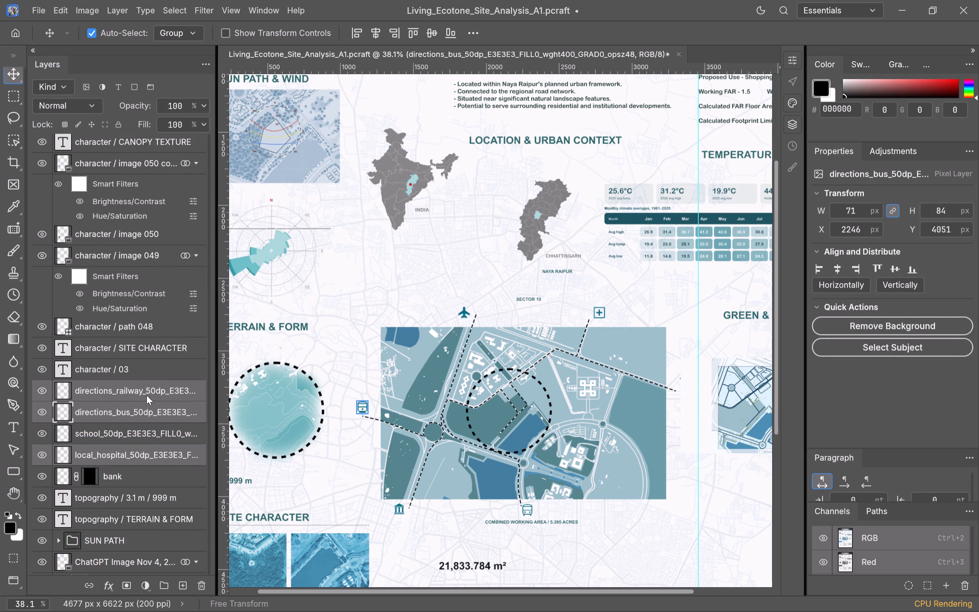
pyautogui.scroll(2, 146, 395)
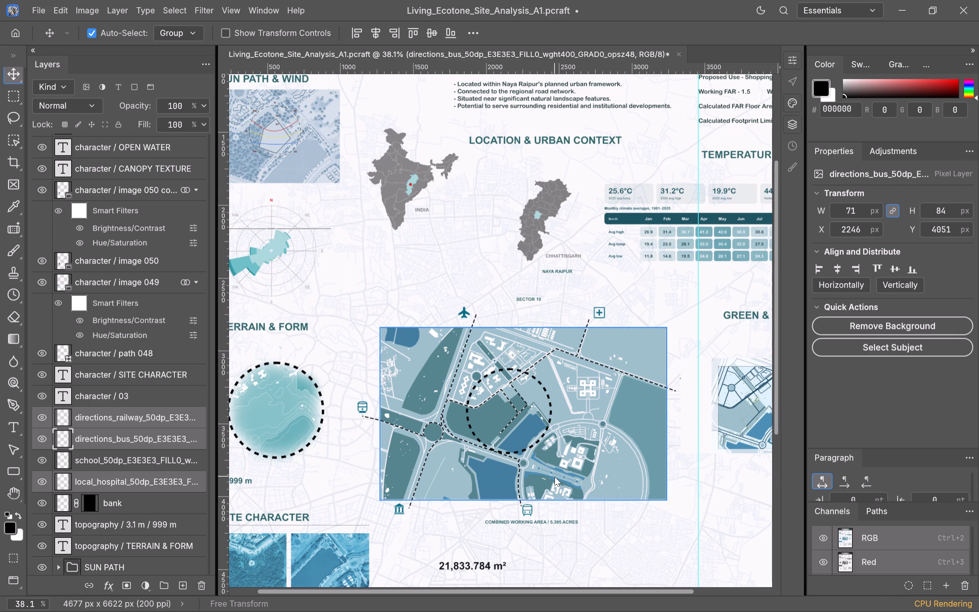
# Add the dashed circle, central map image, six dashed route lines and the COMBINED WORKING AREA caption to the selection.
pyautogui.keyDown('shift'); pyautogui.click(549, 422); pyautogui.keyUp('shift')
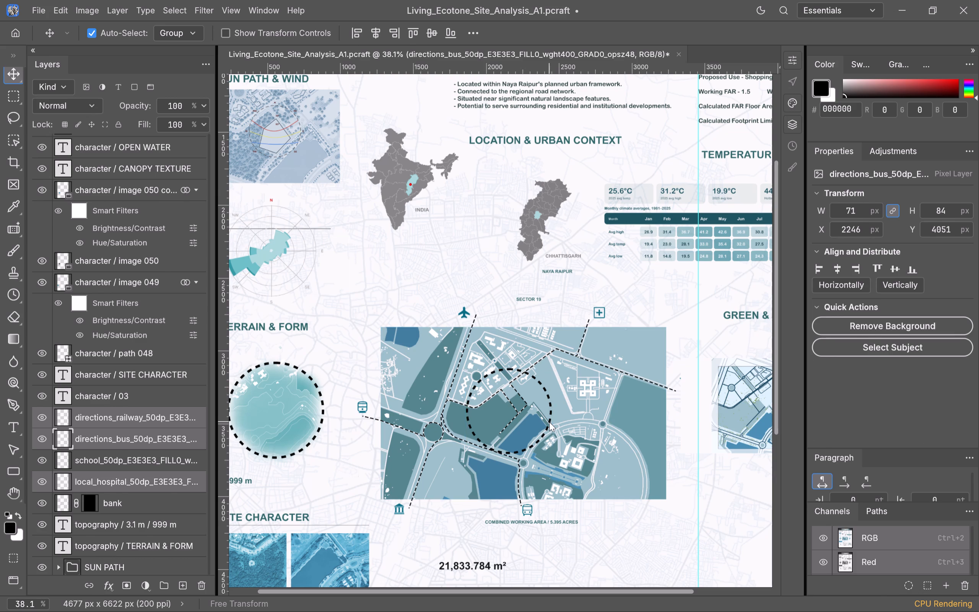
pyautogui.keyDown('shift'); pyautogui.click(535, 364); pyautogui.keyUp('shift')
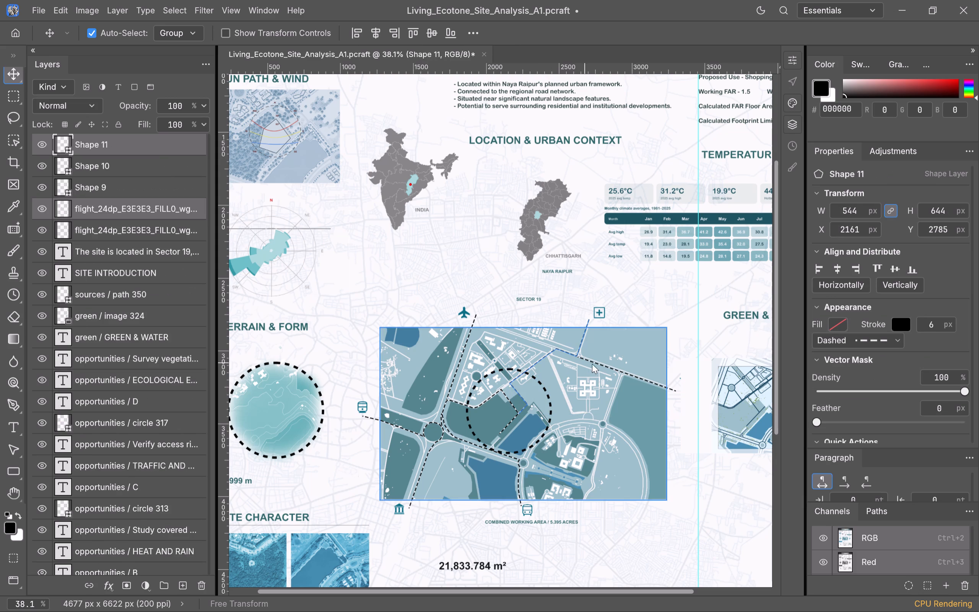
pyautogui.keyDown('shift'); pyautogui.click(597, 363); pyautogui.keyUp('shift')
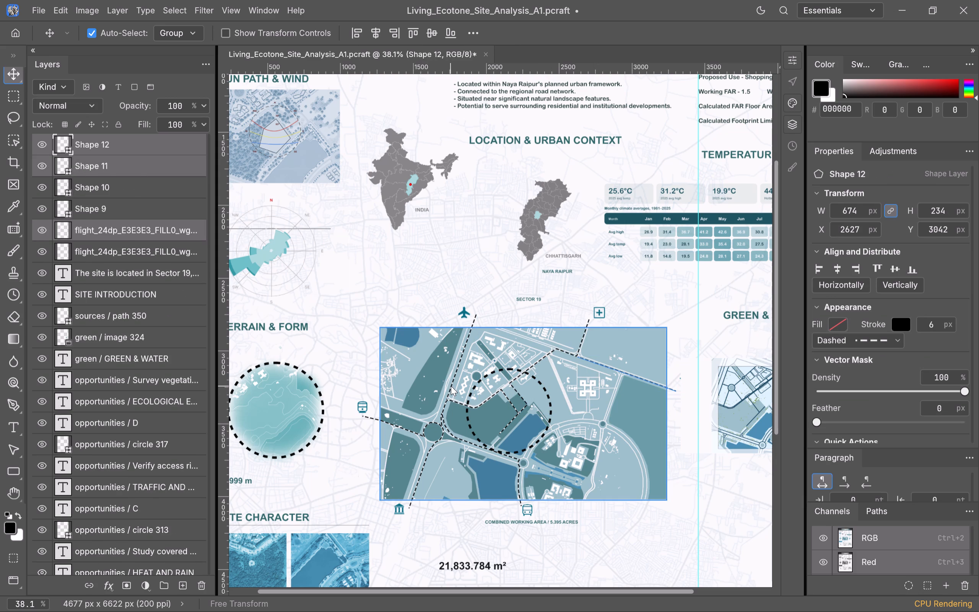
pyautogui.keyDown('shift'); pyautogui.click(451, 386); pyautogui.keyUp('shift')
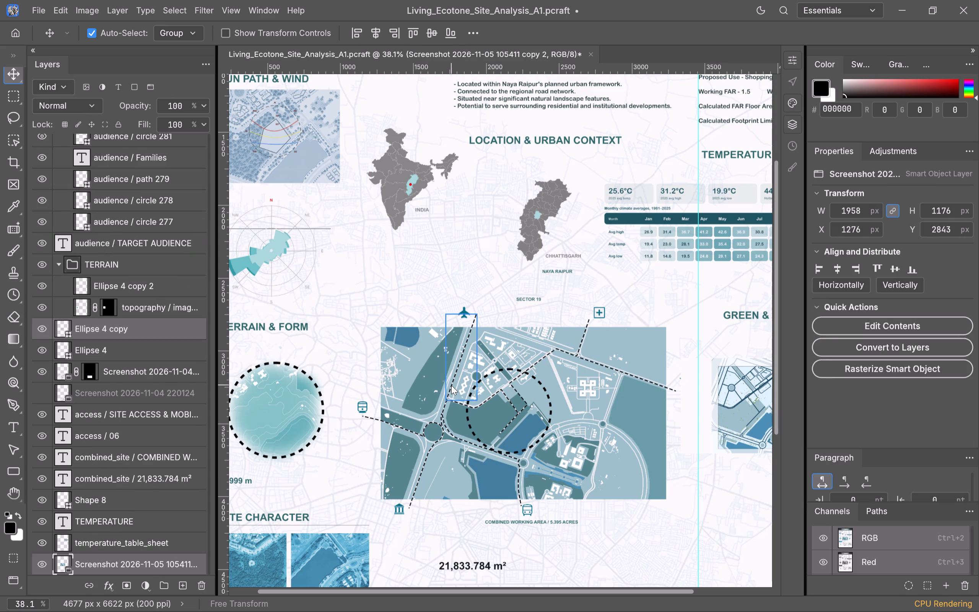
pyautogui.keyDown('shift'); pyautogui.click(451, 385); pyautogui.keyUp('shift')
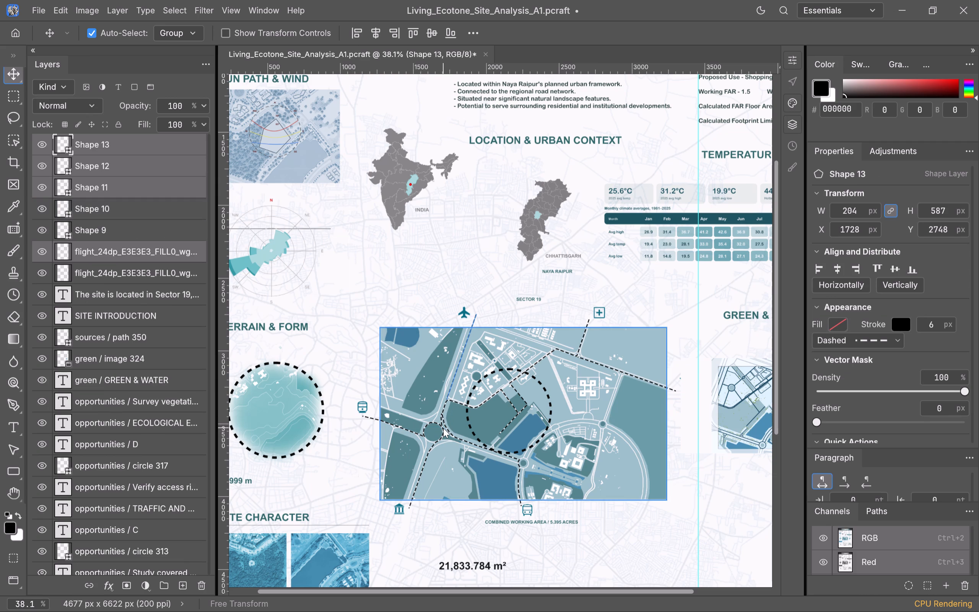
pyautogui.keyDown('shift'); pyautogui.click(443, 430); pyautogui.keyUp('shift')
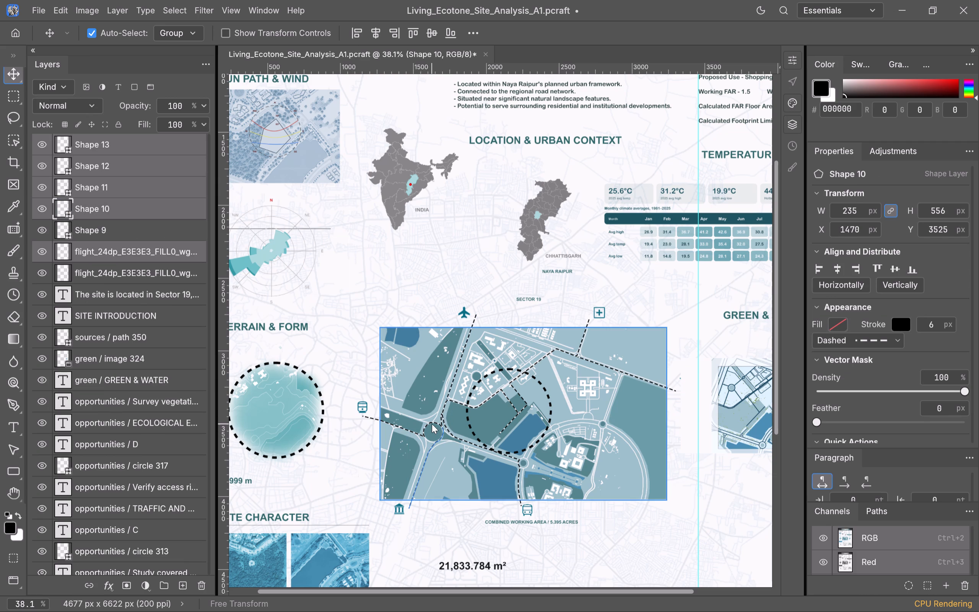
pyautogui.keyDown('shift'); pyautogui.click(432, 423); pyautogui.keyUp('shift')
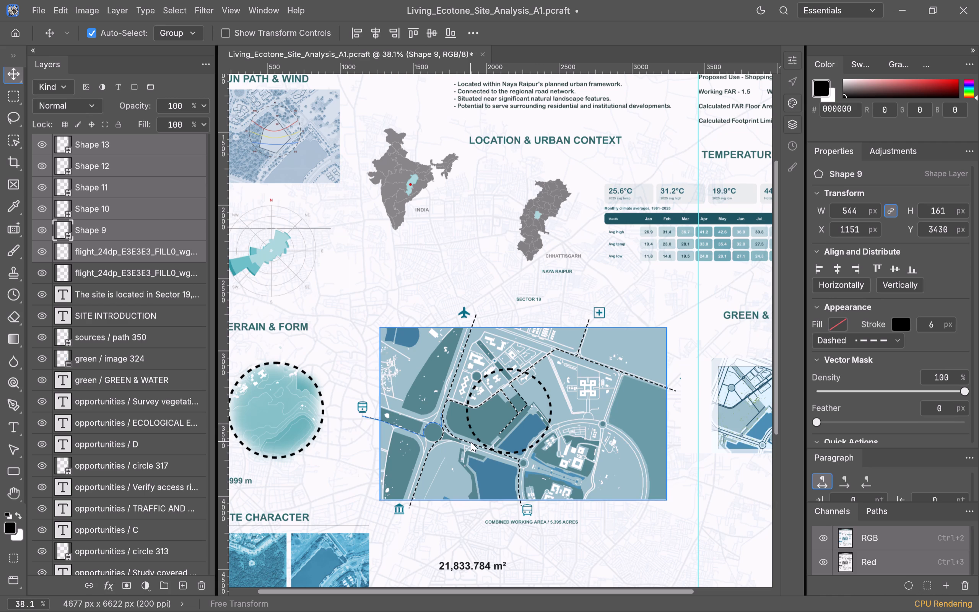
pyautogui.keyDown('shift'); pyautogui.click(470, 443); pyautogui.keyUp('shift')
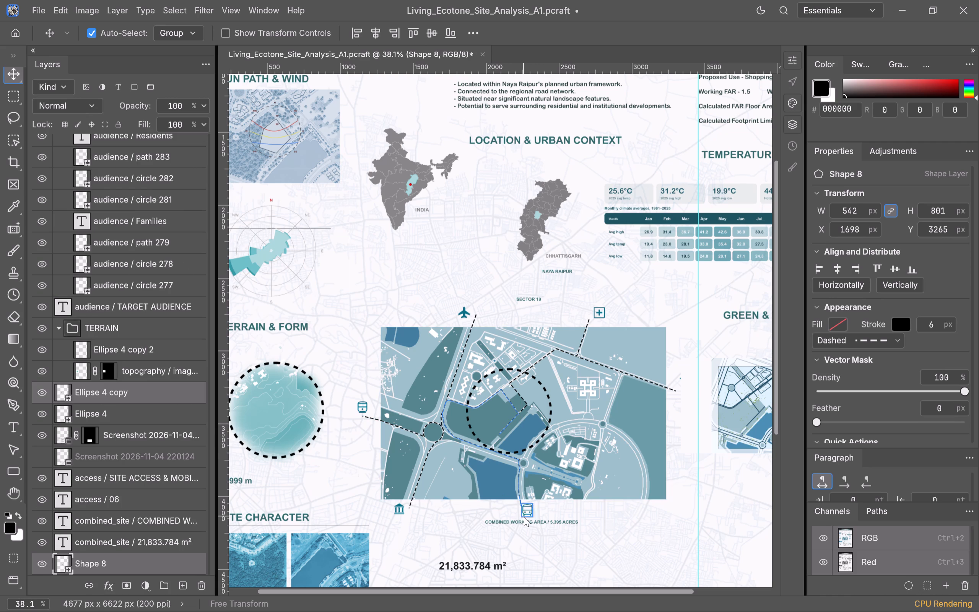
pyautogui.keyDown('shift'); pyautogui.click(525, 522); pyautogui.keyUp('shift')
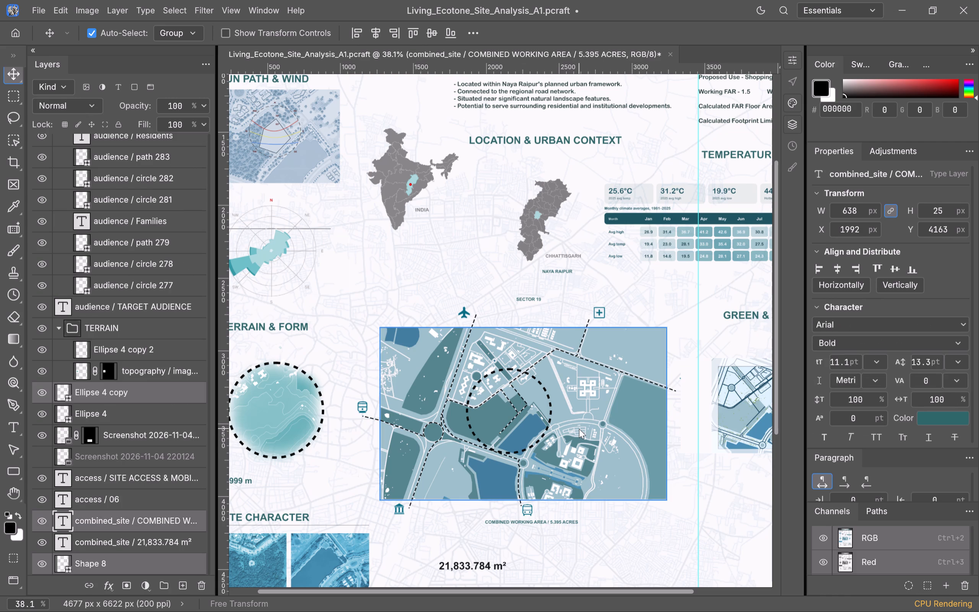
# Free-transform the selected map, icons, routes and caption together, shifting them about 83 px left and 362 px up.
pyautogui.hotkey('ctrl', 't')
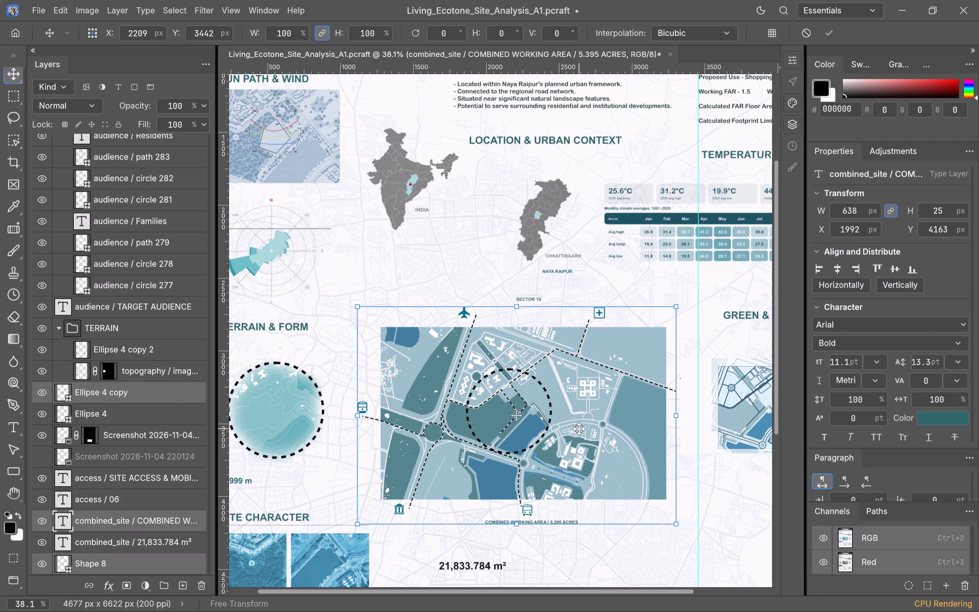
pyautogui.moveTo(602, 422); pyautogui.dragTo(606, 404)
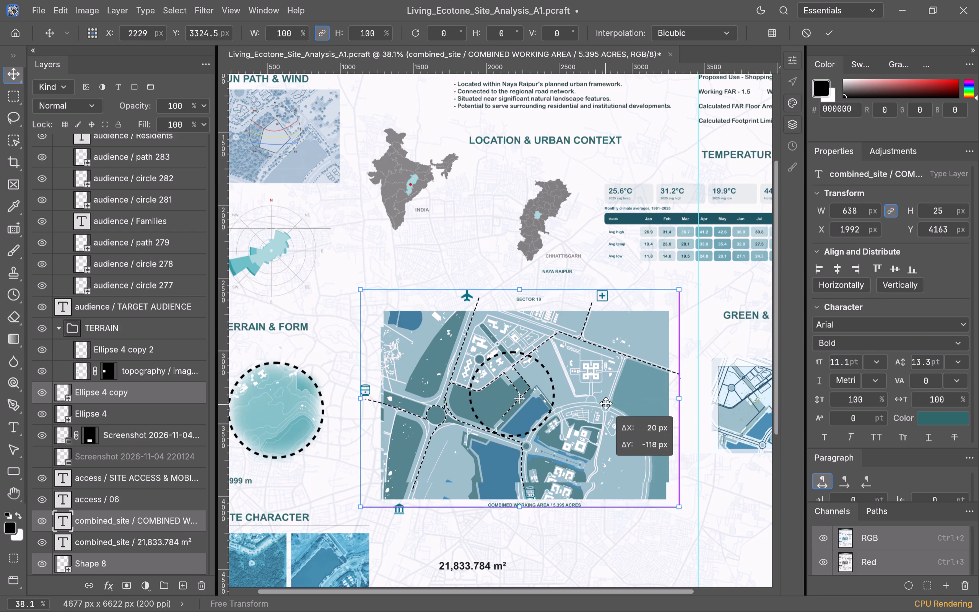
pyautogui.moveTo(606, 404); pyautogui.dragTo(606, 404)
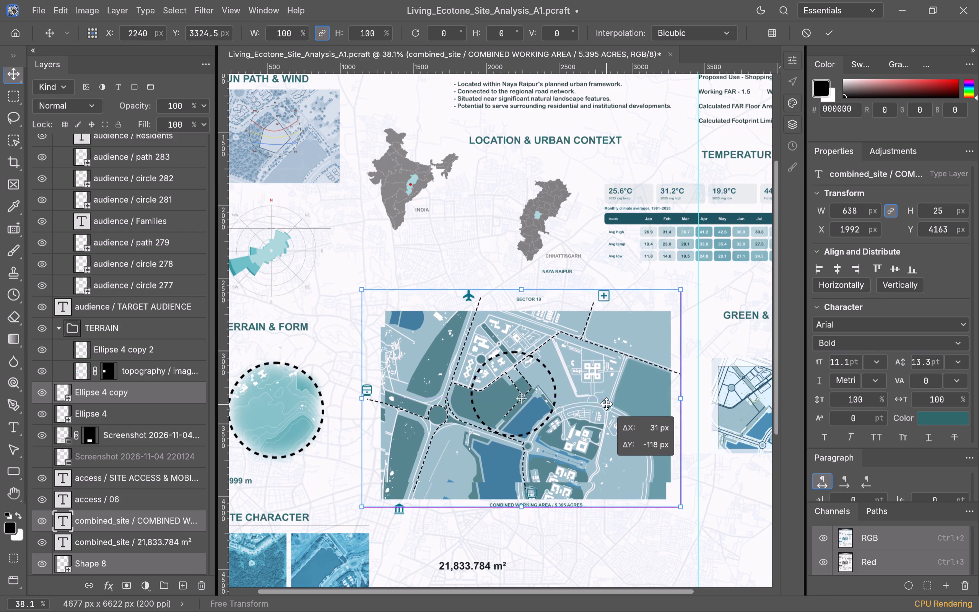
pyautogui.moveTo(606, 404); pyautogui.dragTo(603, 400)
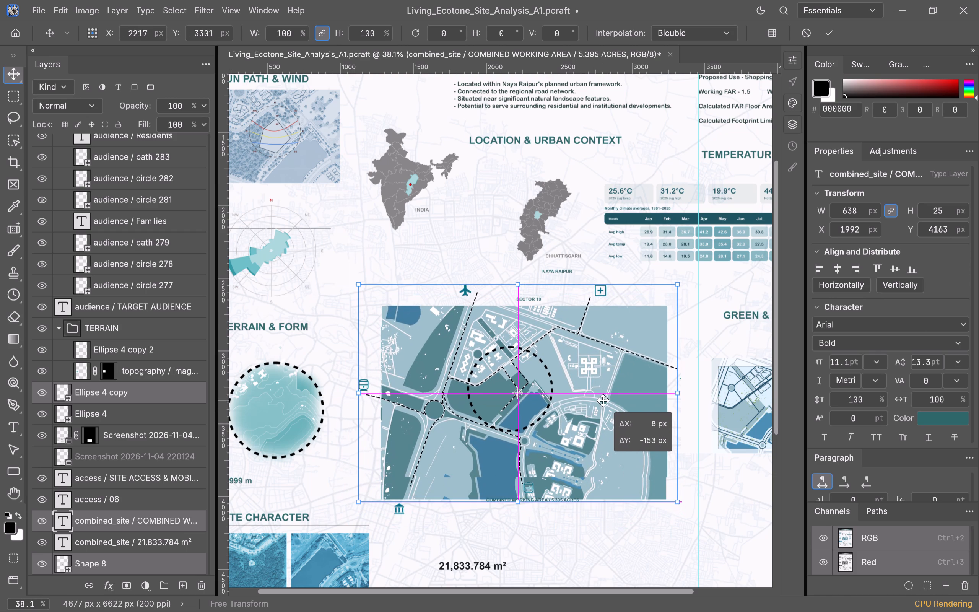
pyautogui.moveTo(603, 400); pyautogui.dragTo(600, 414)
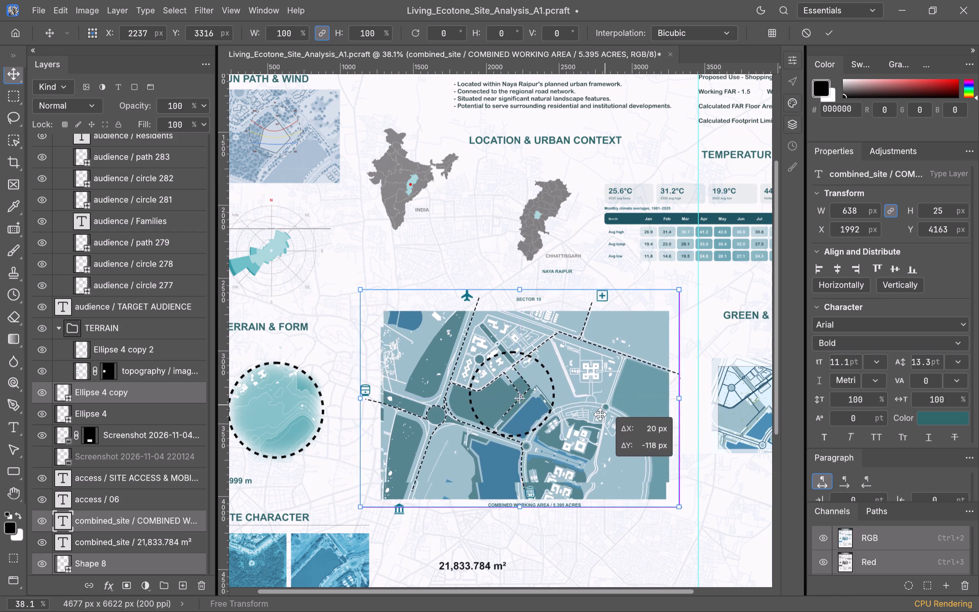
pyautogui.moveTo(600, 414); pyautogui.dragTo(597, 401)
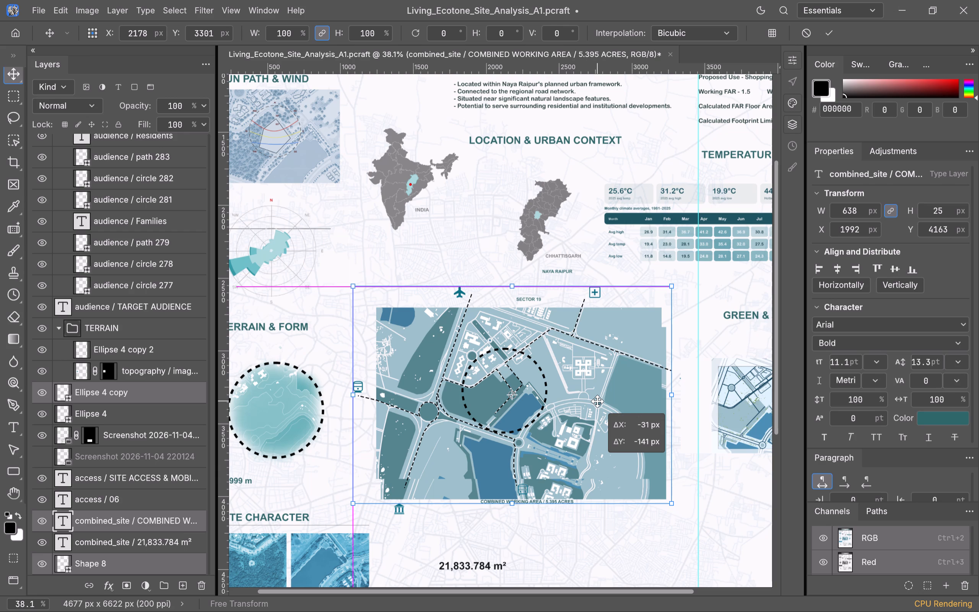
pyautogui.moveTo(597, 401); pyautogui.dragTo(732, 448)
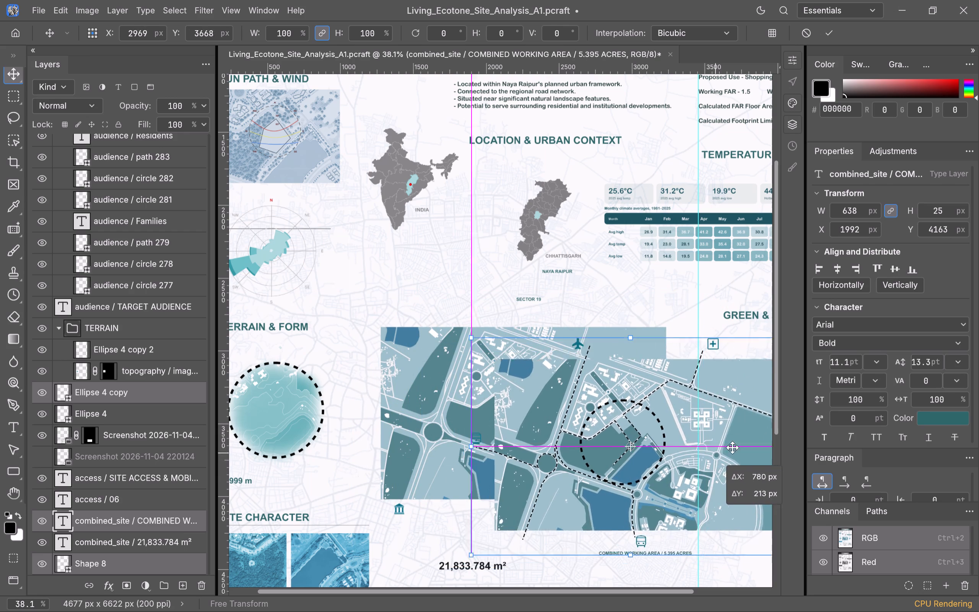
pyautogui.moveTo(732, 448); pyautogui.dragTo(607, 421)
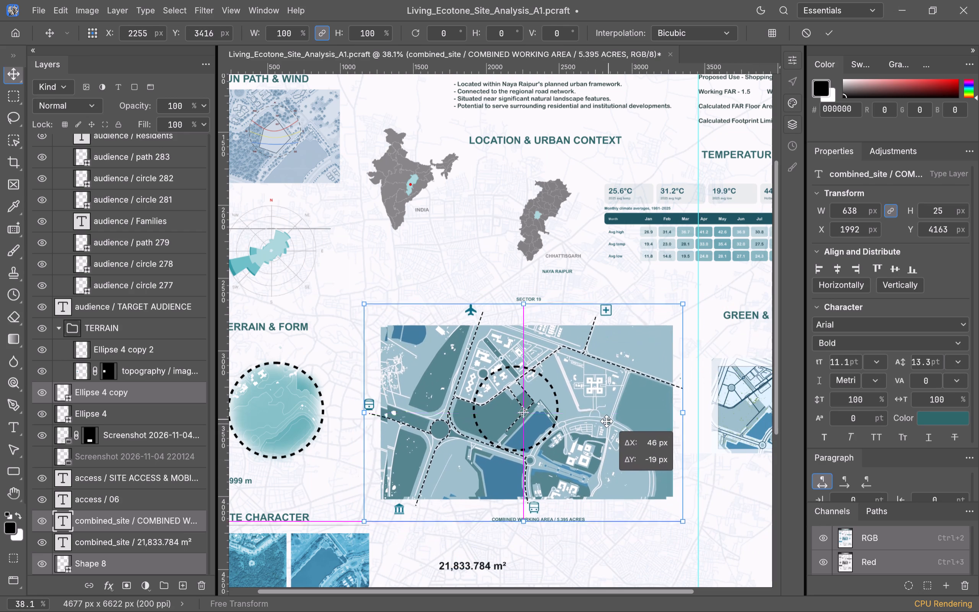
pyautogui.moveTo(607, 421); pyautogui.dragTo(584, 393)
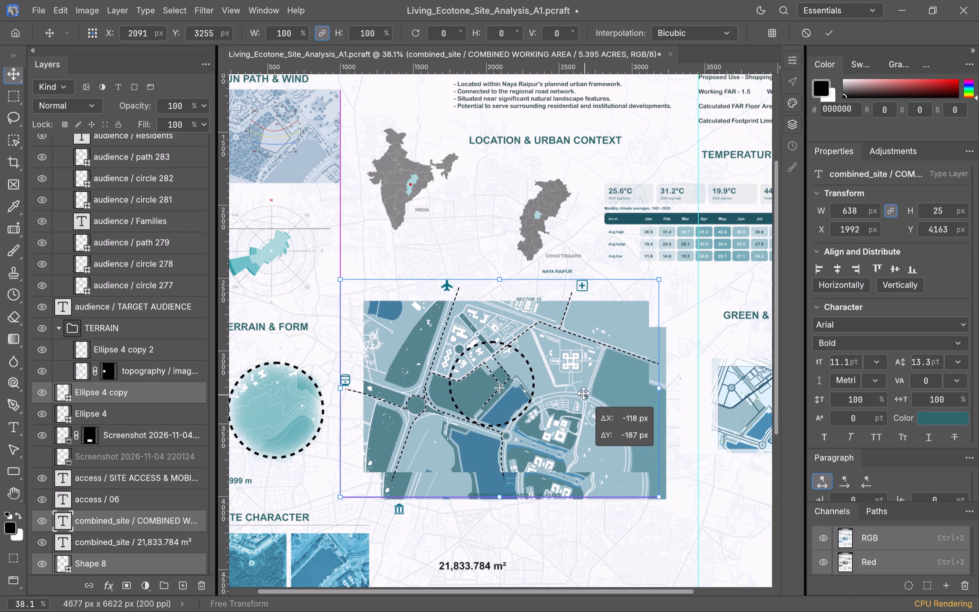
pyautogui.moveTo(584, 393); pyautogui.dragTo(590, 381)
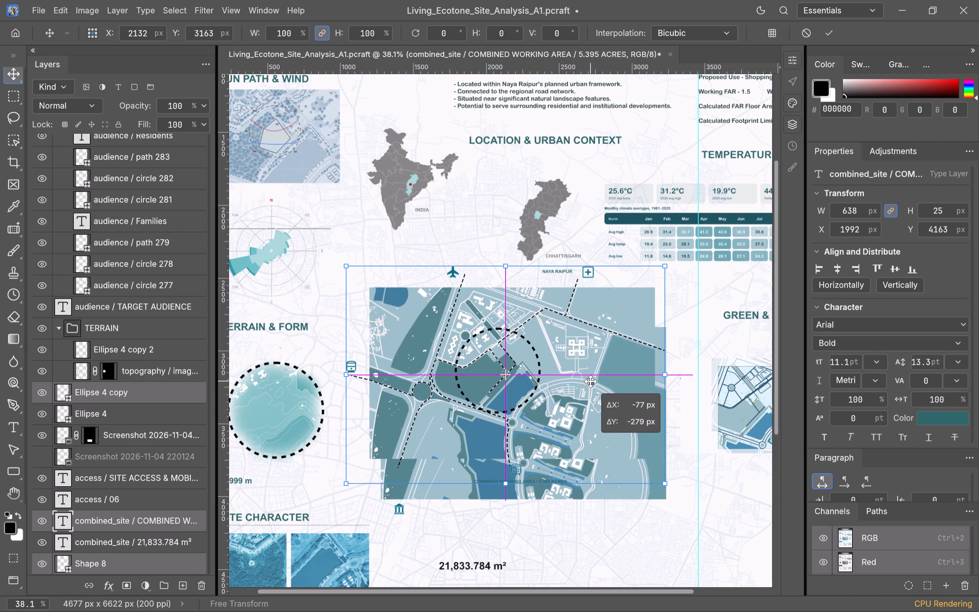
pyautogui.moveTo(590, 381); pyautogui.dragTo(590, 371)
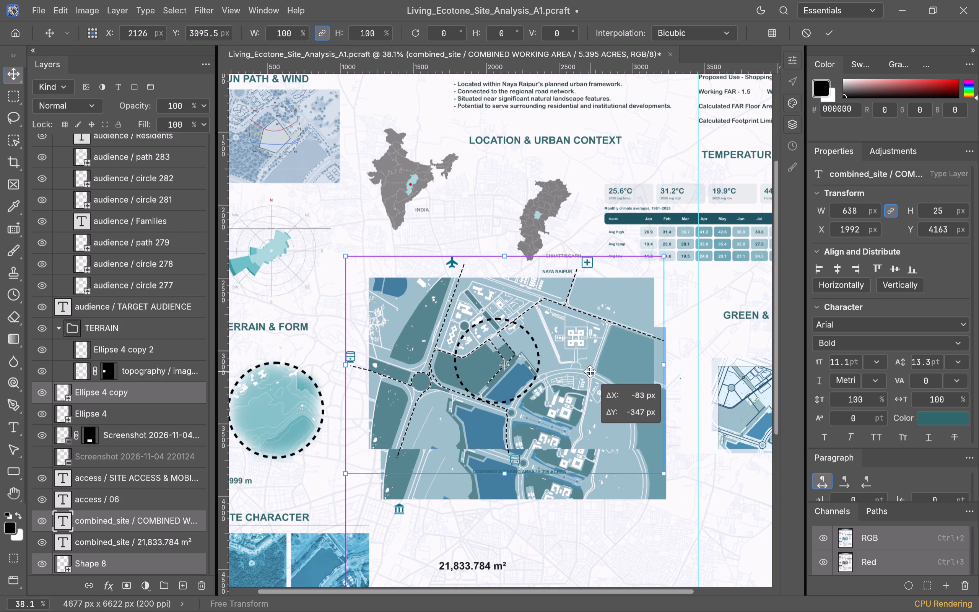
pyautogui.moveTo(590, 371); pyautogui.dragTo(590, 369)
# Shift the map group about 122 px right and 4 px down, below the Location & Urban Context maps, and apply the transform.
pyautogui.scroll(6, 570, 451)
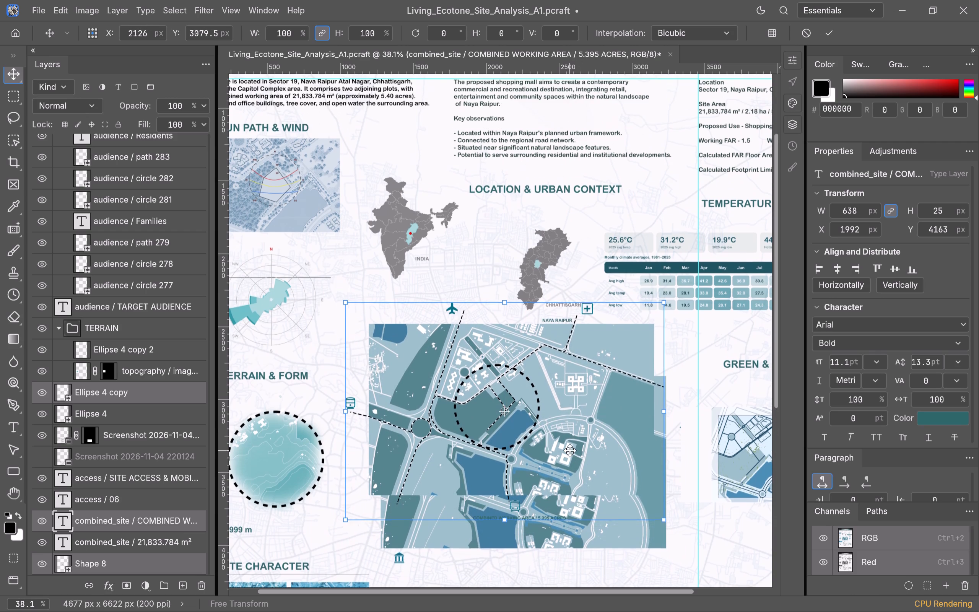
pyautogui.scroll(-3, 570, 451)
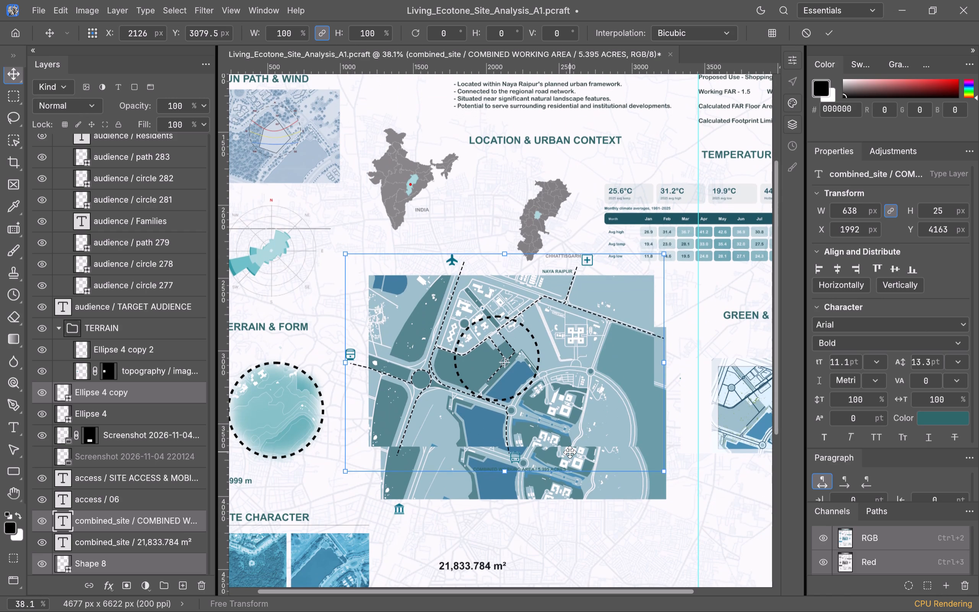
pyautogui.keyDown('alt'); pyautogui.scroll(-7, 570, 452); pyautogui.keyUp('alt')
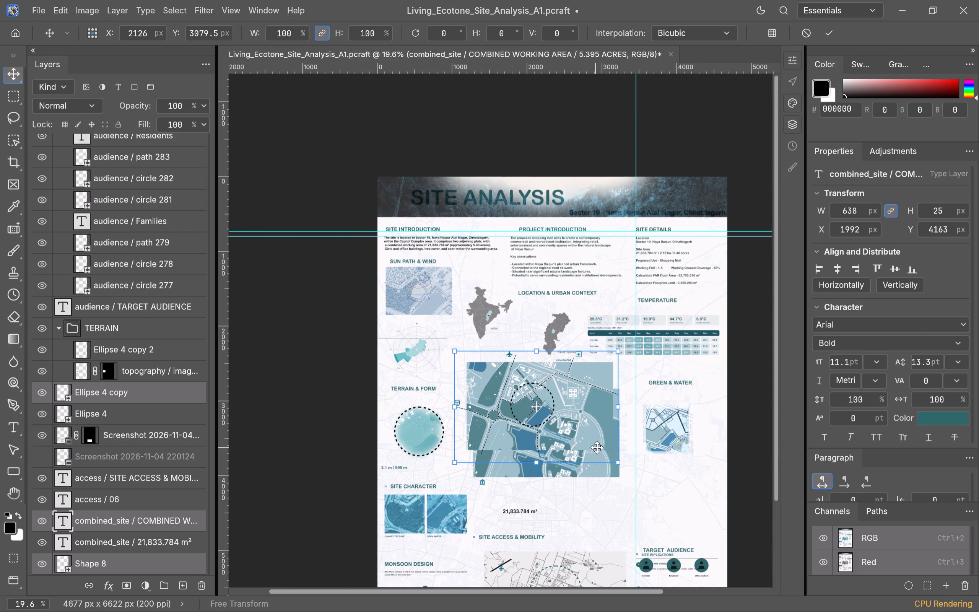
pyautogui.moveTo(586, 417); pyautogui.dragTo(592, 417)
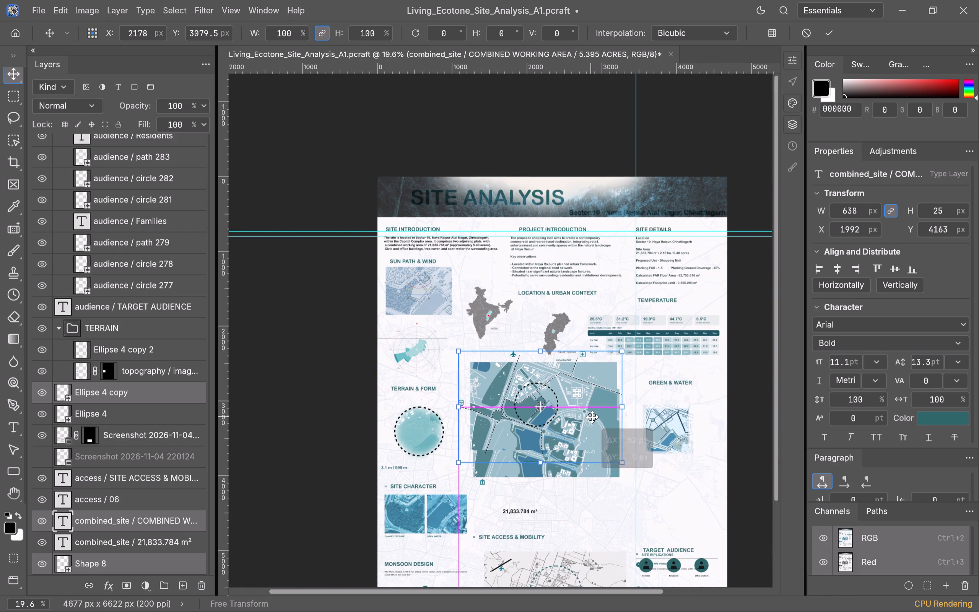
pyautogui.moveTo(592, 417); pyautogui.dragTo(596, 417)
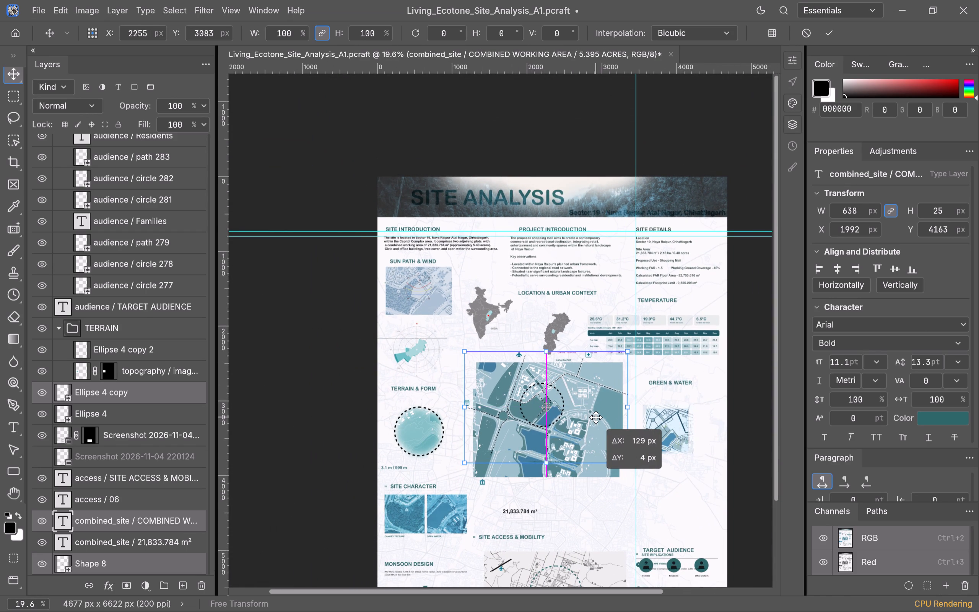
pyautogui.moveTo(596, 417); pyautogui.dragTo(595, 417)
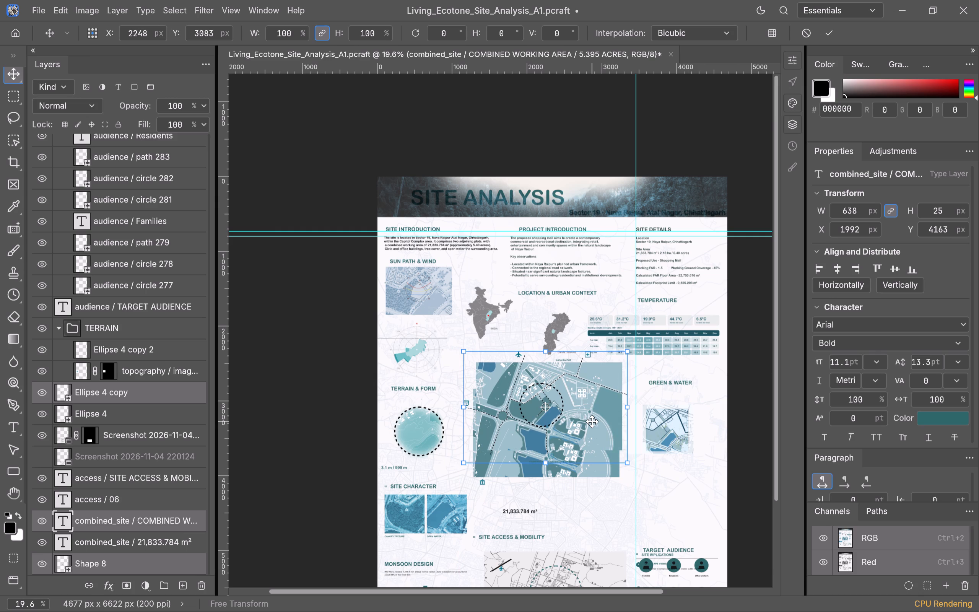
pyautogui.scroll(-2, 590, 422)
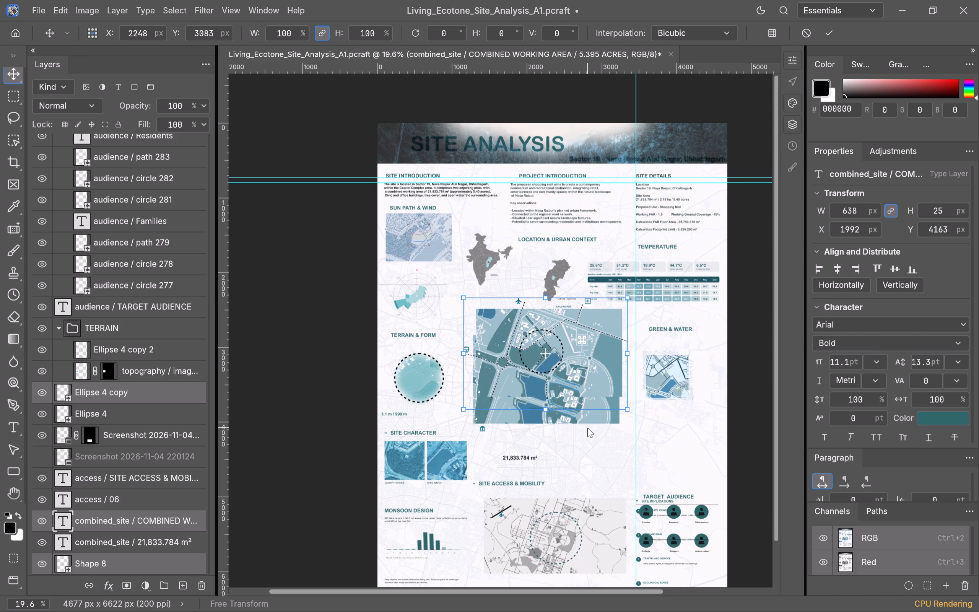
pyautogui.click(595, 452)
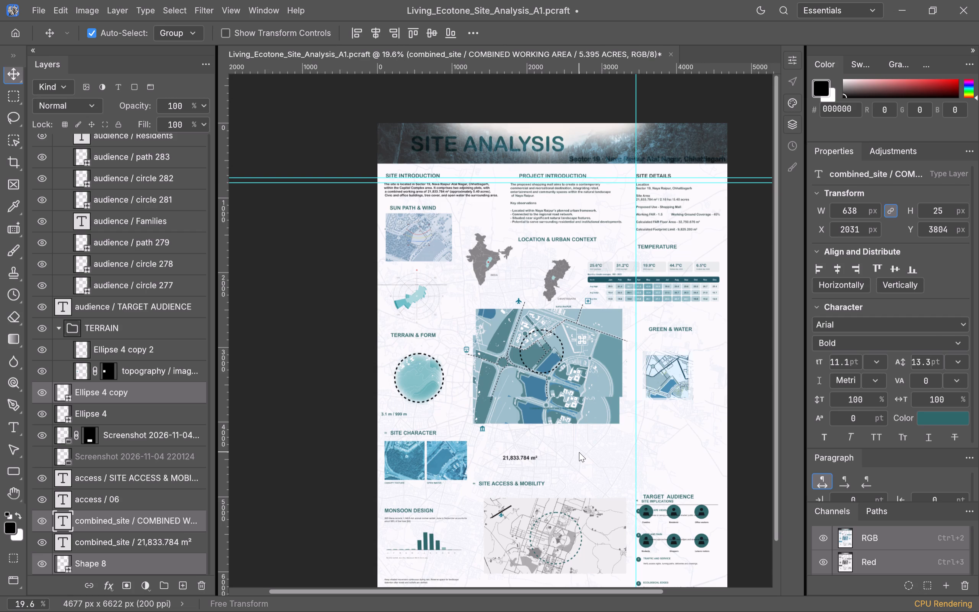
# Delete the two leftover duplicate map images overlapping the lower part of the central map.
pyautogui.keyDown('alt'); pyautogui.scroll(14, 579, 452); pyautogui.keyUp('alt')
pyautogui.click(610, 391)
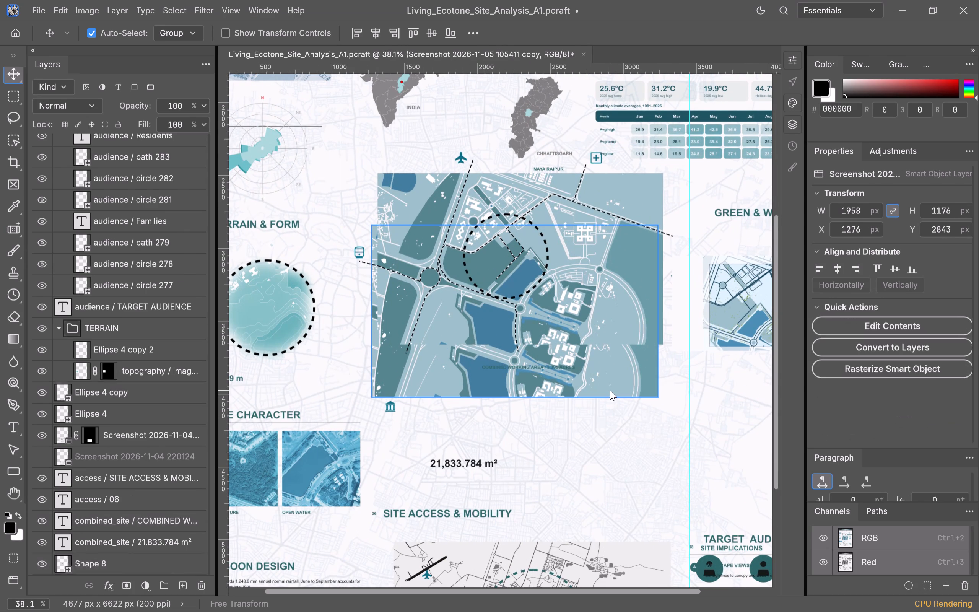
pyautogui.moveTo(610, 384); pyautogui.dragTo(714, 522)
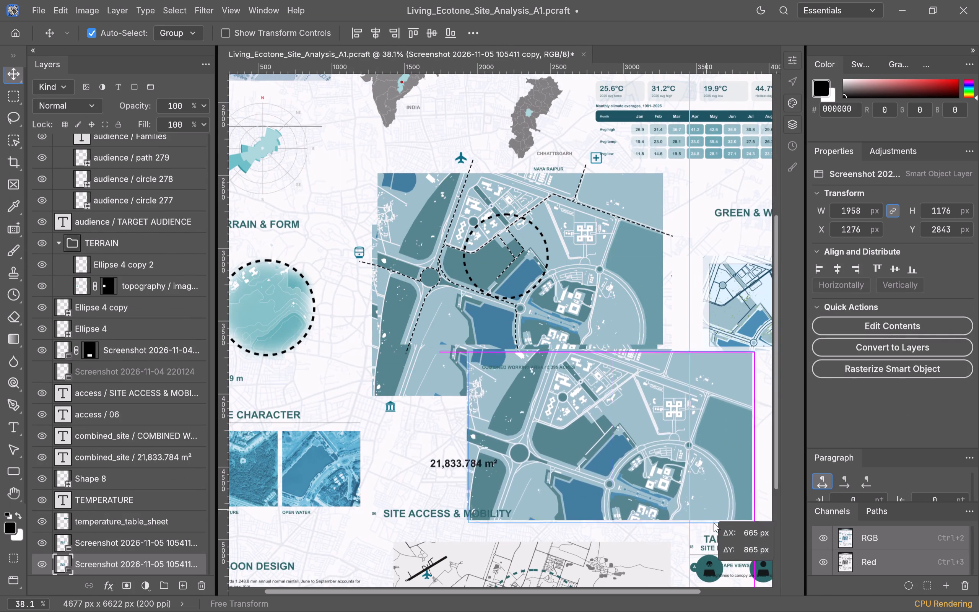
pyautogui.moveTo(714, 522); pyautogui.dragTo(721, 537)
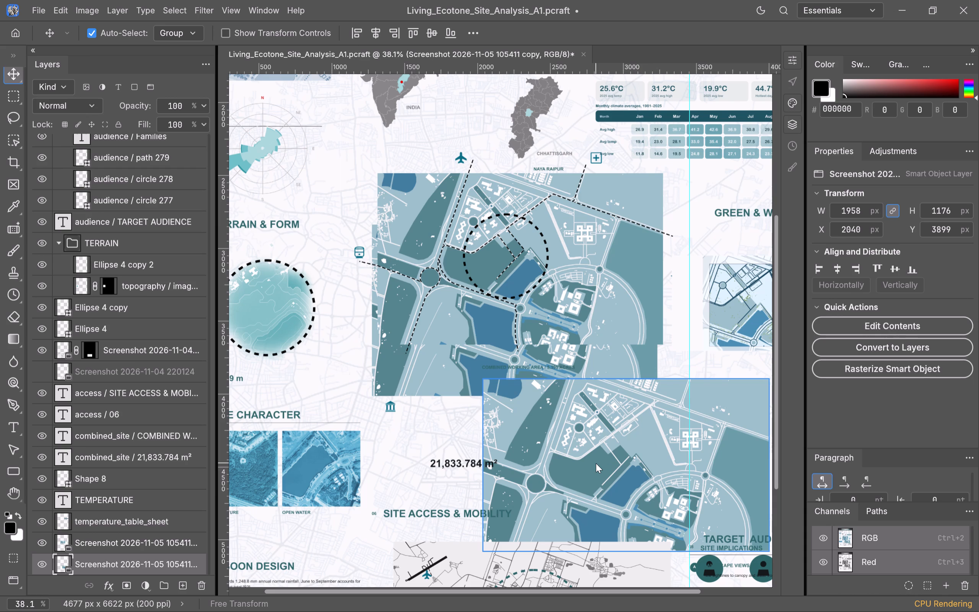
pyautogui.press('Delete')
pyautogui.click(587, 387)
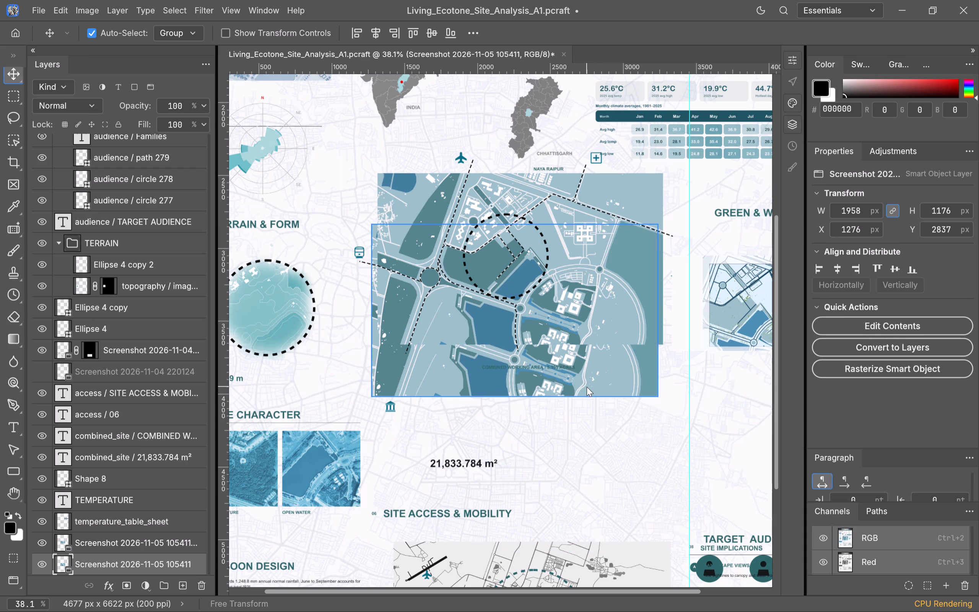
pyautogui.press('Delete')
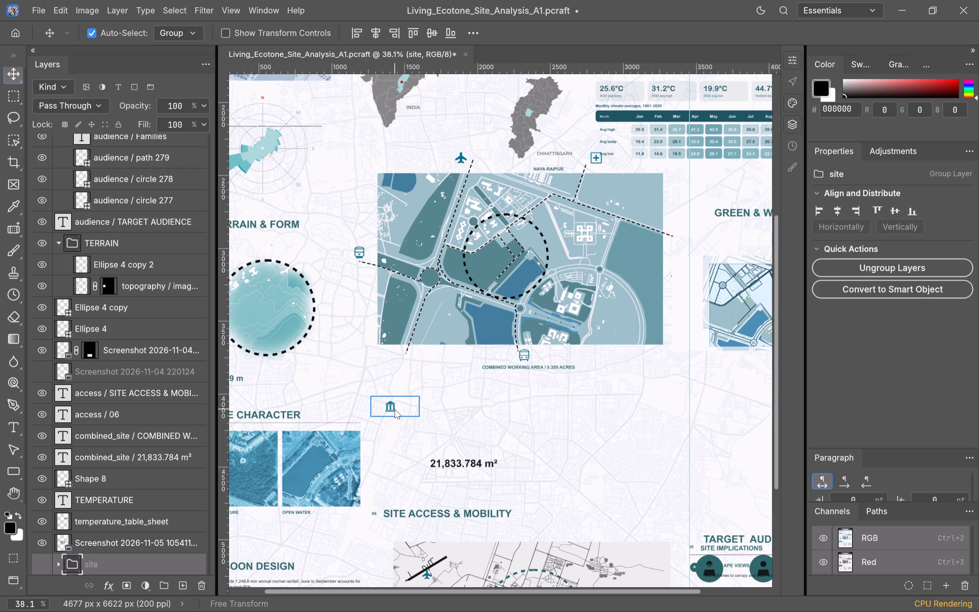
# Move the bank icon up to just below the central map's lower-left corner, at the end of its dashed route.
pyautogui.click(395, 409)
pyautogui.moveTo(388, 408); pyautogui.dragTo(397, 377)
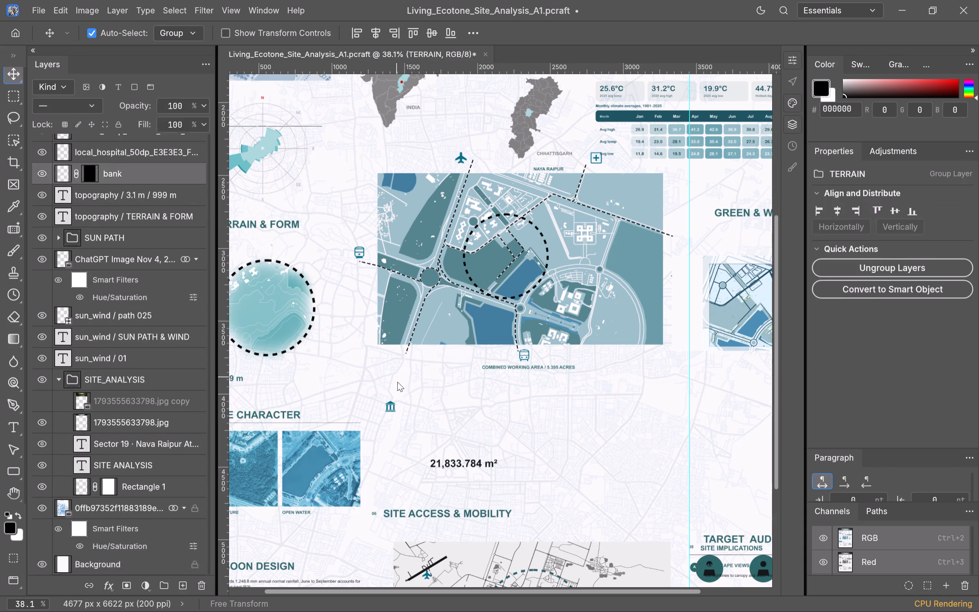
pyautogui.click(421, 409)
pyautogui.click(390, 409)
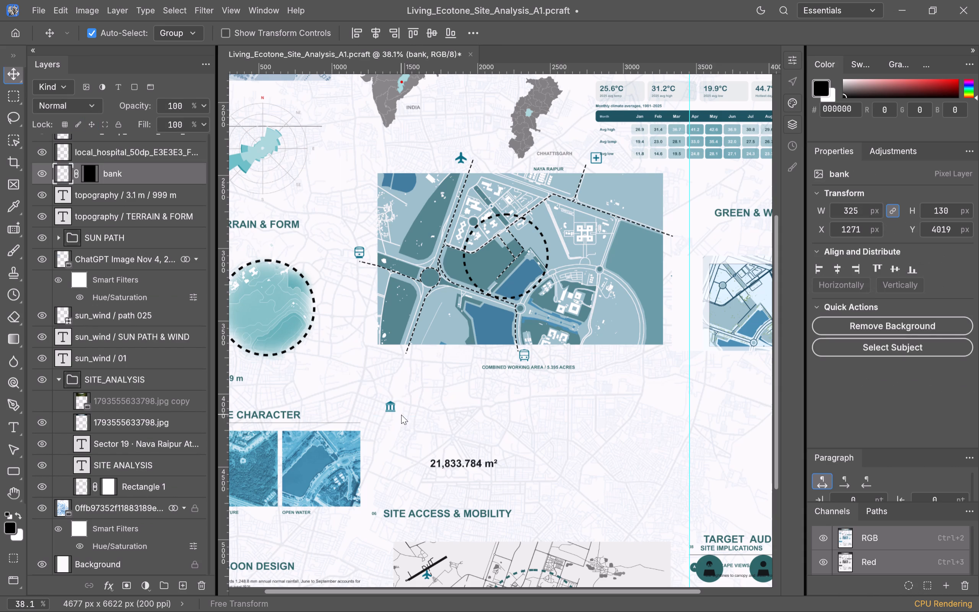
pyautogui.moveTo(391, 407); pyautogui.dragTo(395, 368)
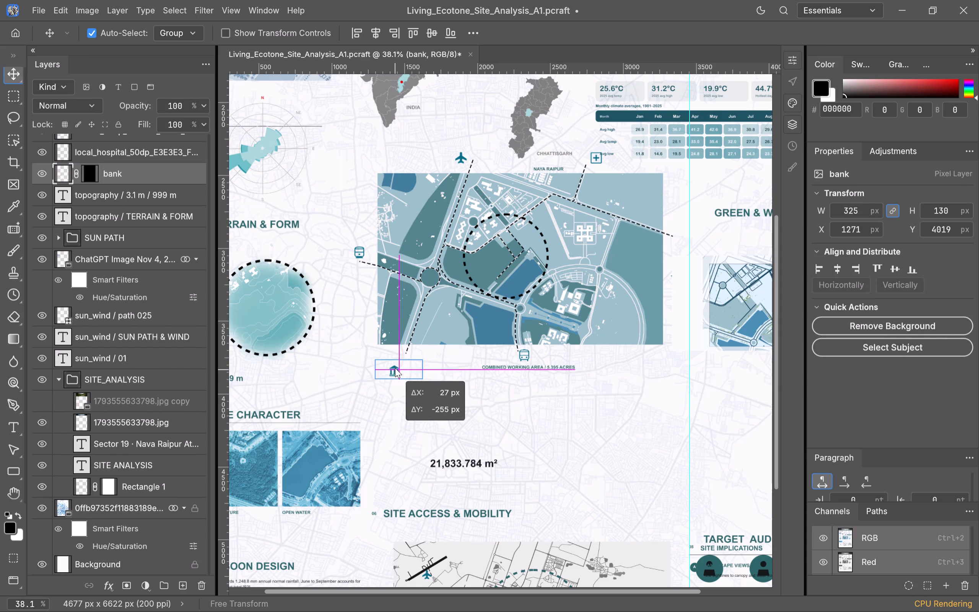
pyautogui.moveTo(395, 368); pyautogui.dragTo(395, 358)
pyautogui.click(492, 423)
# Nudge the hospital icon slightly down toward the dashed route end above the central map.
pyautogui.scroll(2, 544, 431)
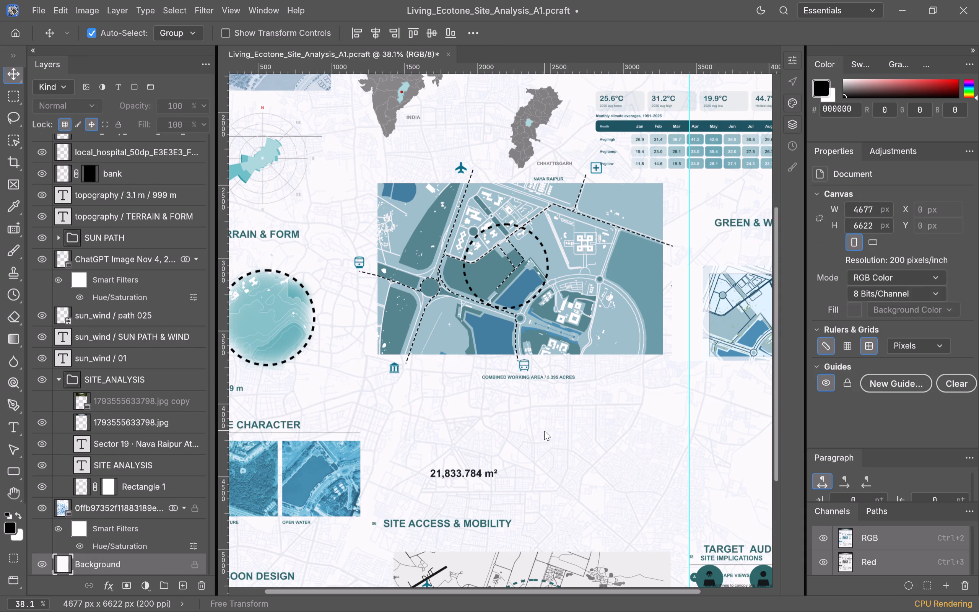
pyautogui.scroll(2, 544, 431)
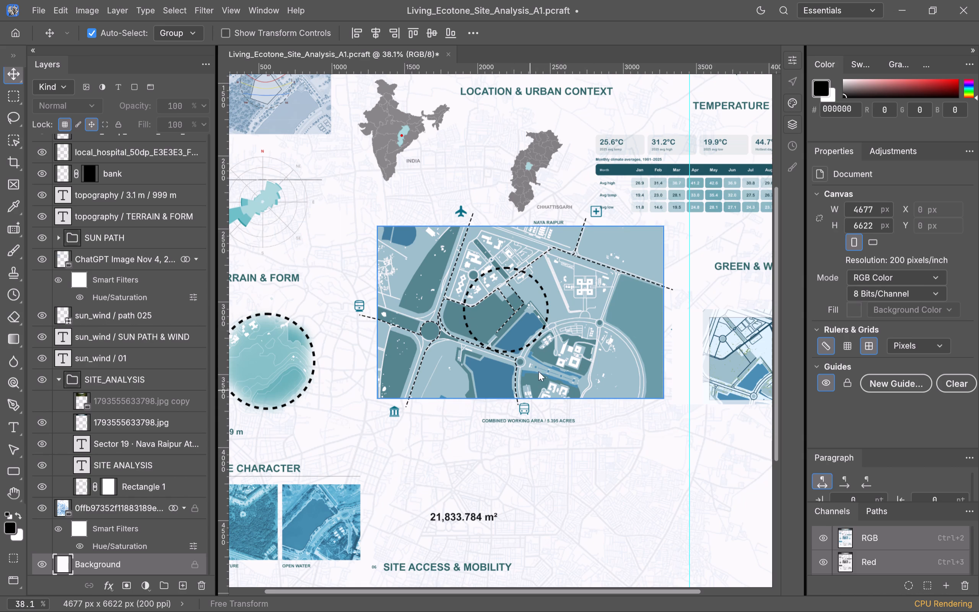
pyautogui.scroll(2, 582, 330)
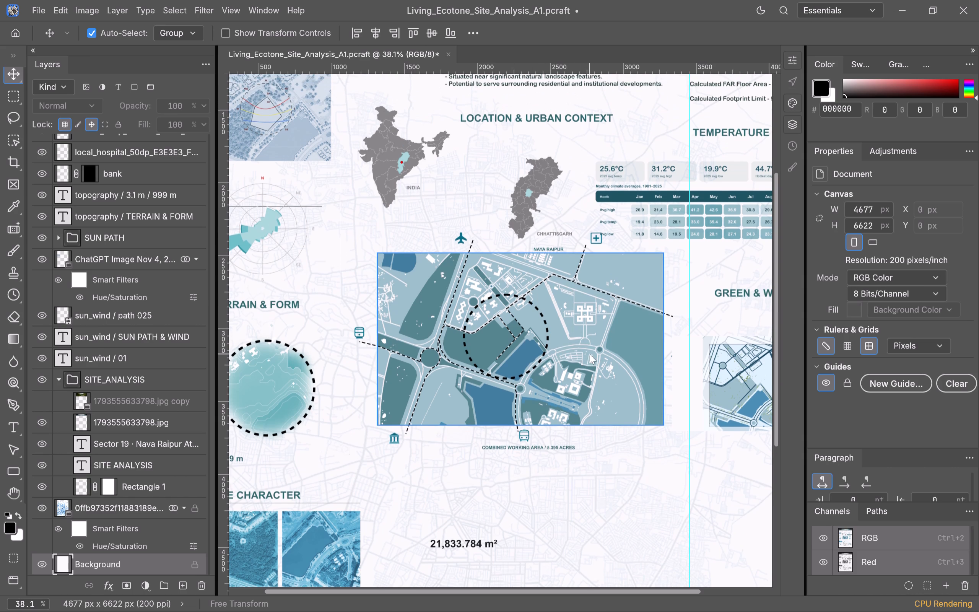
pyautogui.scroll(2, 590, 354)
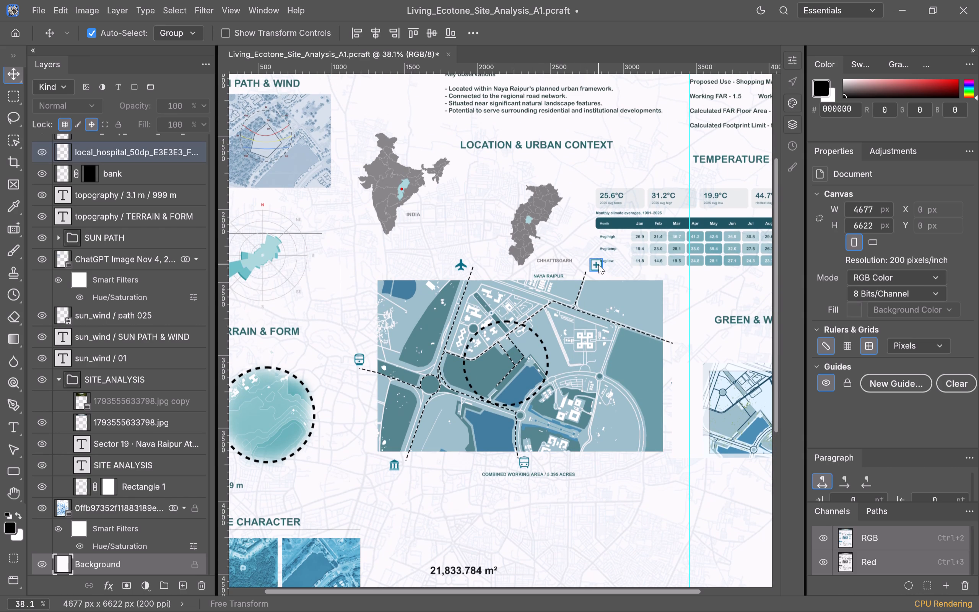
pyautogui.click(598, 264)
pyautogui.click(594, 267)
pyautogui.click(595, 266)
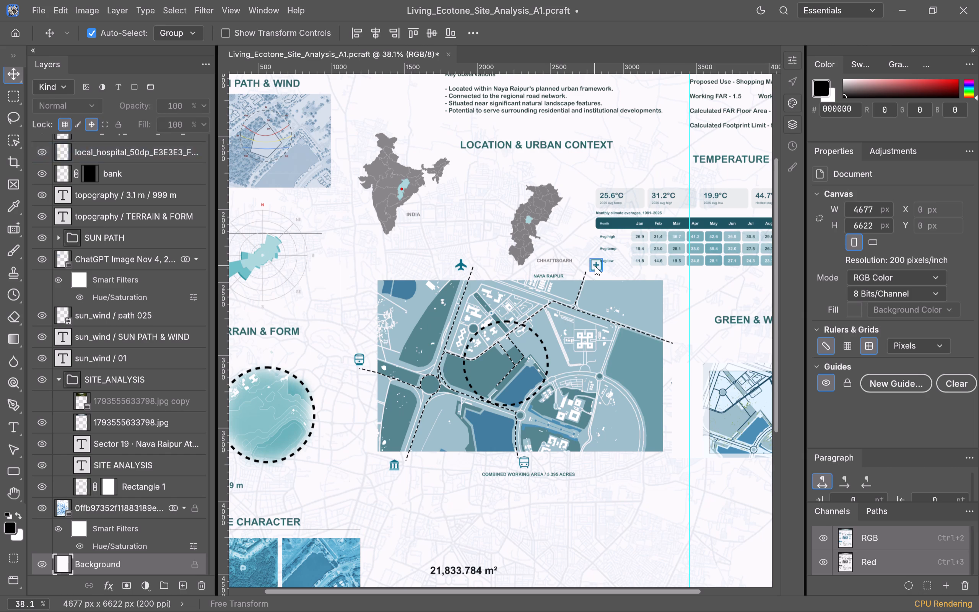
pyautogui.moveTo(596, 265); pyautogui.dragTo(596, 272)
pyautogui.click(607, 496)
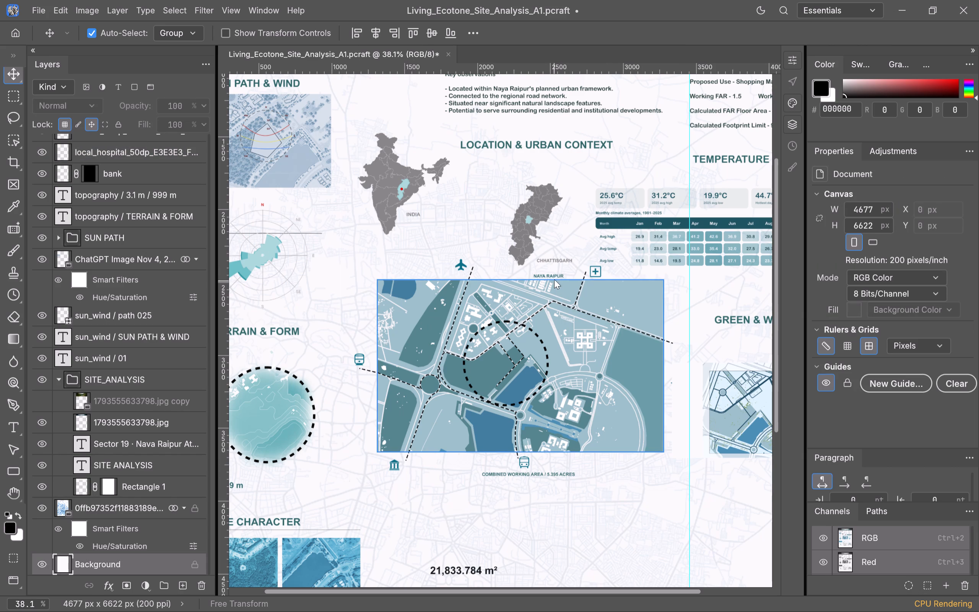
# Delete the NAYA RAIPUR label above the central map.
pyautogui.click(554, 275)
pyautogui.press('Delete')
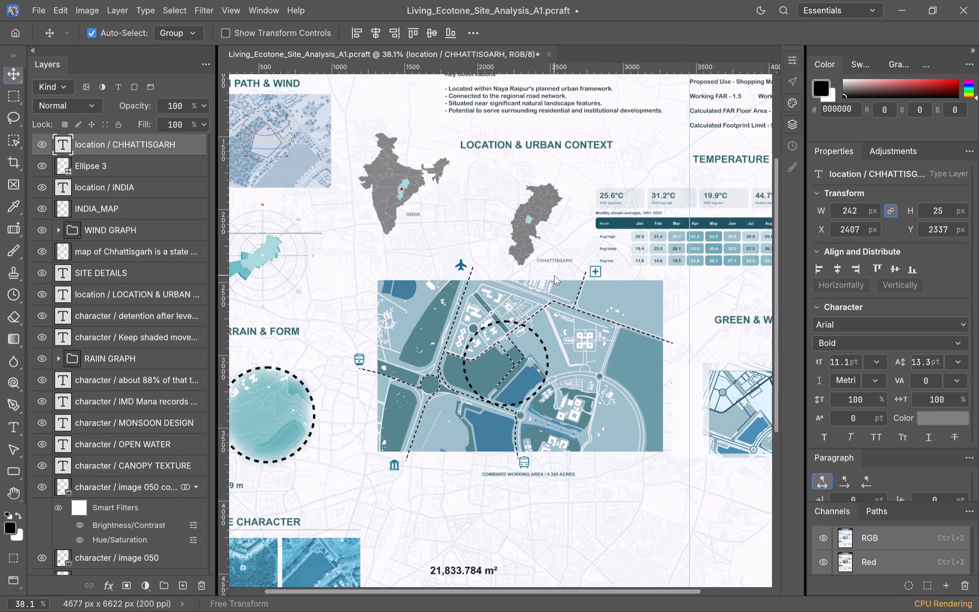
pyautogui.scroll(-1, 613, 524)
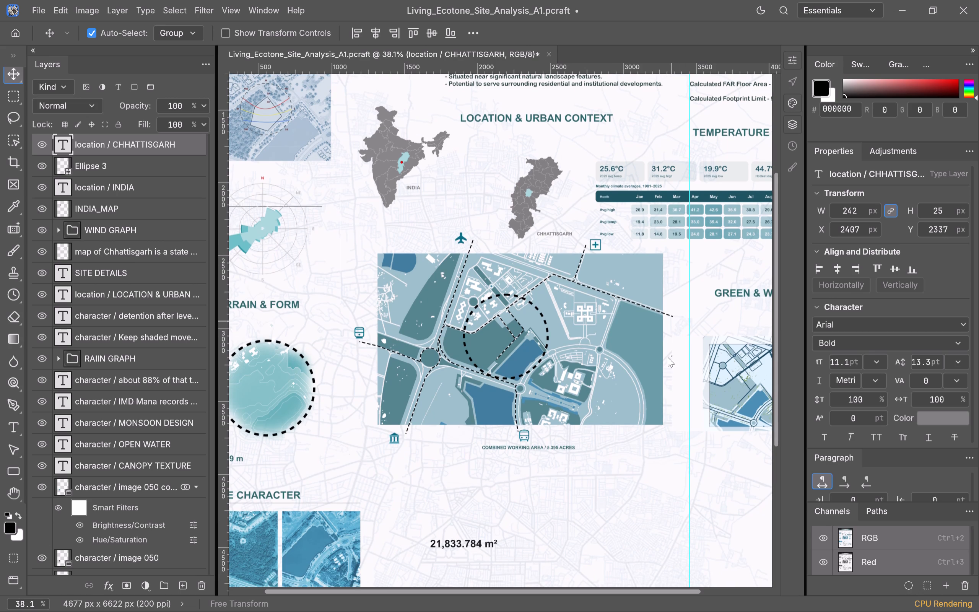
pyautogui.click(662, 466)
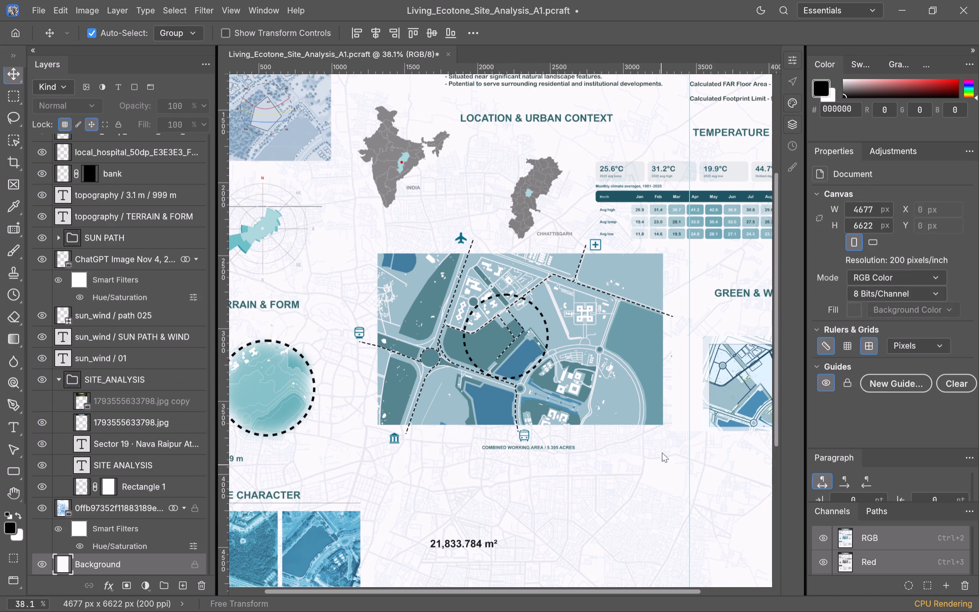
# Temporarily hide the central map image to inspect the routes and labels beneath it, and show it again.
pyautogui.click(418, 355)
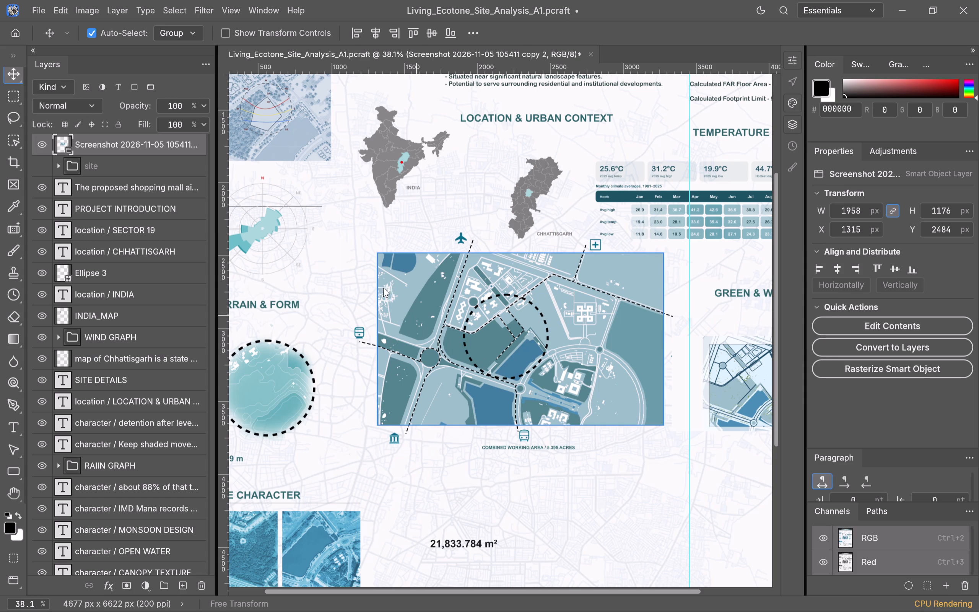
pyautogui.click(39, 145)
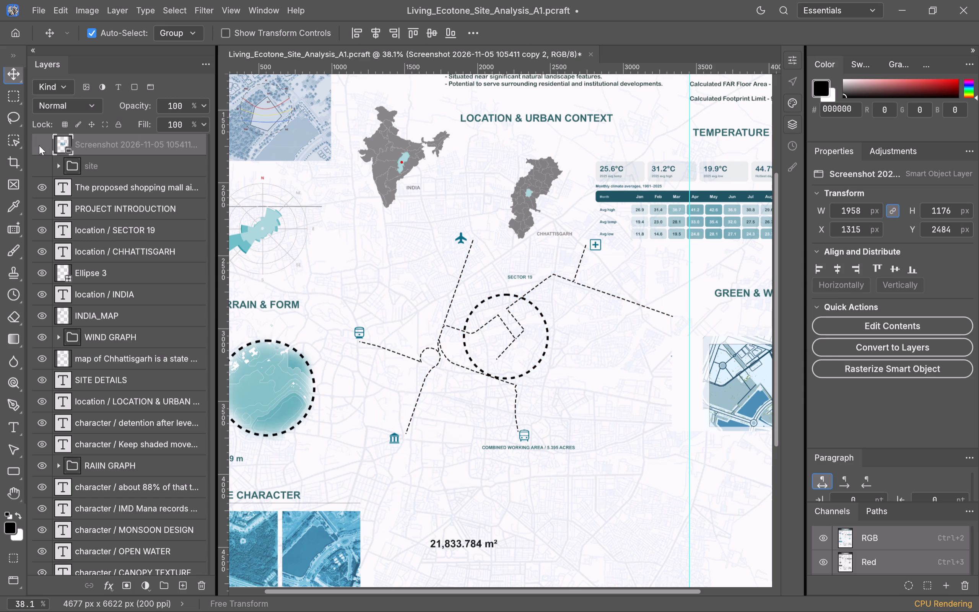
pyautogui.scroll(-3, 561, 382)
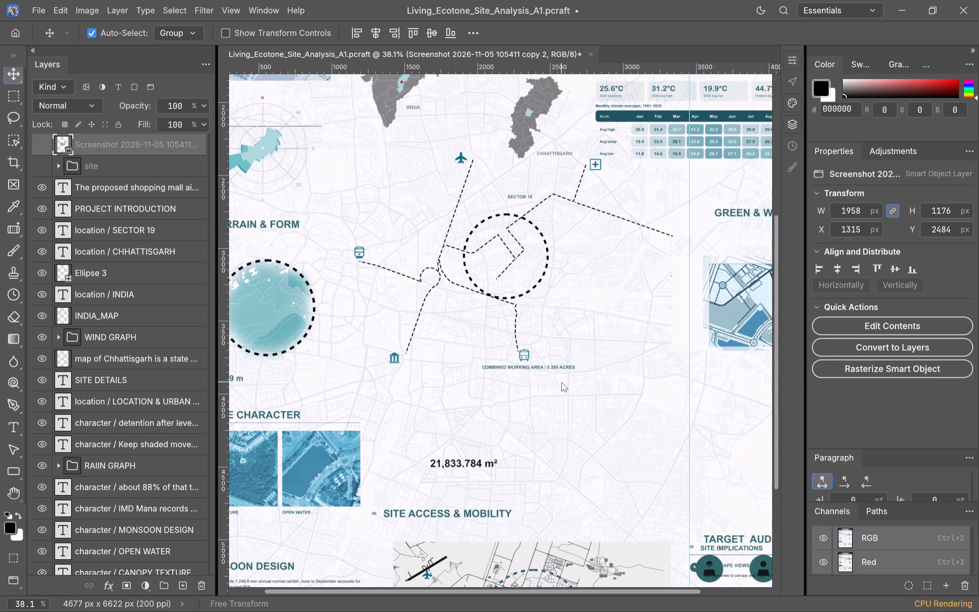
pyautogui.scroll(6, 561, 382)
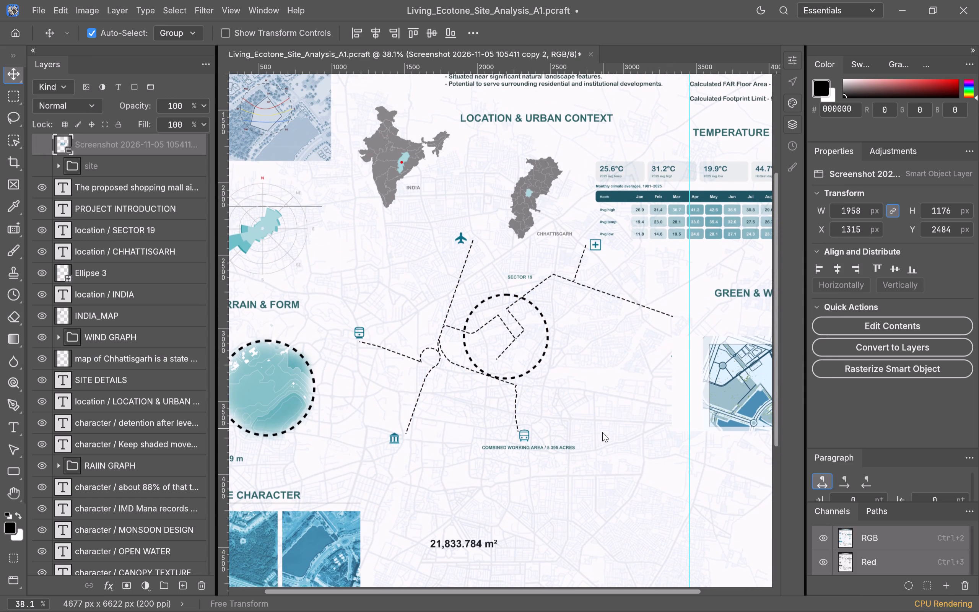
pyautogui.click(45, 145)
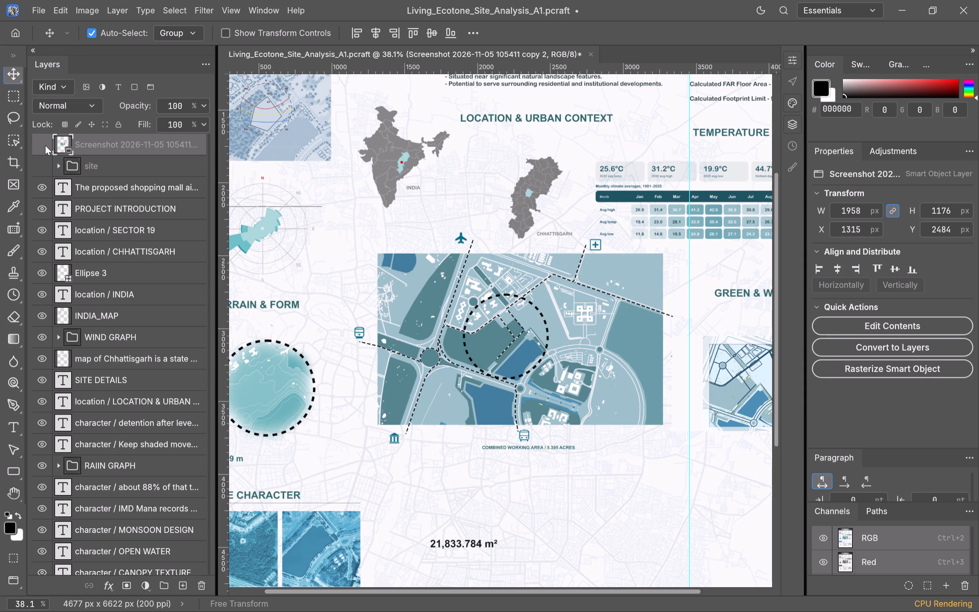
pyautogui.scroll(-2, 581, 448)
pyautogui.click(615, 462)
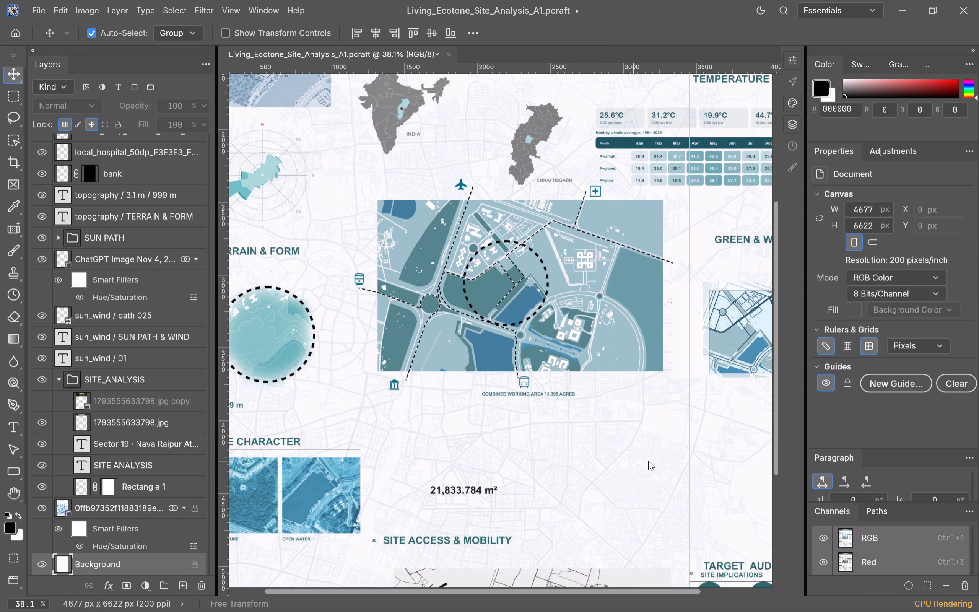
# Review the layout and free space between the central map and the SITE ACCESS & MOBILITY section.
pyautogui.scroll(4, 648, 467)
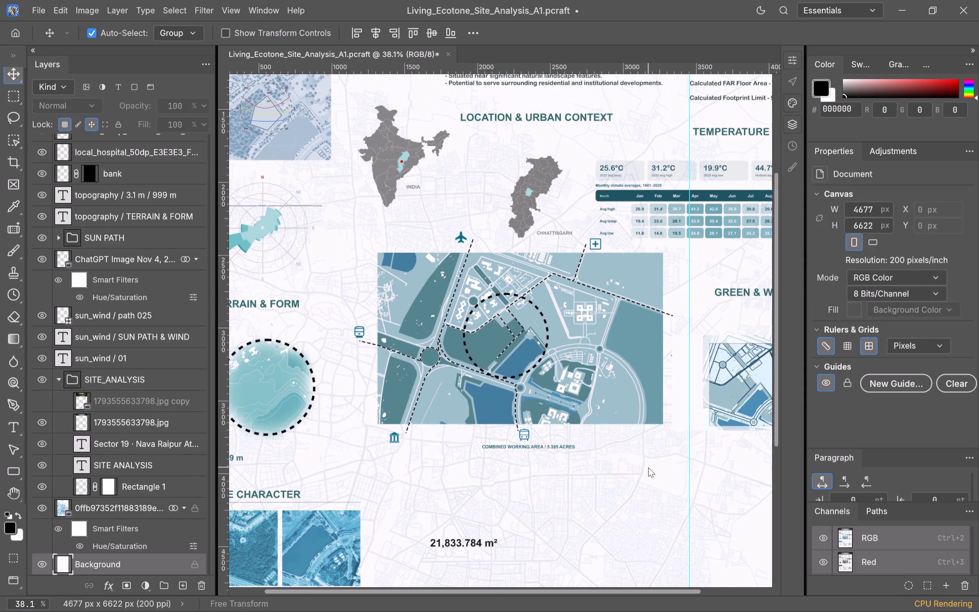
pyautogui.scroll(-5, 648, 467)
pyautogui.scroll(4, 648, 464)
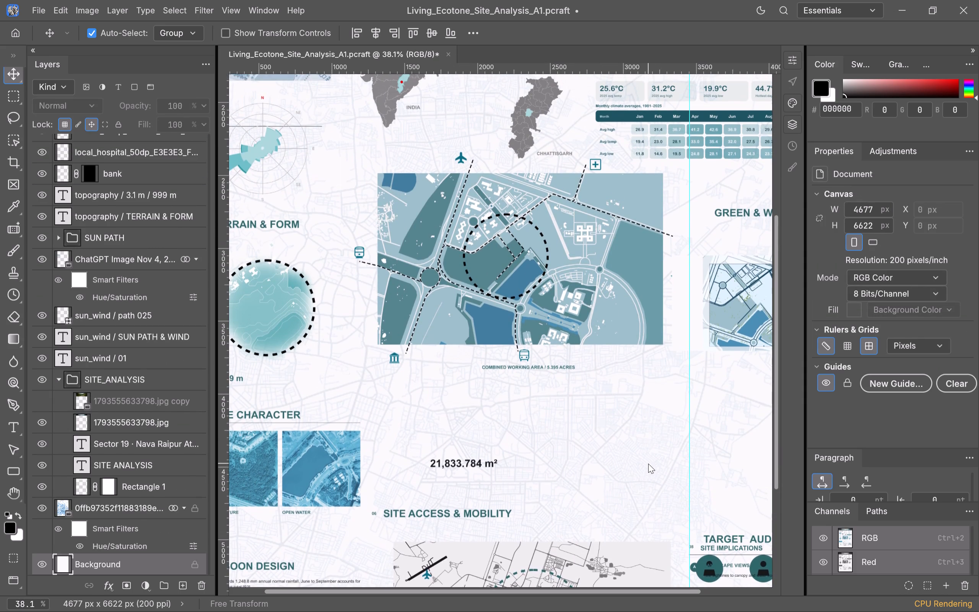
pyautogui.scroll(2, 648, 464)
pyautogui.scroll(-2, 648, 464)
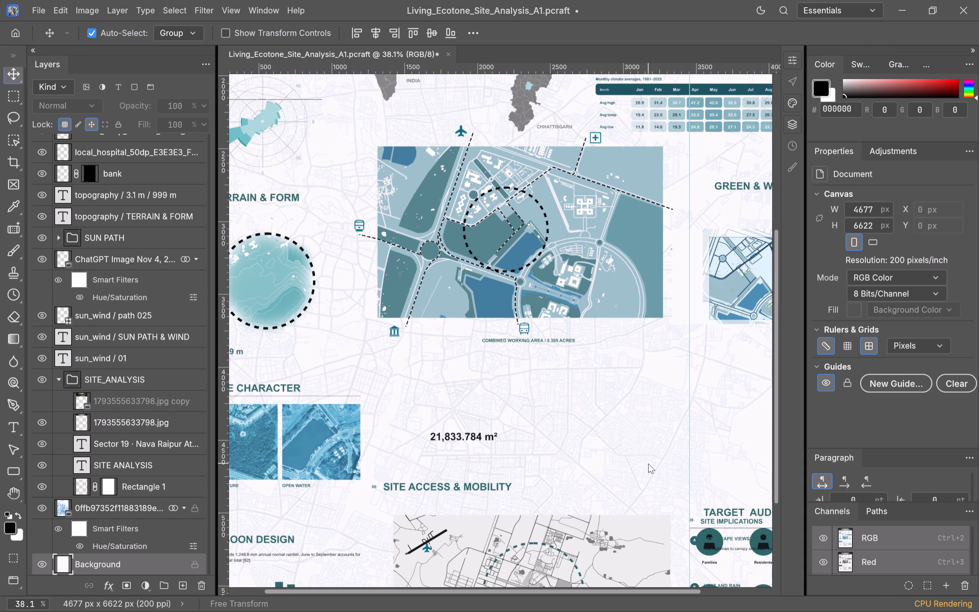
pyautogui.scroll(-1, 648, 464)
pyautogui.scroll(2, 648, 464)
pyautogui.scroll(-7, 648, 464)
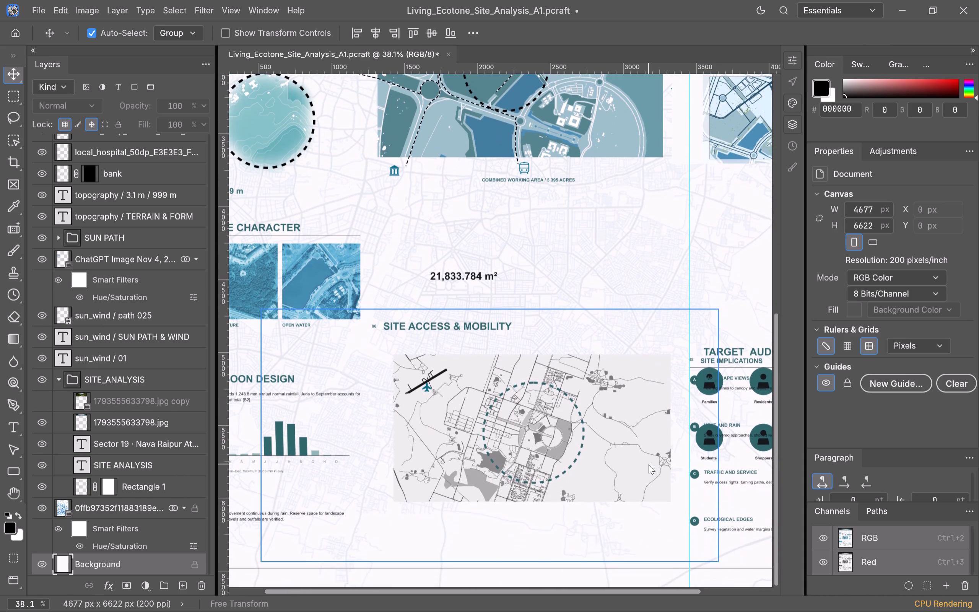
pyautogui.scroll(-1, 649, 464)
pyautogui.scroll(12, 649, 464)
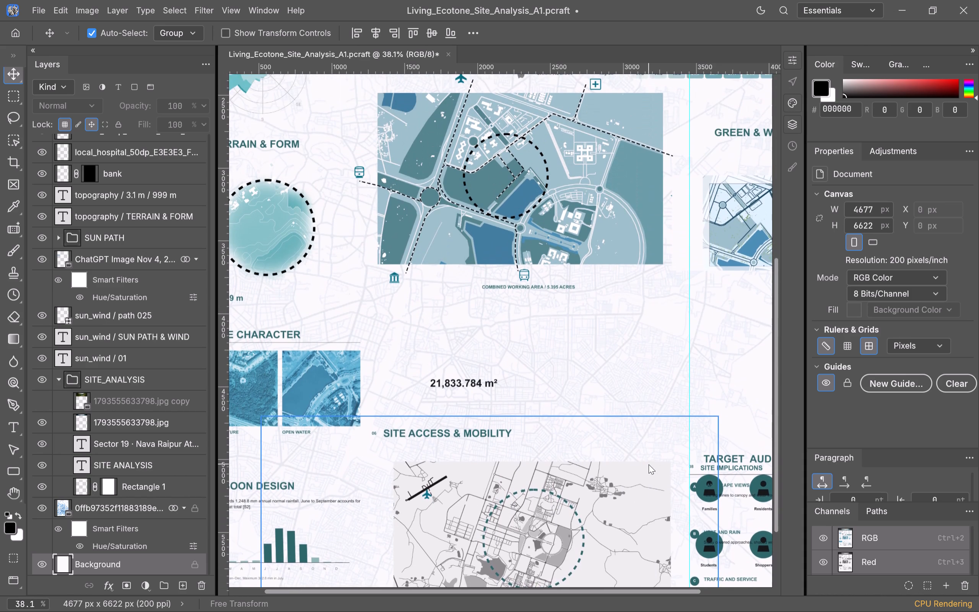
pyautogui.scroll(-3, 649, 465)
pyautogui.scroll(4, 649, 465)
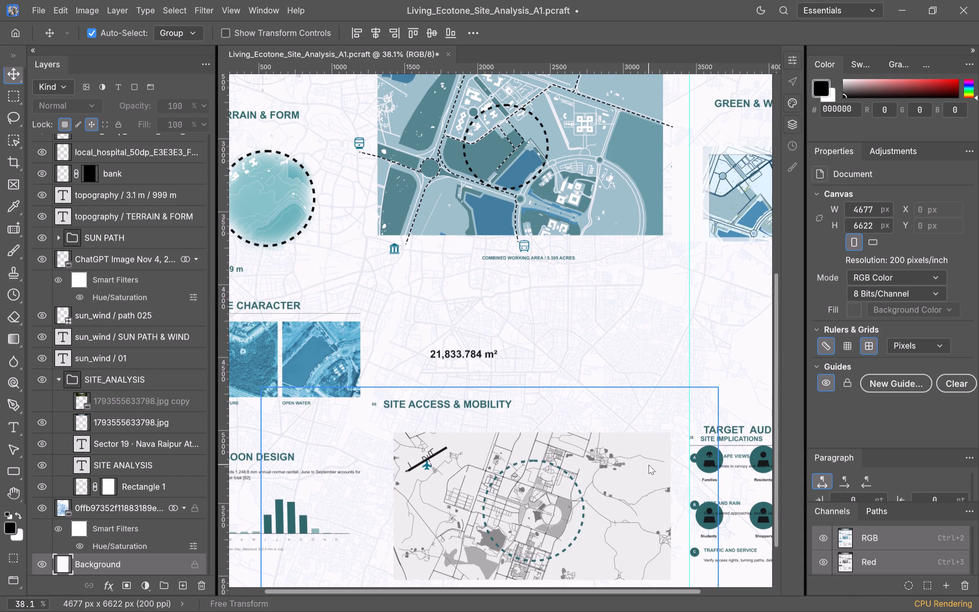
pyautogui.scroll(4, 660, 338)
# Move the 21,833.784 m² text up beside the COMBINED WORKING AREA caption below the central map, at about X 2695 px, Y 3775 px.
pyautogui.press('space')
pyautogui.press('space')
pyautogui.press('space')
pyautogui.press('space')
pyautogui.press('space')
pyautogui.press('space')
pyautogui.press('space')
pyautogui.press('space')
pyautogui.press('space')
pyautogui.press('space')
pyautogui.press('space')
pyautogui.press('space')
pyautogui.press('space')
pyautogui.press('space')
pyautogui.press('space')
pyautogui.press('space')
pyautogui.press('space')
pyautogui.press('space')
pyautogui.press('space')
pyautogui.press('space')
pyautogui.moveTo(665, 344); pyautogui.dragTo(646, 210)
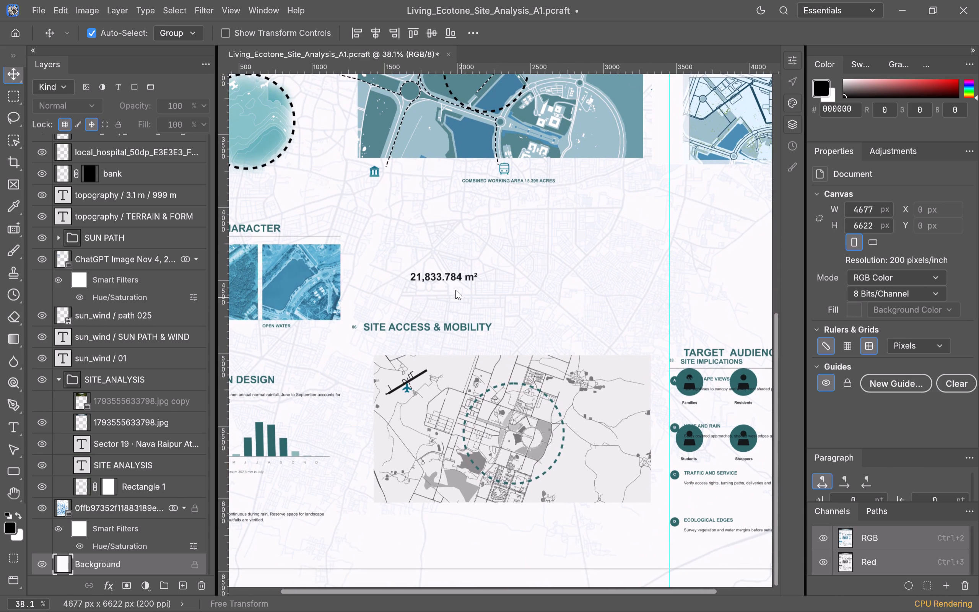
pyautogui.click(440, 276)
pyautogui.scroll(10, 440, 277)
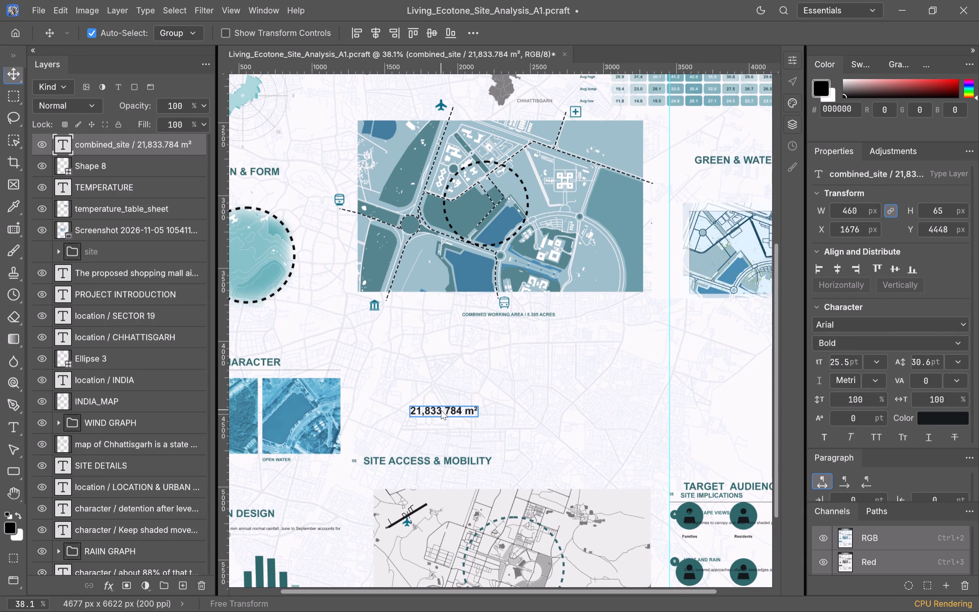
pyautogui.moveTo(441, 410); pyautogui.dragTo(326, 314)
pyautogui.scroll(8, 351, 353)
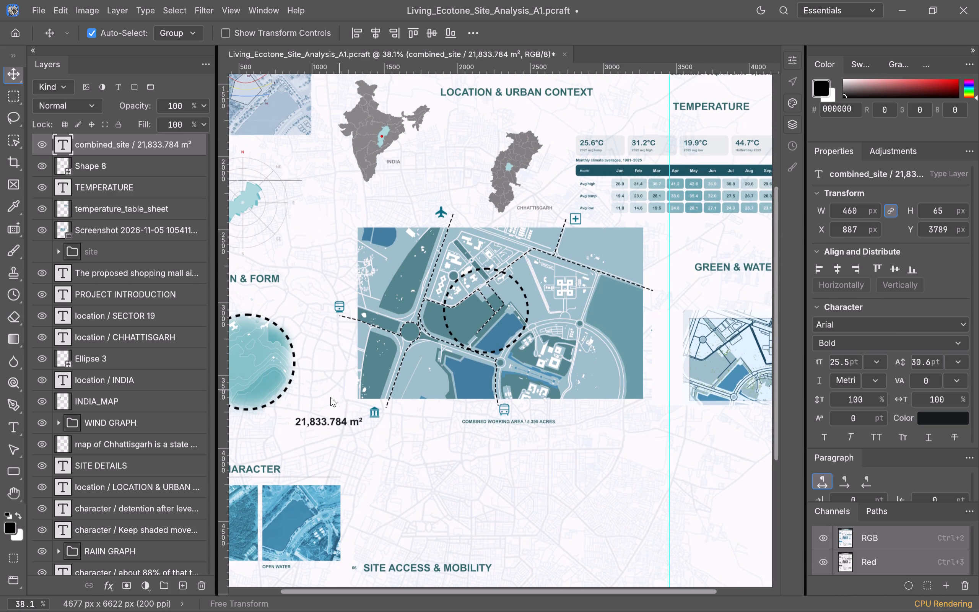
pyautogui.moveTo(330, 423); pyautogui.dragTo(479, 437)
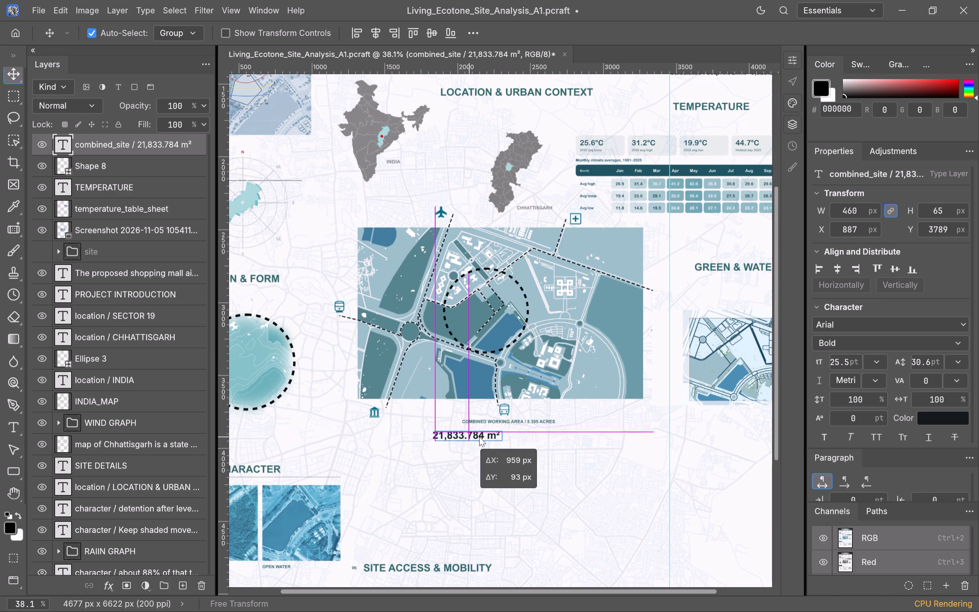
pyautogui.moveTo(479, 437); pyautogui.dragTo(593, 423)
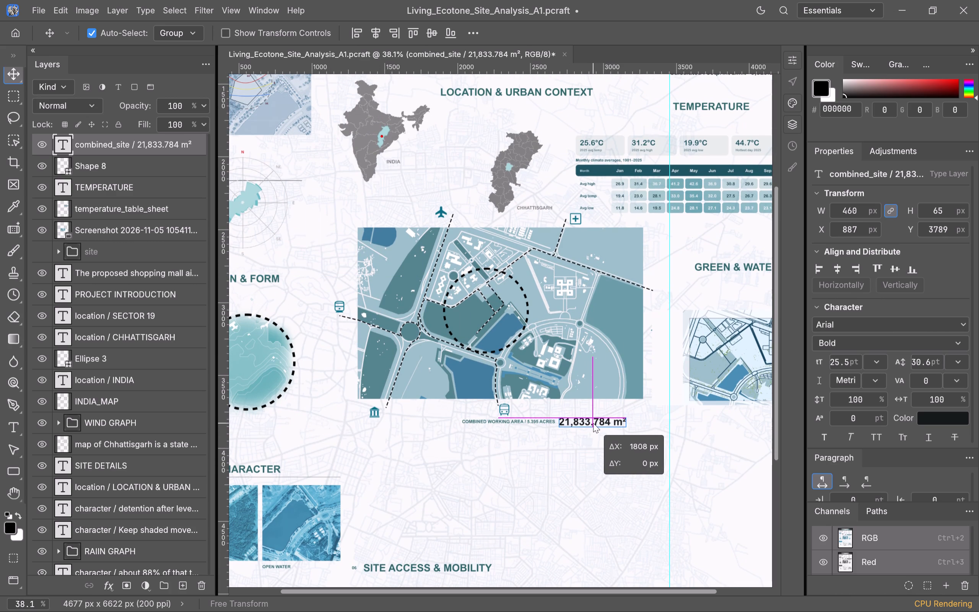
pyautogui.moveTo(593, 423); pyautogui.dragTo(594, 422)
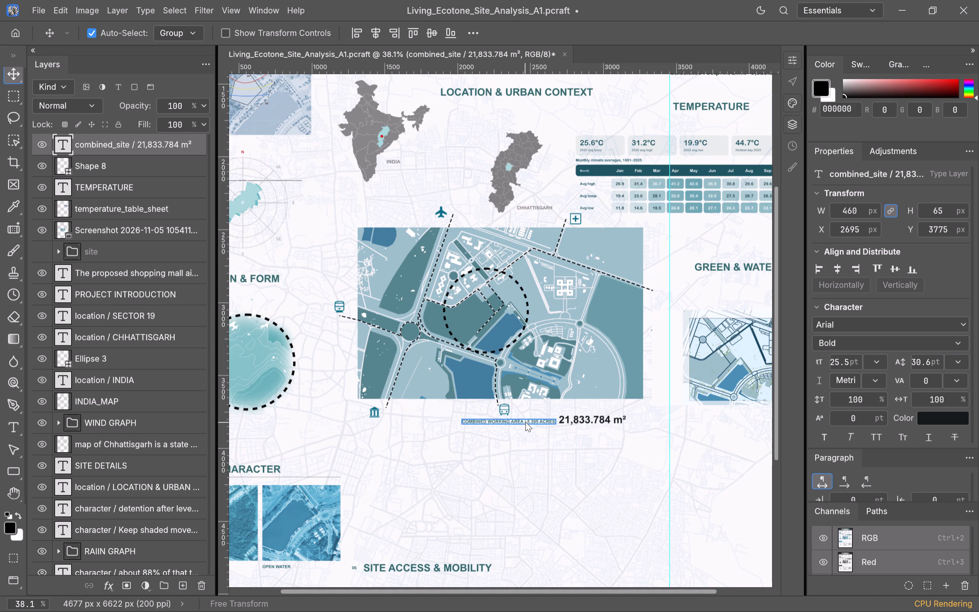
# Recolour the 21,833.784 m² text below the central map to grey 808080, sampled from the Chhattisgarh map.
pyautogui.scroll(2, 538, 457)
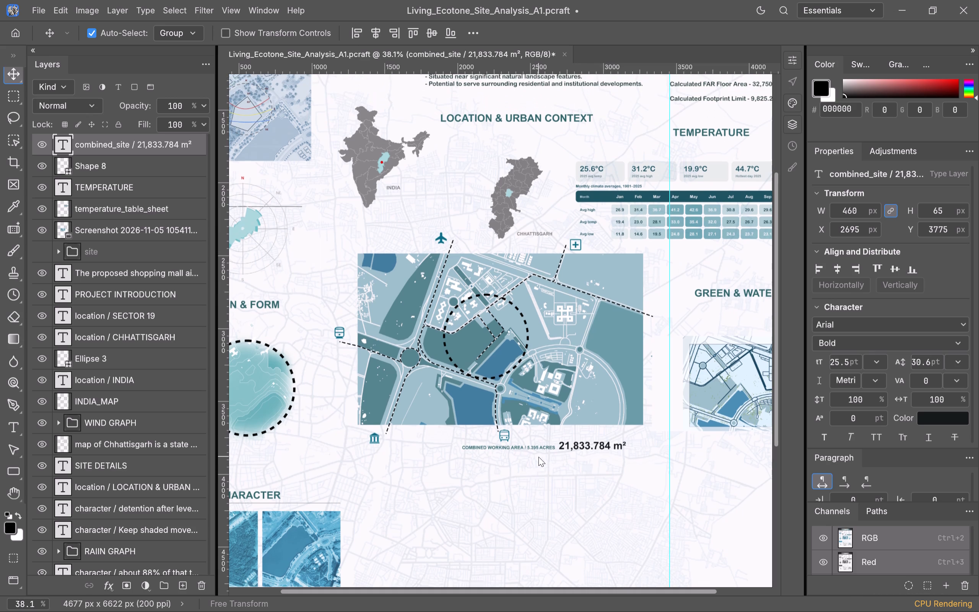
pyautogui.doubleClick(603, 447)
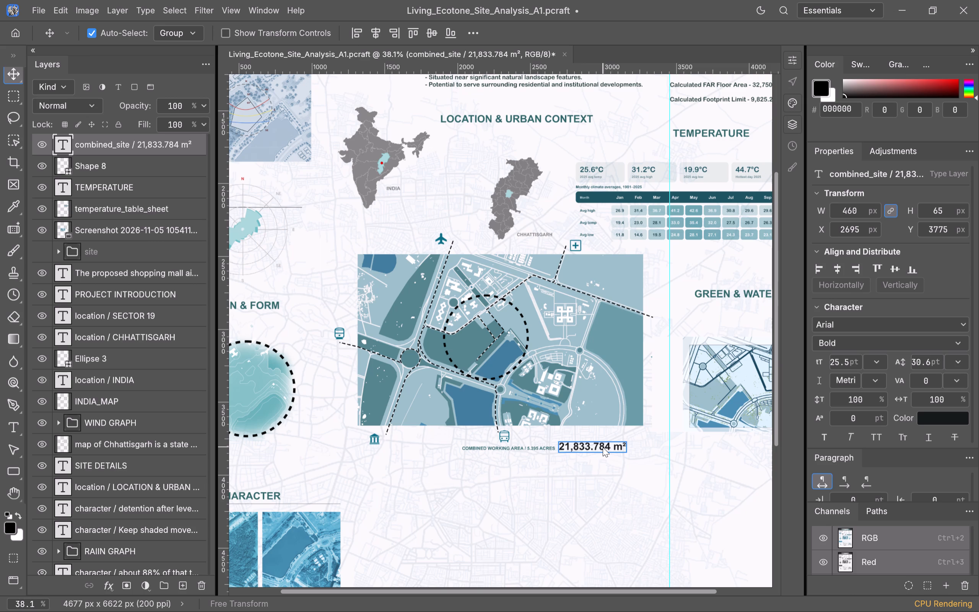
pyautogui.doubleClick(603, 447)
pyautogui.doubleClick(603, 447)
pyautogui.doubleClick(603, 447)
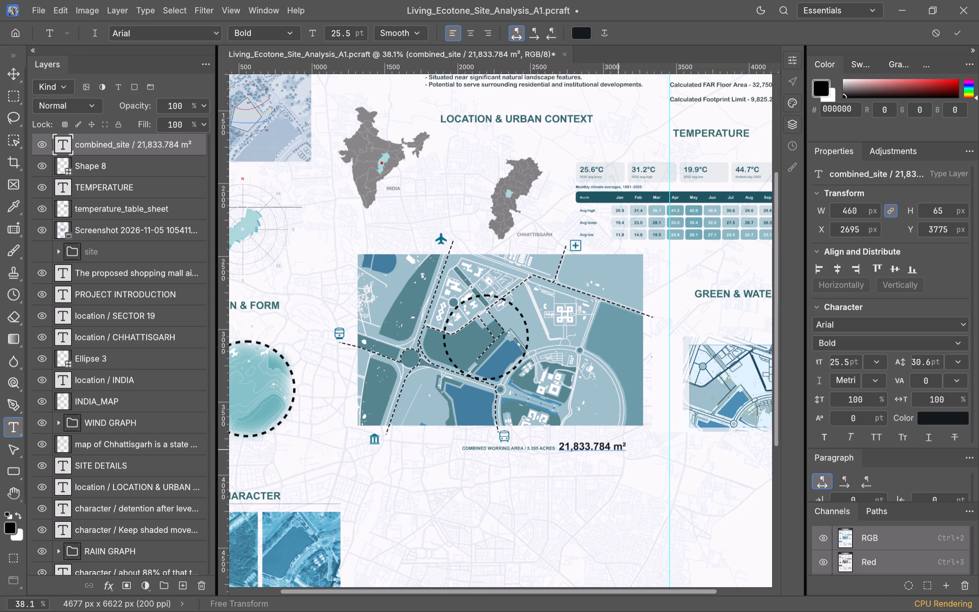
pyautogui.hotkey('ctrl', 'a')
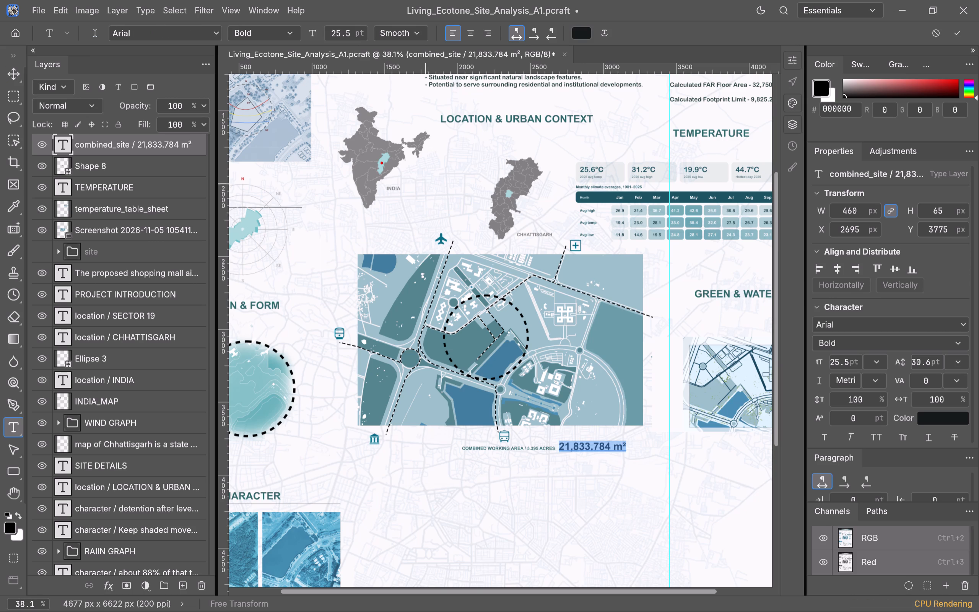
pyautogui.click(944, 422)
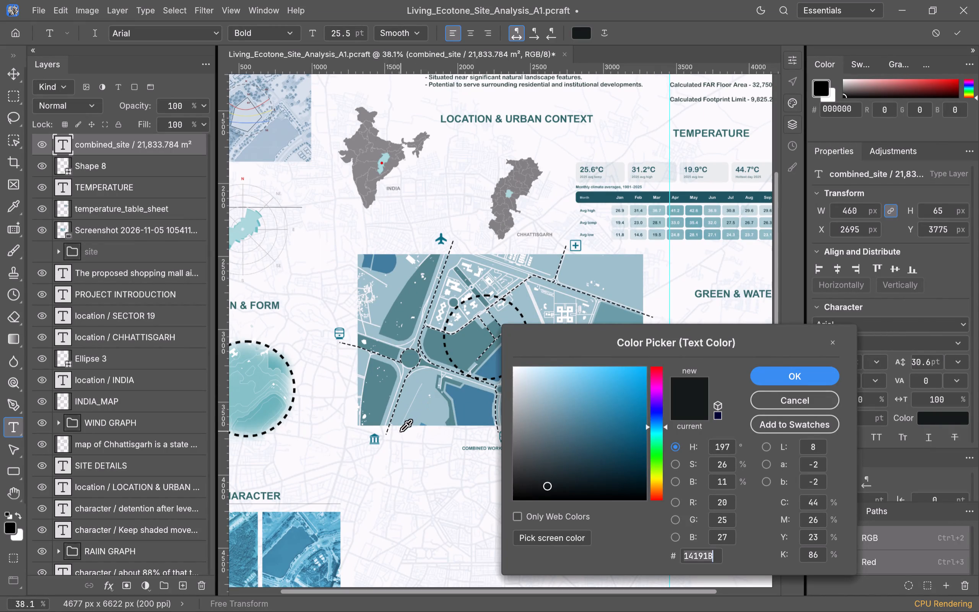
pyautogui.scroll(4, 423, 217)
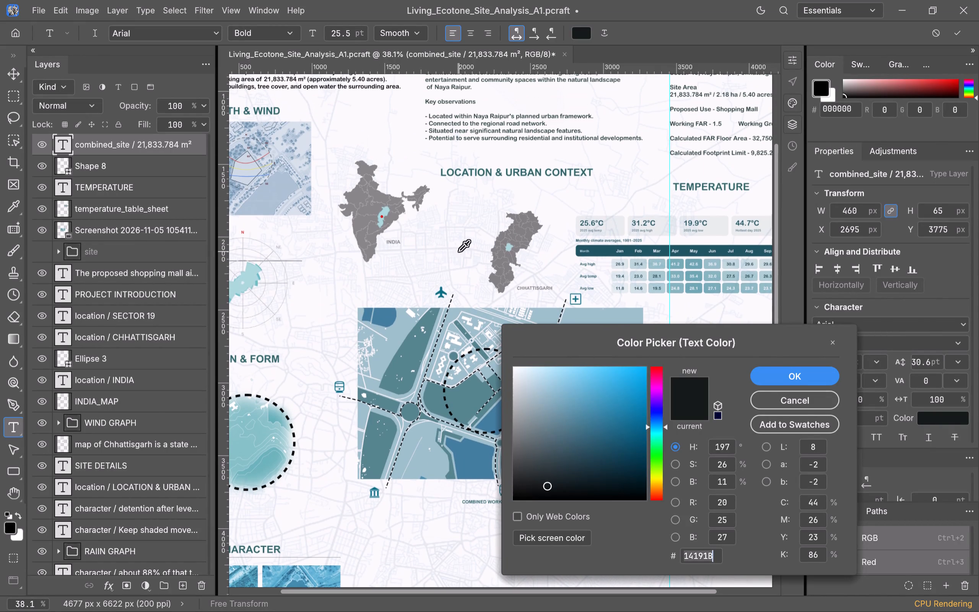
pyautogui.keyDown('alt'); pyautogui.scroll(16, 440, 306); pyautogui.keyUp('alt')
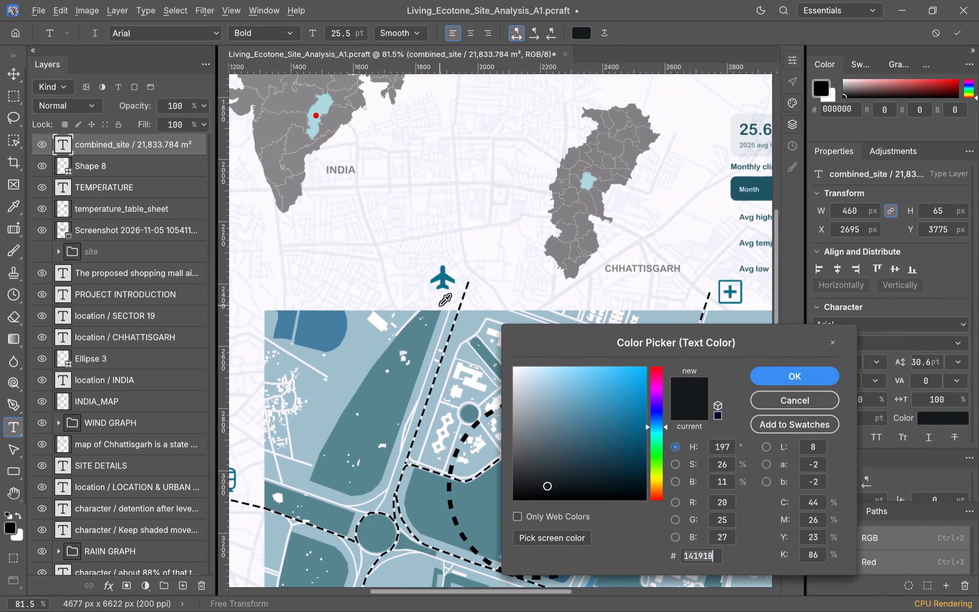
pyautogui.scroll(4, 440, 306)
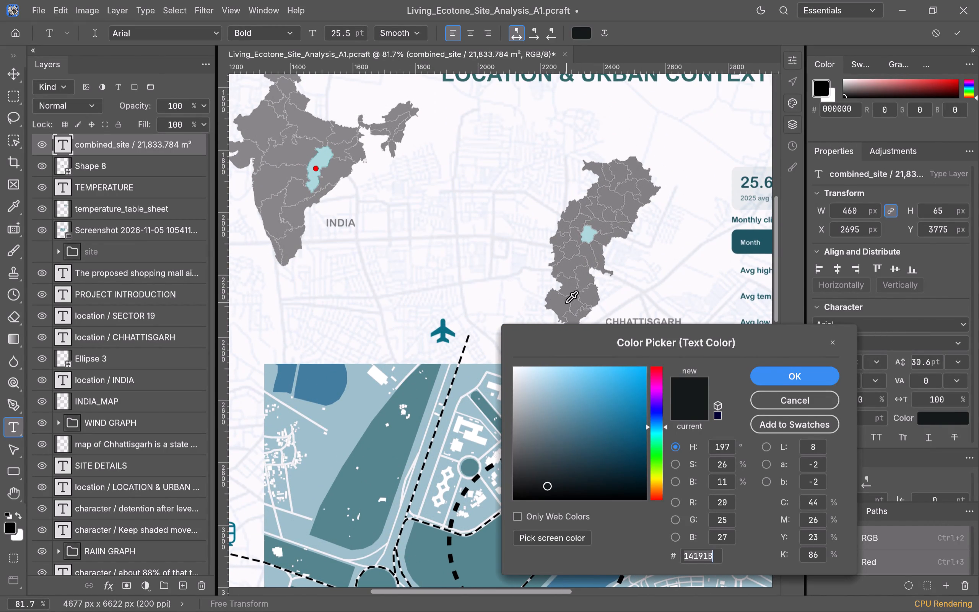
pyautogui.moveTo(565, 303); pyautogui.dragTo(561, 306)
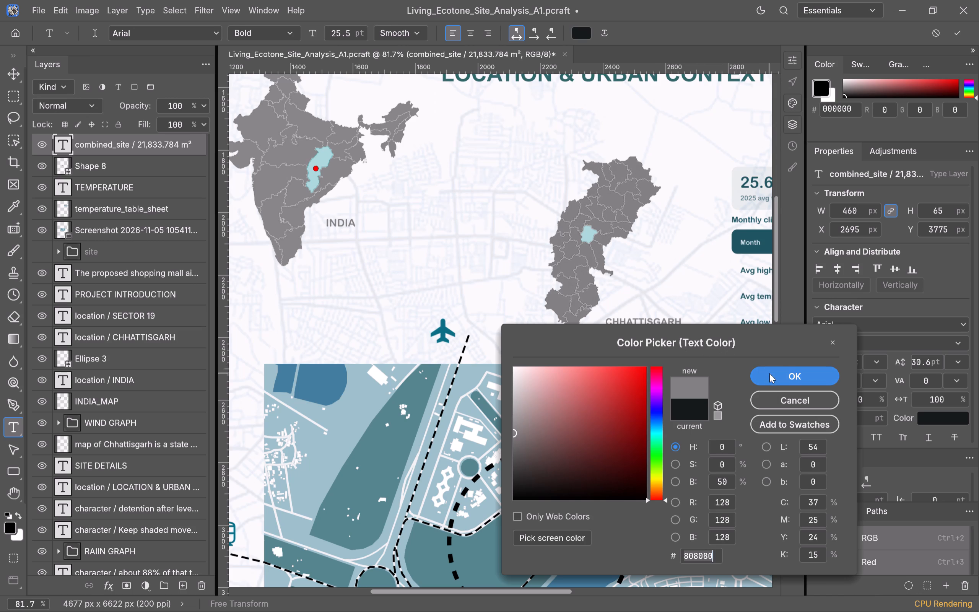
pyautogui.click(769, 373)
pyautogui.scroll(-6, 393, 251)
pyautogui.keyDown('alt'); pyautogui.scroll(-8, 393, 254); pyautogui.keyUp('alt')
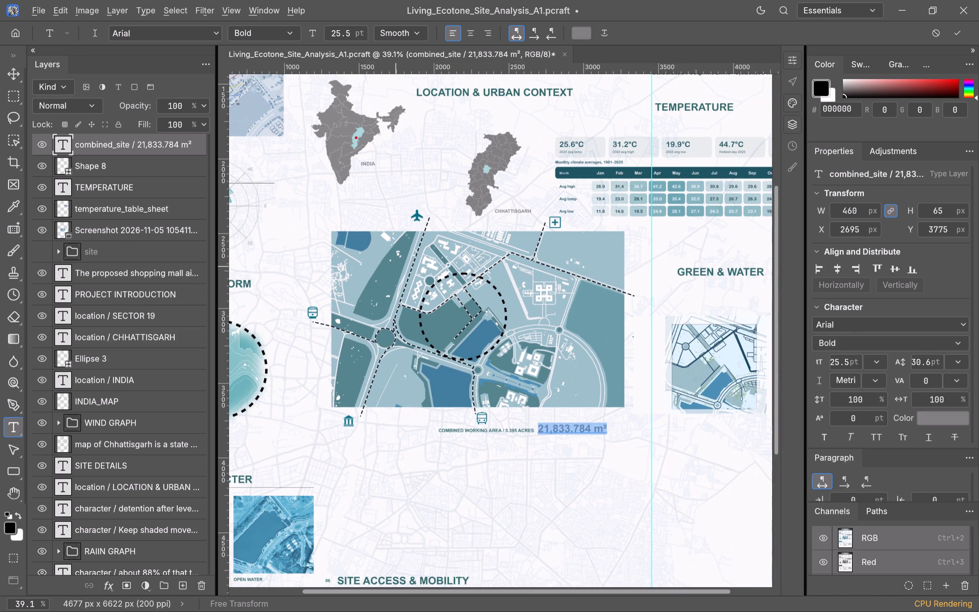
pyautogui.click(394, 480)
# Move the grey SITE ACCESS & MOBILITY map up below the COMBINED WORKING AREA caption, to about X 443 px, Y 3907 px.
pyautogui.scroll(2, 505, 443)
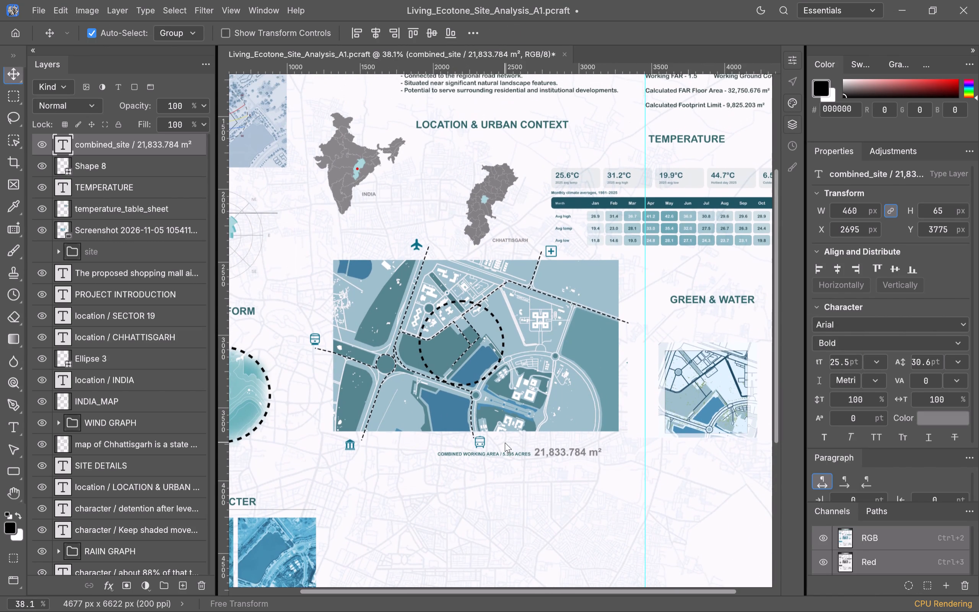
pyautogui.scroll(-1, 505, 443)
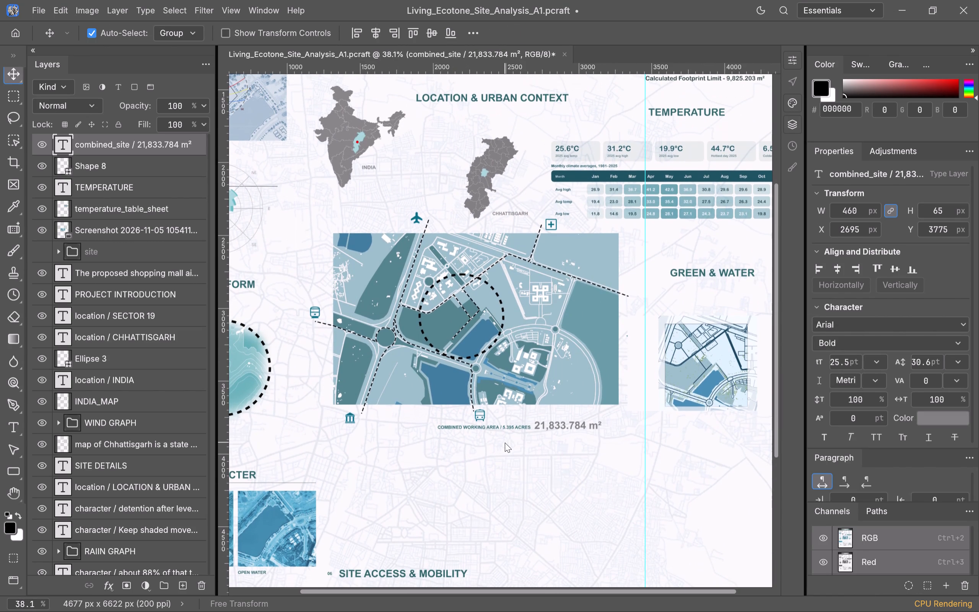
pyautogui.scroll(-2, 505, 443)
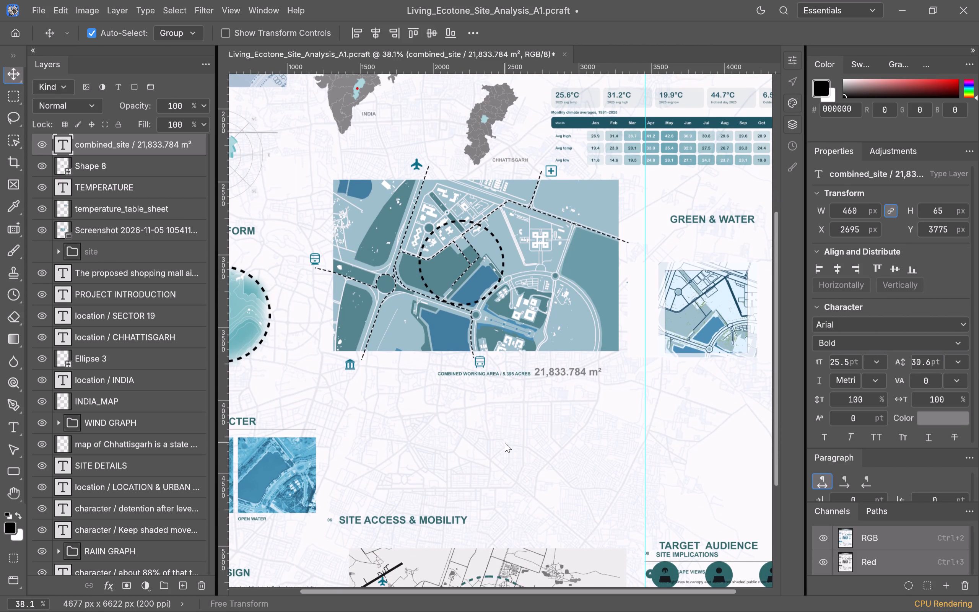
pyautogui.scroll(-6, 505, 443)
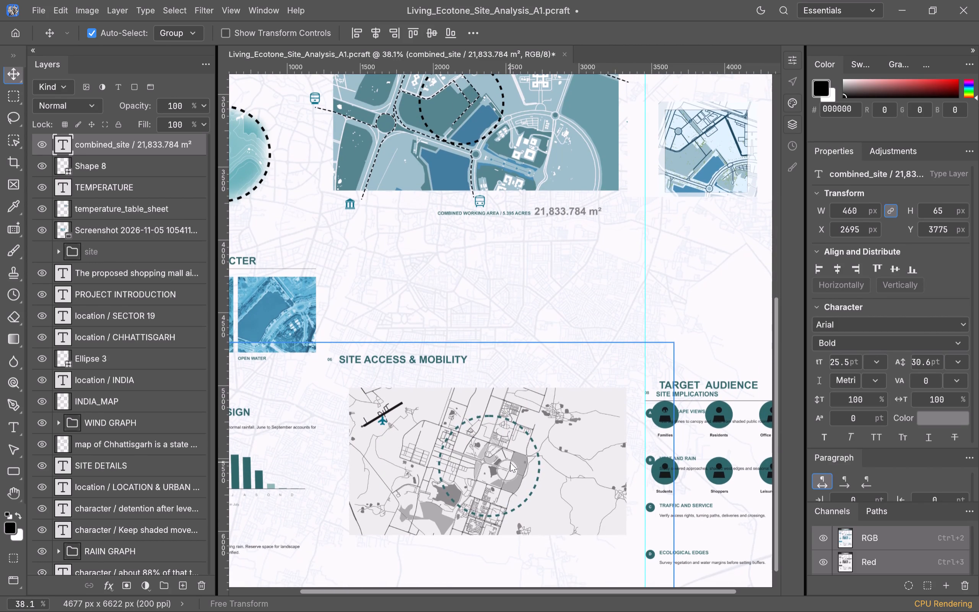
pyautogui.click(510, 462)
pyautogui.moveTo(595, 472); pyautogui.dragTo(598, 452)
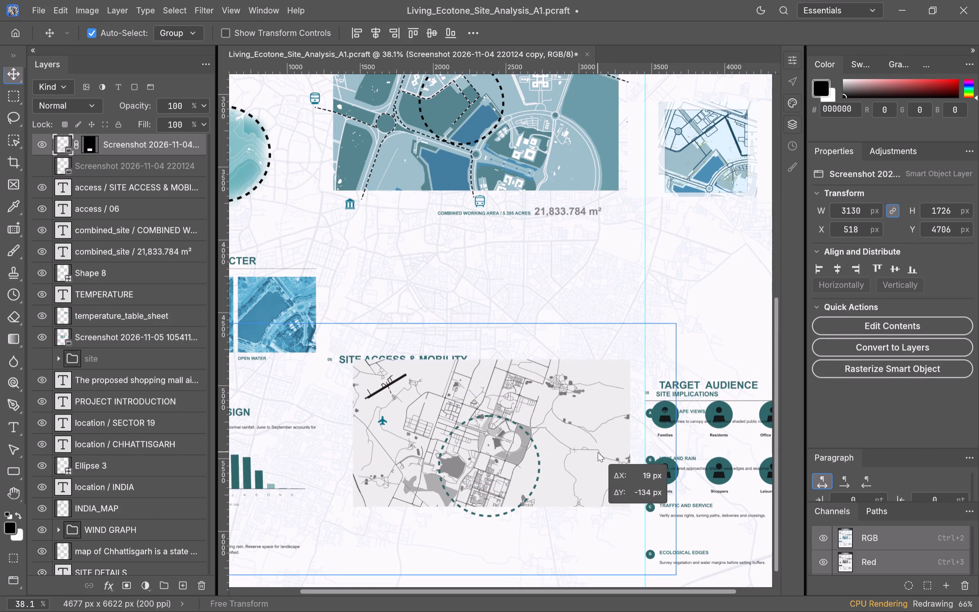
pyautogui.moveTo(598, 452); pyautogui.dragTo(600, 438)
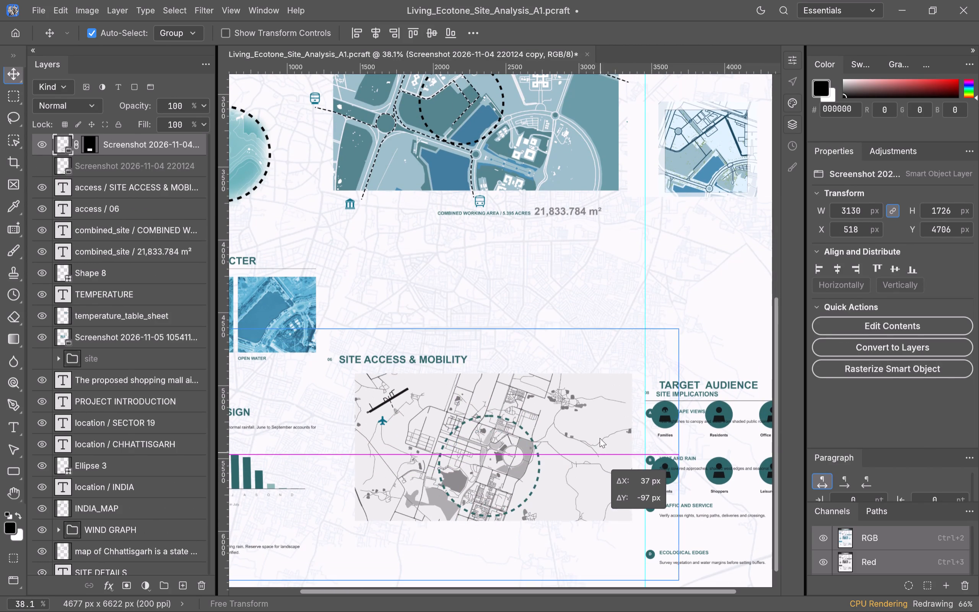
pyautogui.moveTo(600, 438); pyautogui.dragTo(583, 354)
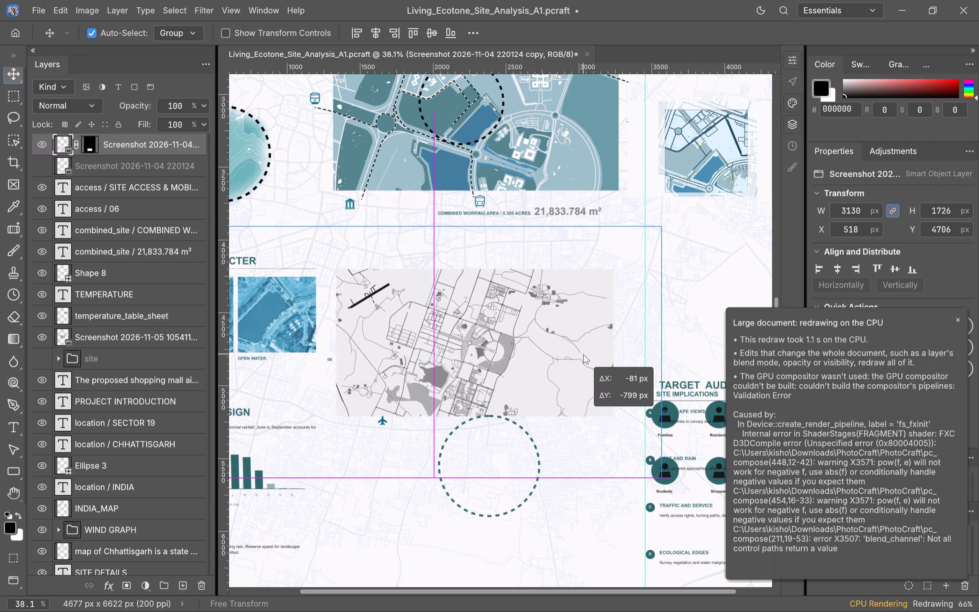
pyautogui.moveTo(583, 354); pyautogui.dragTo(584, 354)
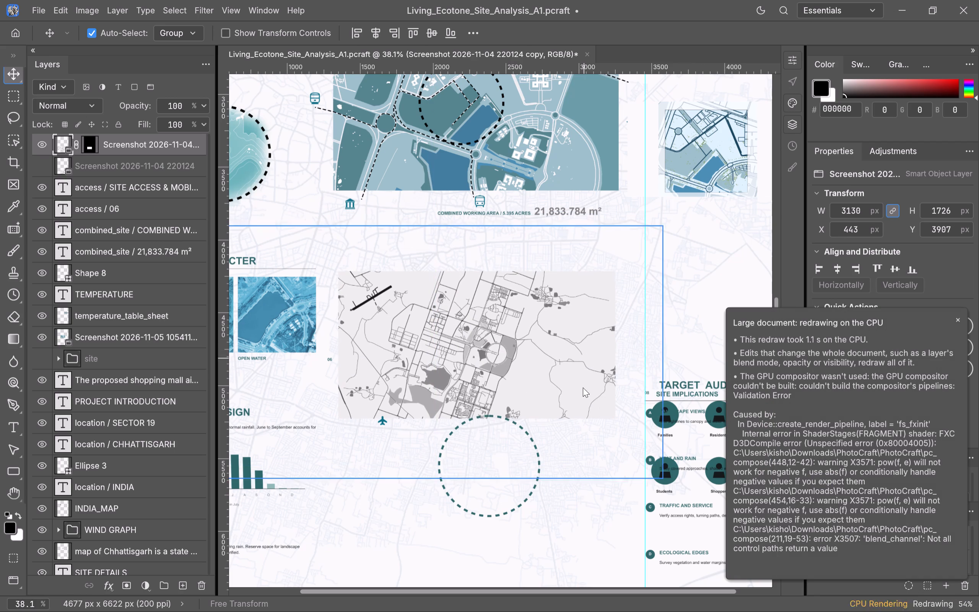
pyautogui.click(562, 505)
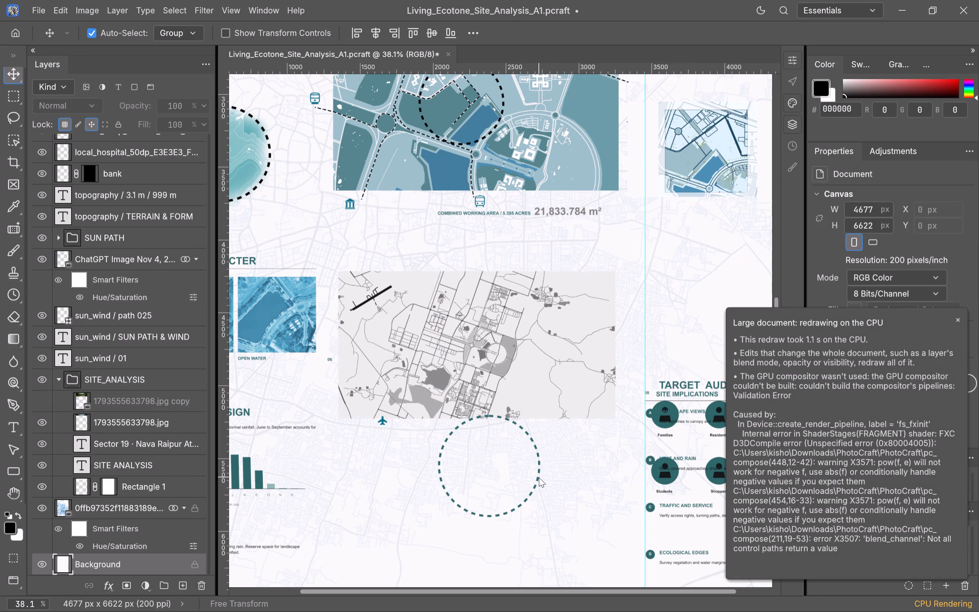
# Move the teal dashed circle up onto the built-up centre of the relocated grey access map.
pyautogui.click(539, 477)
pyautogui.click(538, 477)
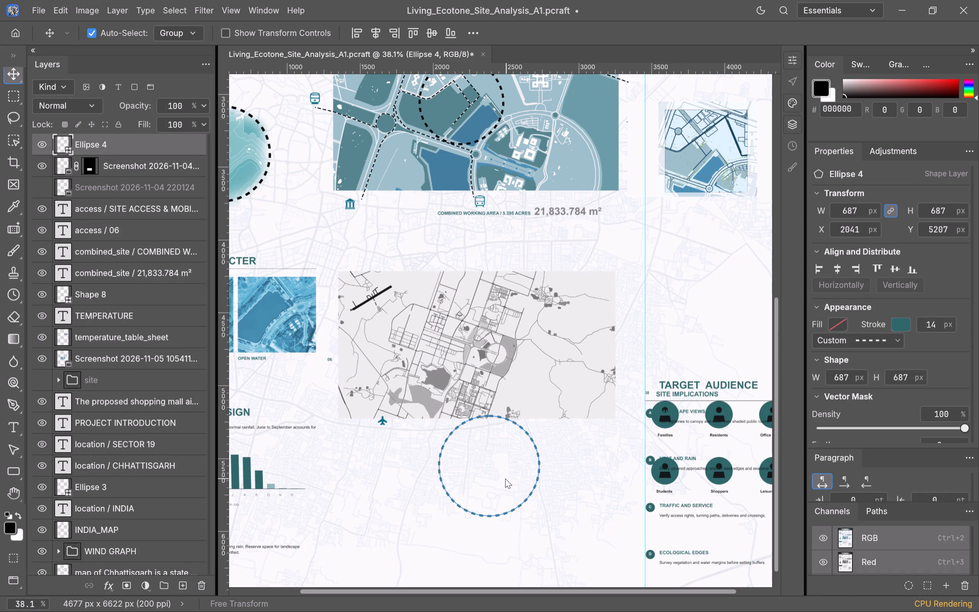
pyautogui.moveTo(520, 503); pyautogui.dragTo(540, 492)
pyautogui.moveTo(527, 499); pyautogui.dragTo(504, 375)
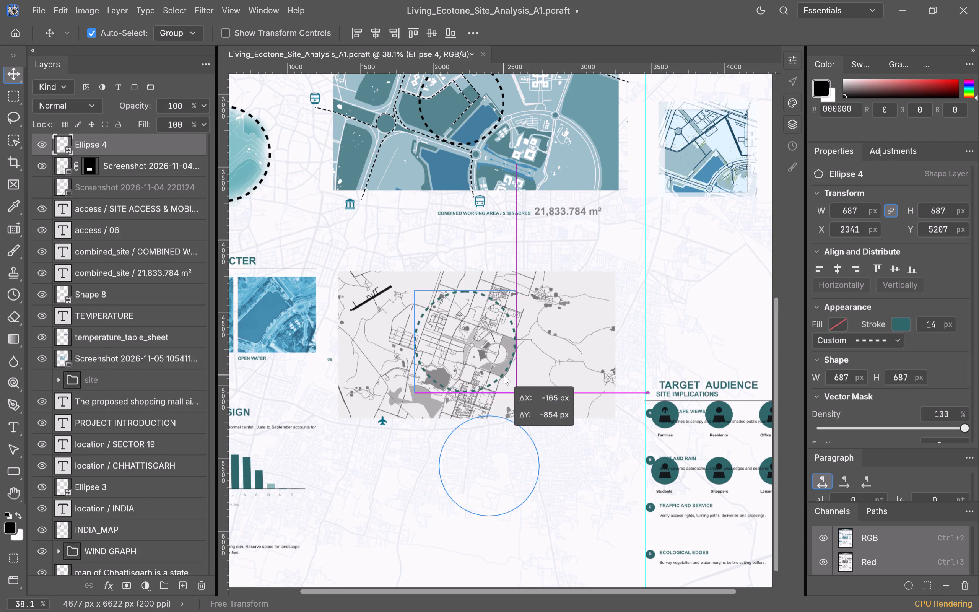
pyautogui.moveTo(504, 375); pyautogui.dragTo(502, 374)
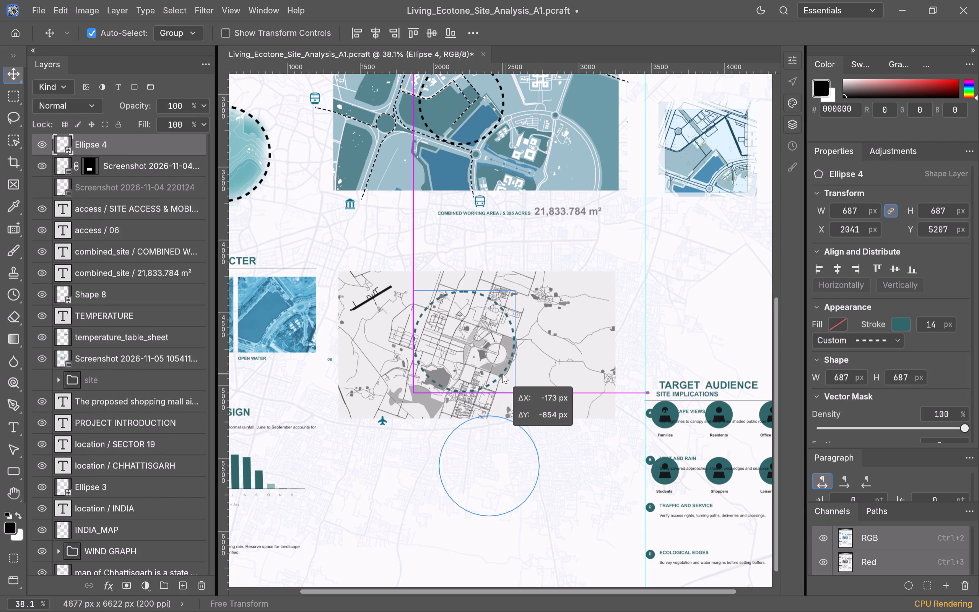
pyautogui.moveTo(502, 374); pyautogui.dragTo(504, 370)
pyautogui.click(530, 472)
# Move the airplane icon up onto the grey access map, just below the runway line.
pyautogui.scroll(4, 518, 465)
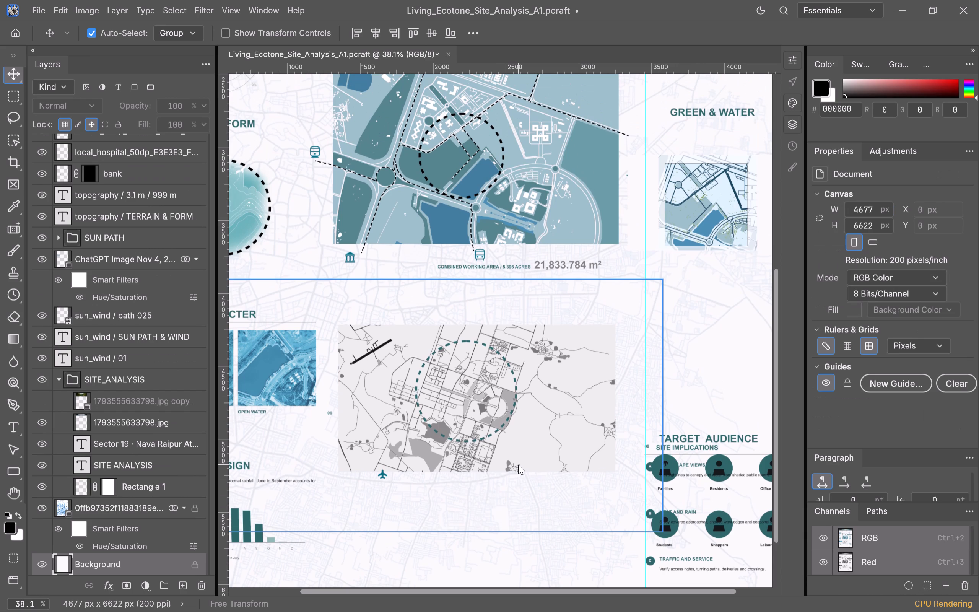
pyautogui.click(381, 475)
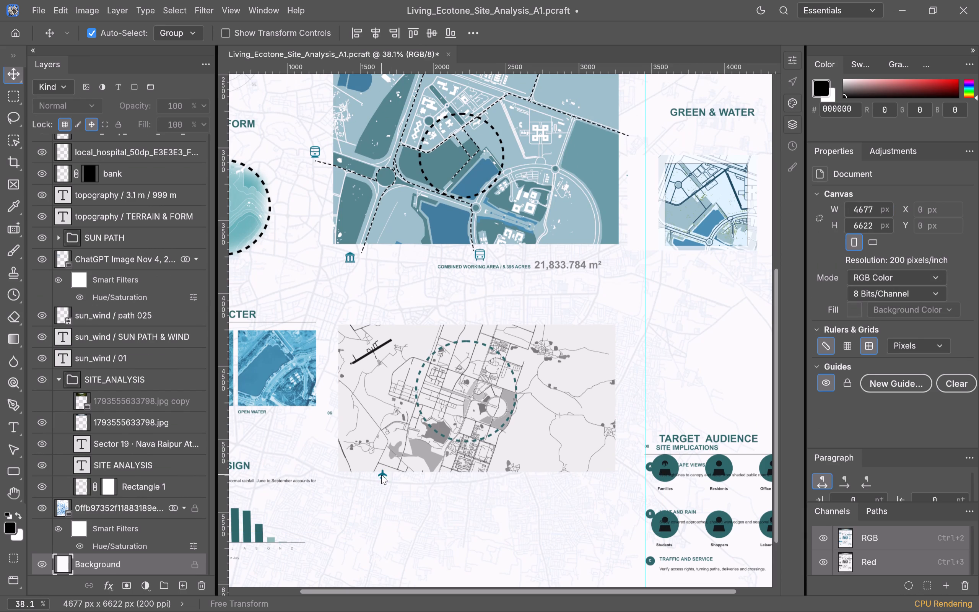
pyautogui.moveTo(381, 475); pyautogui.dragTo(367, 359)
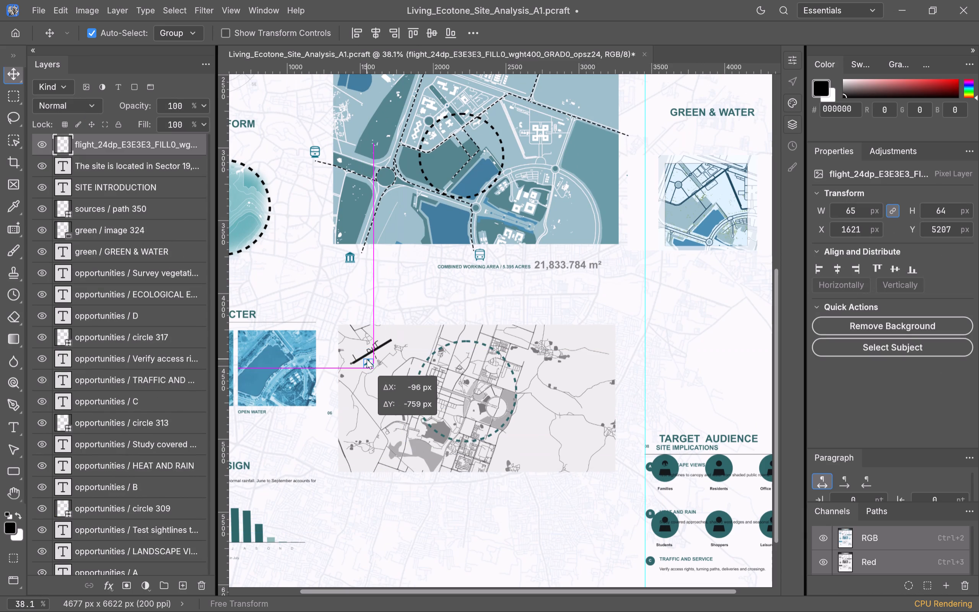
pyautogui.moveTo(367, 359); pyautogui.dragTo(369, 360)
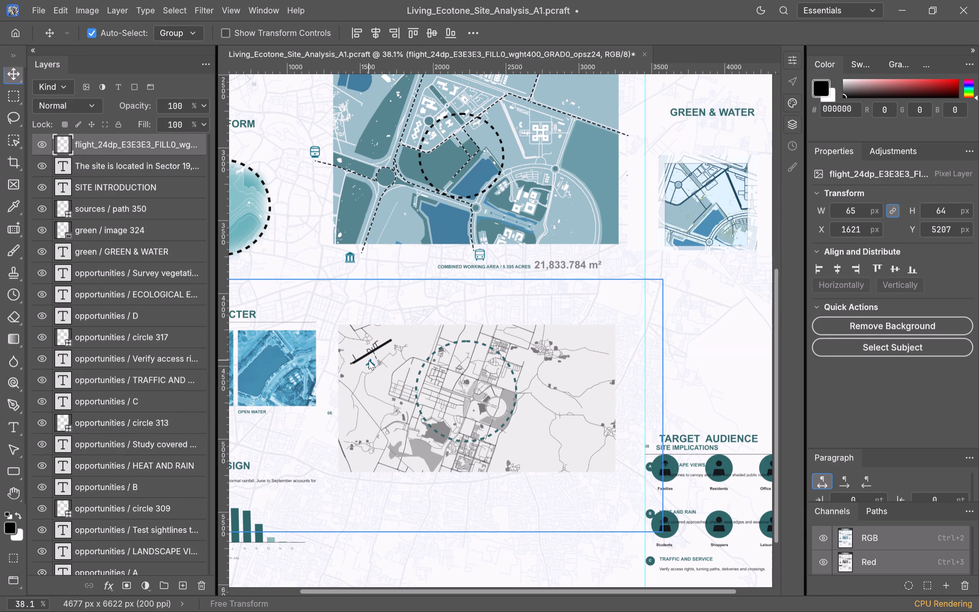
pyautogui.click(404, 506)
# Place the airquality_table_5yr image from the Downloads folder into the sheet as an embedded object.
pyautogui.scroll(-4, 408, 501)
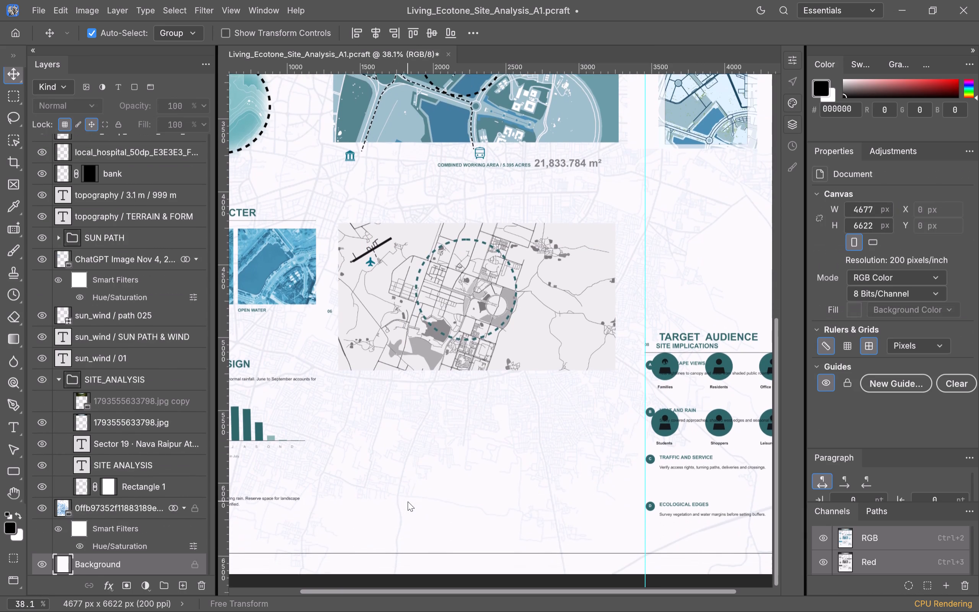
pyautogui.scroll(6, 408, 501)
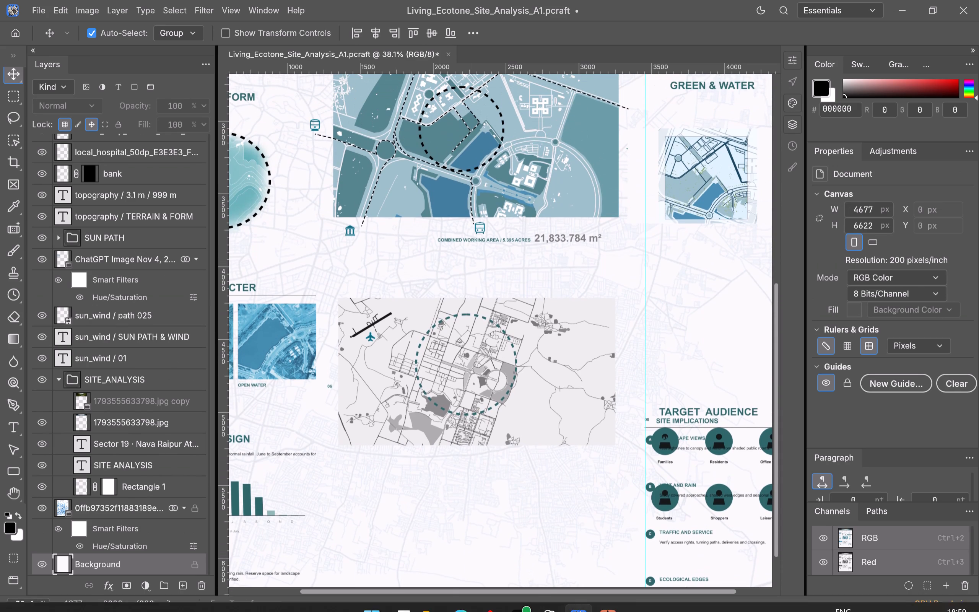
pyautogui.click(40, 8)
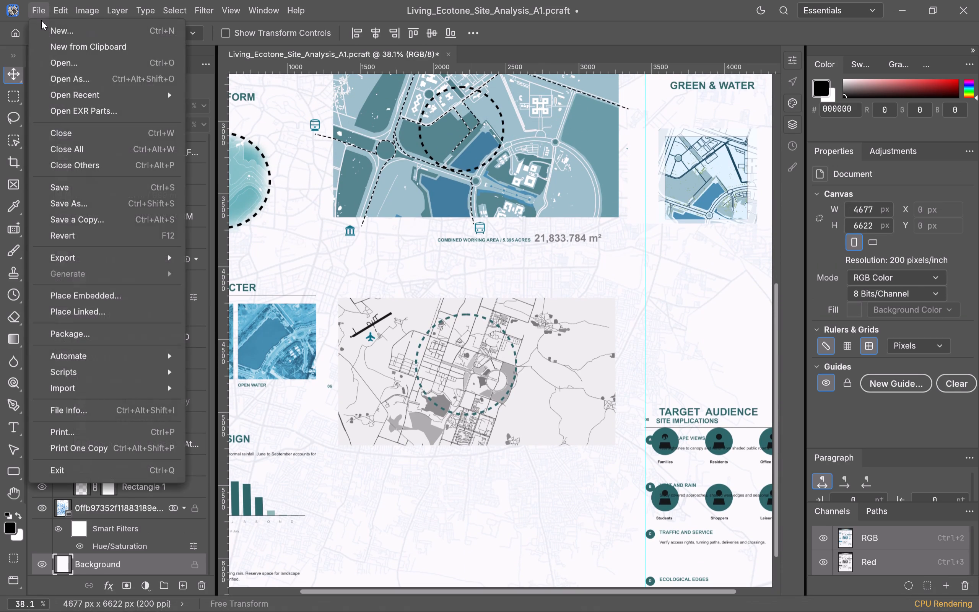
pyautogui.click(108, 292)
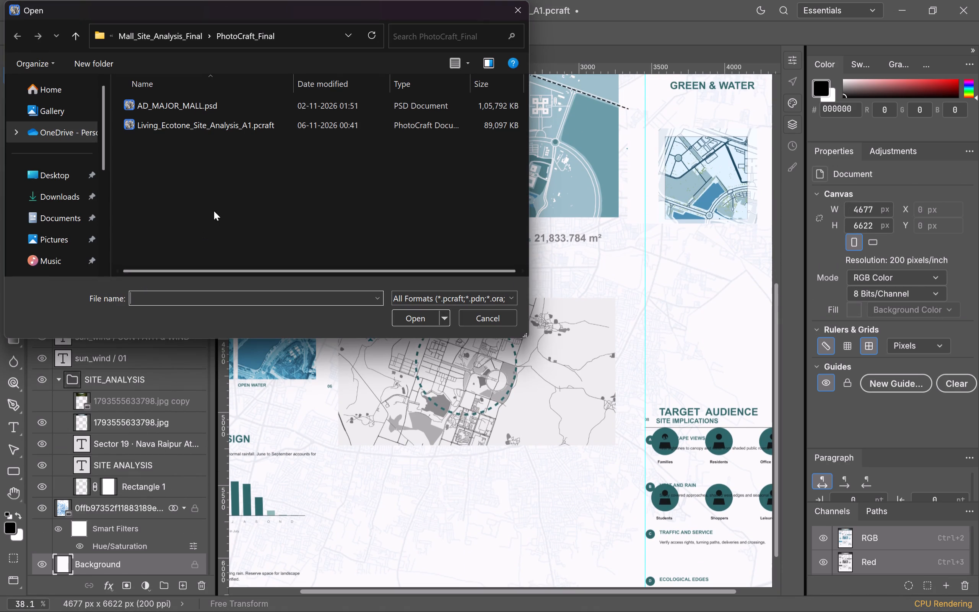
pyautogui.click(61, 194)
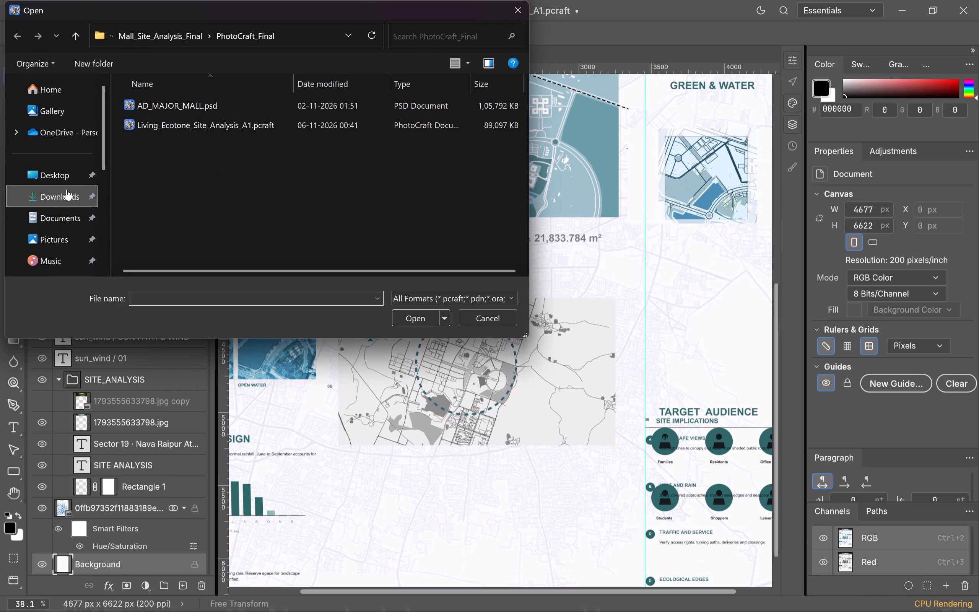
pyautogui.click(175, 127)
pyautogui.click(404, 321)
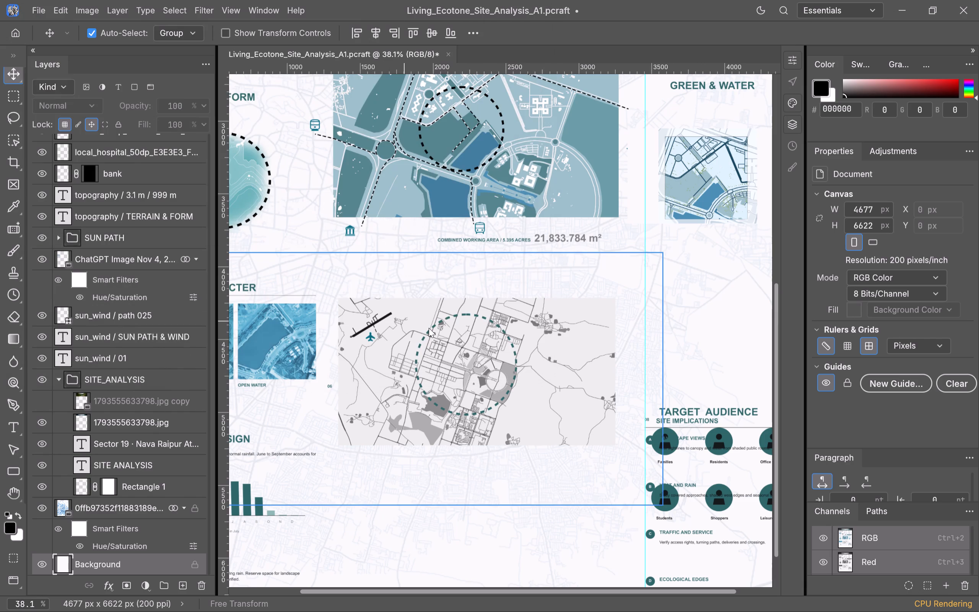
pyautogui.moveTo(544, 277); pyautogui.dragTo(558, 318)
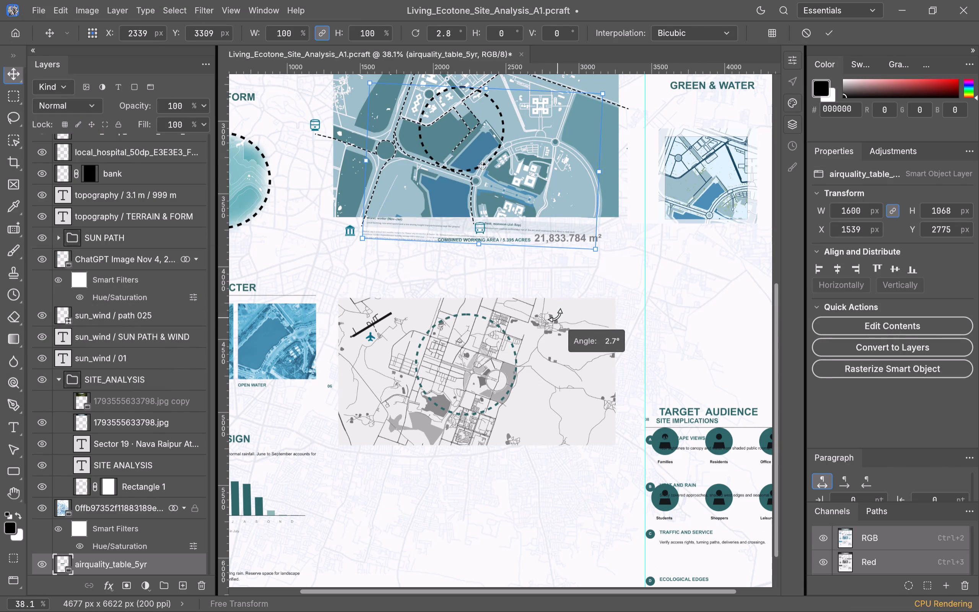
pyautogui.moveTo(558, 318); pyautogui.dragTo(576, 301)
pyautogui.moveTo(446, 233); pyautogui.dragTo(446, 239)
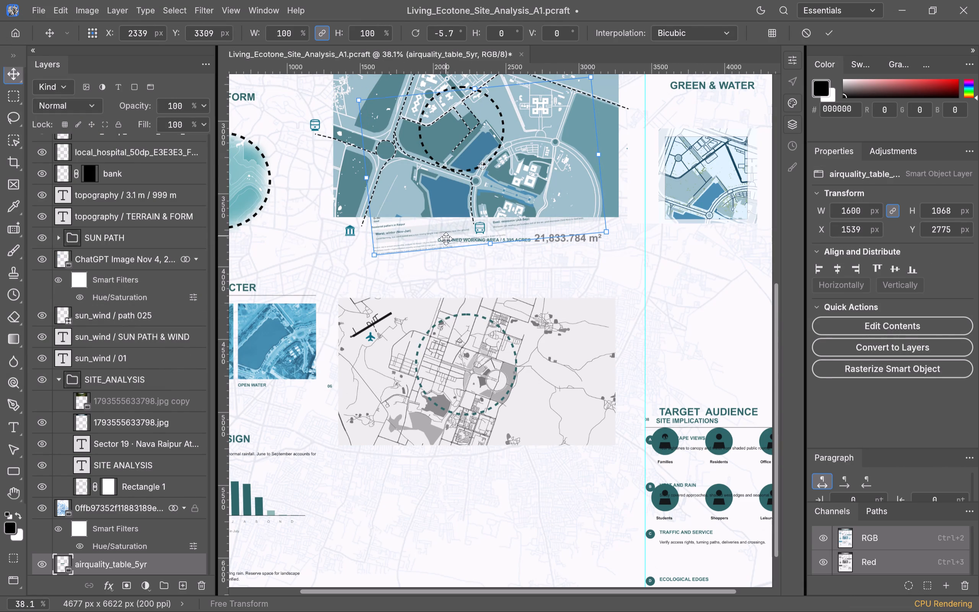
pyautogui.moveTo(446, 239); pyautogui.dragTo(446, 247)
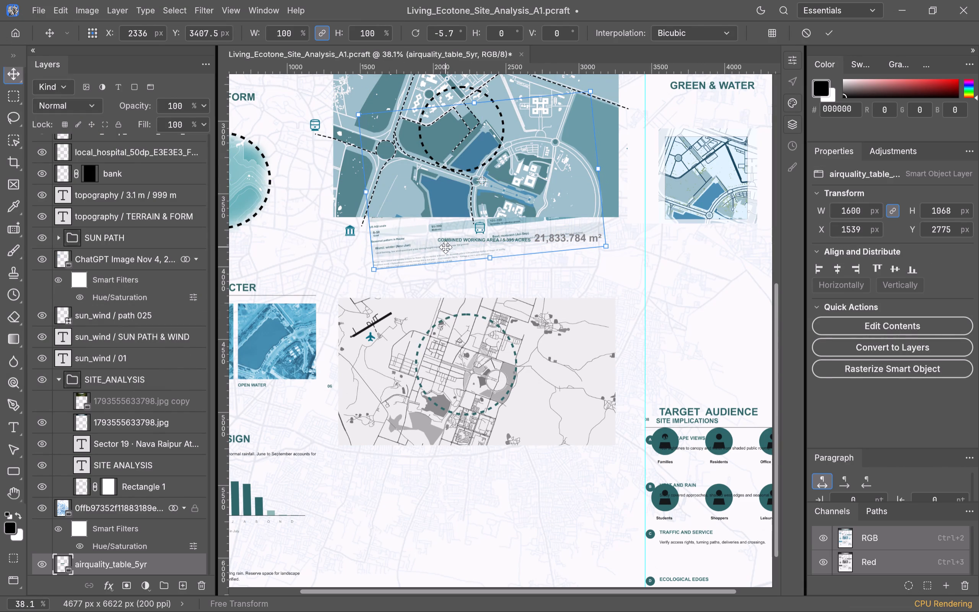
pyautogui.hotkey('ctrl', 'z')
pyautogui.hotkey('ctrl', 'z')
# Move the placed air quality table down below the grey access map, to about X 1460 px, Y 5373 px.
pyautogui.moveTo(437, 224); pyautogui.dragTo(444, 545)
pyautogui.scroll(-2, 449, 231)
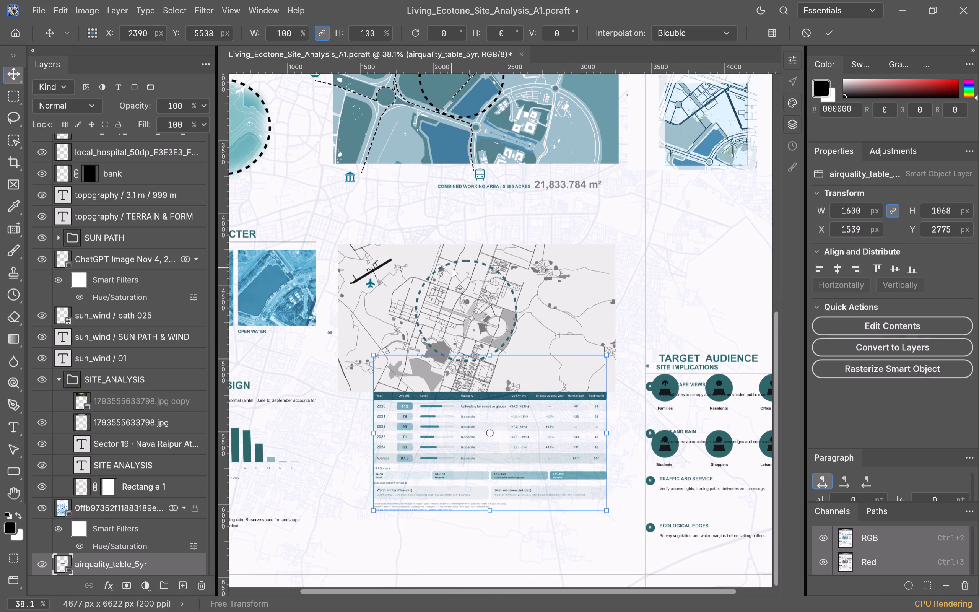
pyautogui.scroll(-2, 452, 272)
pyautogui.moveTo(416, 411); pyautogui.dragTo(397, 469)
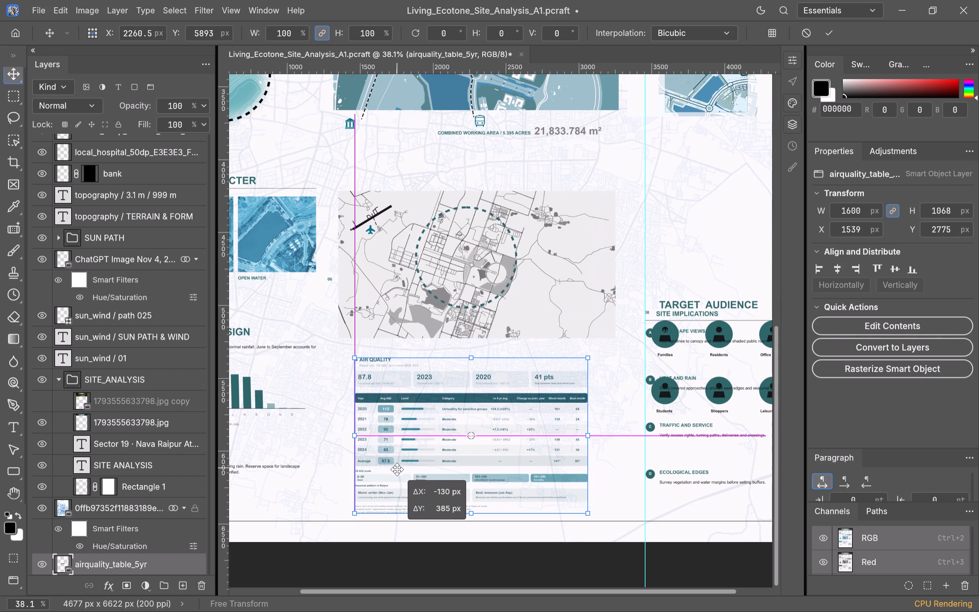
pyautogui.moveTo(397, 469); pyautogui.dragTo(397, 471)
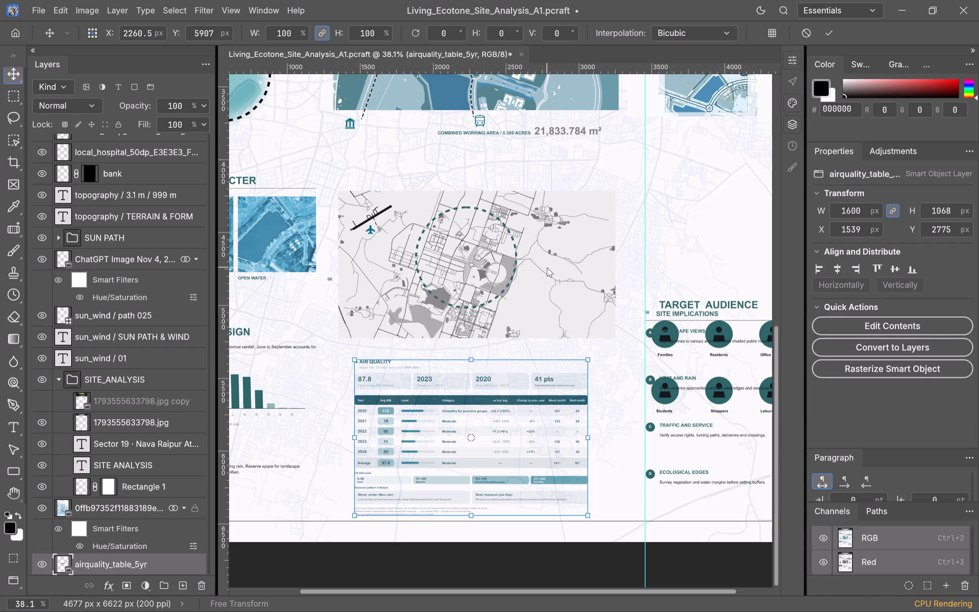
pyautogui.scroll(4, 547, 267)
pyautogui.click(546, 283)
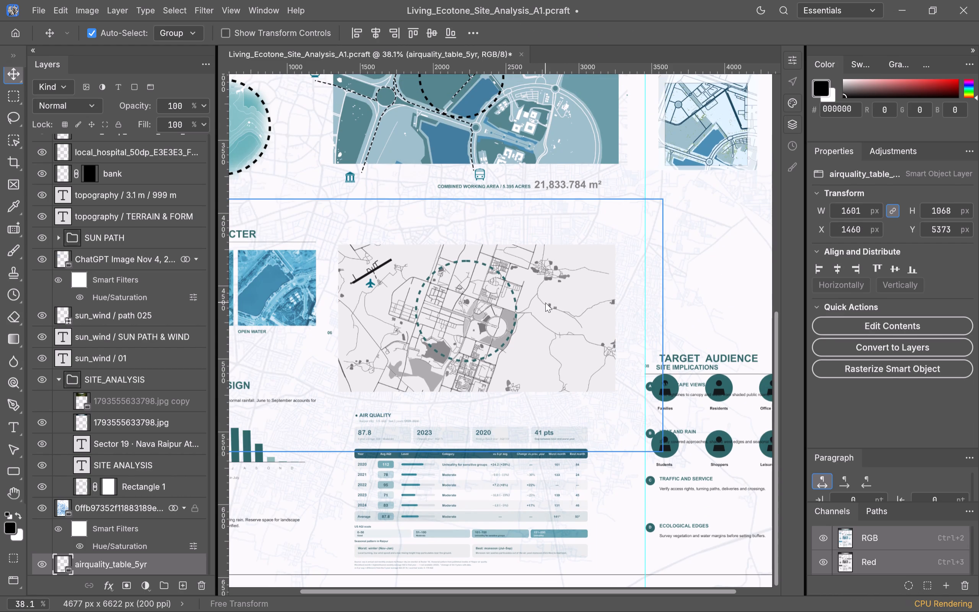
# Shift the air quality table, teal dashed circle and airplane icon together about 12 px left and 37 px down.
pyautogui.keyDown('shift'); pyautogui.click(517, 307); pyautogui.keyUp('shift')
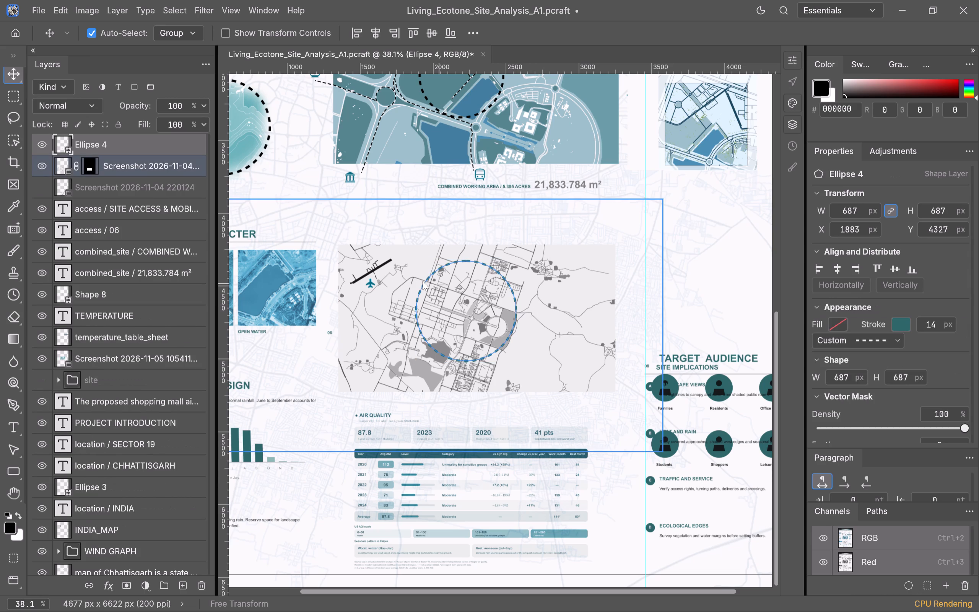
pyautogui.keyDown('shift'); pyautogui.click(369, 283); pyautogui.keyUp('shift')
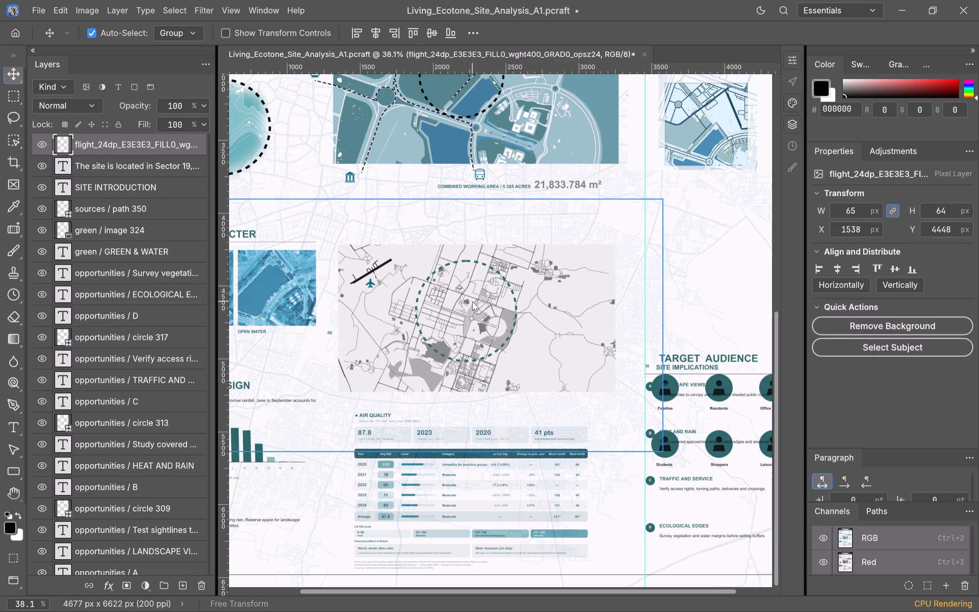
pyautogui.hotkey('ctrl', 't')
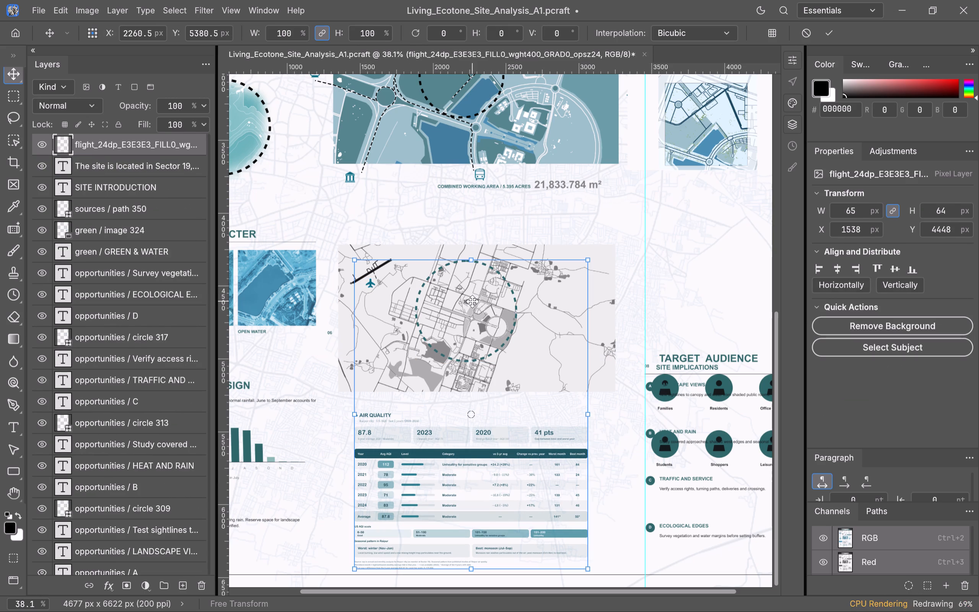
pyautogui.moveTo(537, 323); pyautogui.dragTo(536, 317)
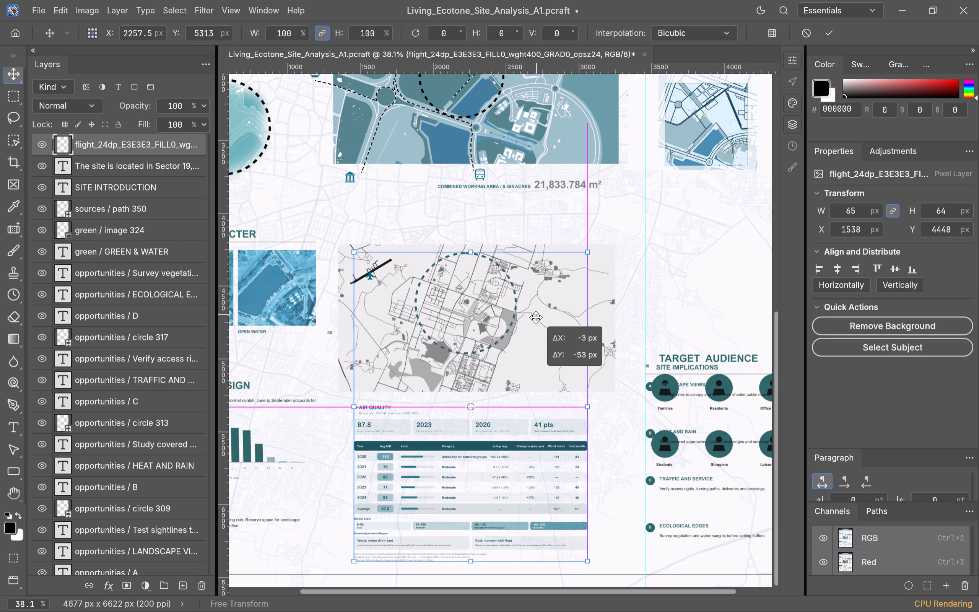
pyautogui.moveTo(536, 317); pyautogui.dragTo(536, 327)
pyautogui.click(609, 455)
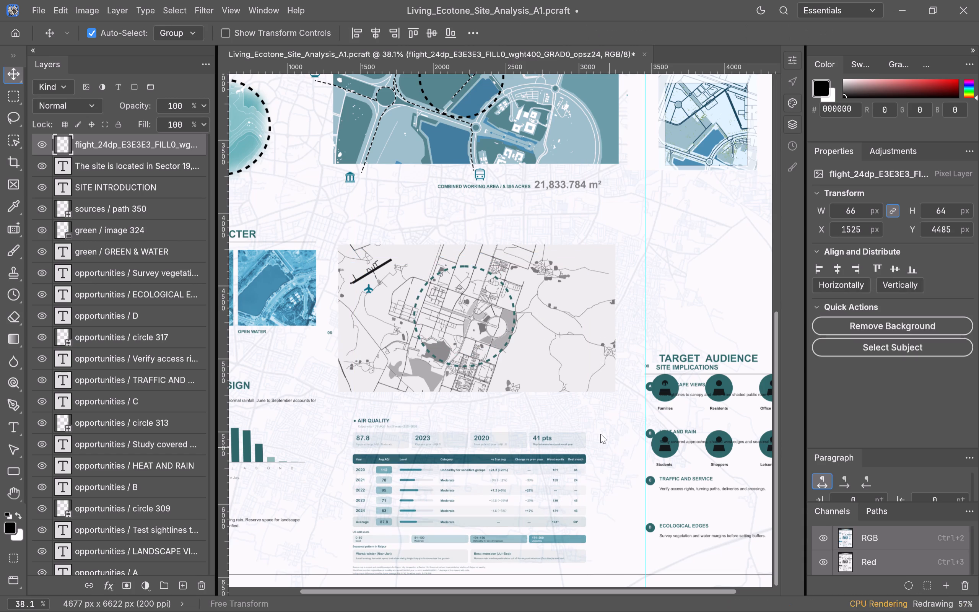
# Move the grey access map, teal dashed circle and airplane icon together up about 174 px, closer to the COMBINED WORKING AREA caption.
pyautogui.click(573, 298)
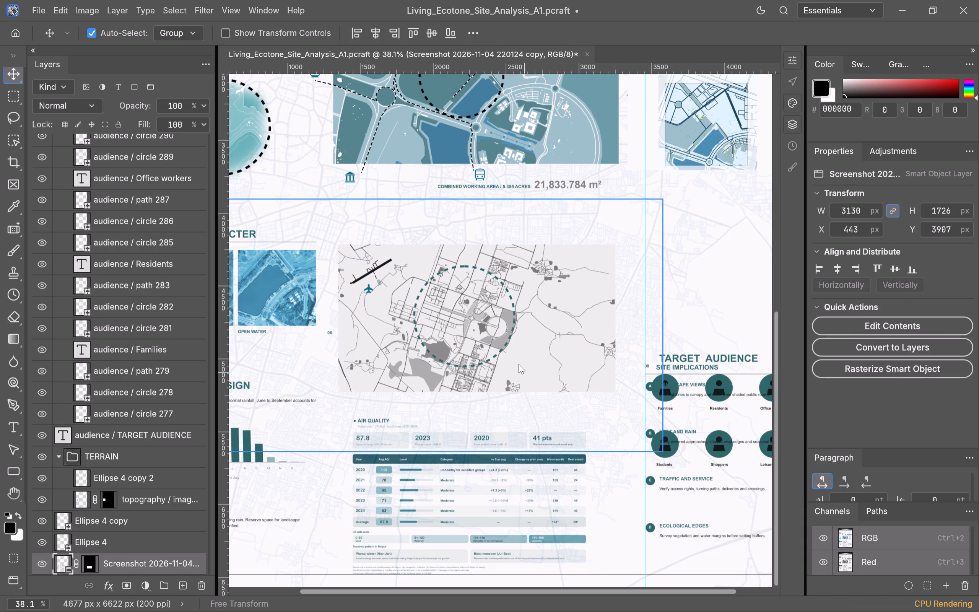
pyautogui.keyDown('shift'); pyautogui.click(510, 339); pyautogui.keyUp('shift')
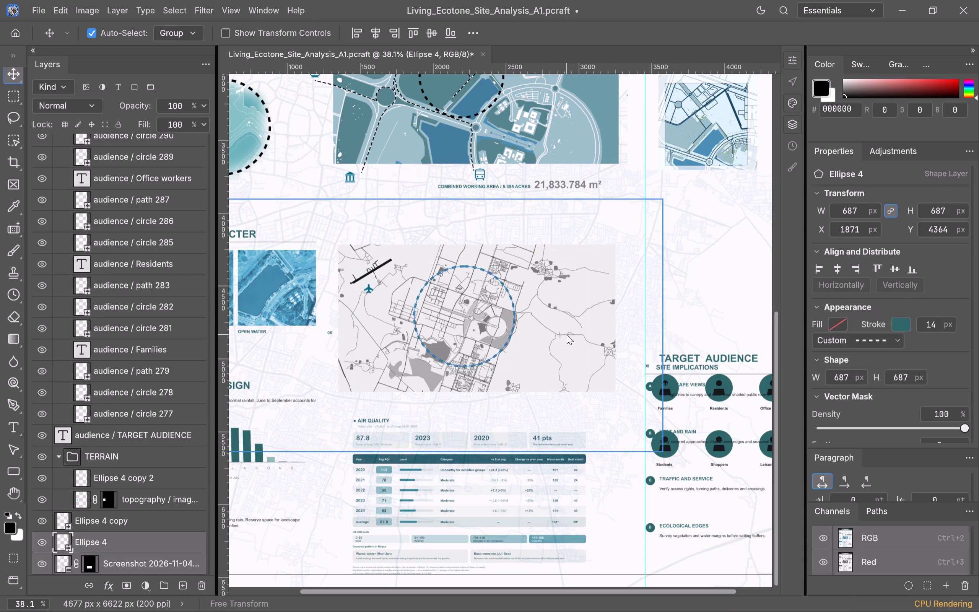
pyautogui.keyDown('shift'); pyautogui.click(567, 335); pyautogui.keyUp('shift')
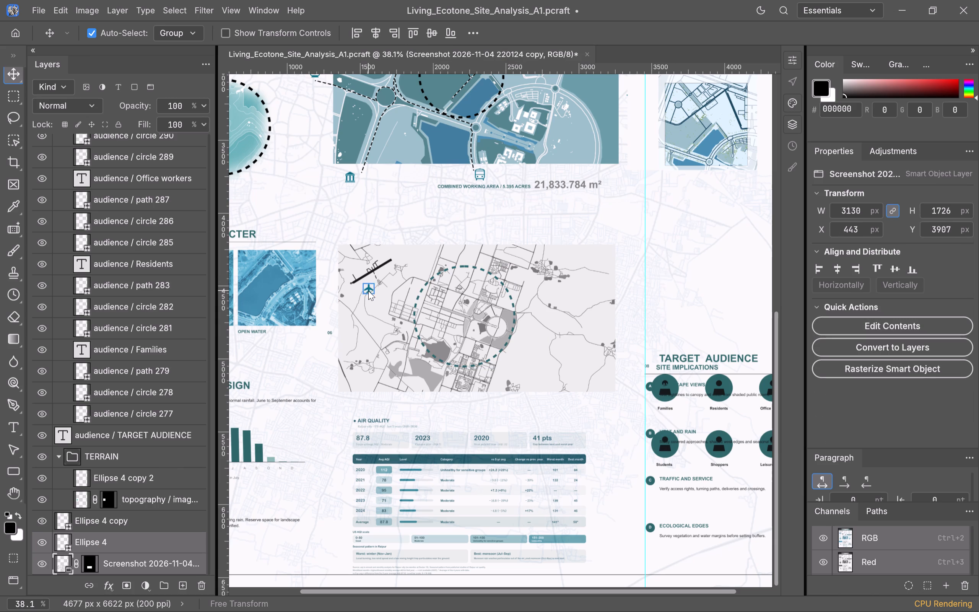
pyautogui.keyDown('shift'); pyautogui.click(368, 288); pyautogui.keyUp('shift')
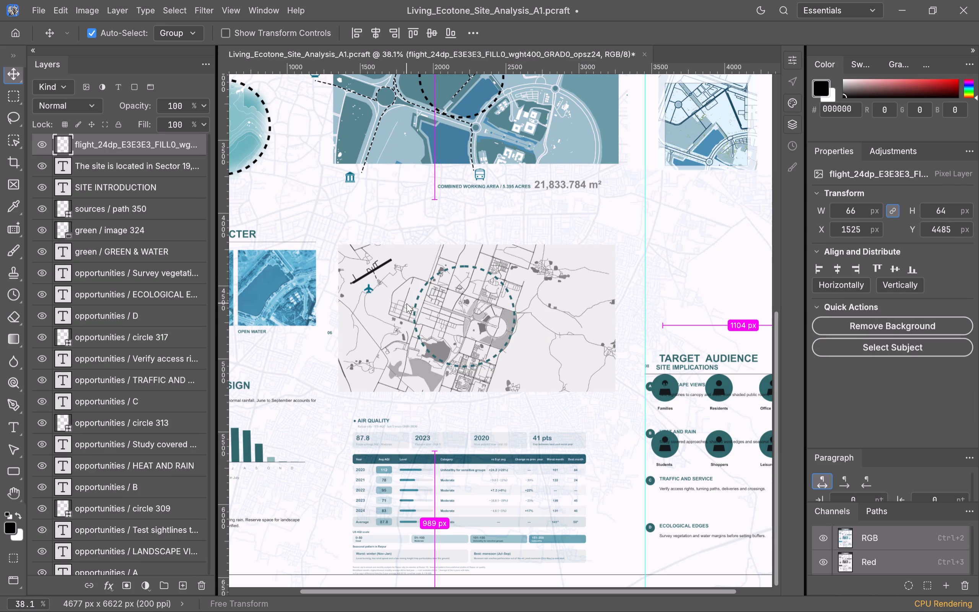
pyautogui.hotkey('ctrl', 't')
pyautogui.moveTo(556, 334); pyautogui.dragTo(555, 317)
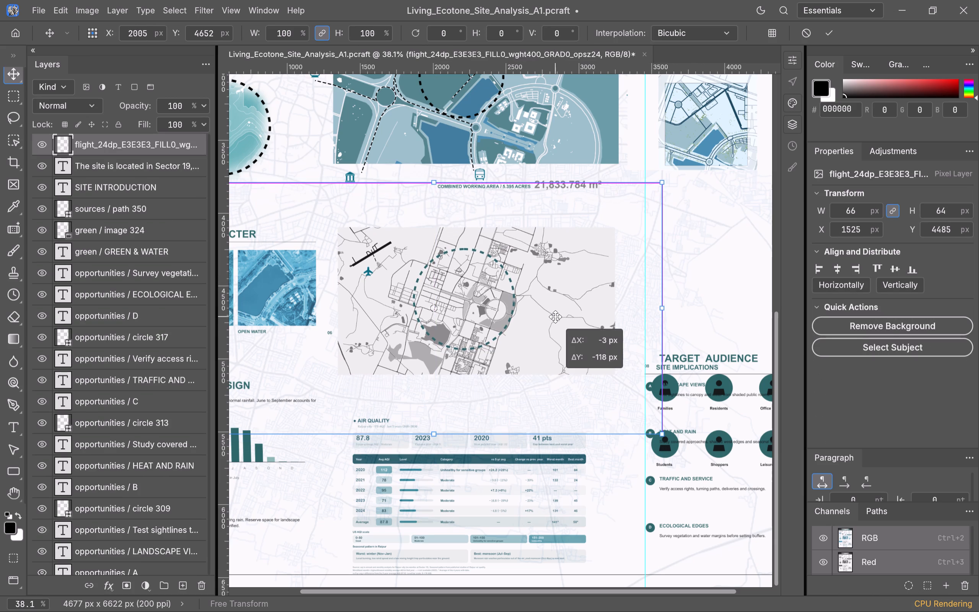
pyautogui.moveTo(555, 317); pyautogui.dragTo(555, 314)
pyautogui.moveTo(555, 314); pyautogui.dragTo(555, 309)
pyautogui.click(693, 287)
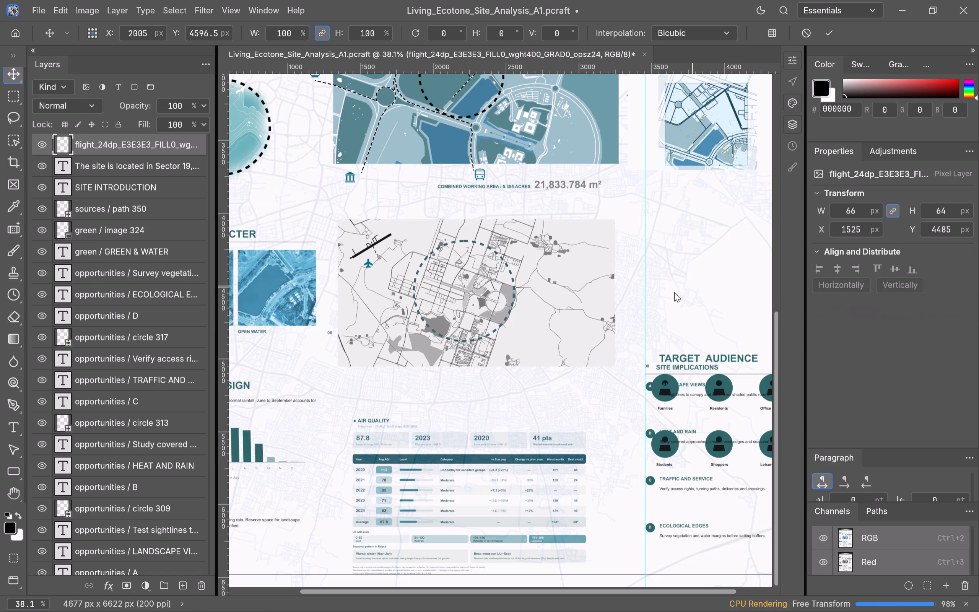
# Enlarge the air quality table to about 122.8% (1967 by 1316 px) and place it beneath the grey map at about X 1229, Y 5164 px.
pyautogui.scroll(-2, 537, 324)
pyautogui.click(510, 427)
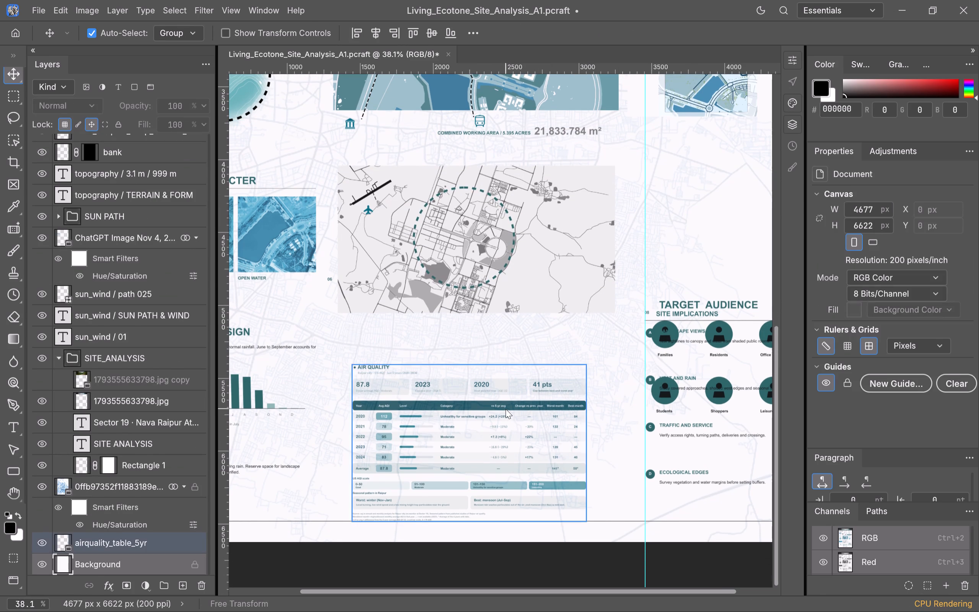
pyautogui.click(506, 409)
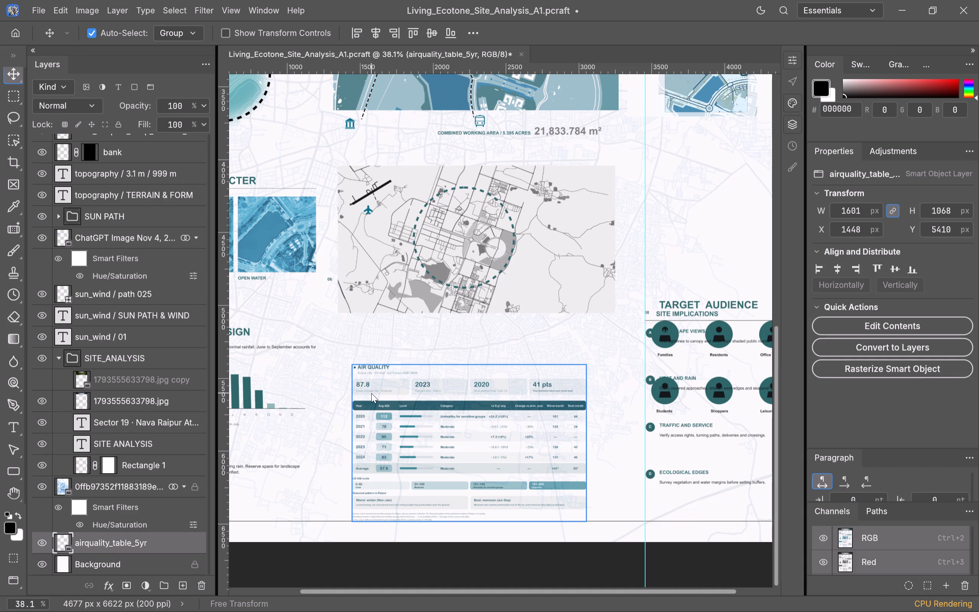
pyautogui.hotkey('ctrl', 't')
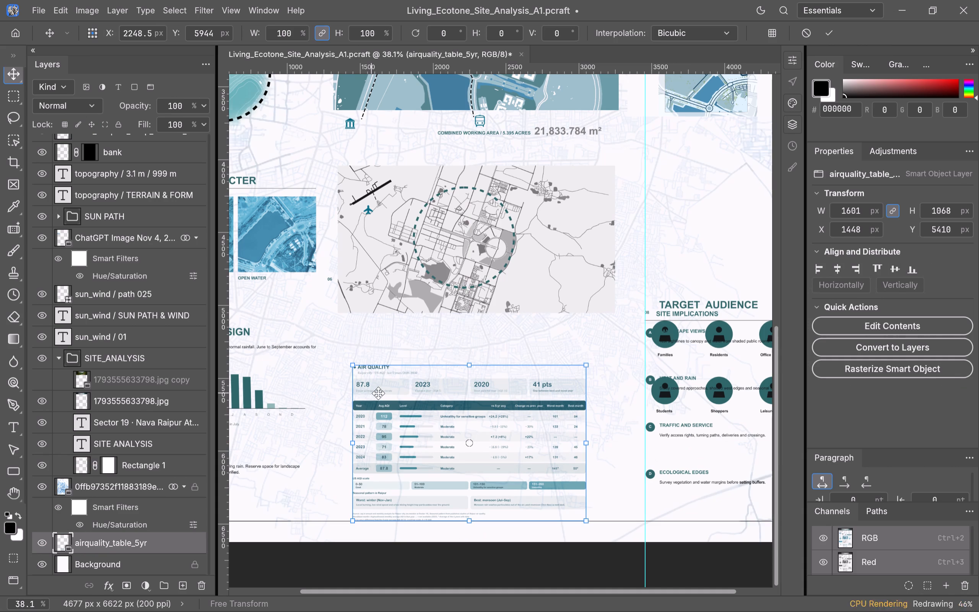
pyautogui.moveTo(355, 365); pyautogui.dragTo(349, 353)
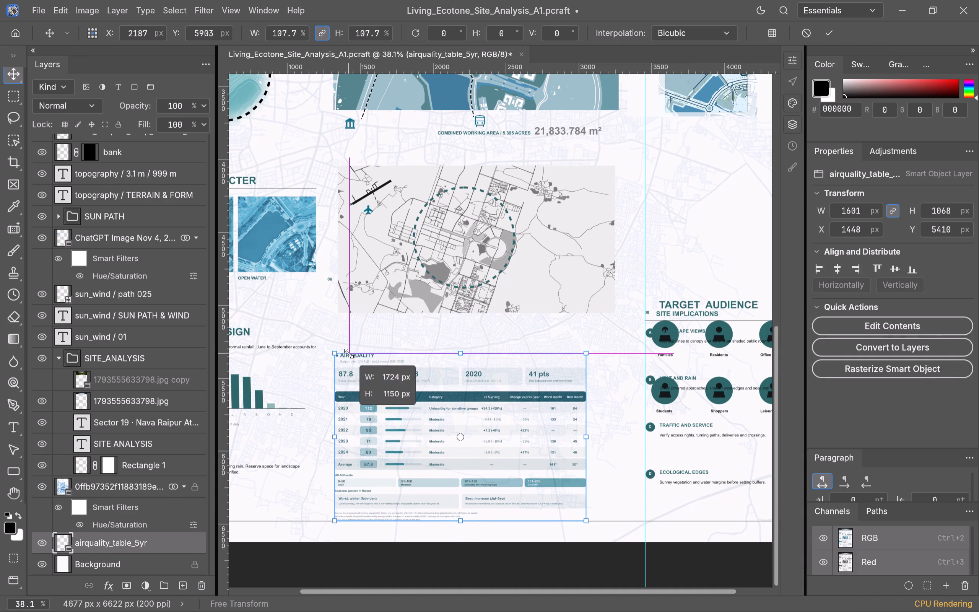
pyautogui.moveTo(349, 353); pyautogui.dragTo(340, 338)
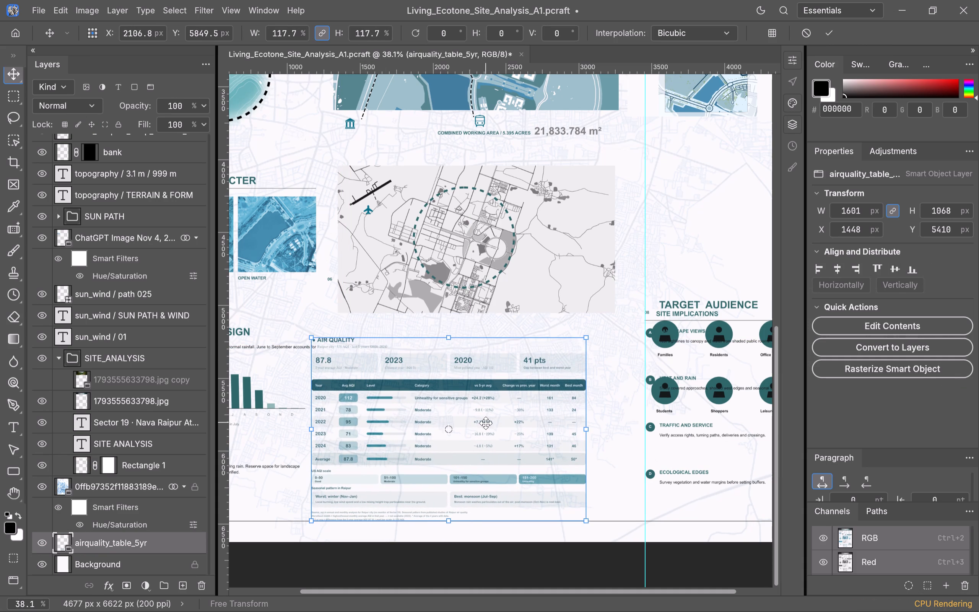
pyautogui.moveTo(486, 423); pyautogui.dragTo(508, 410)
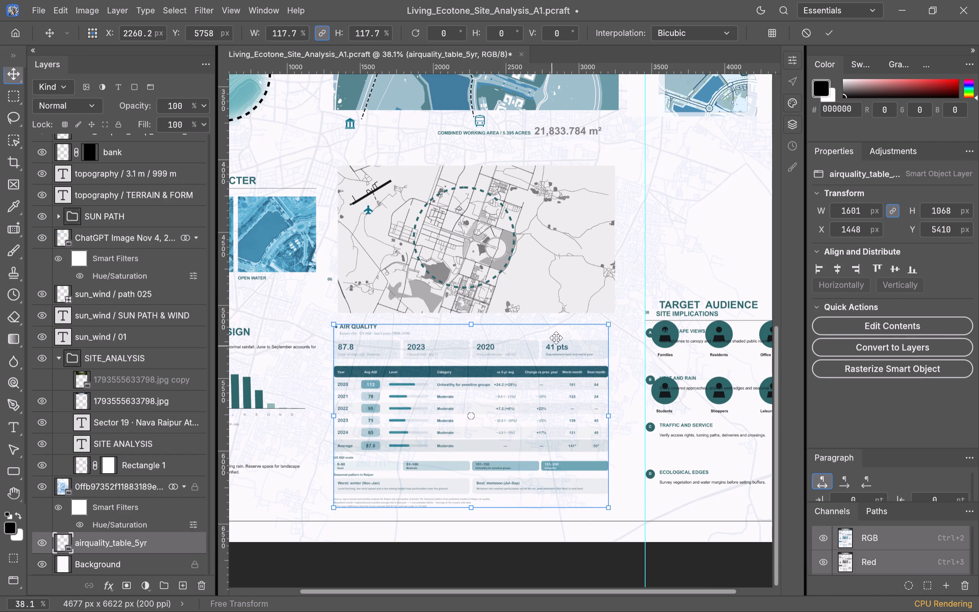
pyautogui.moveTo(608, 326); pyautogui.dragTo(613, 321)
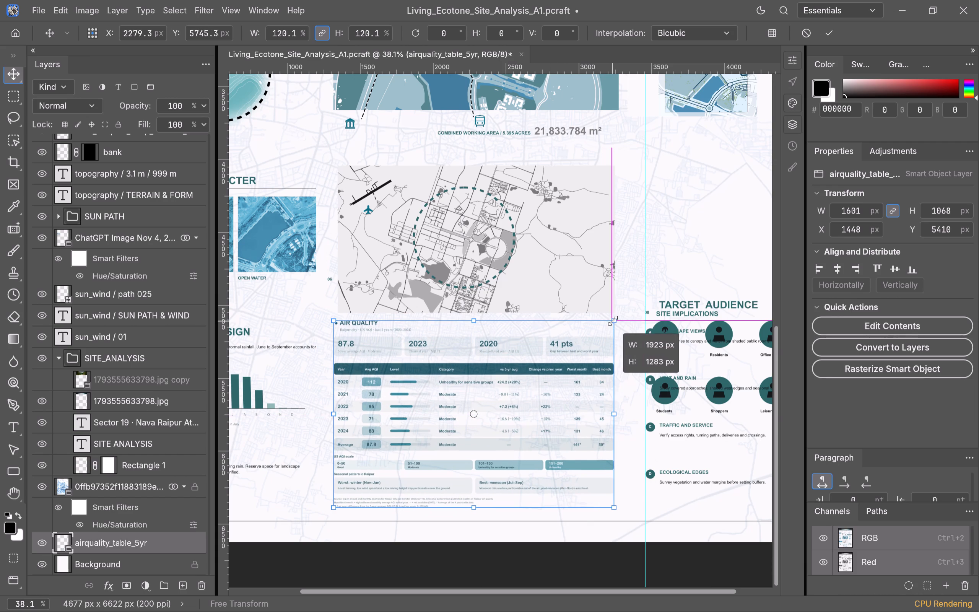
pyautogui.moveTo(613, 321); pyautogui.dragTo(616, 317)
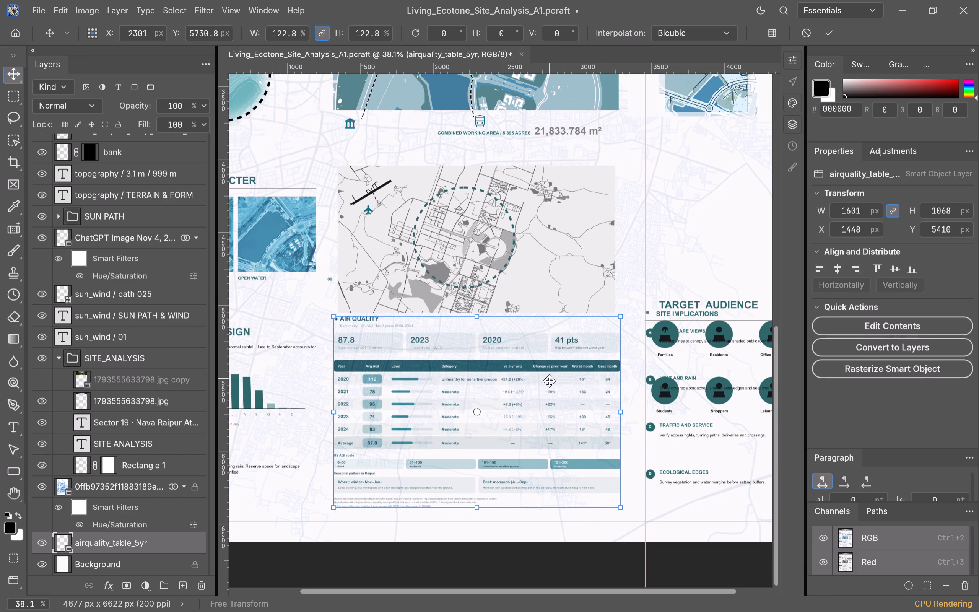
pyautogui.moveTo(619, 319); pyautogui.dragTo(613, 326)
pyautogui.moveTo(337, 505); pyautogui.dragTo(332, 506)
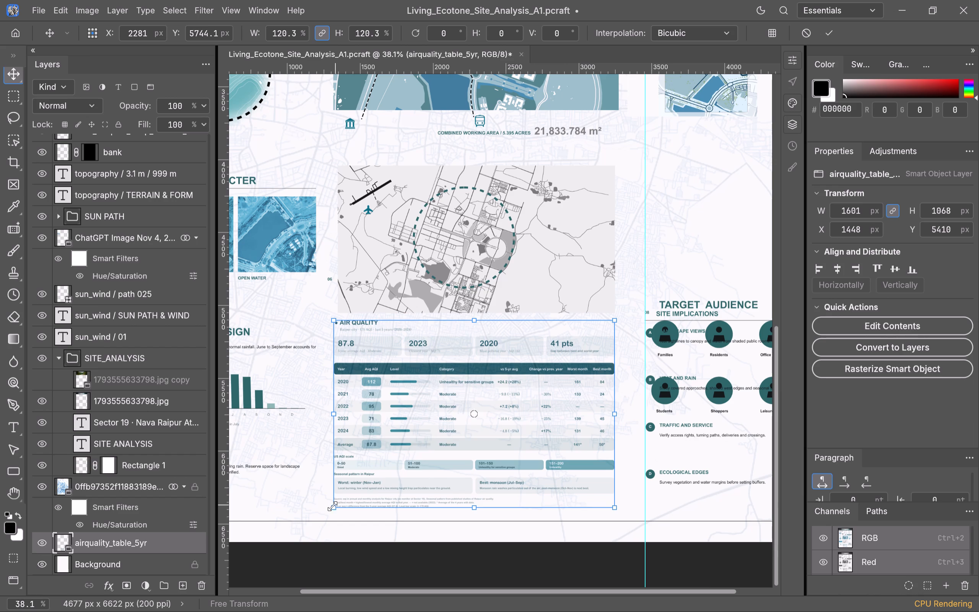
pyautogui.moveTo(332, 506); pyautogui.dragTo(319, 517)
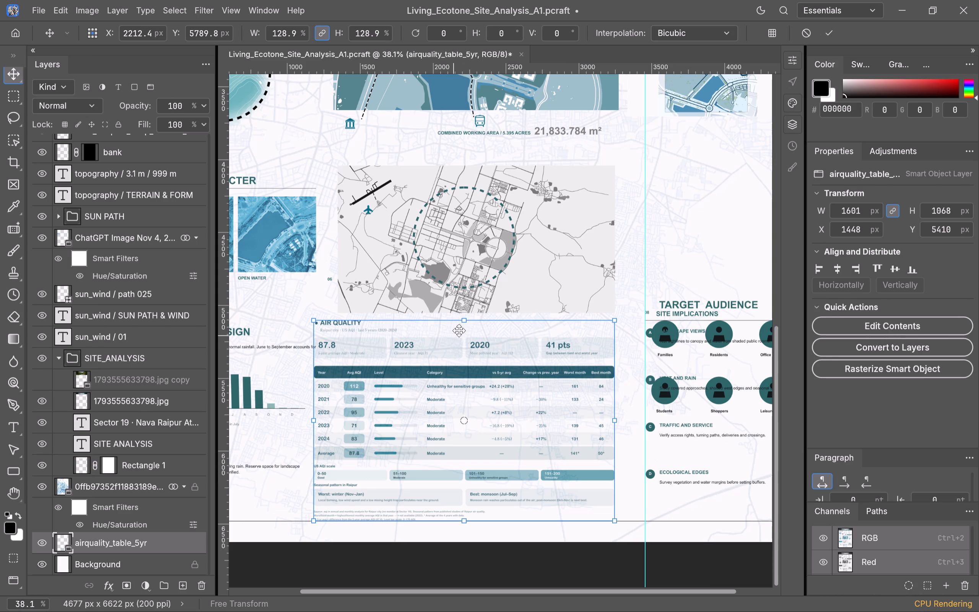
pyautogui.moveTo(463, 321); pyautogui.dragTo(463, 330)
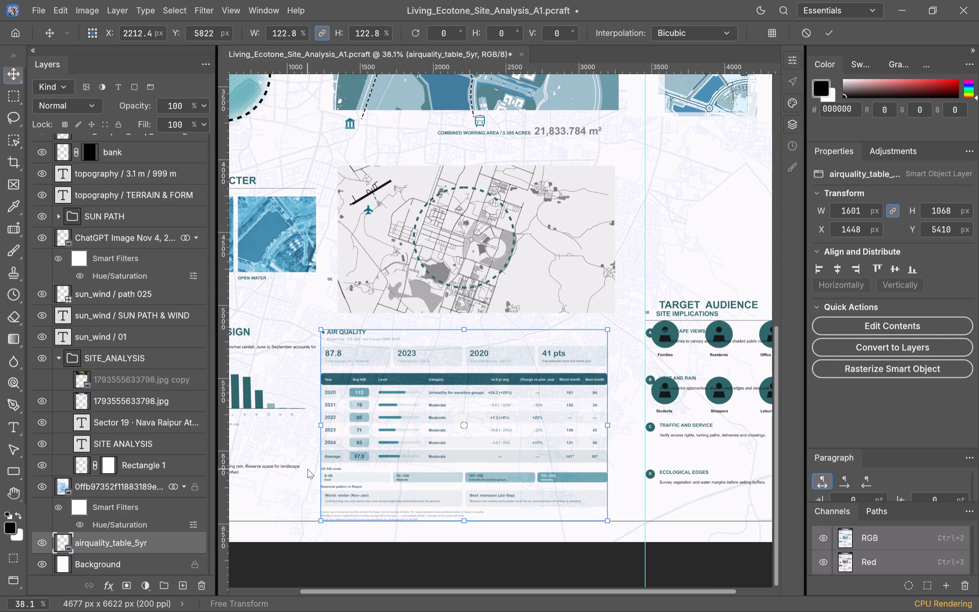
pyautogui.scroll(-3, 307, 469)
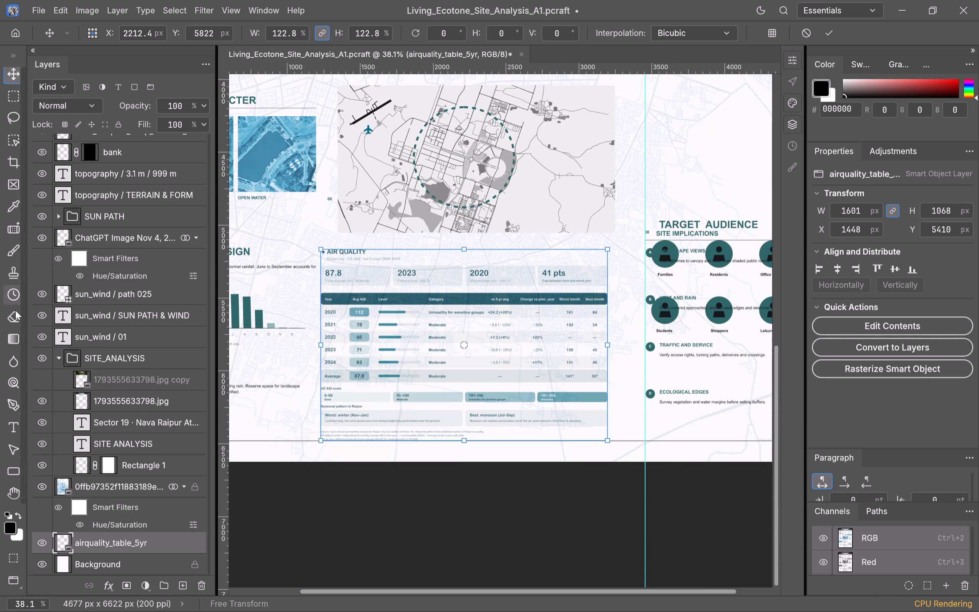
# Rasterize the air quality table and erase the small source footnote lines beneath its seasonal pattern boxes.
pyautogui.click(12, 320)
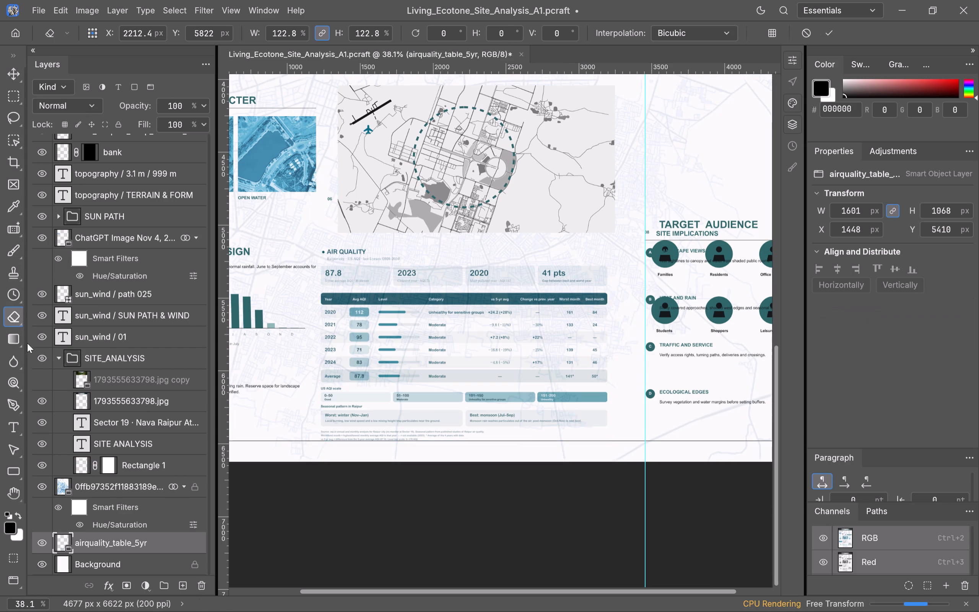
pyautogui.click(10, 318)
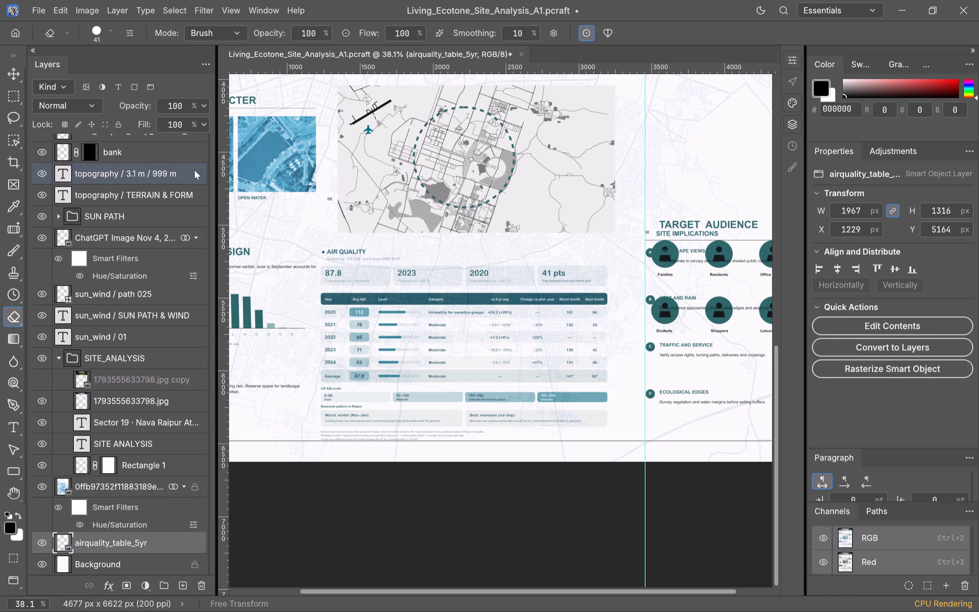
pyautogui.moveTo(383, 436); pyautogui.dragTo(395, 440)
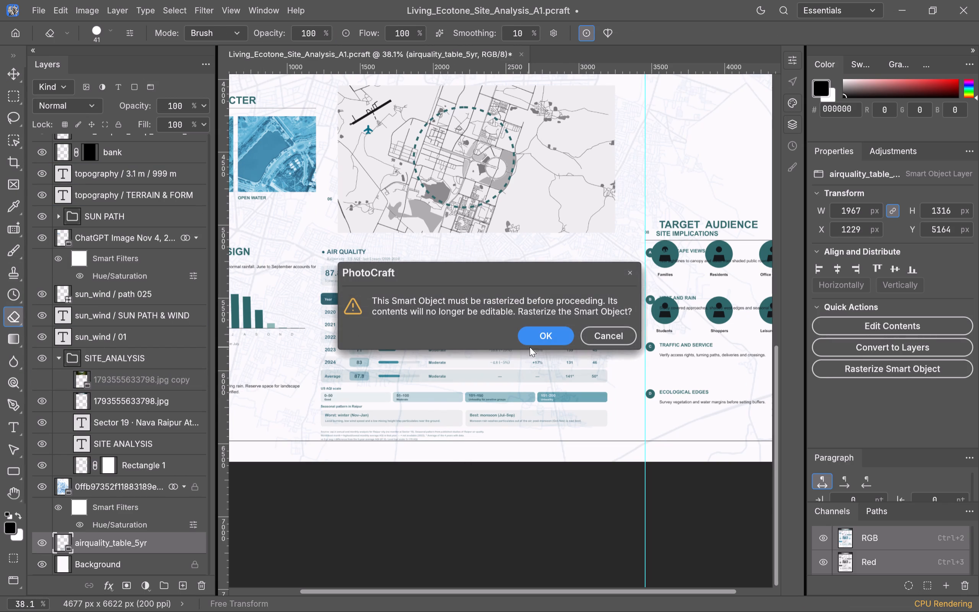
pyautogui.click(538, 338)
pyautogui.moveTo(429, 442); pyautogui.dragTo(358, 441)
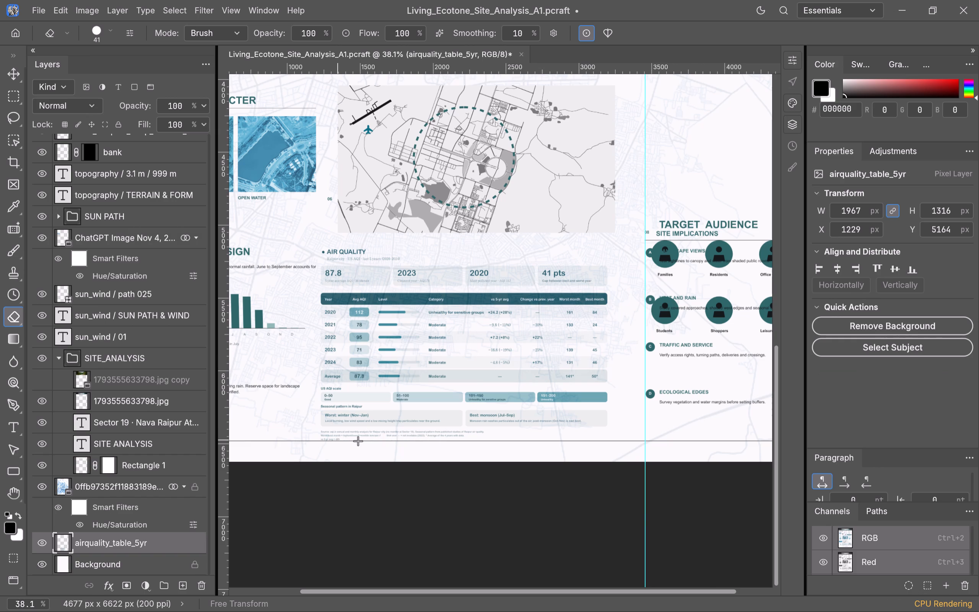
pyautogui.moveTo(358, 441); pyautogui.dragTo(419, 435)
pyautogui.moveTo(419, 435); pyautogui.dragTo(492, 434)
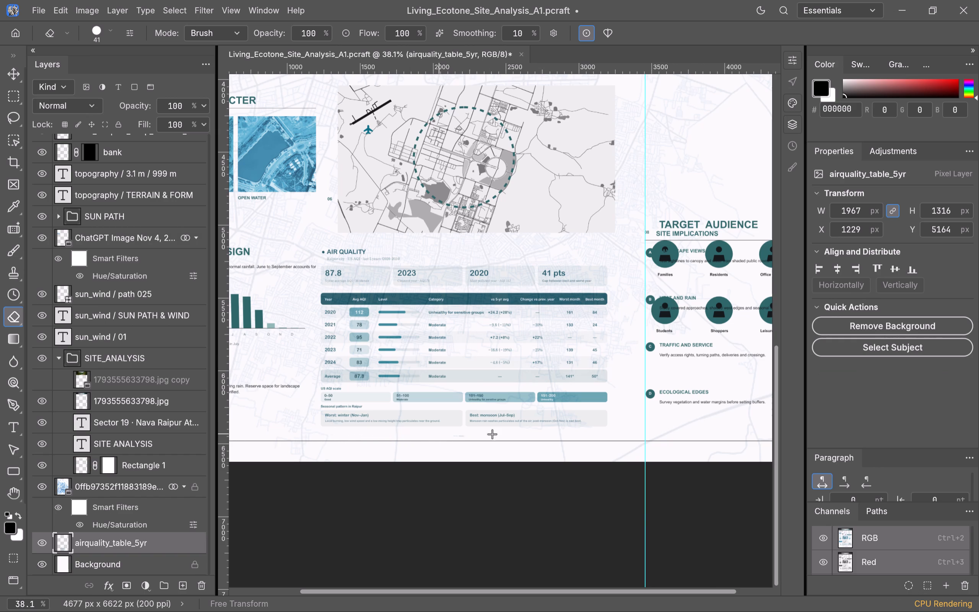
pyautogui.moveTo(492, 434); pyautogui.dragTo(410, 452)
# Erase the AIR QUALITY heading and the Raipur city subtitle line above the table's summary cards.
pyautogui.scroll(2, 434, 484)
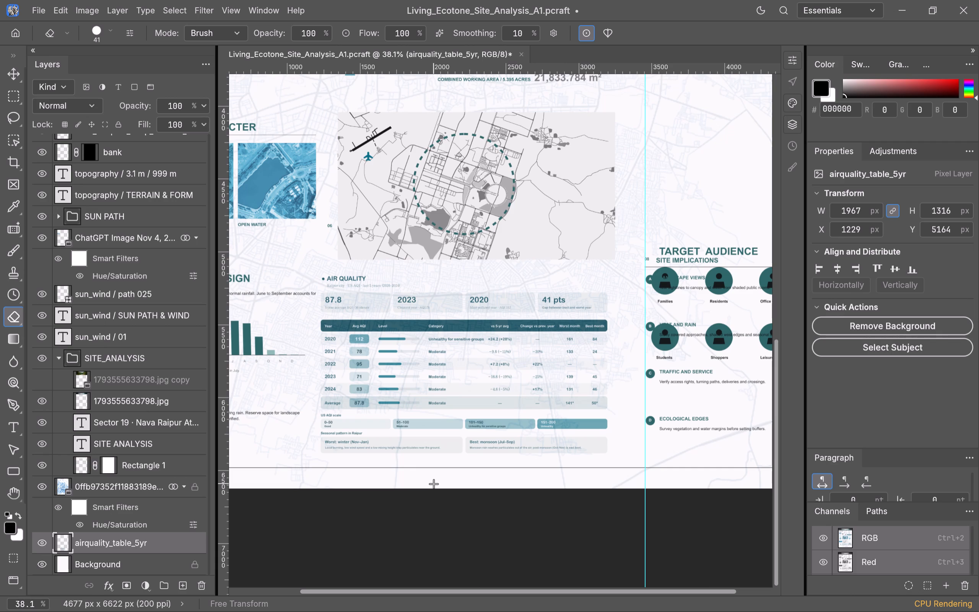
pyautogui.scroll(2, 434, 484)
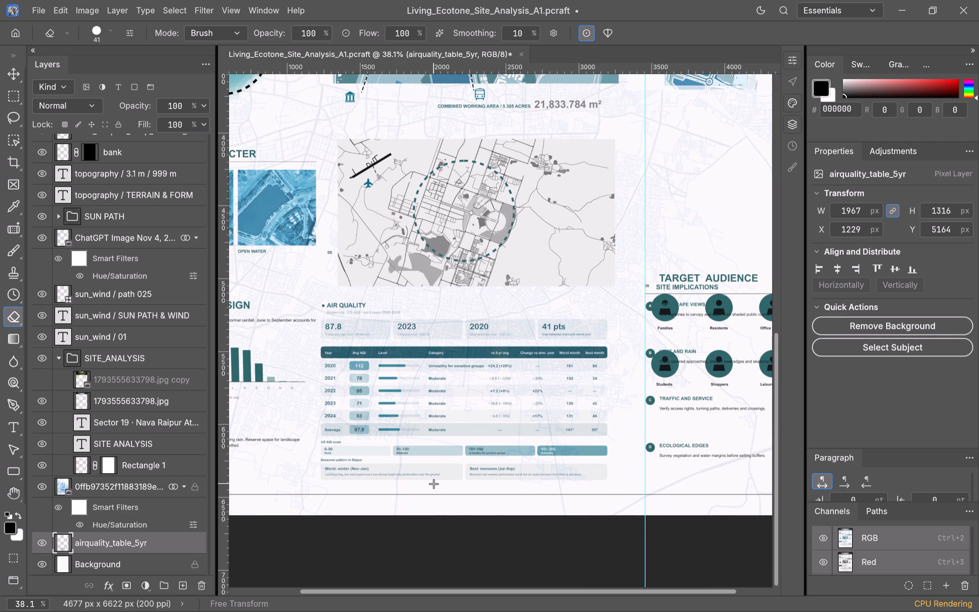
pyautogui.keyDown('alt'); pyautogui.scroll(10, 421, 483); pyautogui.keyUp('alt')
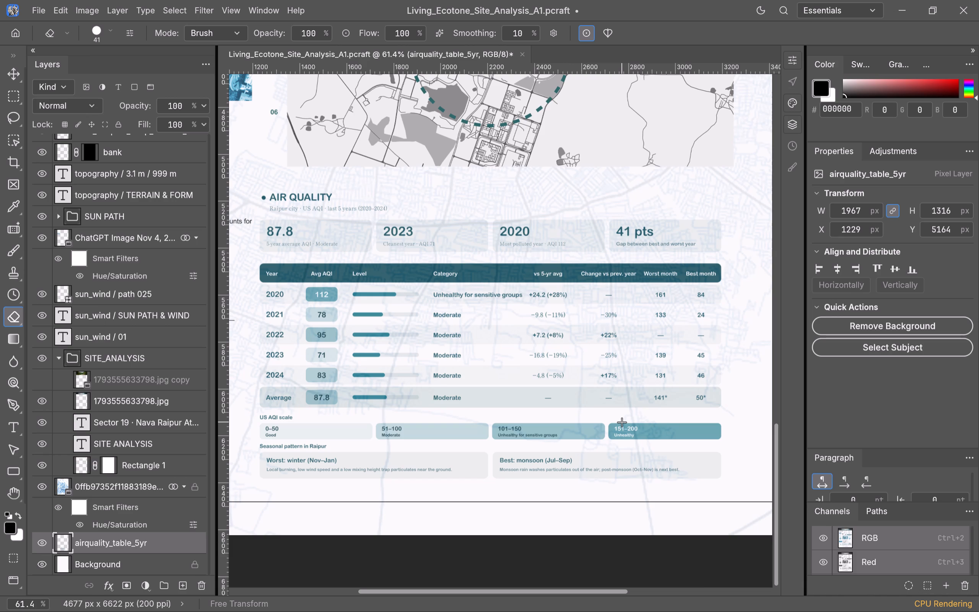
pyautogui.scroll(2, 622, 422)
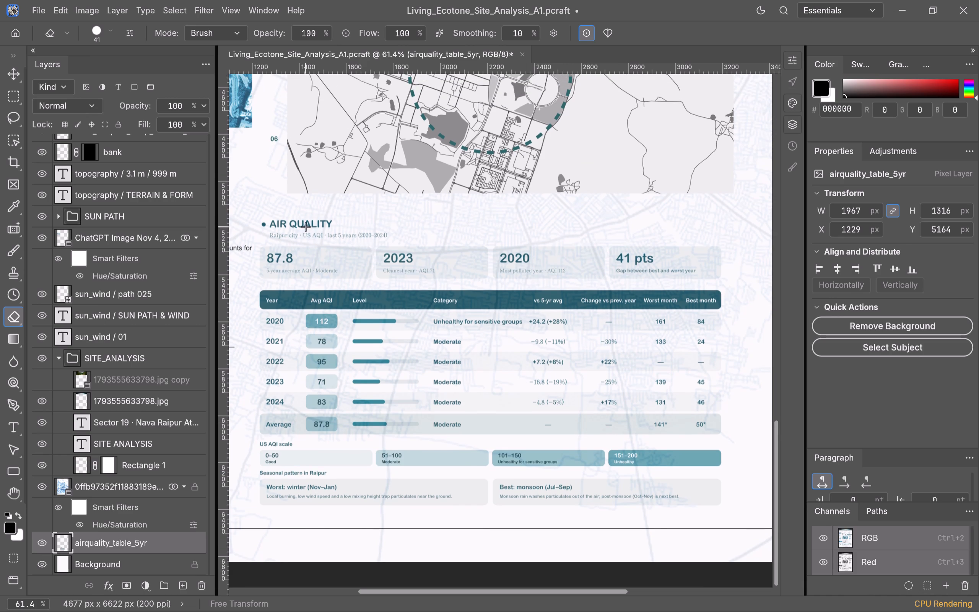
pyautogui.moveTo(311, 223); pyautogui.dragTo(311, 237)
pyautogui.moveTo(311, 237); pyautogui.dragTo(339, 233)
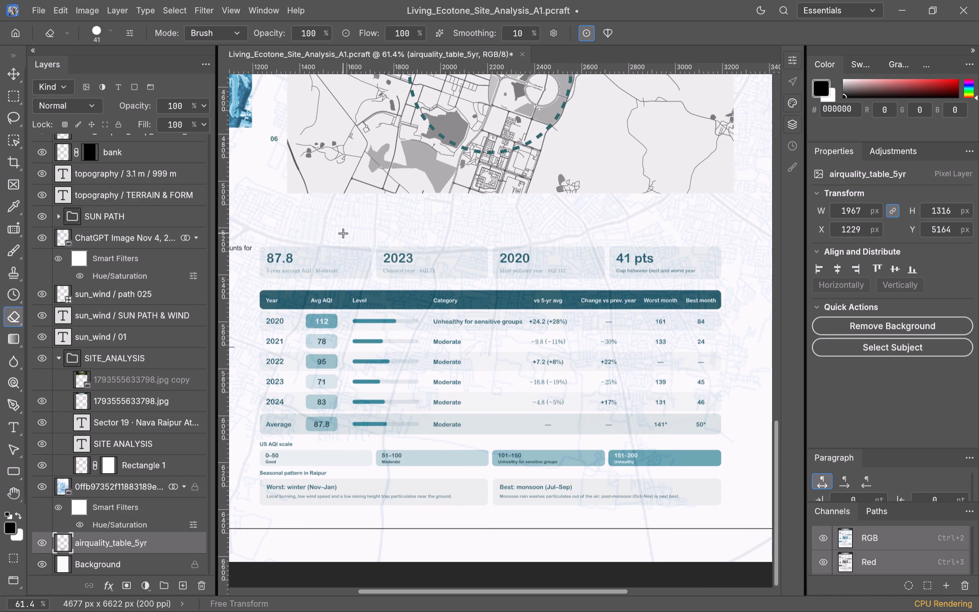
# Review the whole sheet layout, from the SITE ANALYSIS header down to the air quality table and TARGET AUDIENCE section.
pyautogui.scroll(2, 343, 233)
pyautogui.scroll(-2, 343, 233)
pyautogui.scroll(1, 343, 233)
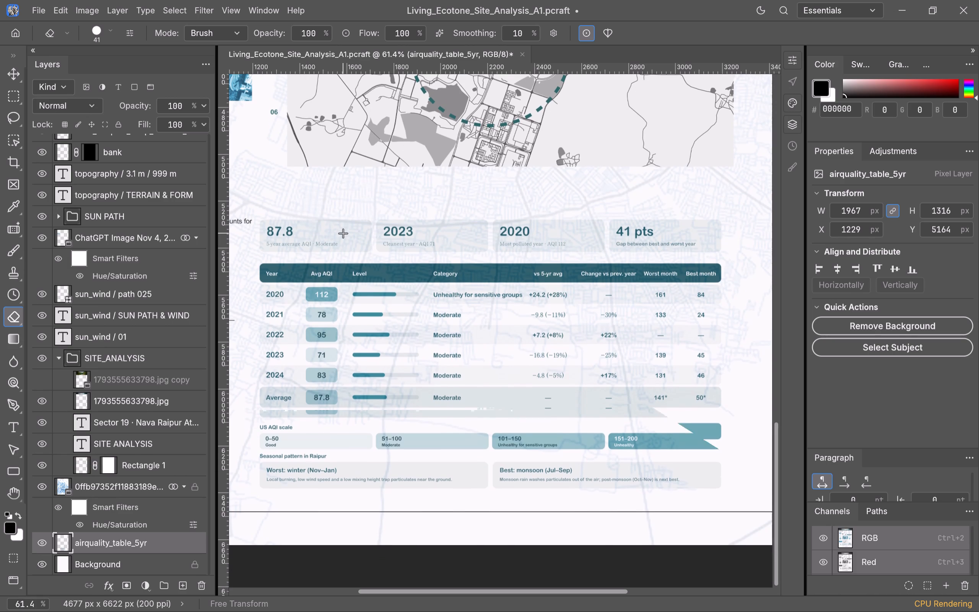
pyautogui.scroll(3, 343, 233)
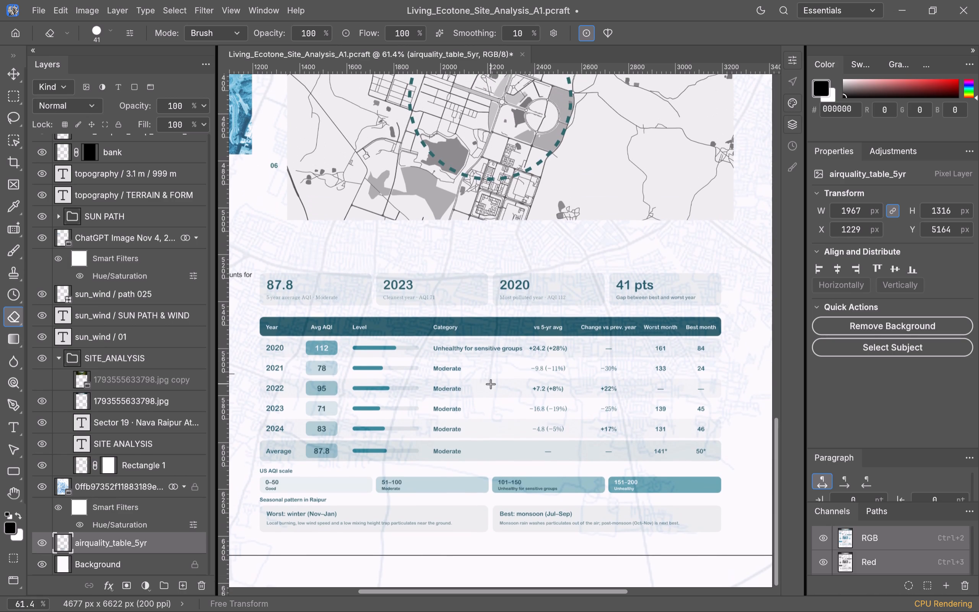
pyautogui.keyDown('alt'); pyautogui.scroll(-9, 491, 384); pyautogui.keyUp('alt')
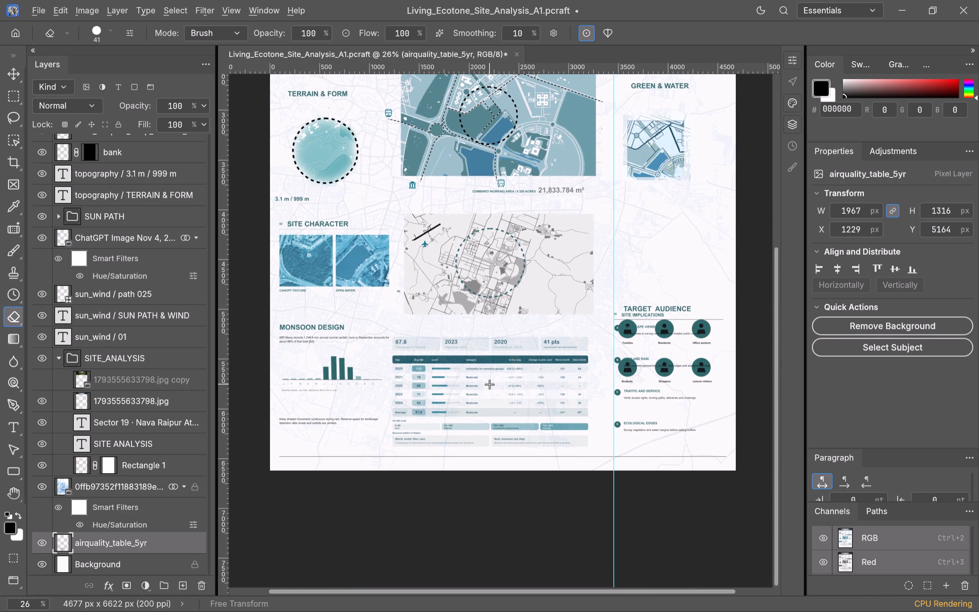
pyautogui.keyDown('alt'); pyautogui.scroll(2, 489, 384); pyautogui.keyUp('alt')
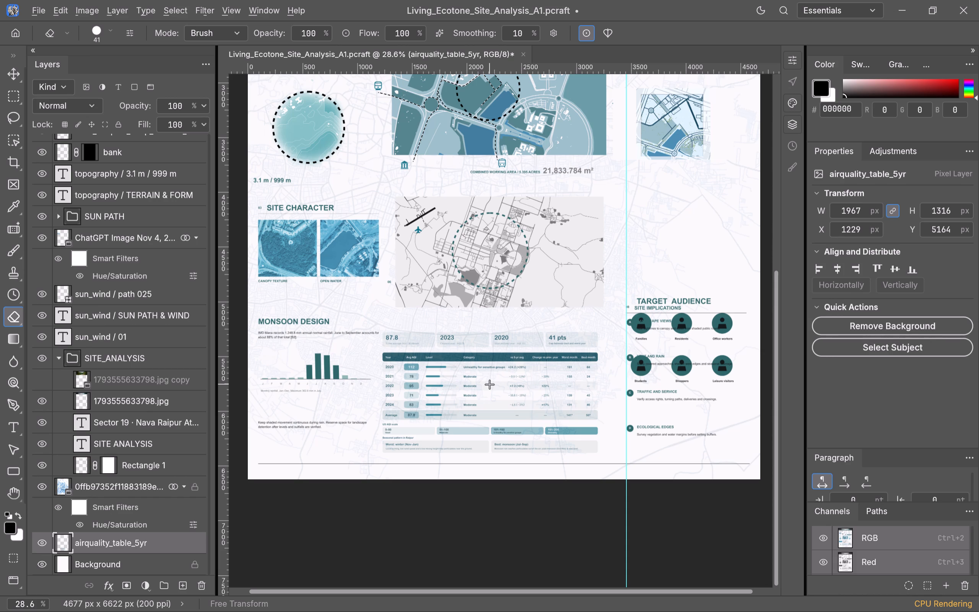
pyautogui.keyDown('alt'); pyautogui.scroll(2, 489, 384); pyautogui.keyUp('alt')
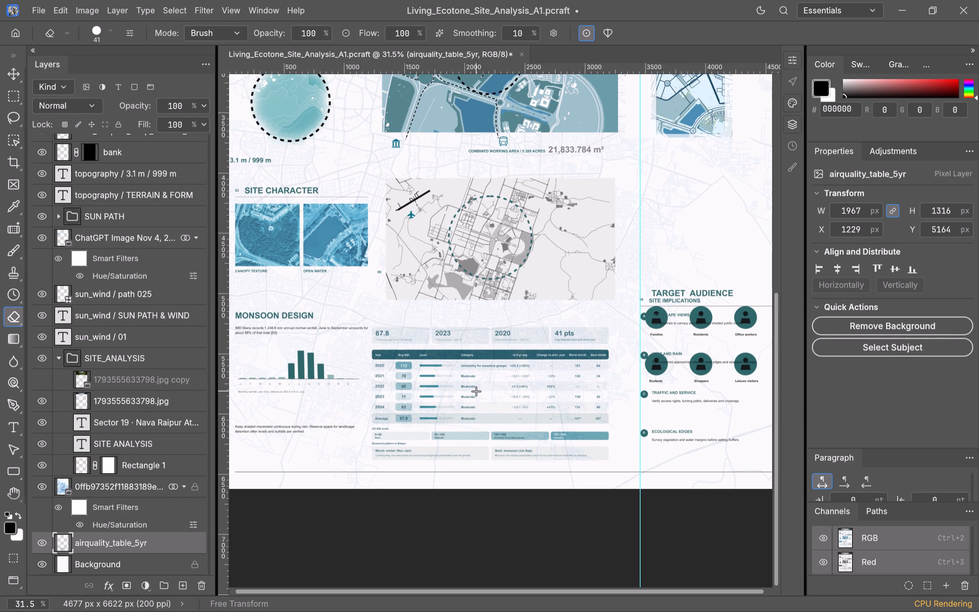
pyautogui.scroll(6, 476, 392)
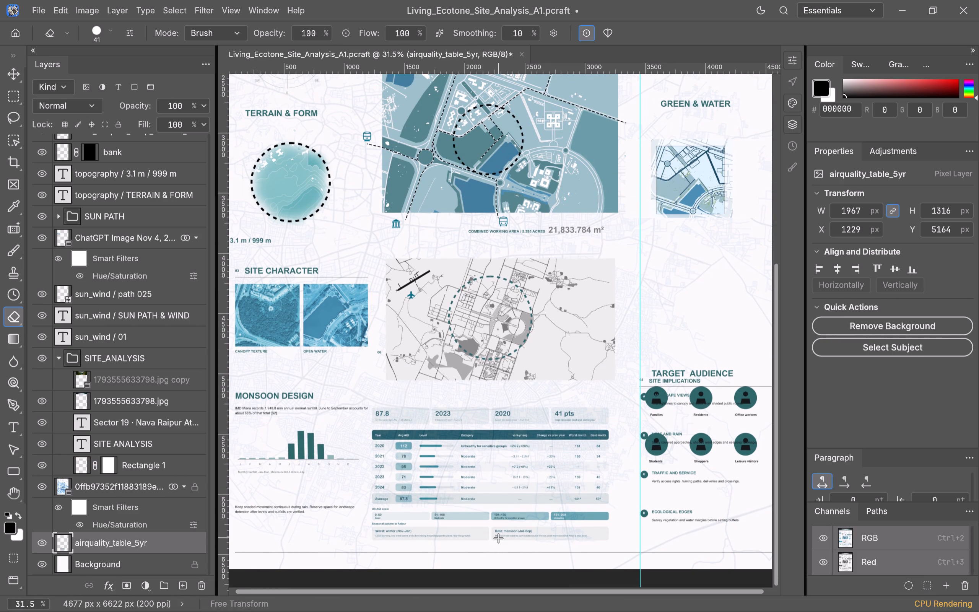
pyautogui.scroll(4, 498, 538)
pyautogui.scroll(-2, 498, 538)
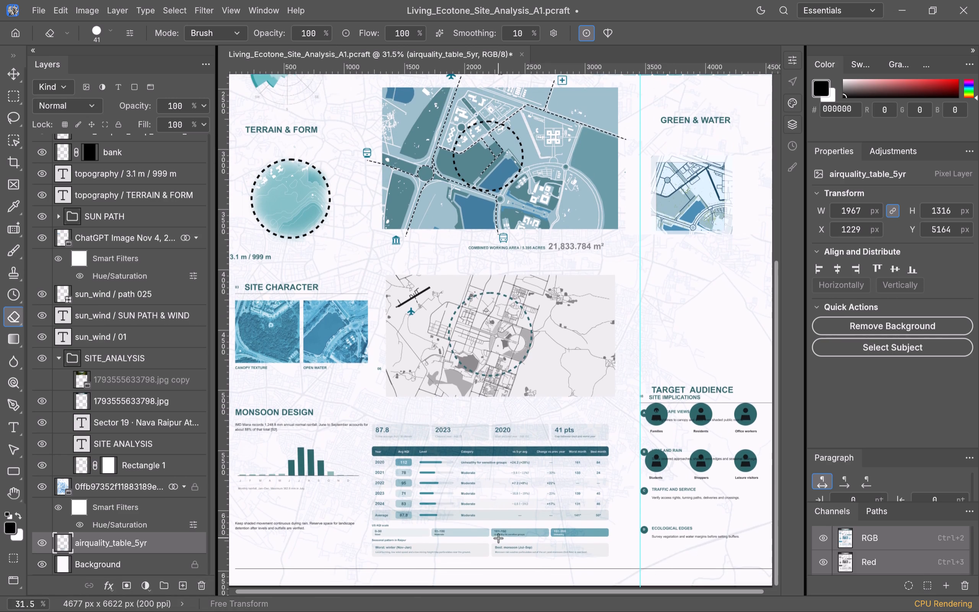
pyautogui.scroll(6, 498, 538)
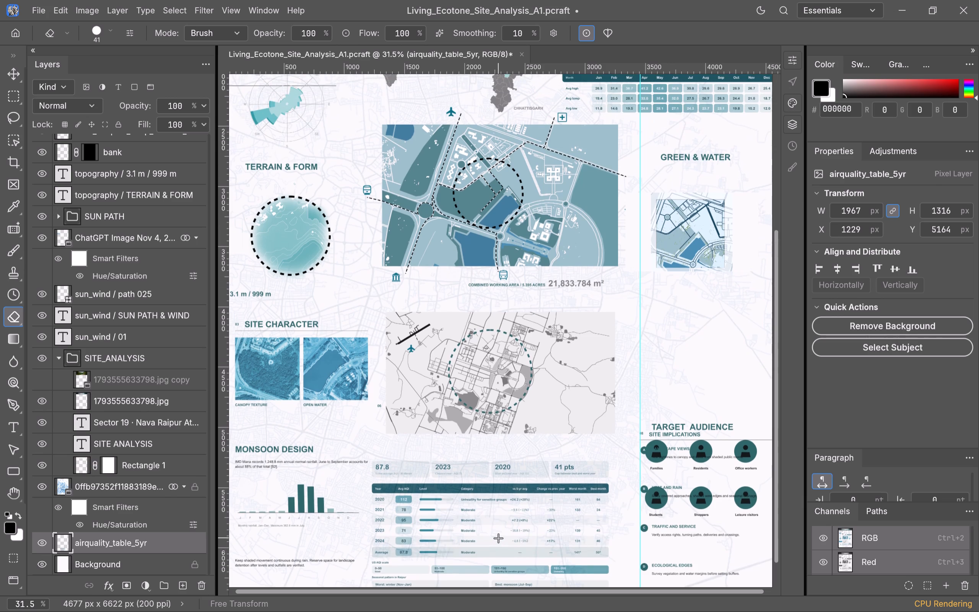
pyautogui.scroll(10, 498, 538)
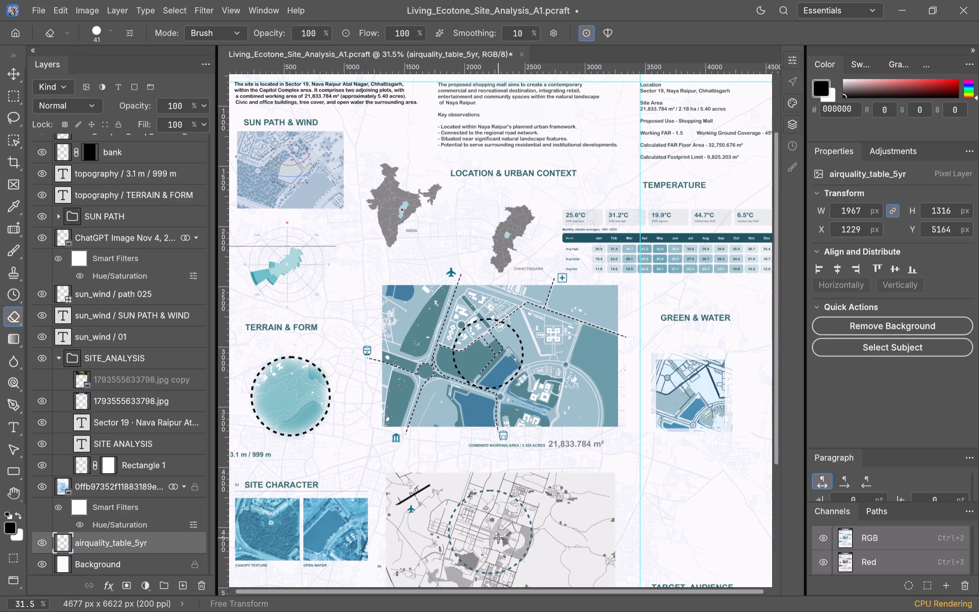
pyautogui.scroll(8, 498, 538)
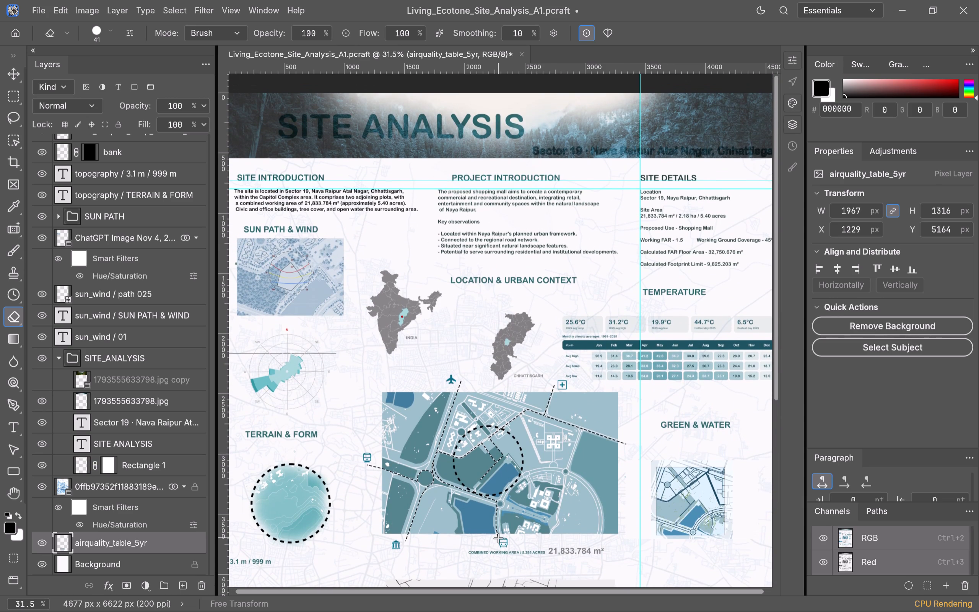
pyautogui.scroll(-10, 498, 538)
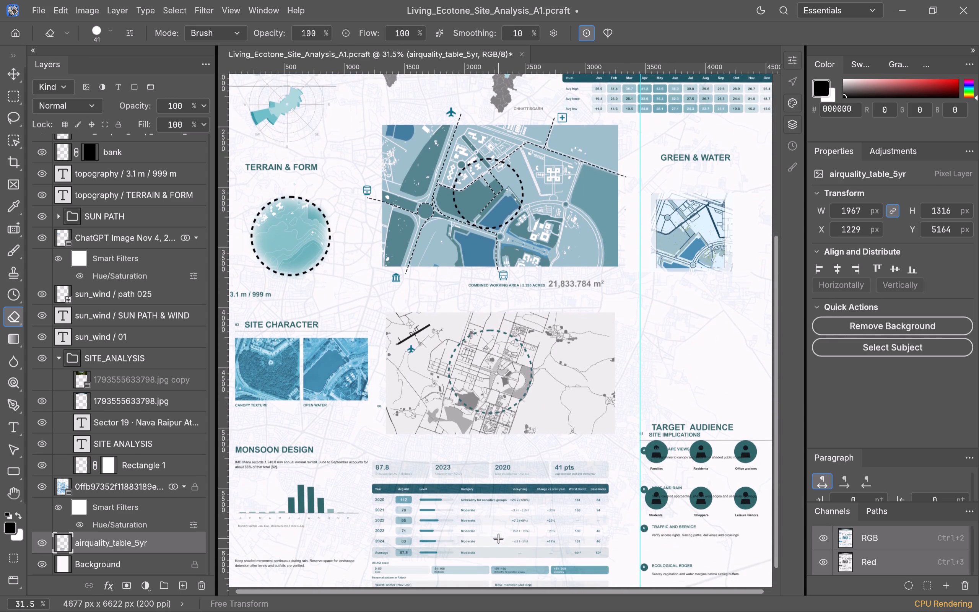
pyautogui.scroll(-3, 498, 539)
pyautogui.scroll(2, 498, 539)
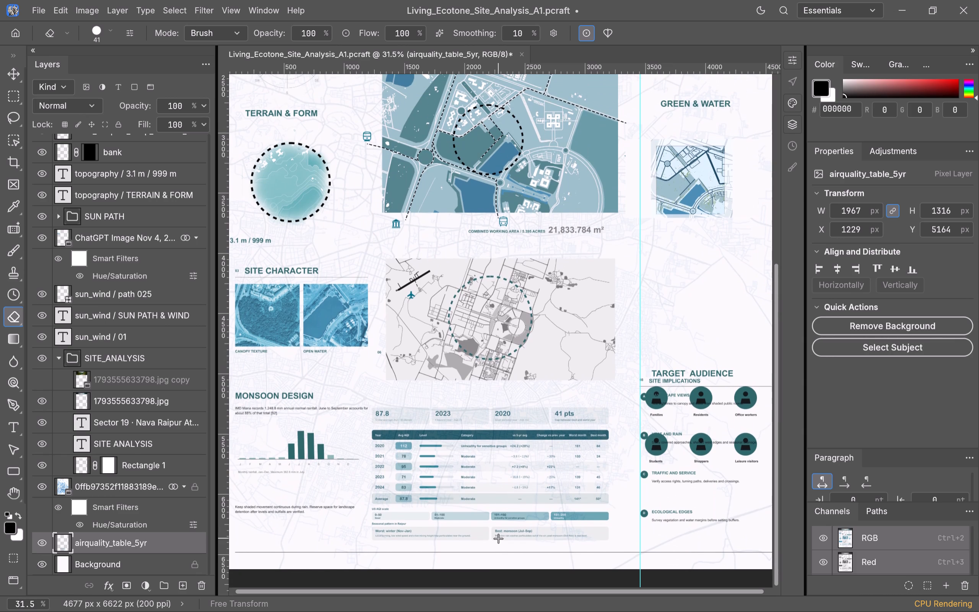
pyautogui.scroll(2, 498, 539)
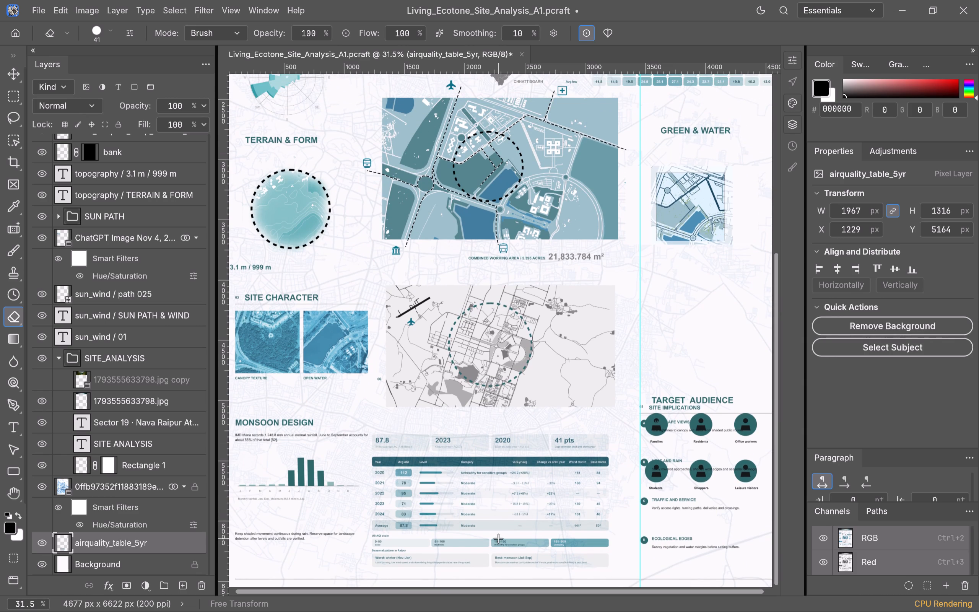
pyautogui.scroll(4, 498, 539)
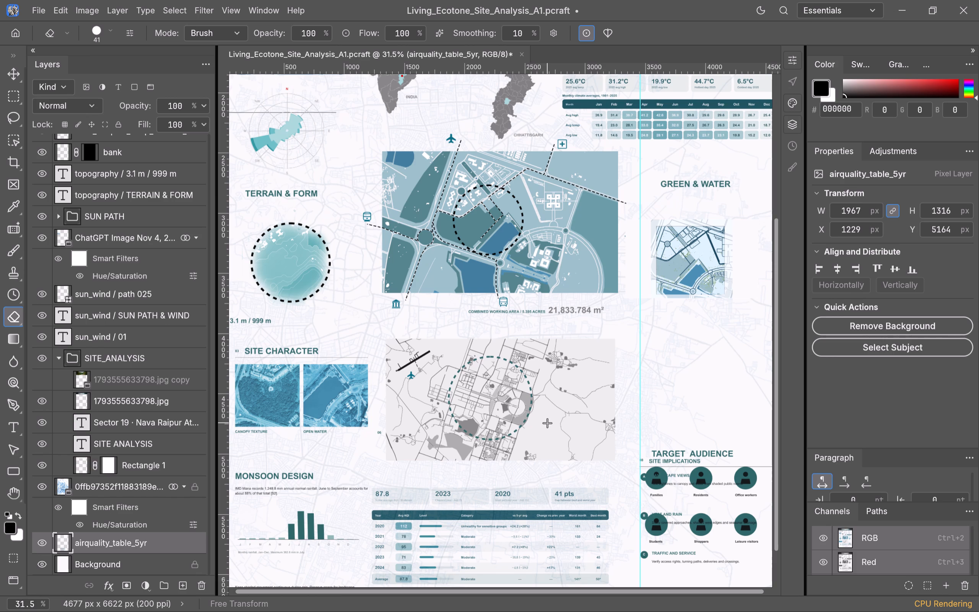
pyautogui.scroll(-4, 552, 428)
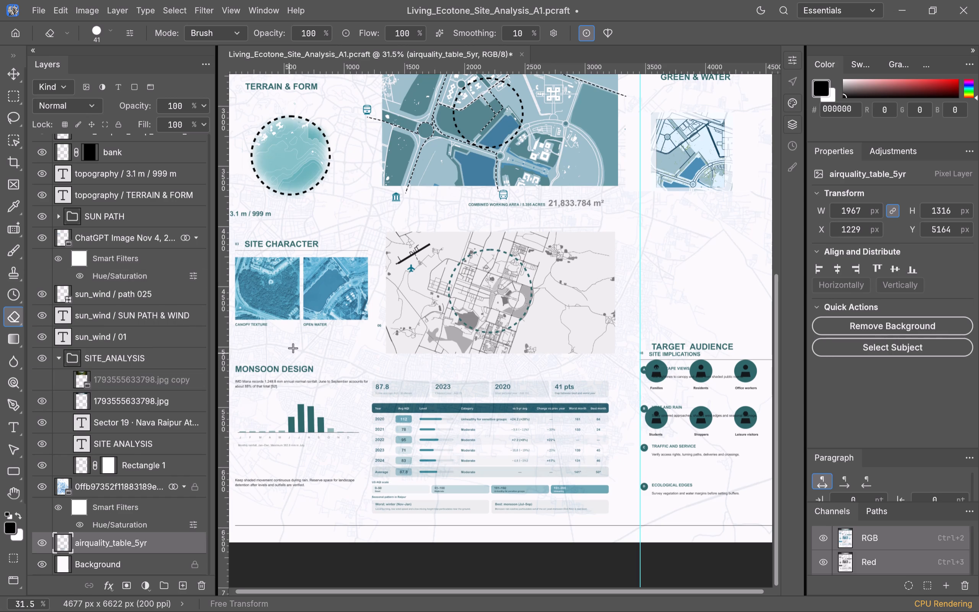
# Switch from the Eraser to the Move tool and select the air quality table.
pyautogui.click(20, 77)
pyautogui.scroll(-1, 542, 450)
pyautogui.click(542, 447)
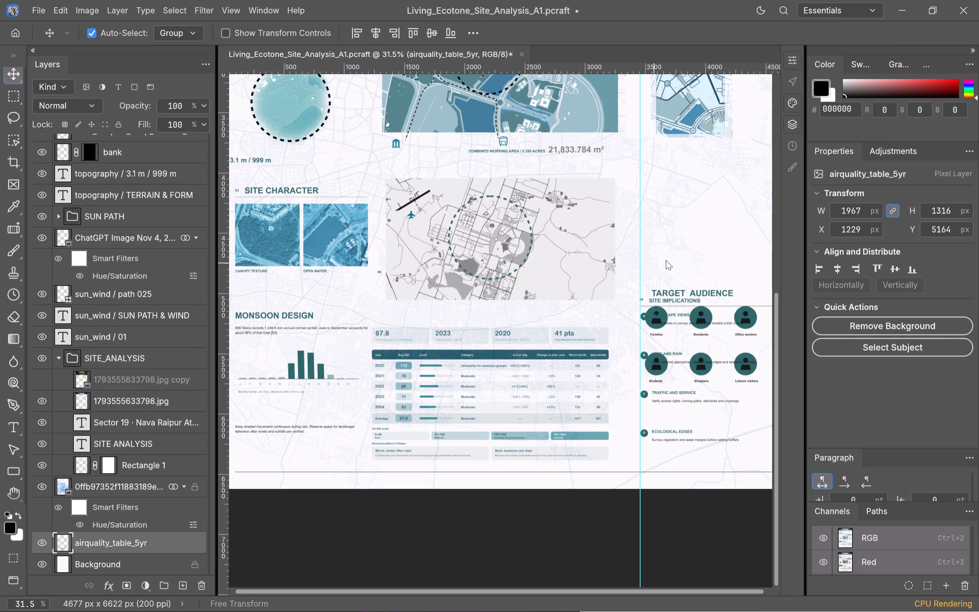
pyautogui.scroll(4, 666, 260)
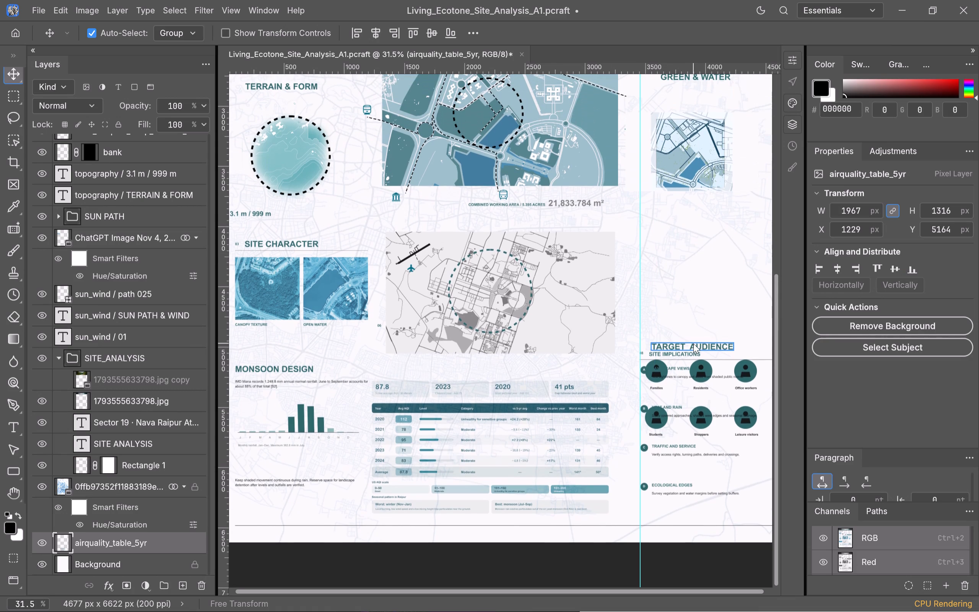
pyautogui.click(693, 343)
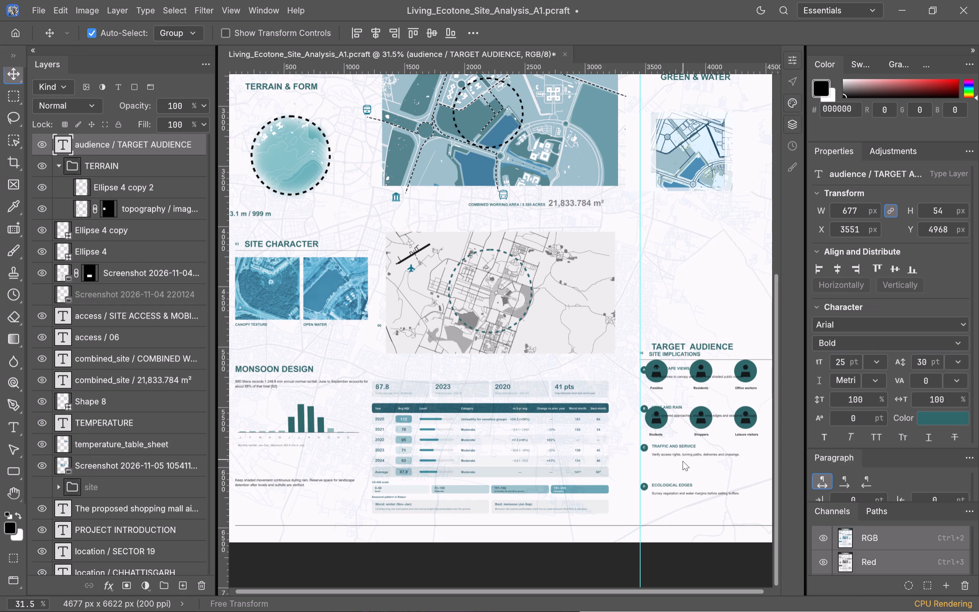
pyautogui.scroll(2, 680, 242)
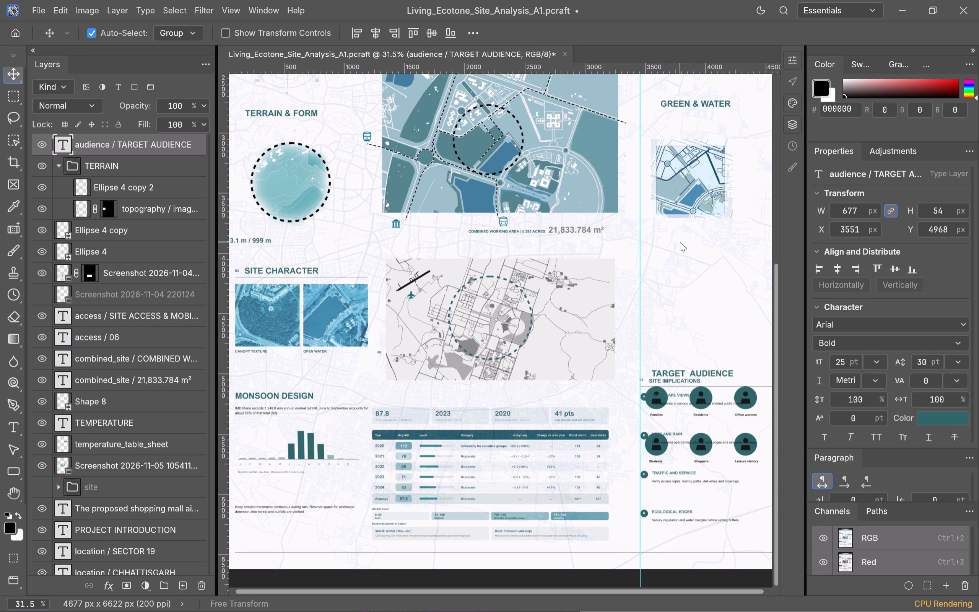
pyautogui.scroll(-1, 680, 243)
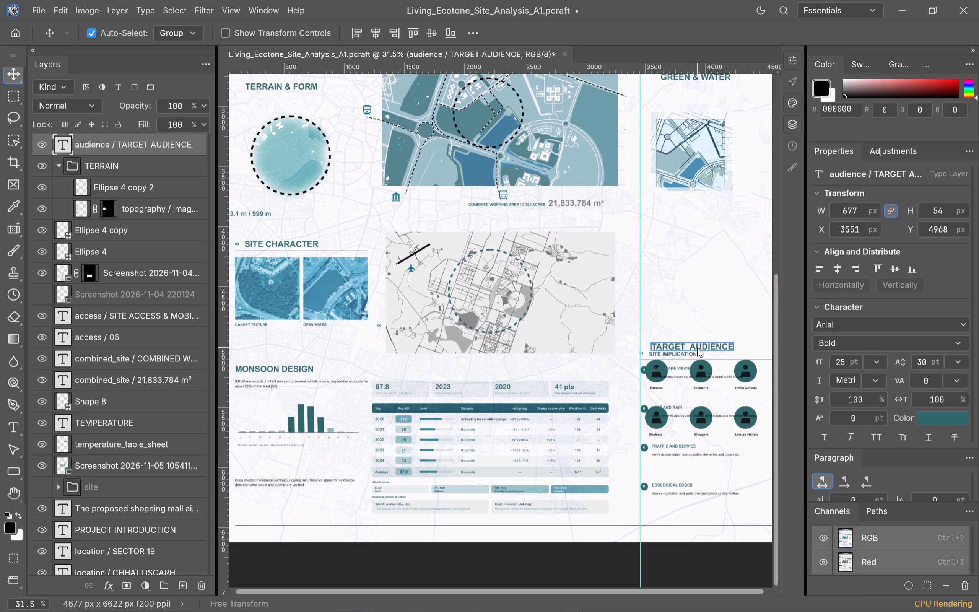
pyautogui.click(697, 348)
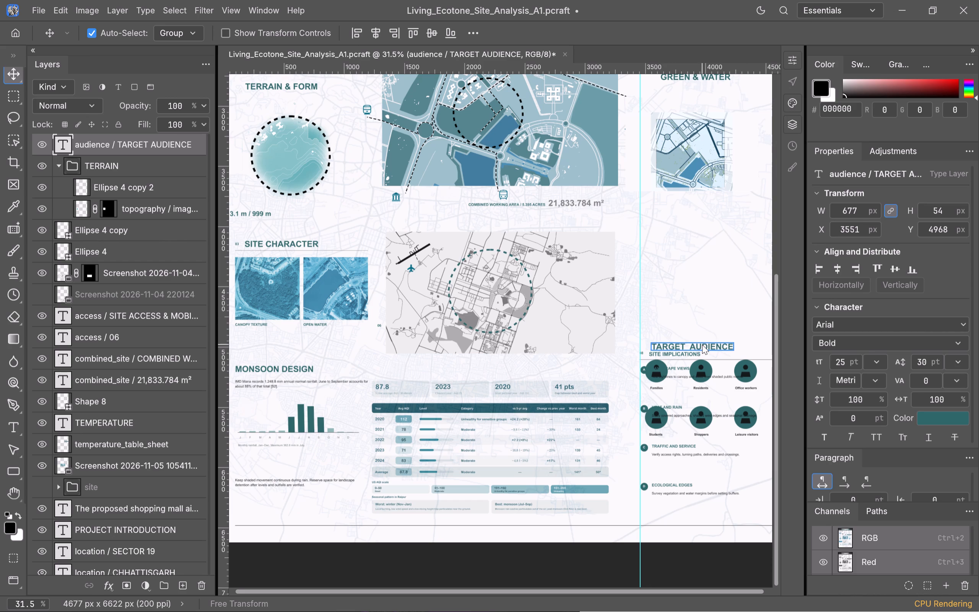
pyautogui.keyDown('shift'); pyautogui.click(702, 345); pyautogui.keyUp('shift')
pyautogui.keyDown('shift'); pyautogui.click(745, 368); pyautogui.keyUp('shift')
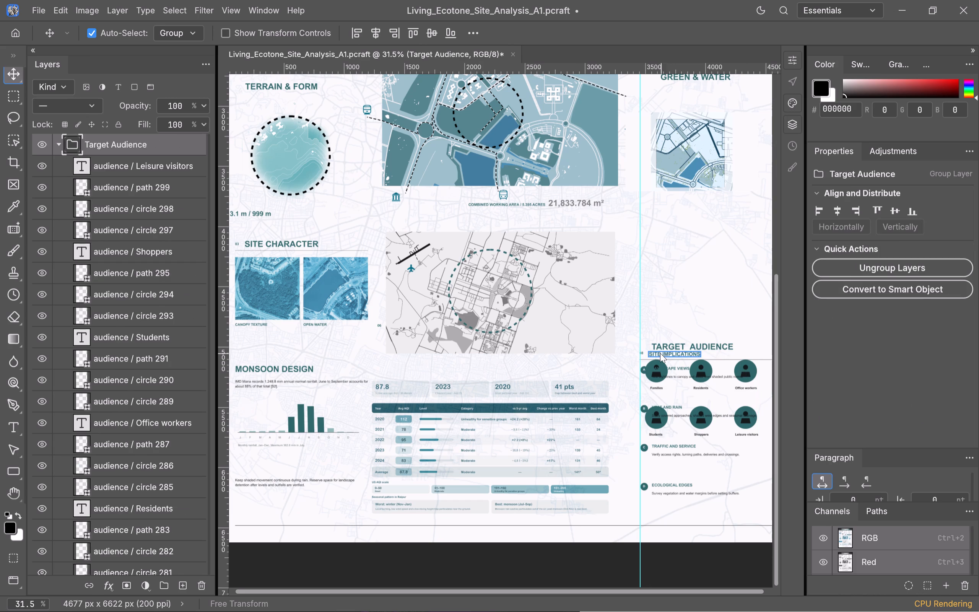
pyautogui.keyDown('shift'); pyautogui.click(705, 347); pyautogui.keyUp('shift')
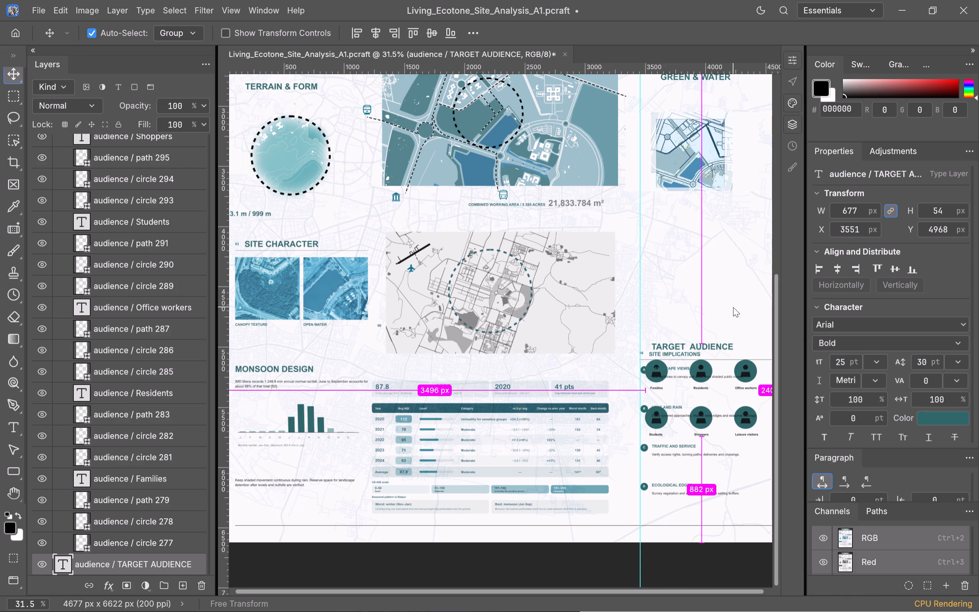
pyautogui.hotkey('ctrl', 't')
pyautogui.moveTo(737, 367); pyautogui.dragTo(738, 318)
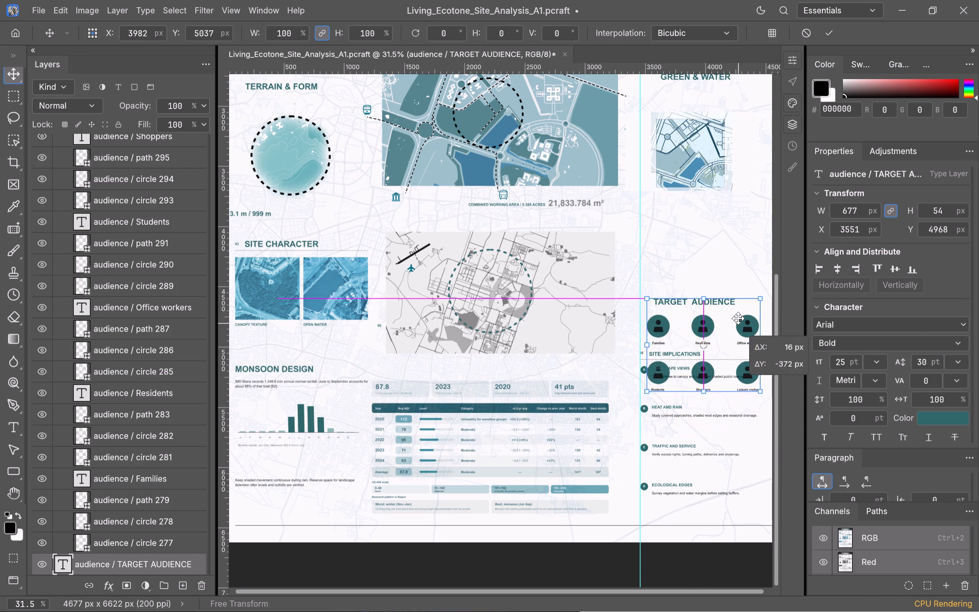
pyautogui.moveTo(738, 318); pyautogui.dragTo(743, 254)
pyautogui.scroll(6, 724, 311)
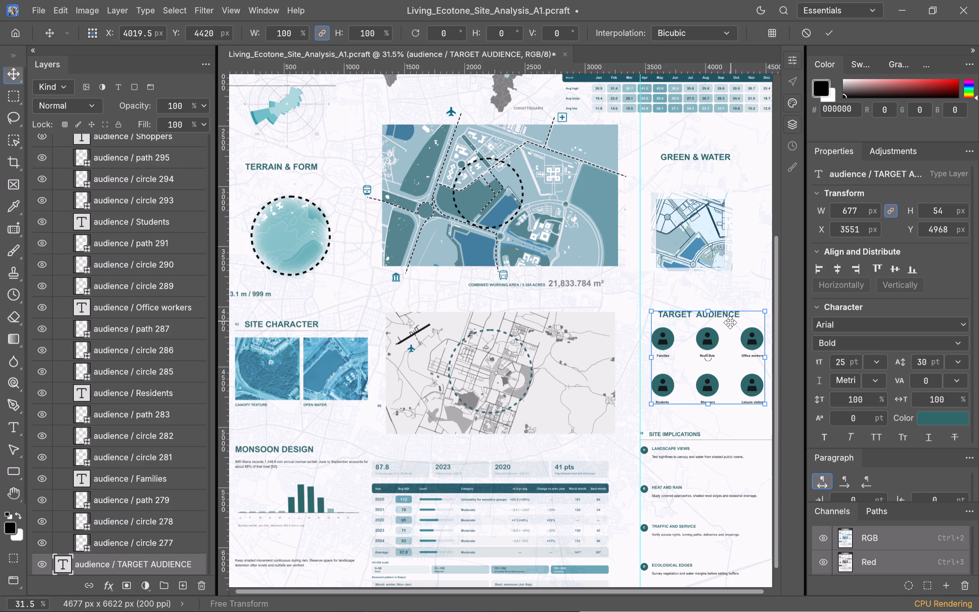
pyautogui.keyDown('alt'); pyautogui.scroll(-3, 715, 332); pyautogui.keyUp('alt')
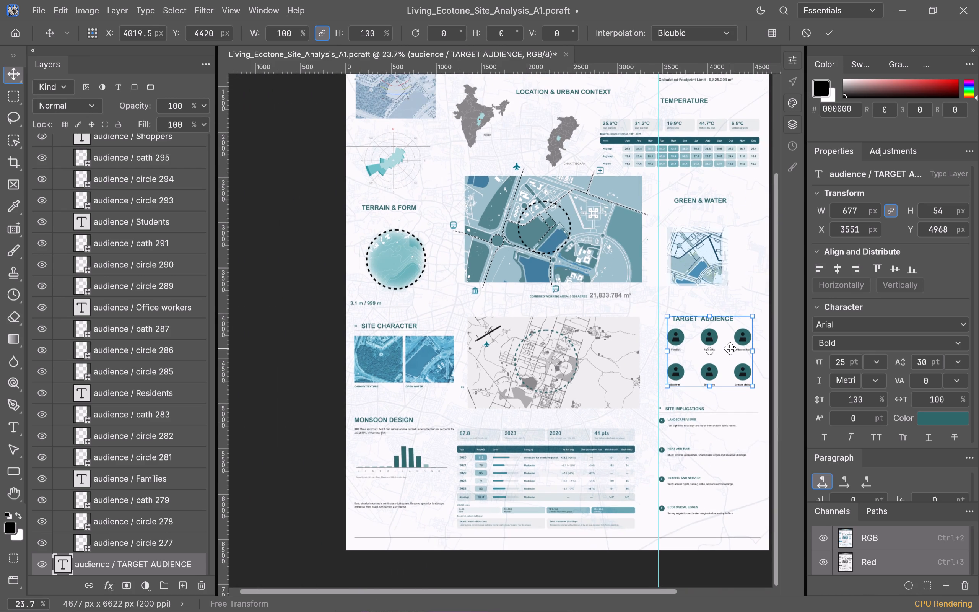
pyautogui.keyDown('alt'); pyautogui.scroll(-1, 730, 348); pyautogui.keyUp('alt')
pyautogui.press('space')
pyautogui.press('space')
pyautogui.press('space')
pyautogui.press('space')
pyautogui.press('space')
pyautogui.press('space')
pyautogui.press('space')
pyautogui.press('space')
pyautogui.press('space')
pyautogui.press('space')
pyautogui.press('space')
pyautogui.press('space')
pyautogui.press('space')
pyautogui.press('space')
pyautogui.press('space')
pyautogui.press('space')
pyautogui.press('space')
pyautogui.press('space')
pyautogui.press('space')
pyautogui.press('space')
pyautogui.moveTo(729, 397); pyautogui.dragTo(709, 397)
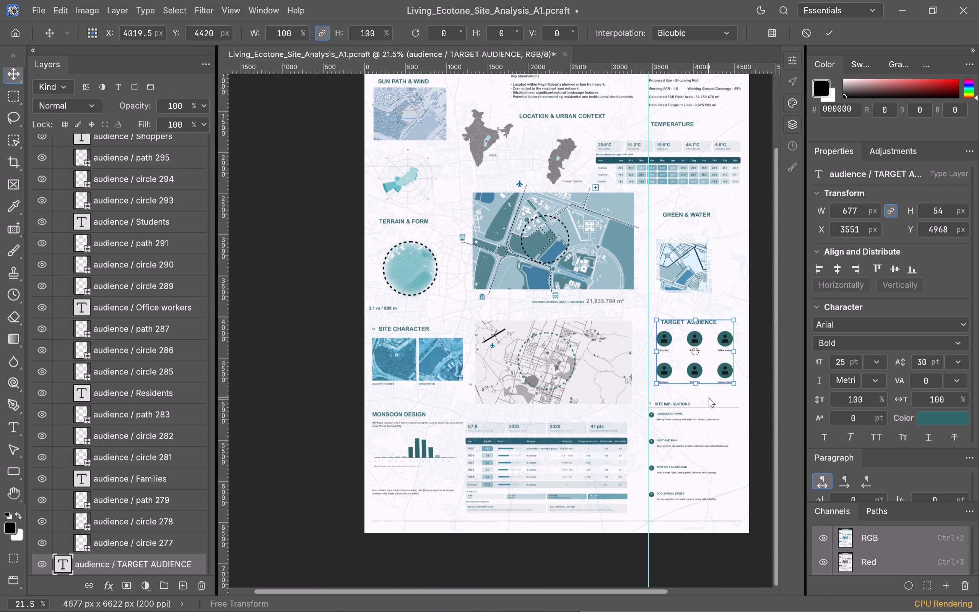
pyautogui.click(734, 292)
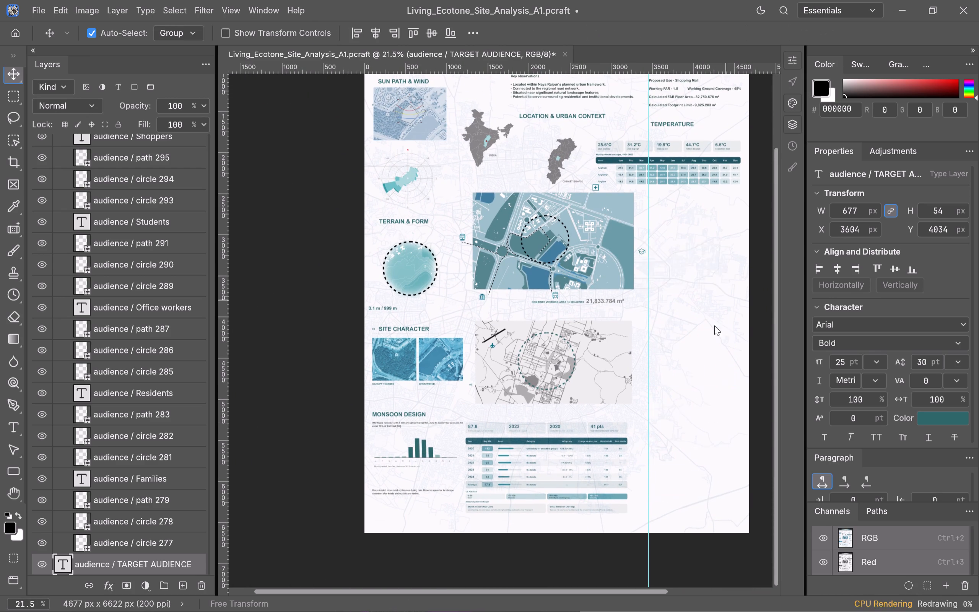
# Review how the moved Target Audience block sits against the rest of the sheet, from the site details down to SITE IMPLICATIONS.
pyautogui.scroll(-1, 690, 366)
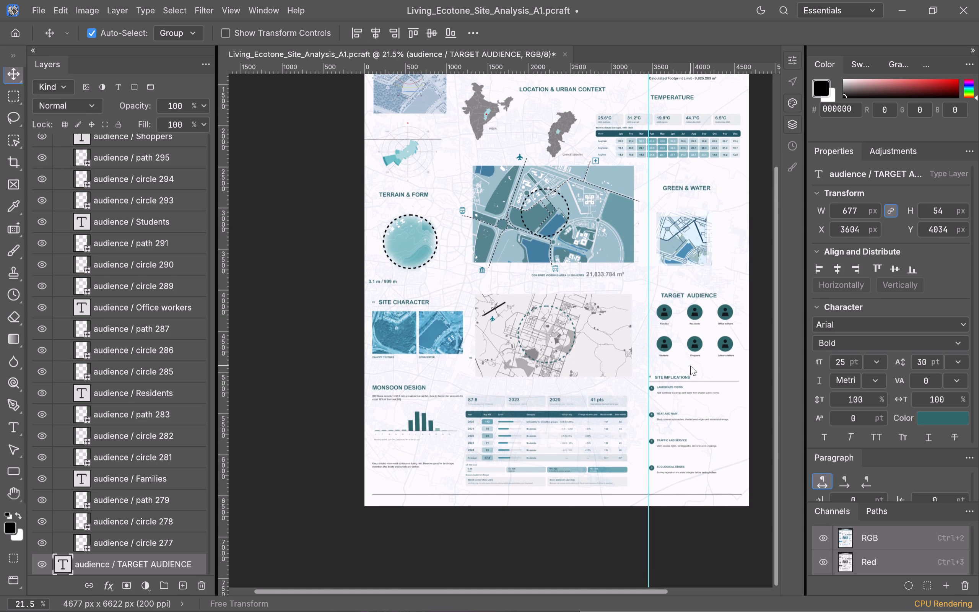
pyautogui.scroll(-1, 690, 366)
pyautogui.scroll(10, 690, 366)
pyautogui.scroll(-1, 684, 361)
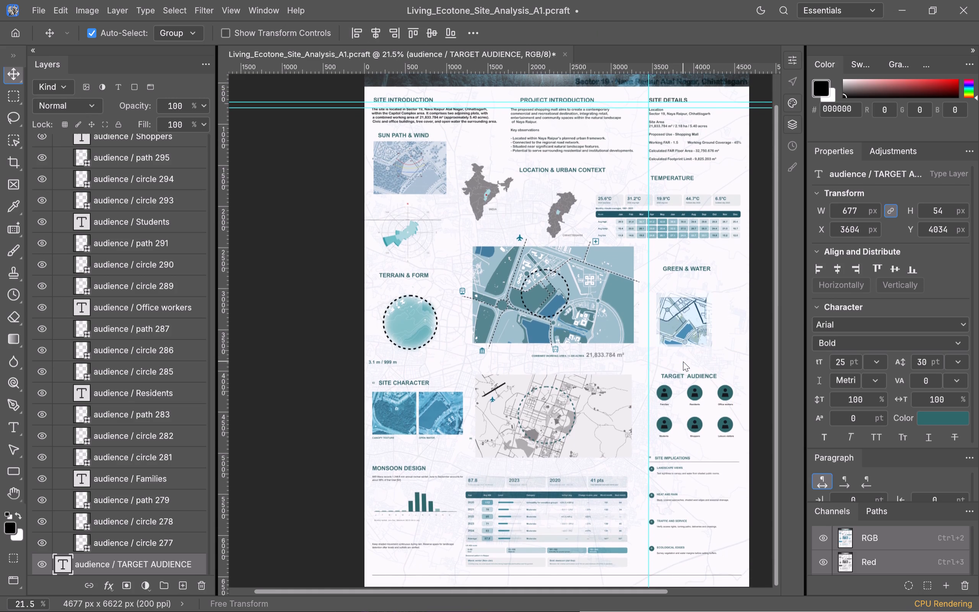
pyautogui.scroll(-1, 683, 361)
# Inspect the text settings of the Families label and the TARGET AUDIENCE heading for comparison.
pyautogui.keyDown('alt'); pyautogui.scroll(3, 683, 361); pyautogui.keyUp('alt')
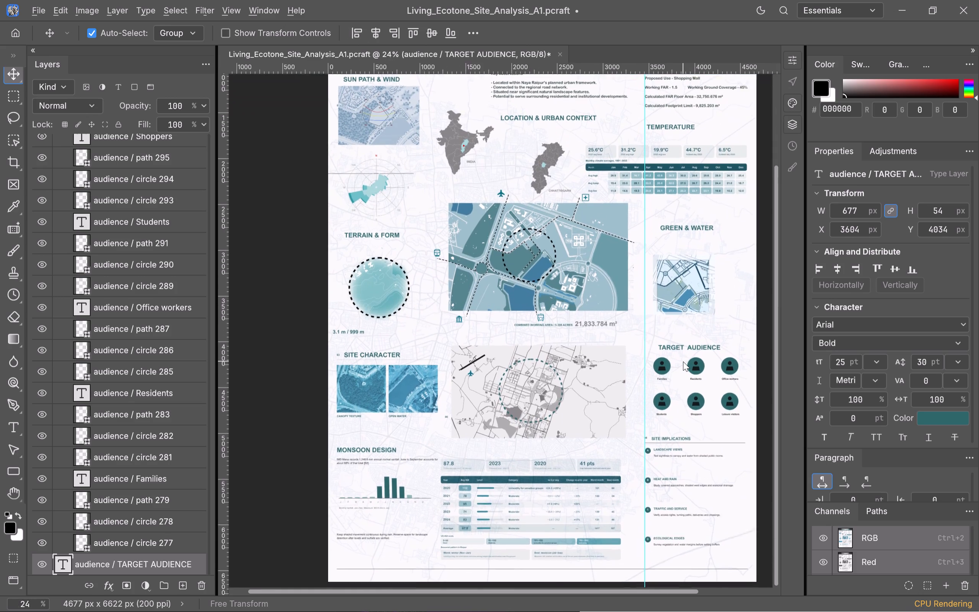
pyautogui.keyDown('alt'); pyautogui.scroll(15, 683, 361); pyautogui.keyUp('alt')
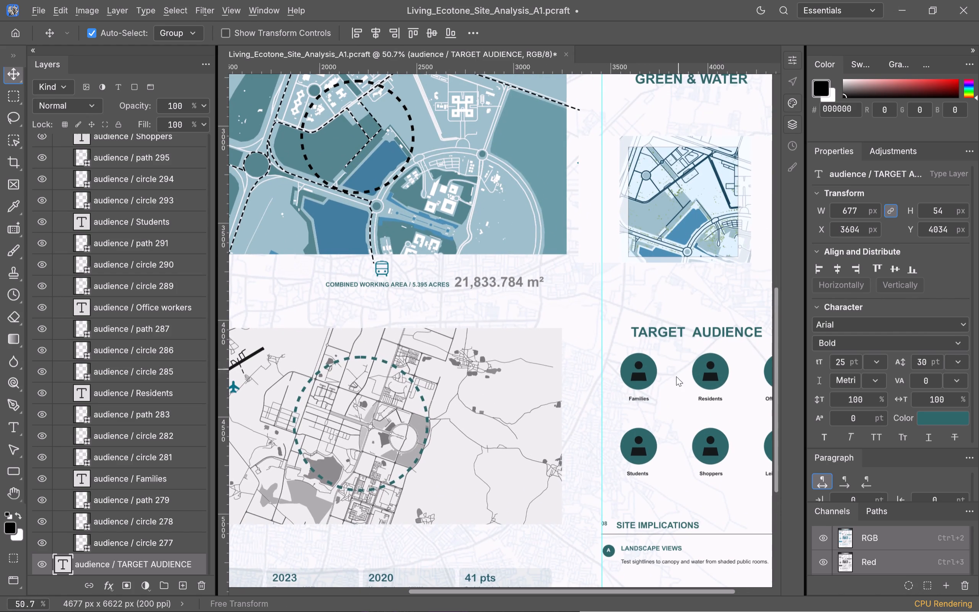
pyautogui.click(643, 401)
pyautogui.doubleClick(643, 399)
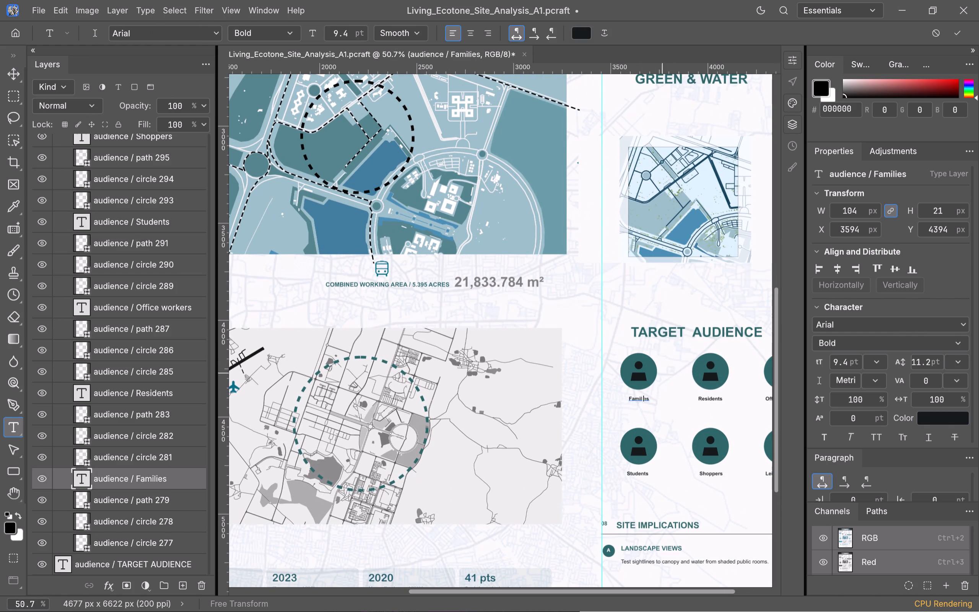
pyautogui.click(627, 298)
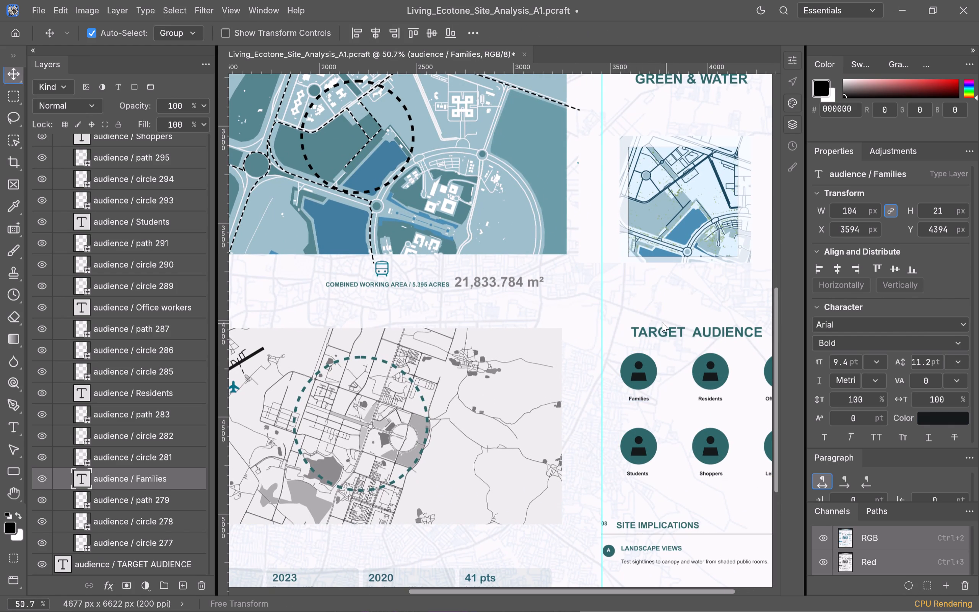
pyautogui.click(662, 322)
pyautogui.doubleClick(665, 331)
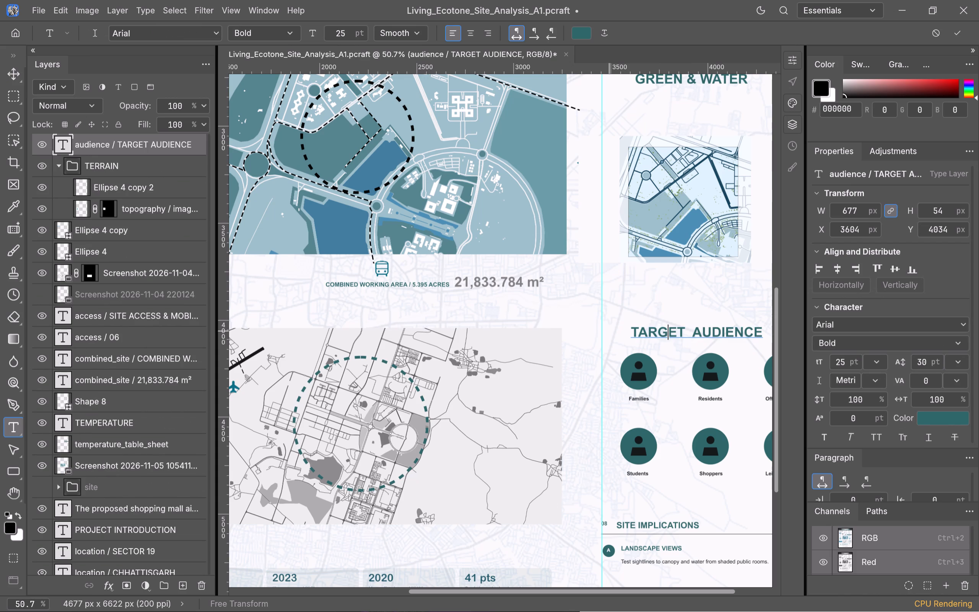
pyautogui.click(638, 306)
pyautogui.doubleClick(633, 374)
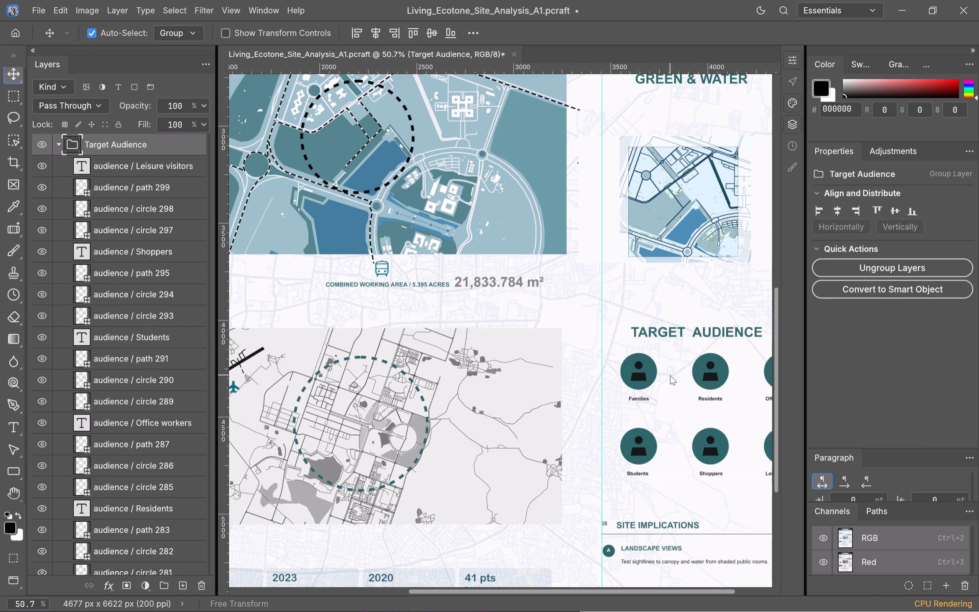
# Examine the six Target Audience icons and captions, and compare them with the sheet from the SITE ANALYSIS header to SITE IMPLICATIONS.
pyautogui.scroll(-2, 670, 375)
pyautogui.press('space')
pyautogui.press('space')
pyautogui.press('space')
pyautogui.press('space')
pyautogui.press('space')
pyautogui.press('space')
pyautogui.press('space')
pyautogui.press('space')
pyautogui.press('space')
pyautogui.press('space')
pyautogui.press('space')
pyautogui.press('space')
pyautogui.press('space')
pyautogui.press('space')
pyautogui.press('space')
pyautogui.press('space')
pyautogui.press('space')
pyautogui.press('space')
pyautogui.press('space')
pyautogui.press('space')
pyautogui.moveTo(727, 445); pyautogui.dragTo(625, 431)
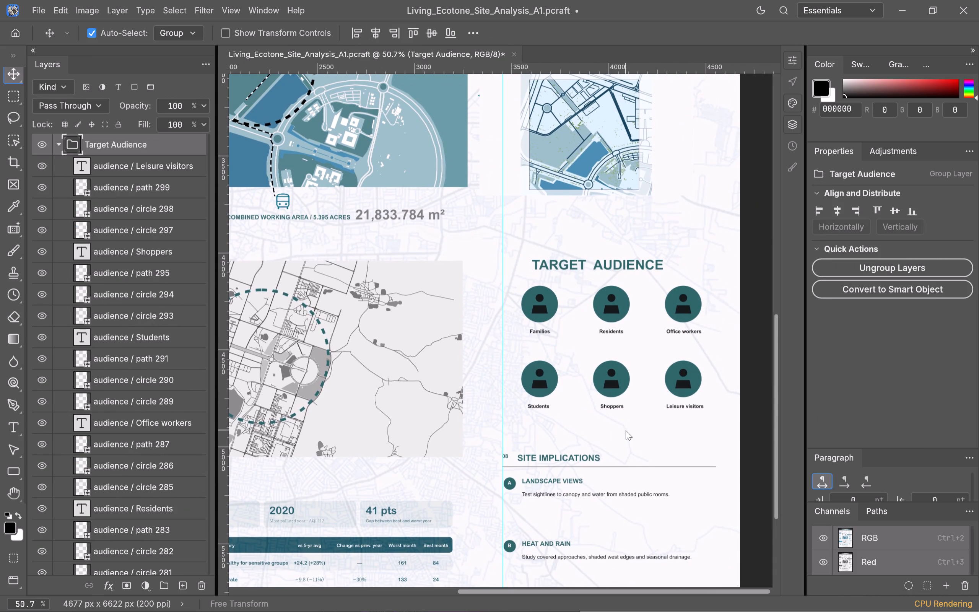
pyautogui.keyDown('alt'); pyautogui.scroll(-6, 627, 430); pyautogui.keyUp('alt')
pyautogui.click(736, 414)
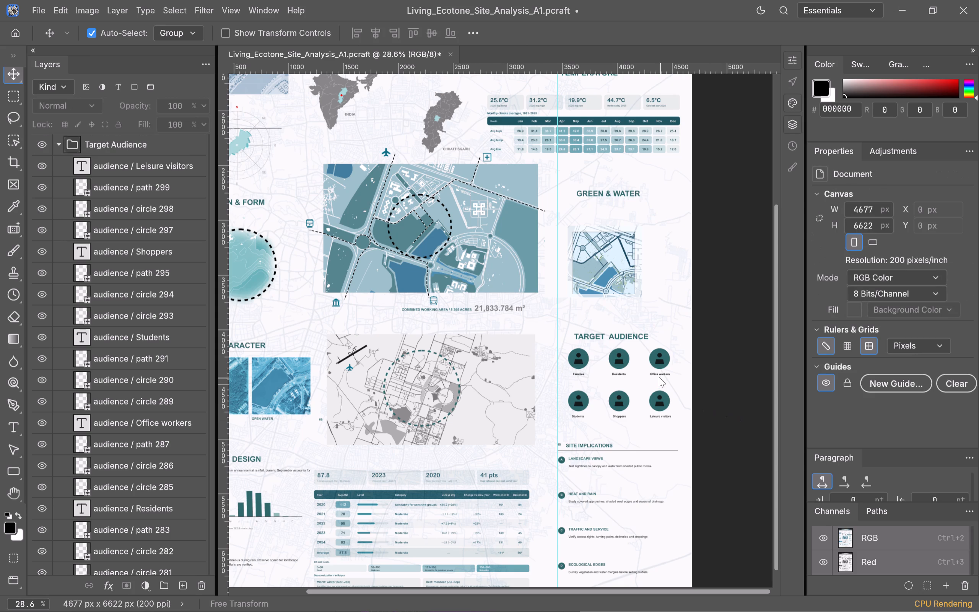
pyautogui.scroll(12, 658, 376)
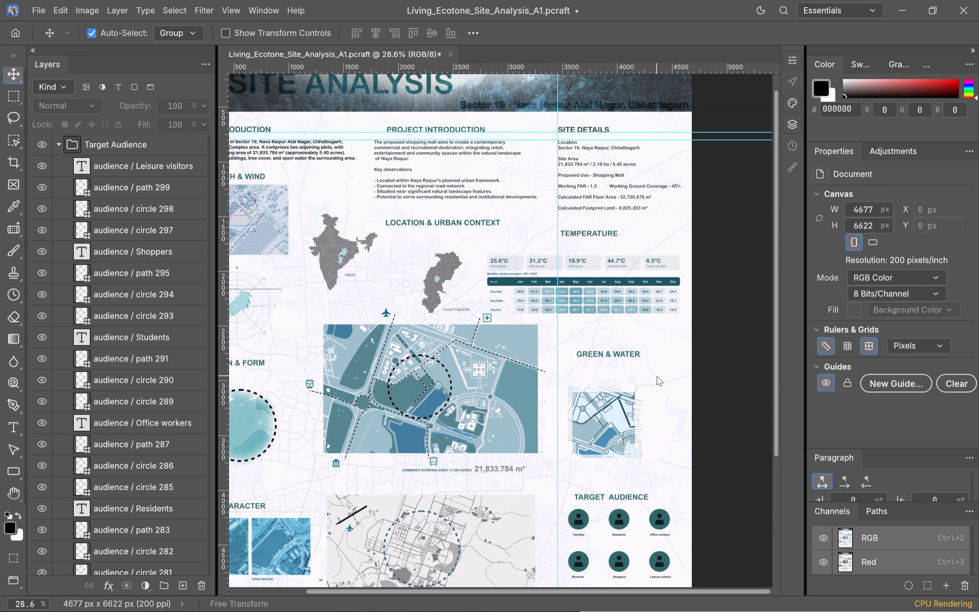
pyautogui.scroll(-7, 624, 340)
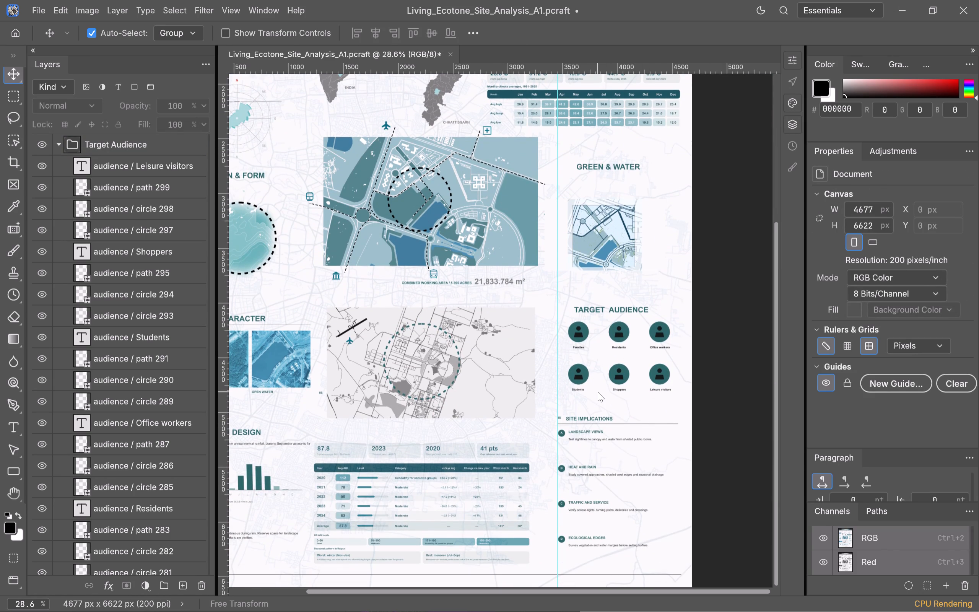
# Set the font size of the Families label in the Target Audience block to 15 pt.
pyautogui.keyDown('alt'); pyautogui.scroll(20, 598, 392); pyautogui.keyUp('alt')
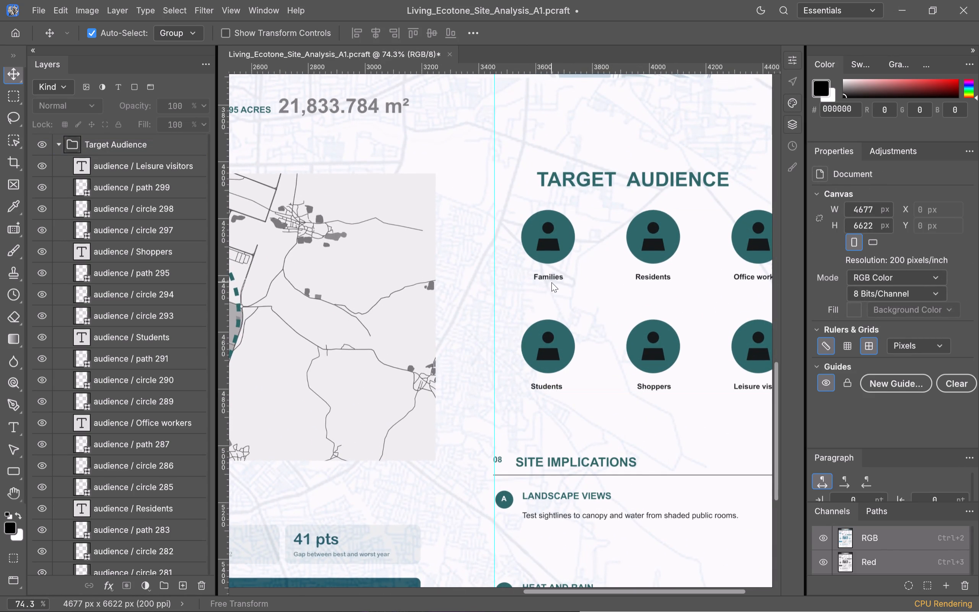
pyautogui.doubleClick(553, 277)
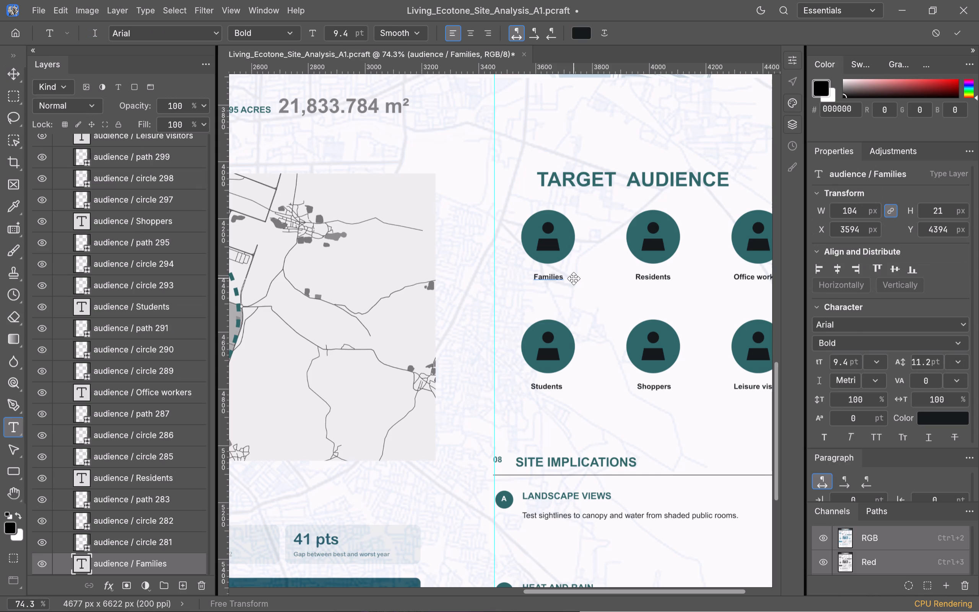
pyautogui.hotkey('ctrl', 'a')
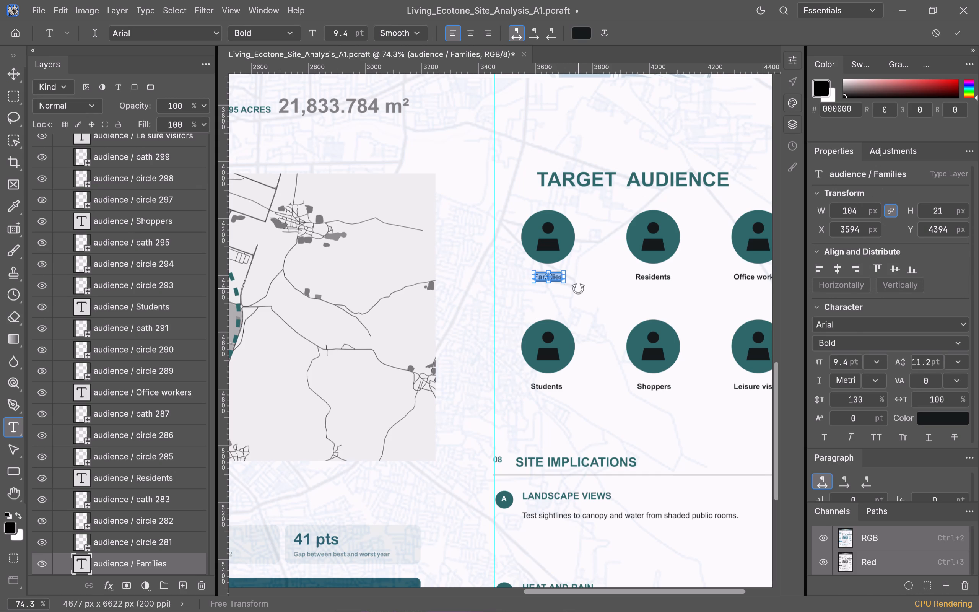
pyautogui.click(337, 36)
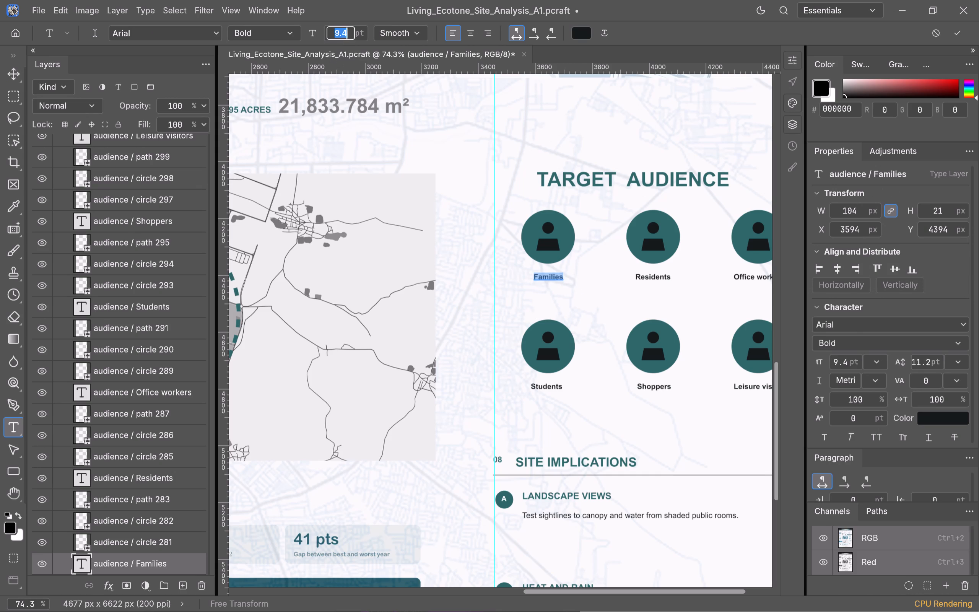
pyautogui.write('15')
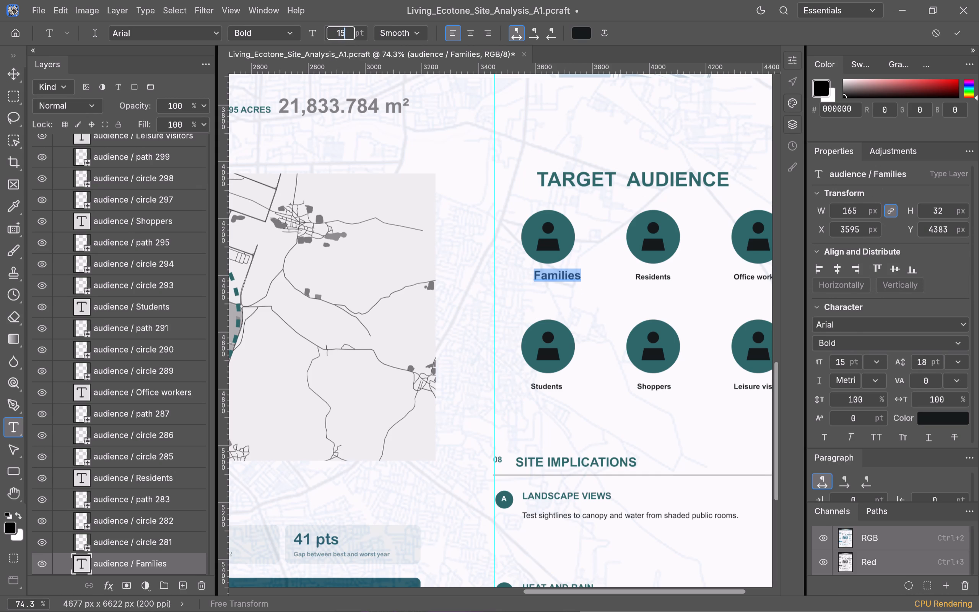
# Set the font size of the Residents label in the Target Audience block to 15 pt.
pyautogui.doubleClick(658, 278)
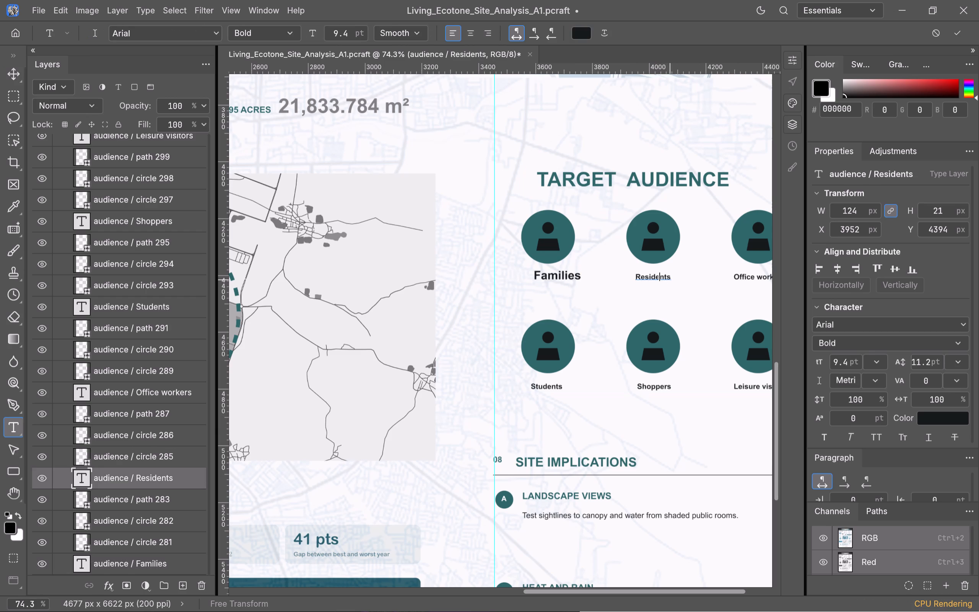
pyautogui.hotkey('ctrl', 'a')
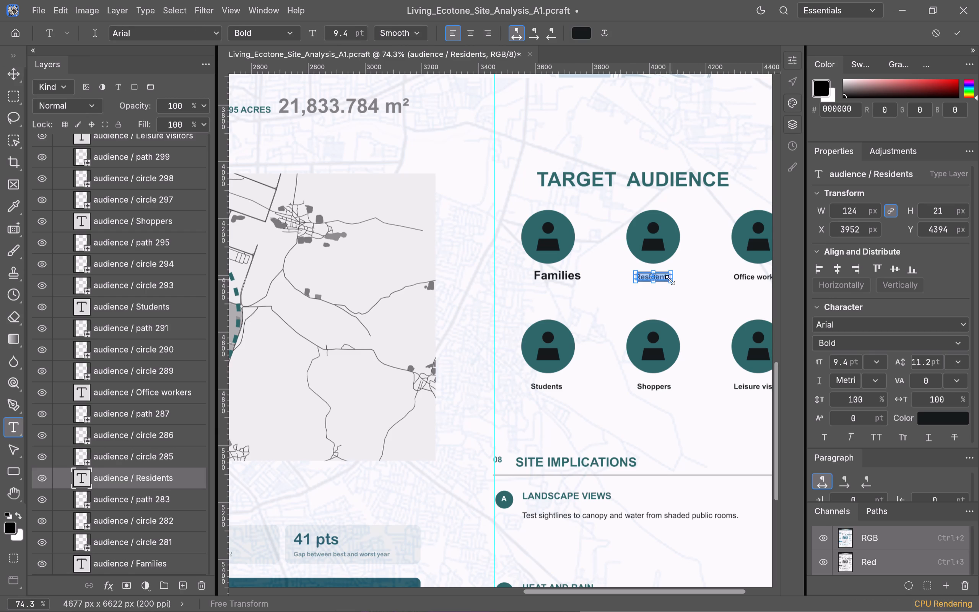
pyautogui.click(343, 37)
pyautogui.write('15')
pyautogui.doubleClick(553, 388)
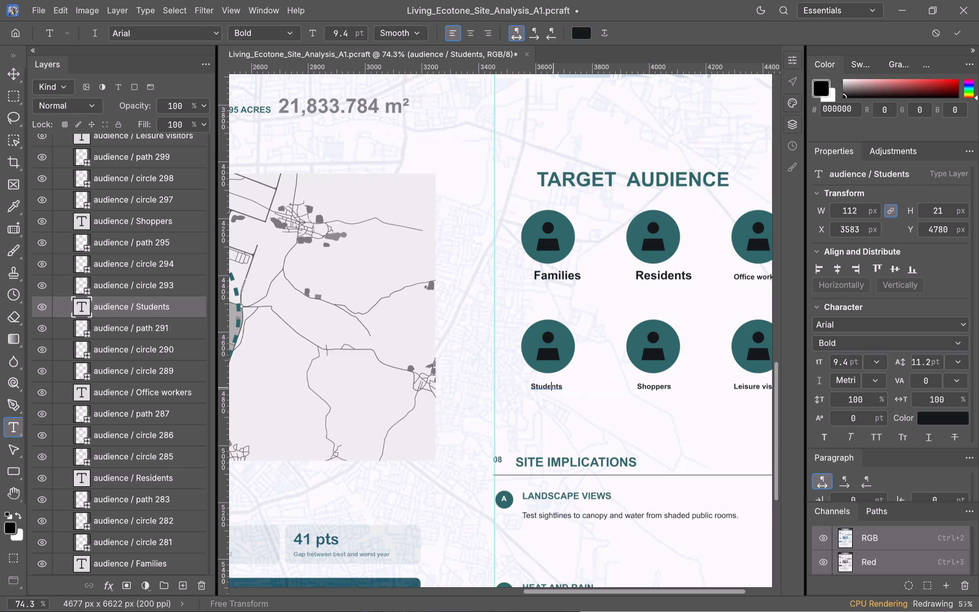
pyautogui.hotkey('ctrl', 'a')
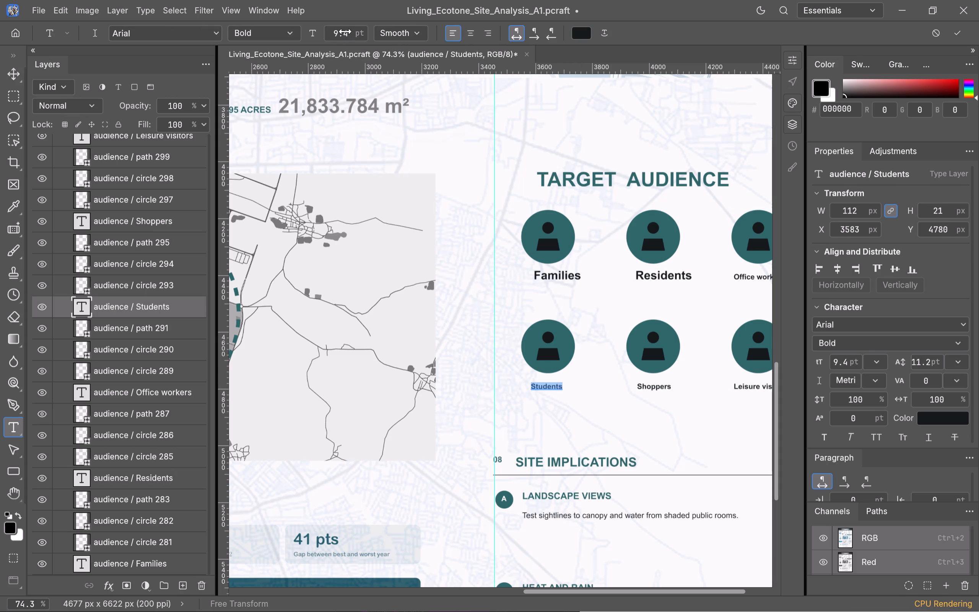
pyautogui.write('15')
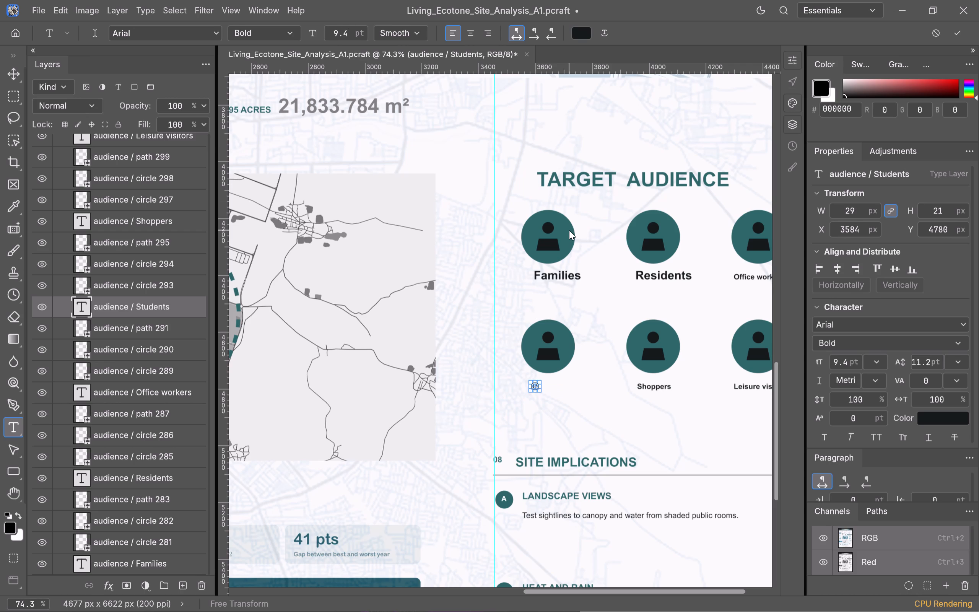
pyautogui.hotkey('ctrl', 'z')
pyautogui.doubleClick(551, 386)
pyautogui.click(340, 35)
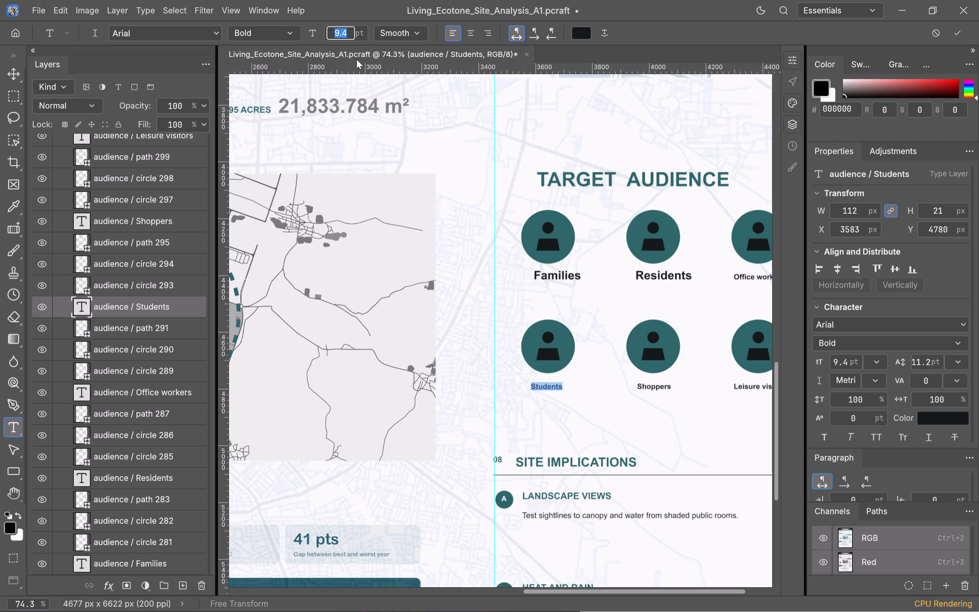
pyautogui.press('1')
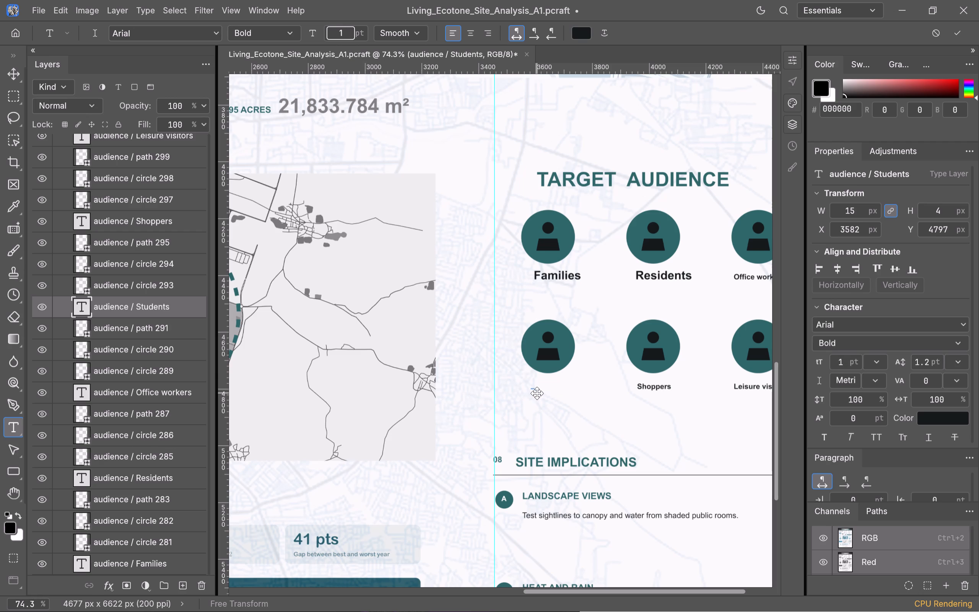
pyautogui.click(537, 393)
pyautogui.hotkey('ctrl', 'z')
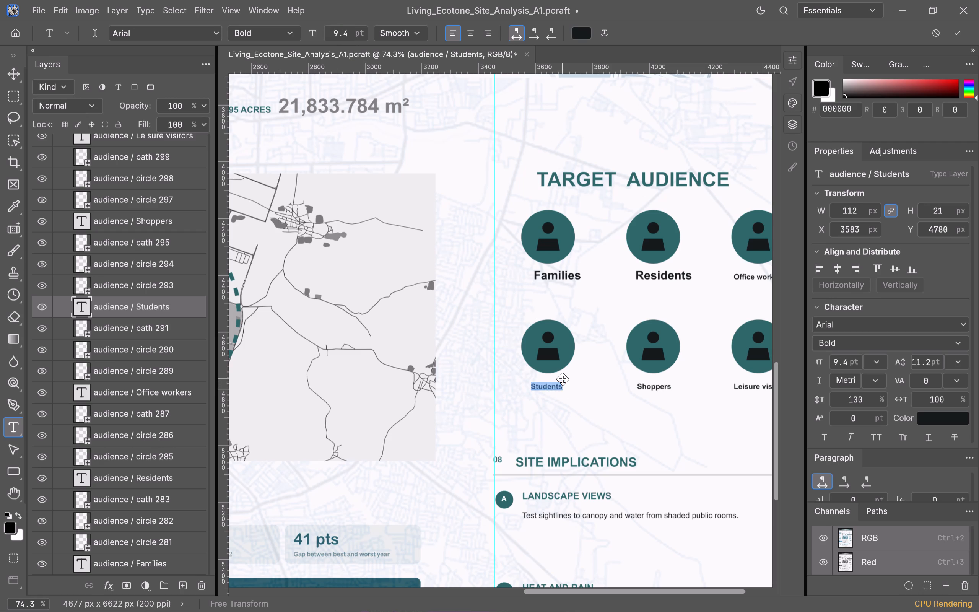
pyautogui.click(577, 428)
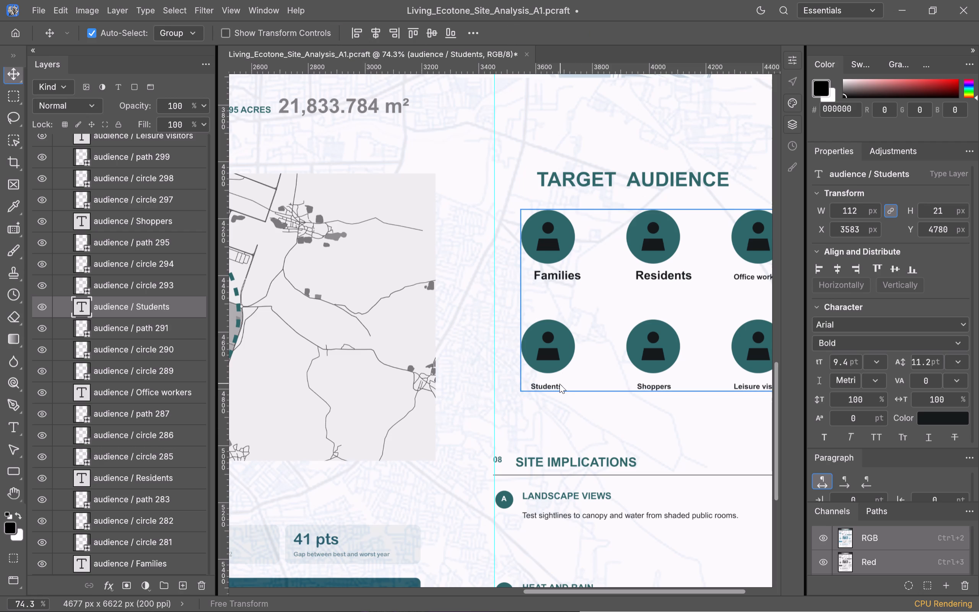
# Set the font size of the Students label in the Target Audience block to 15 pt.
pyautogui.click(558, 384)
pyautogui.doubleClick(557, 385)
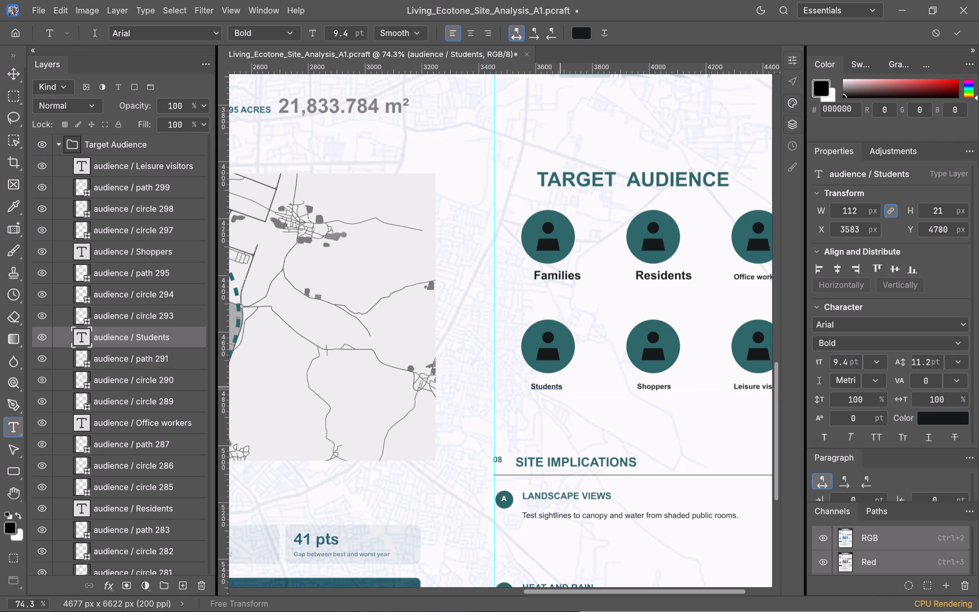
pyautogui.moveTo(560, 387); pyautogui.dragTo(531, 388)
pyautogui.click(542, 387)
pyautogui.moveTo(532, 385); pyautogui.dragTo(579, 385)
pyautogui.click(345, 33)
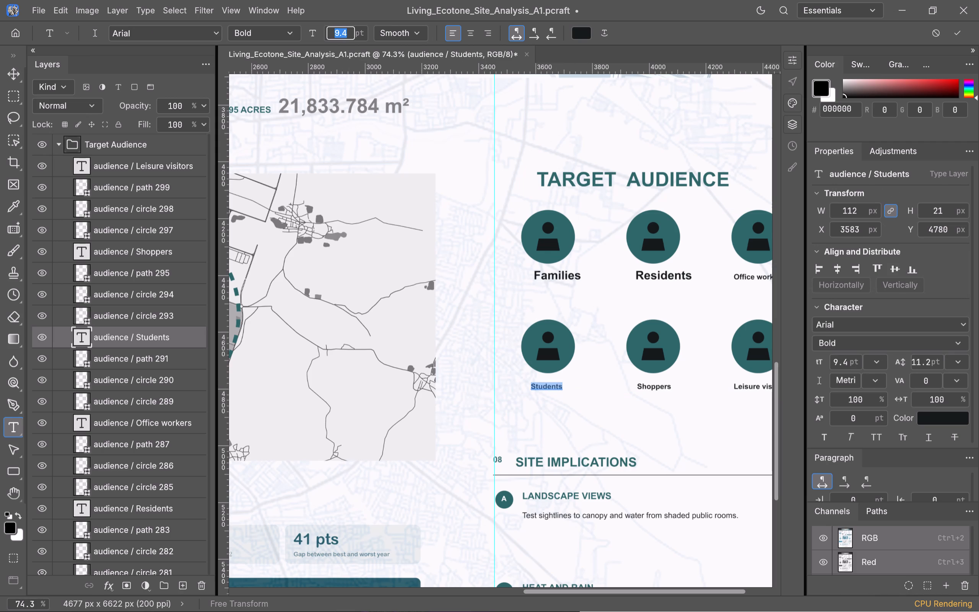
pyautogui.click(348, 34)
pyautogui.press('BackSpace')
pyautogui.press('BackSpace')
pyautogui.press('BackSpace')
pyautogui.write('15')
# Set the font size of the Shoppers label in the Target Audience block to 15 pt.
pyautogui.doubleClick(659, 389)
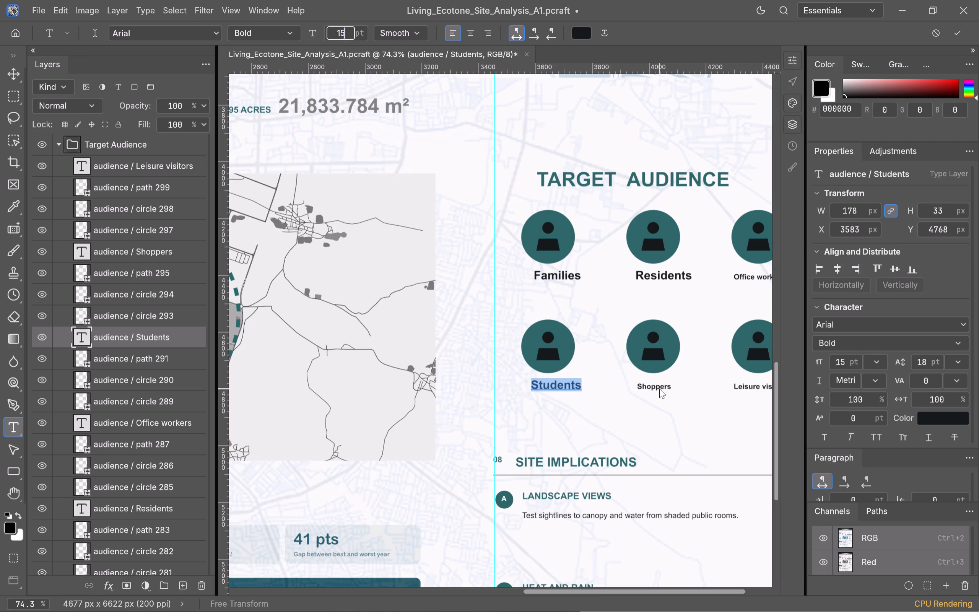
pyautogui.moveTo(670, 387); pyautogui.dragTo(649, 384)
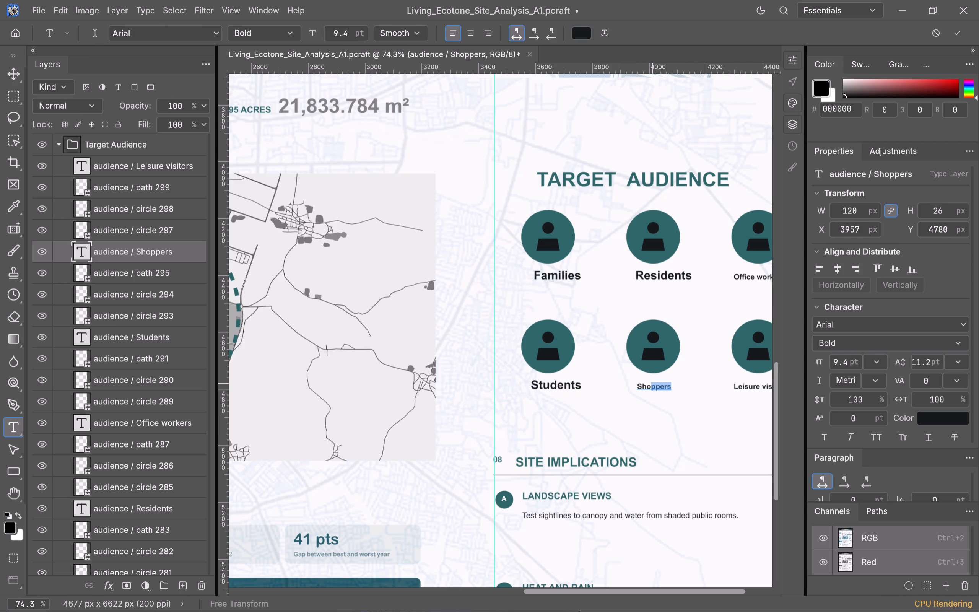
pyautogui.moveTo(649, 384); pyautogui.dragTo(628, 384)
pyautogui.click(848, 362)
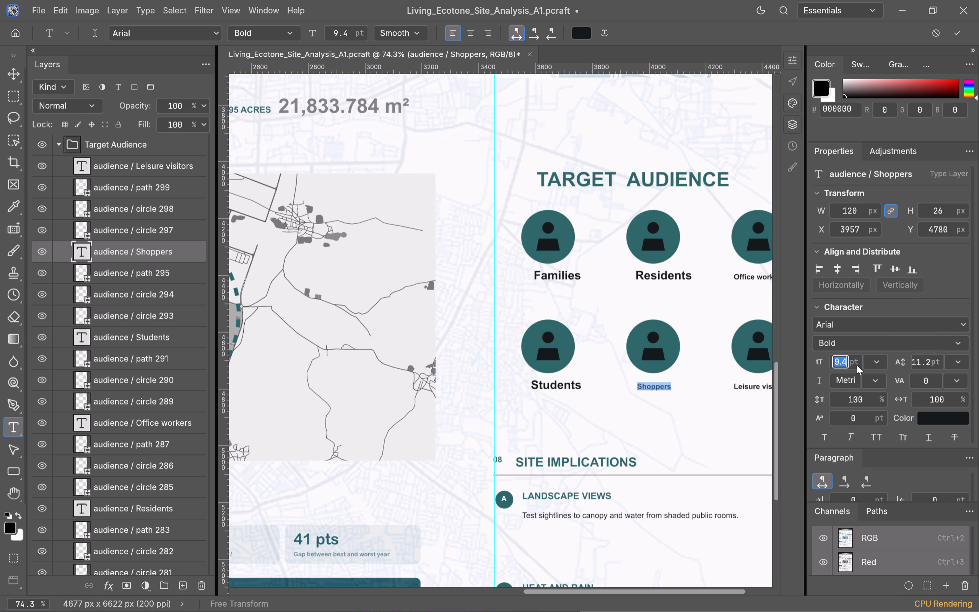
pyautogui.press('1')
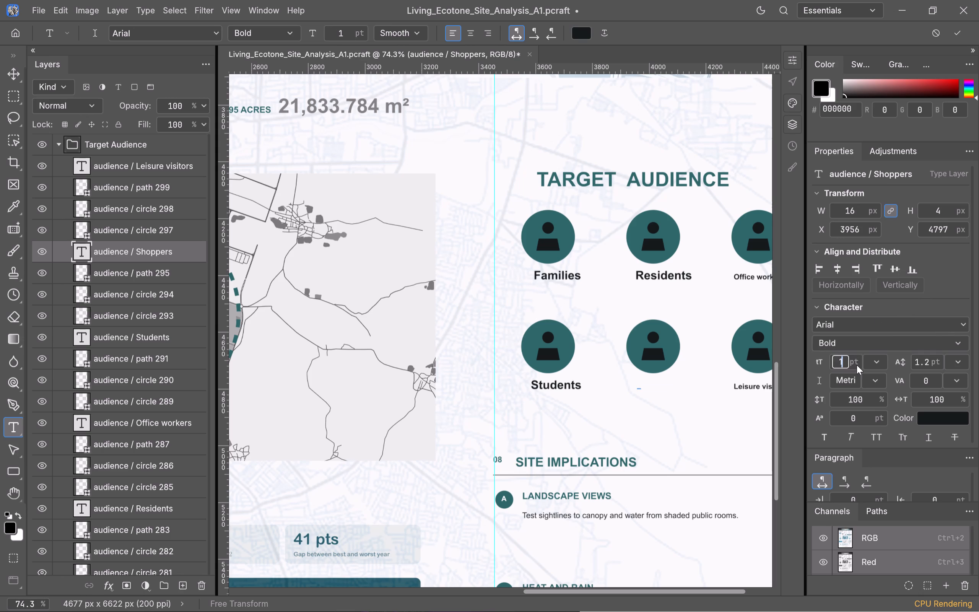
pyautogui.press('5')
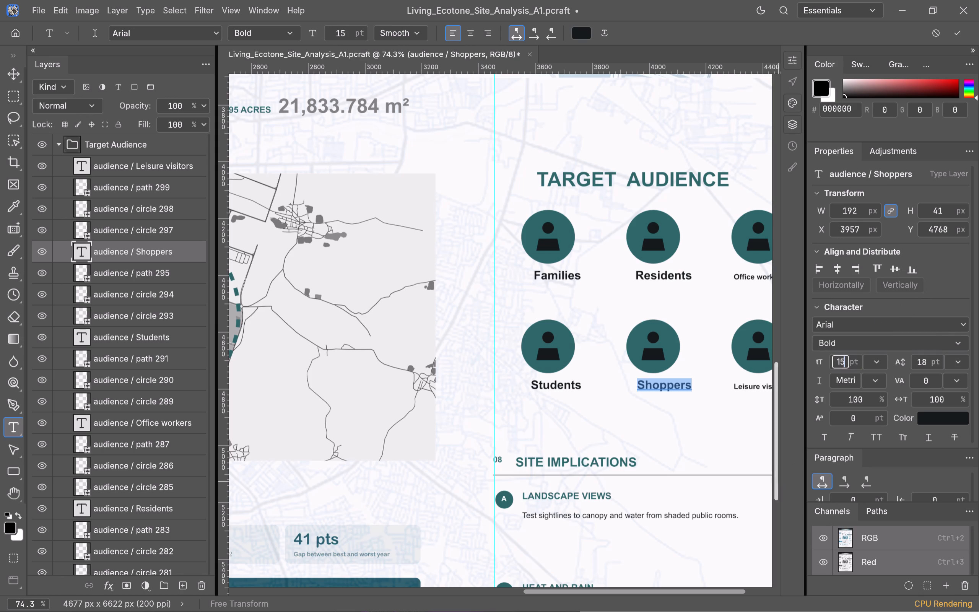
pyautogui.click(701, 433)
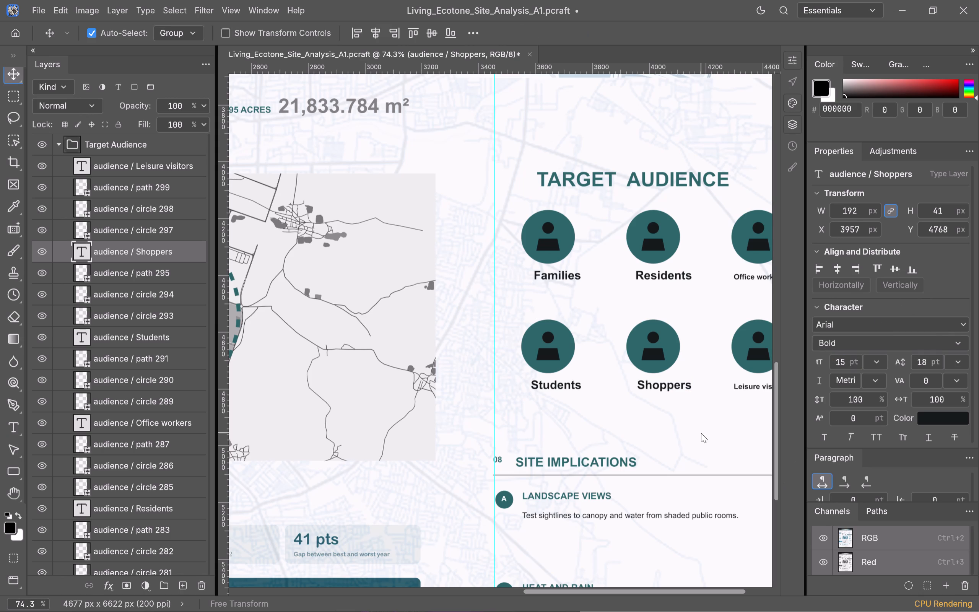
# Set the font size of the Leisure visitors label in the Target Audience block to 15 pt.
pyautogui.press('space')
pyautogui.press('space')
pyautogui.press('space')
pyautogui.press('space')
pyautogui.press('space')
pyautogui.press('space')
pyautogui.press('space')
pyautogui.press('space')
pyautogui.press('space')
pyautogui.press('space')
pyautogui.press('space')
pyautogui.moveTo(733, 430); pyautogui.dragTo(571, 418)
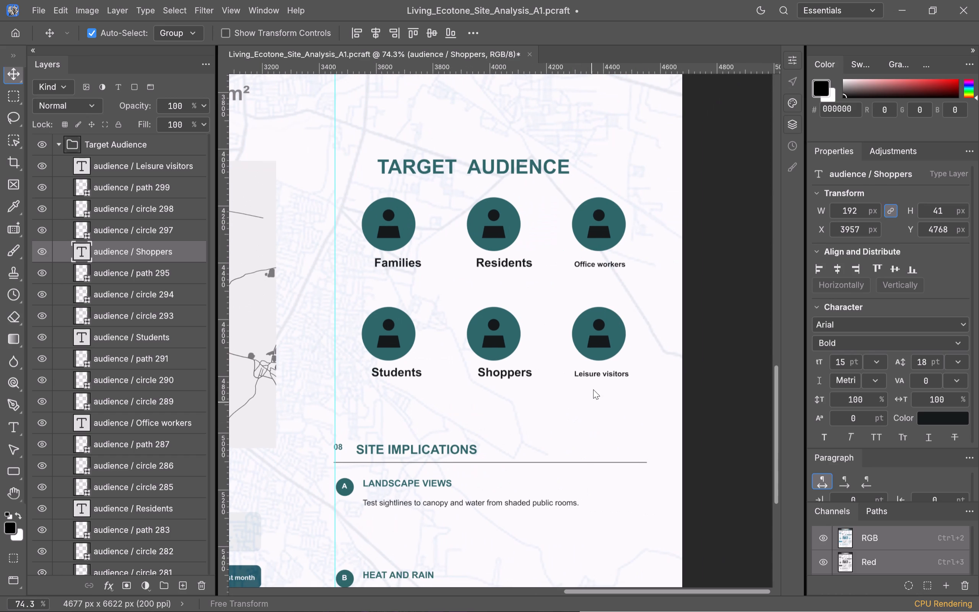
pyautogui.doubleClick(611, 373)
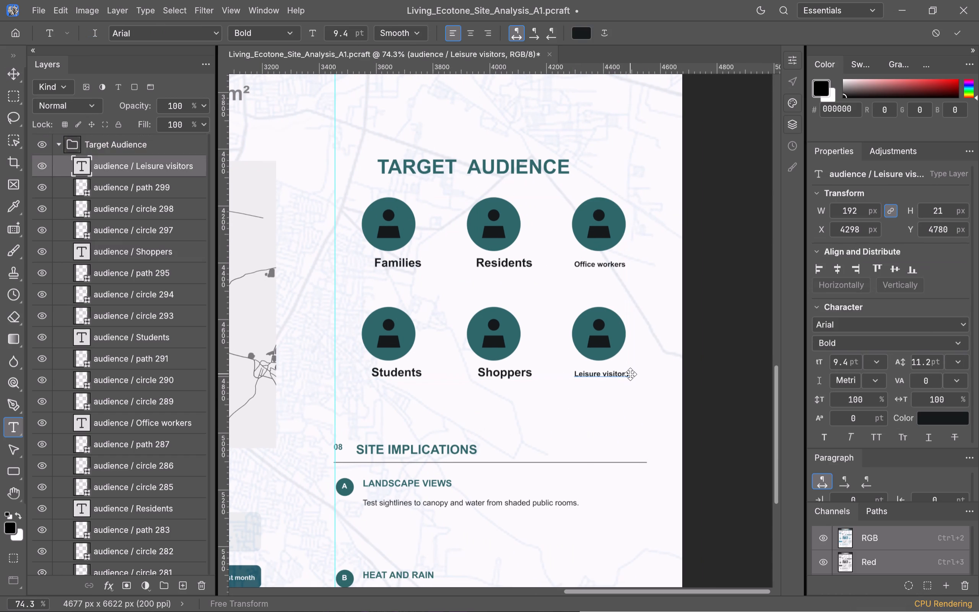
pyautogui.moveTo(629, 374); pyautogui.dragTo(559, 374)
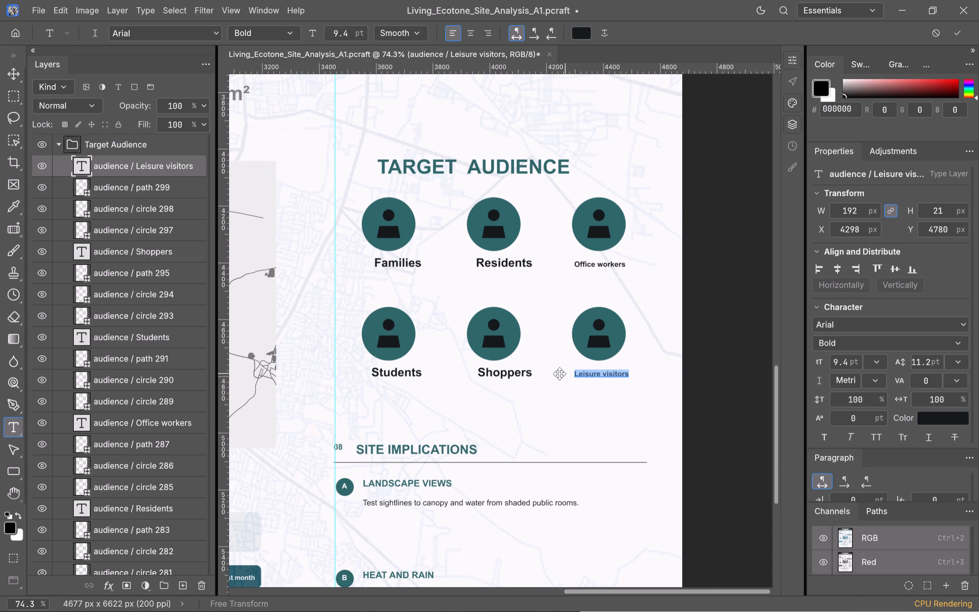
pyautogui.moveTo(559, 374); pyautogui.dragTo(559, 374)
pyautogui.scroll(-1, 883, 297)
pyautogui.click(848, 340)
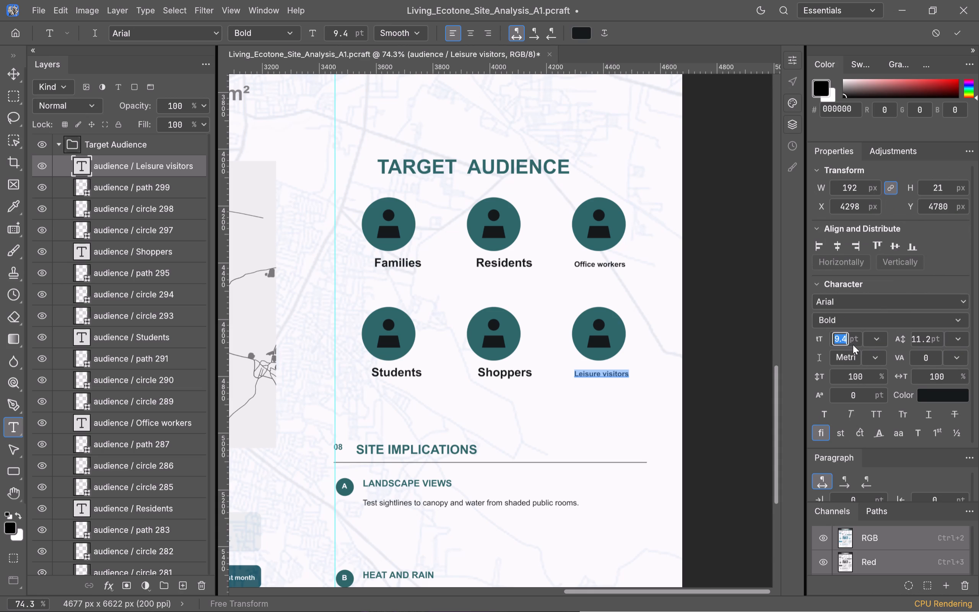
pyautogui.write('15')
pyautogui.click(646, 415)
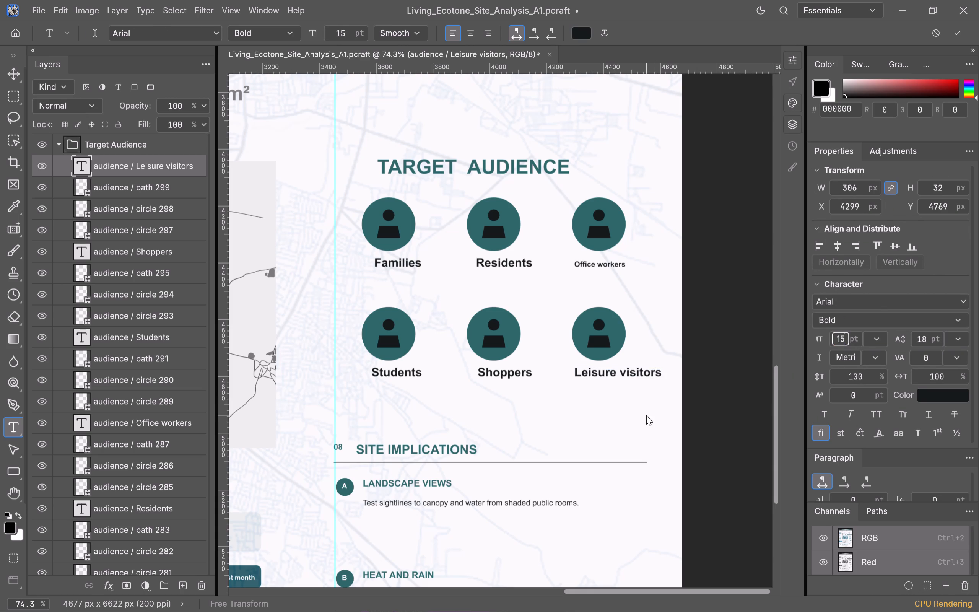
# Set the font size of the Office workers label in the Target Audience block to 15 pt.
pyautogui.press('space')
pyautogui.press('space')
pyautogui.press('space')
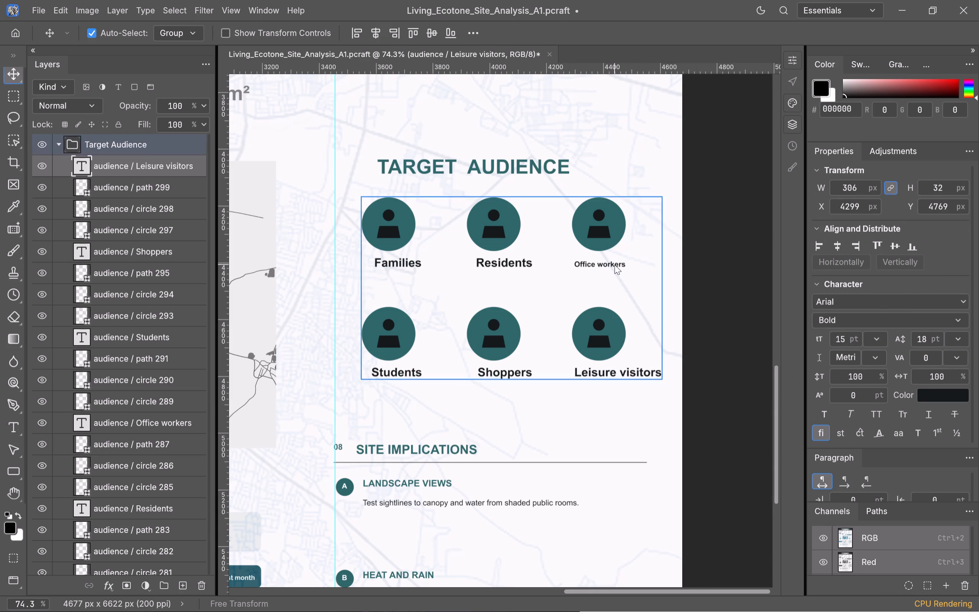
pyautogui.doubleClick(615, 264)
pyautogui.moveTo(625, 264); pyautogui.dragTo(556, 267)
pyautogui.click(846, 360)
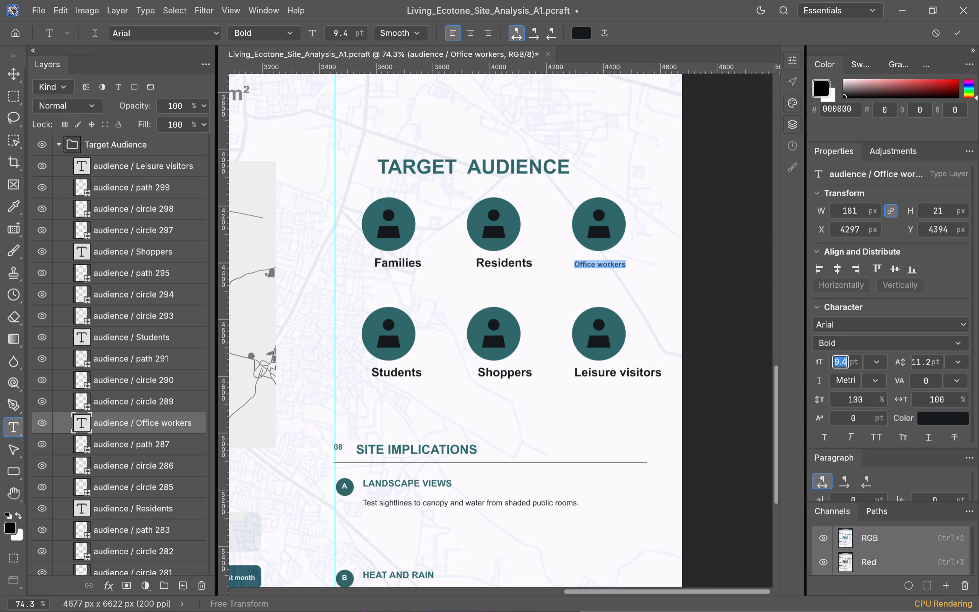
pyautogui.write('15')
pyautogui.click(567, 446)
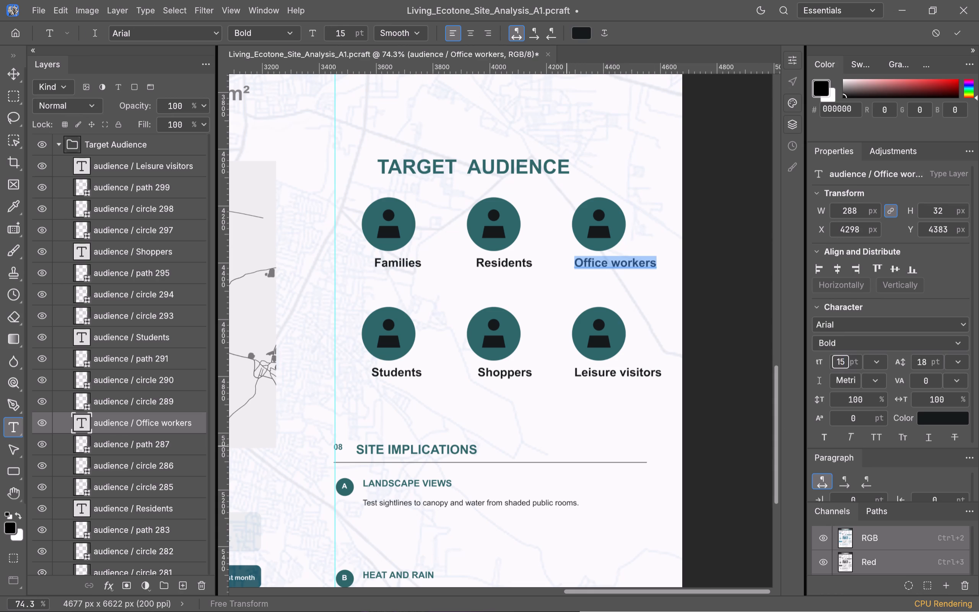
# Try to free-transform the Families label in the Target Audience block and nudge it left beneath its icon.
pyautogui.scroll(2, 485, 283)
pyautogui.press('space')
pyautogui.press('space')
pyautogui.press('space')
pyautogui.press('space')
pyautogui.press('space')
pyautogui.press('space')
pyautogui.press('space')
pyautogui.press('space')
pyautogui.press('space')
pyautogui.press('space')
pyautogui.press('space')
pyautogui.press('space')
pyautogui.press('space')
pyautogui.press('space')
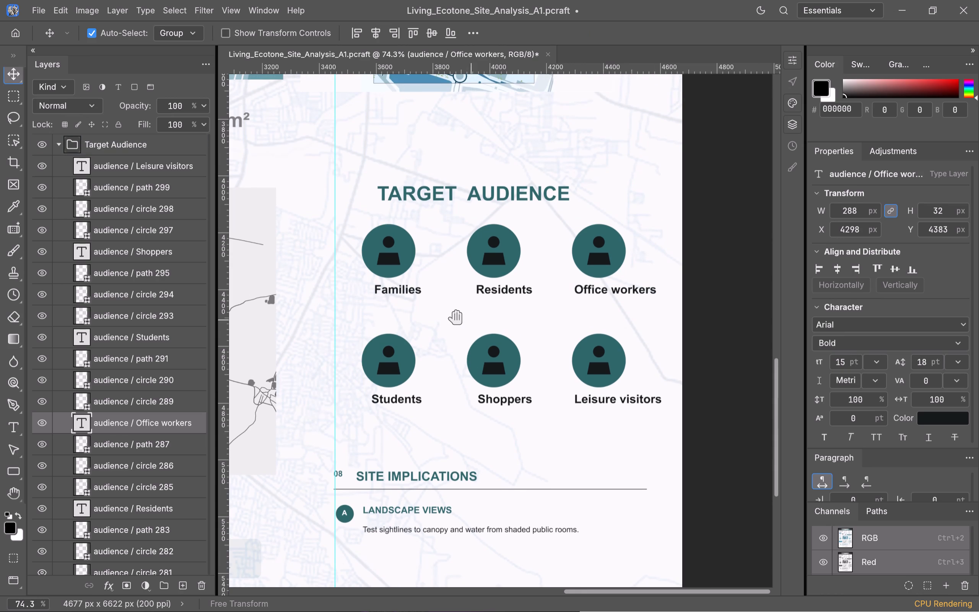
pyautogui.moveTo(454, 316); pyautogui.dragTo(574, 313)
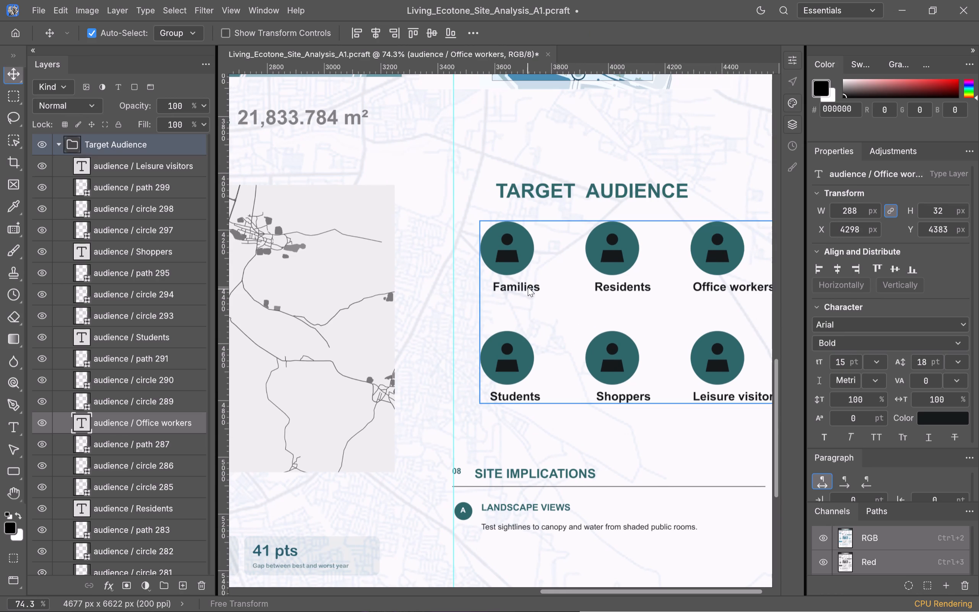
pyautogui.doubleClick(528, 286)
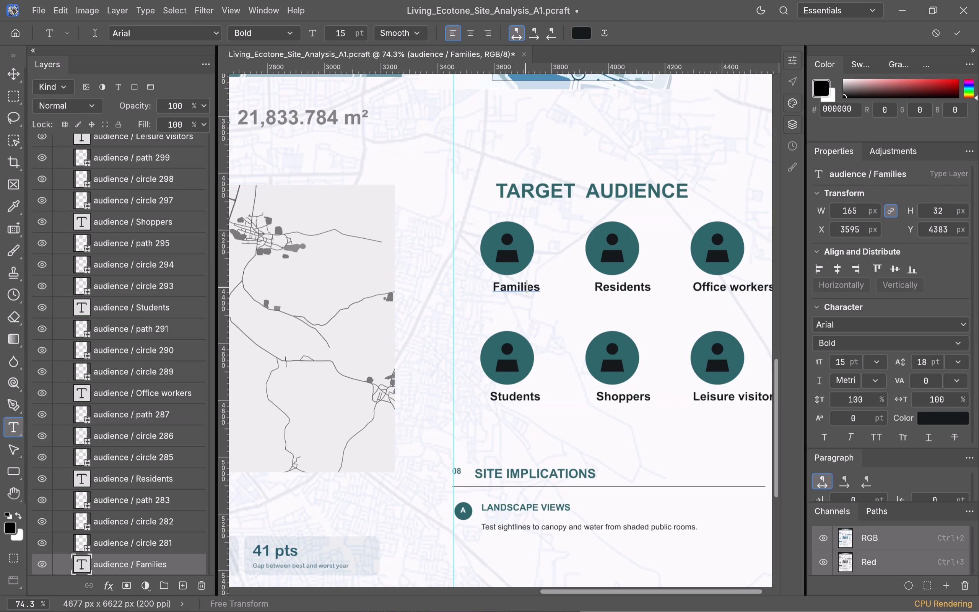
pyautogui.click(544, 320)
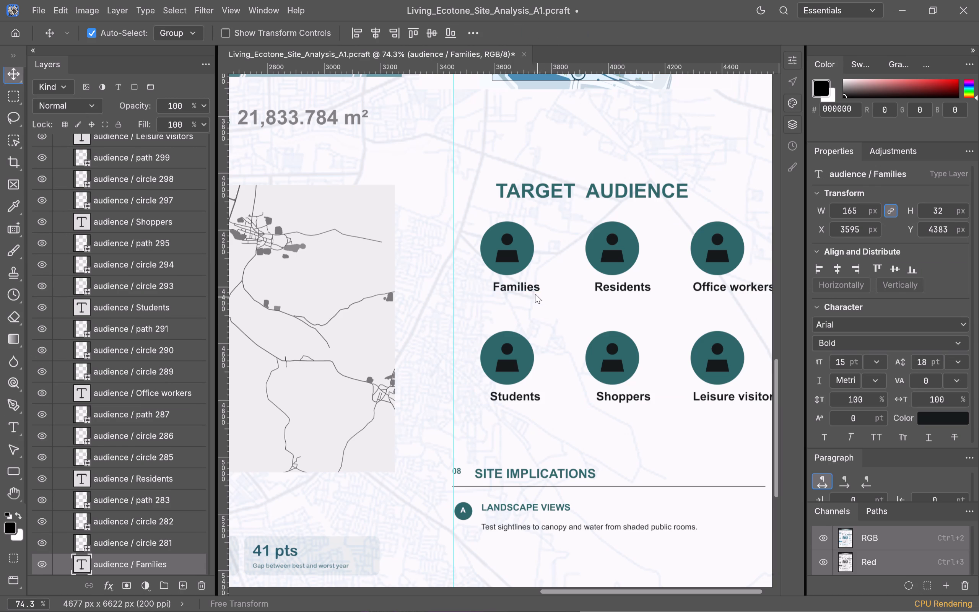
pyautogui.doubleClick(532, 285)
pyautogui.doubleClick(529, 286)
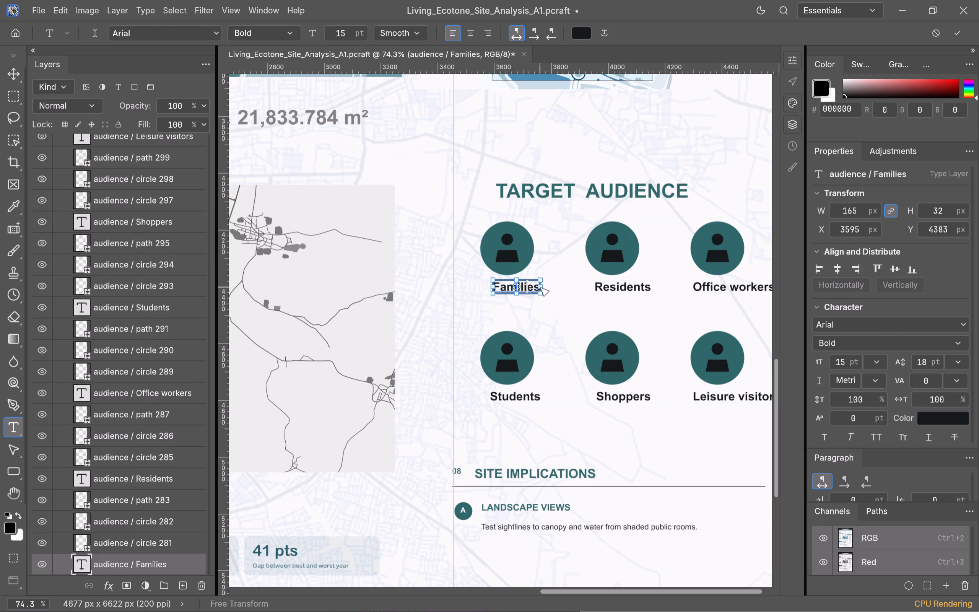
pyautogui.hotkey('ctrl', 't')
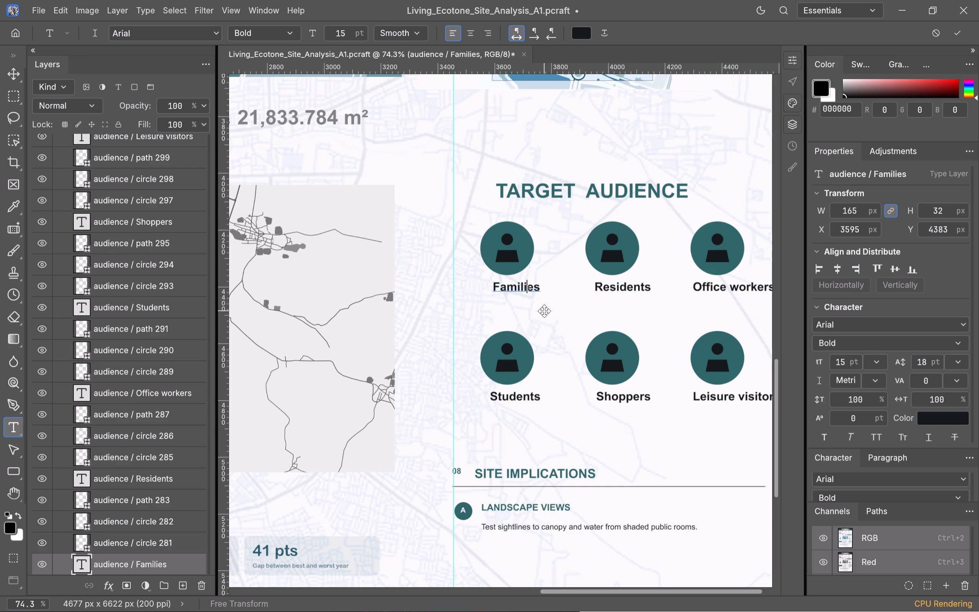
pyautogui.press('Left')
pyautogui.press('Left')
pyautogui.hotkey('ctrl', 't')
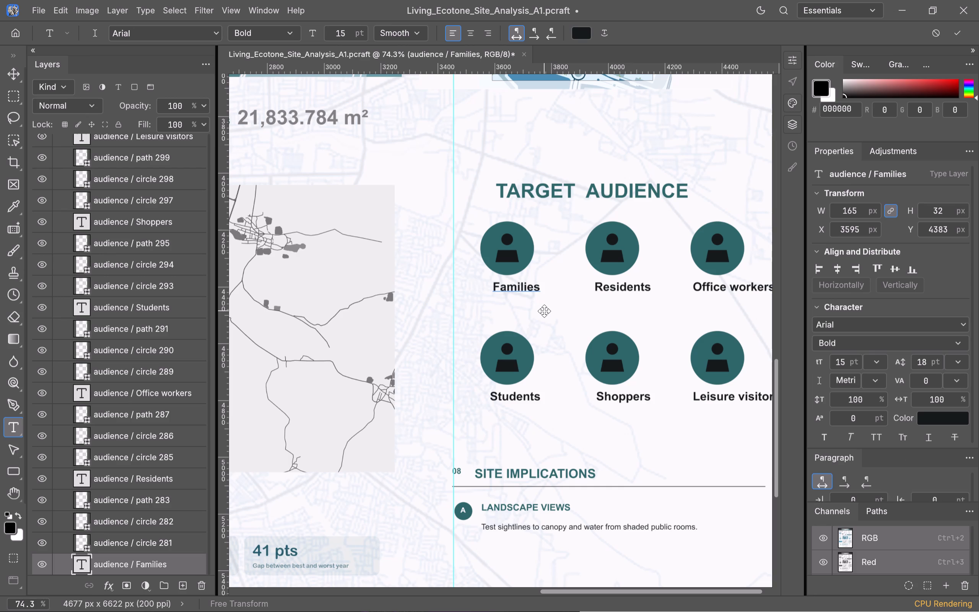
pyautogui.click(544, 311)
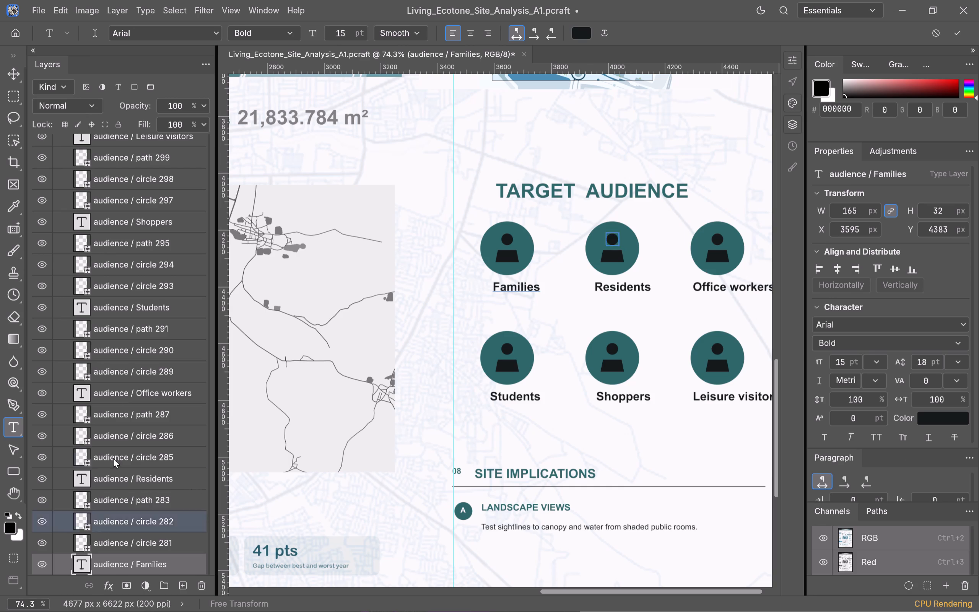
# Select the Leisure visitors text layer in the Target Audience group.
pyautogui.scroll(-5, 116, 395)
pyautogui.scroll(14, 117, 412)
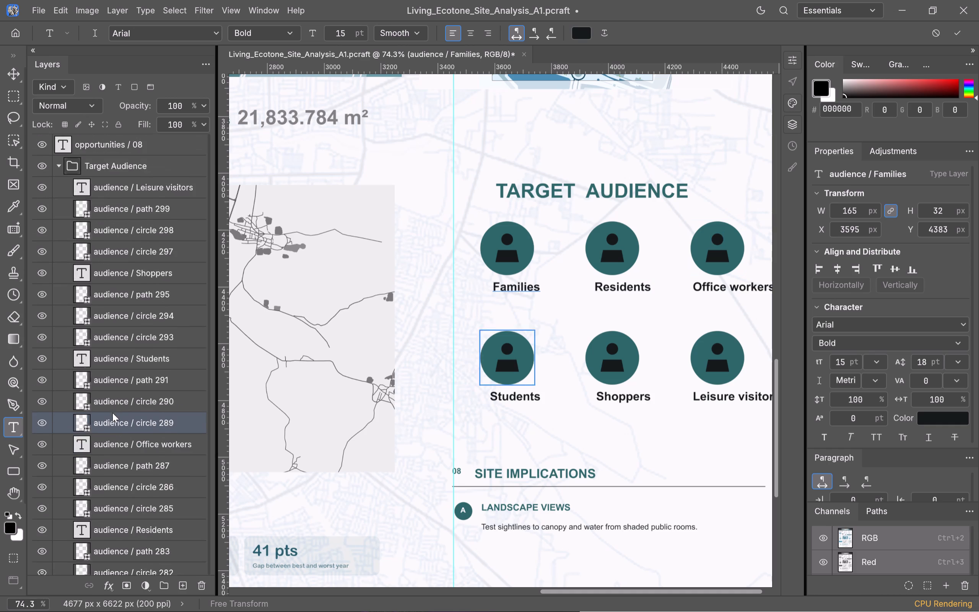
pyautogui.scroll(4, 112, 413)
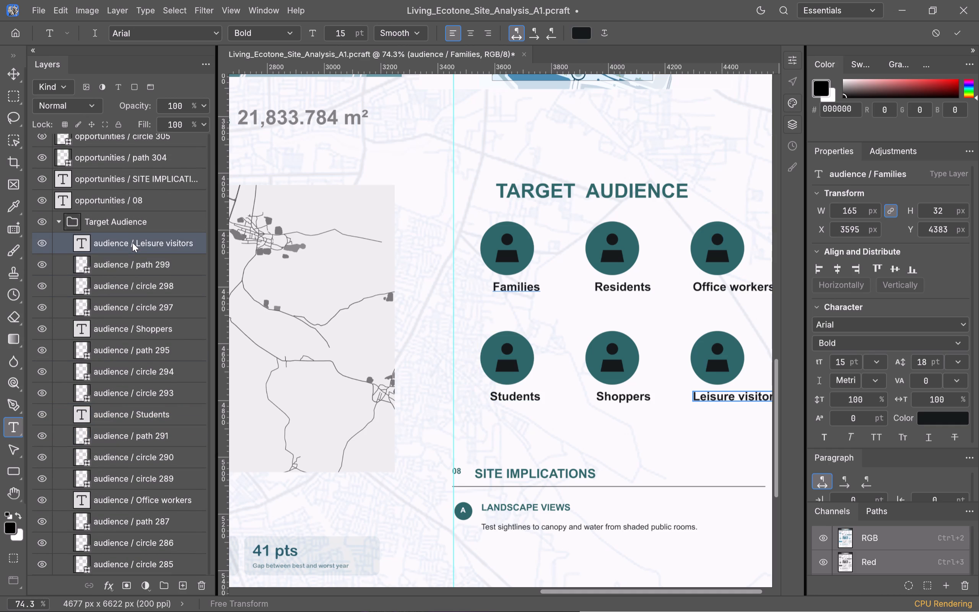
pyautogui.click(132, 243)
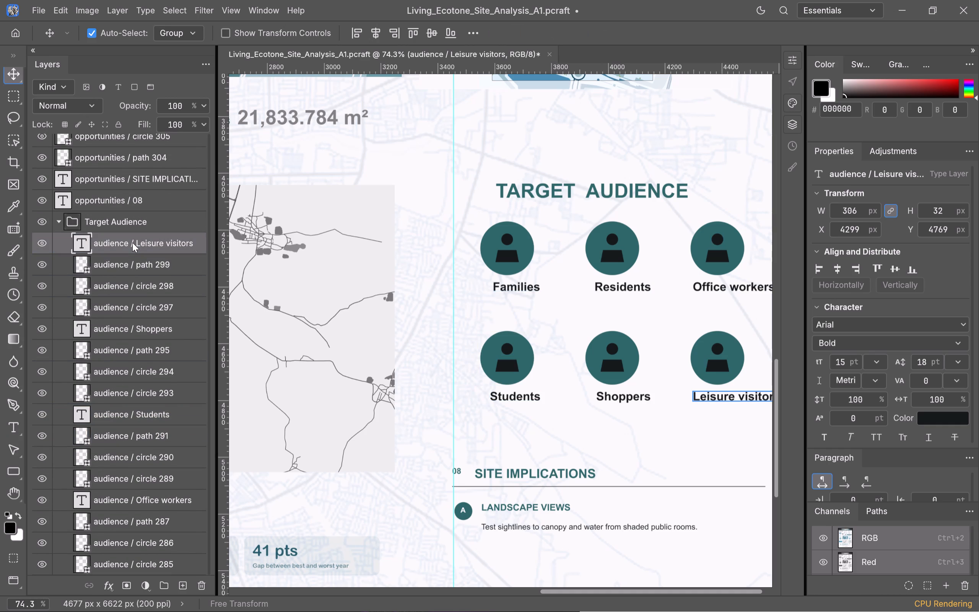
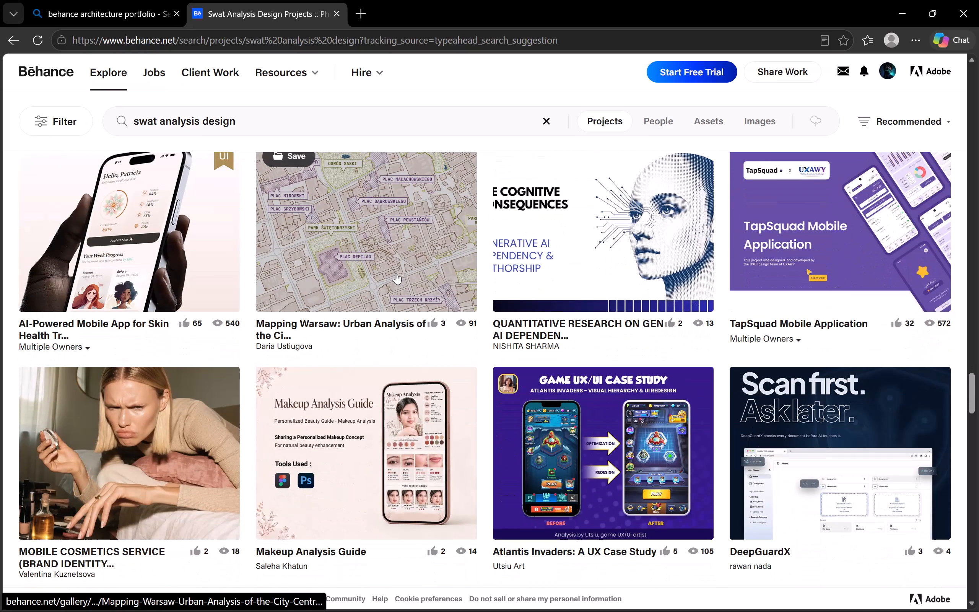
# Open the Neurovision - AI-Powered Brain Analysis project from the "swat analysis design" results and examine its introduction and interface screens.
pyautogui.scroll(16, 396, 273)
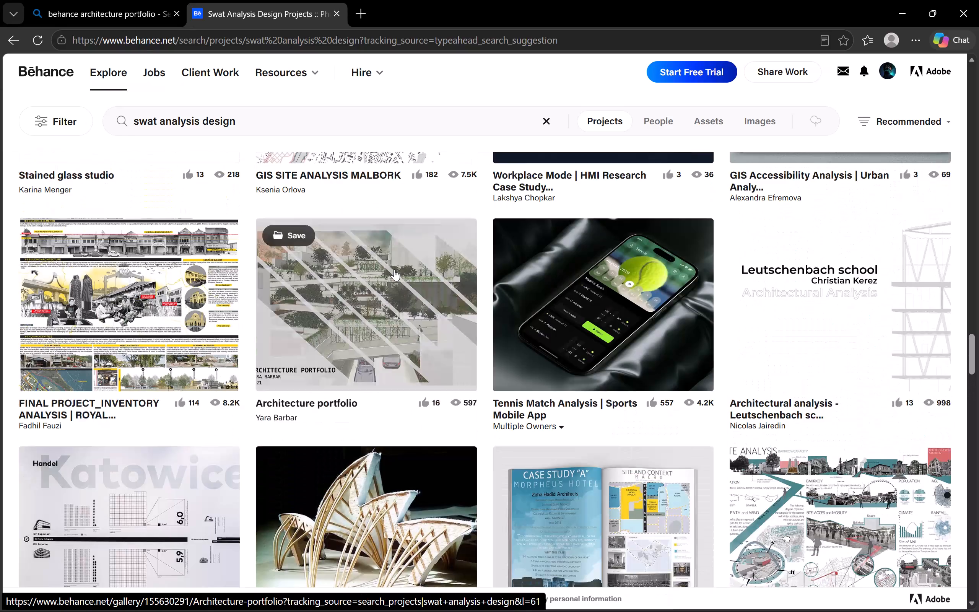
pyautogui.scroll(20, 394, 269)
pyautogui.scroll(20, 394, 269)
pyautogui.scroll(16, 394, 269)
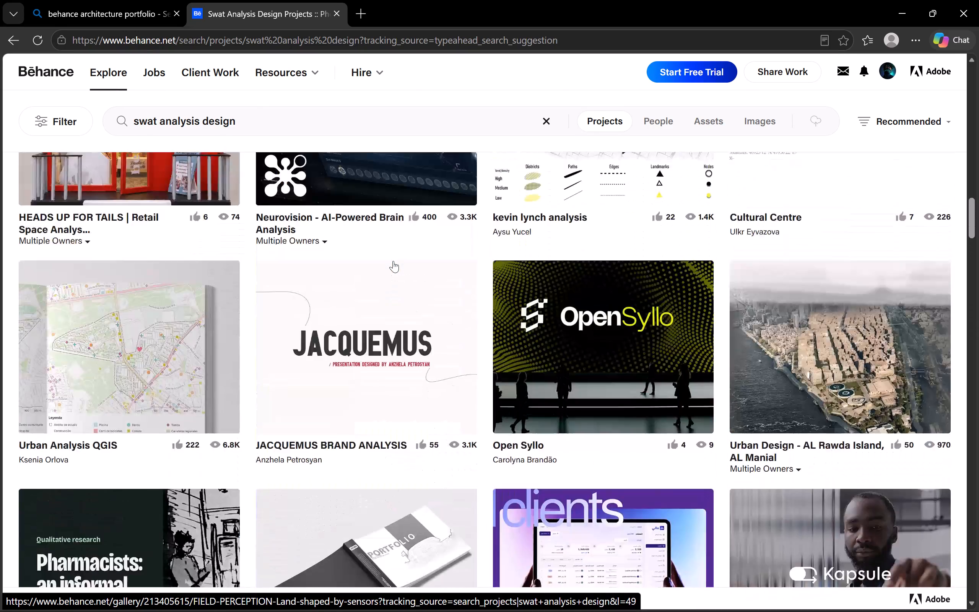
pyautogui.scroll(20, 393, 261)
pyautogui.scroll(20, 393, 261)
pyautogui.scroll(8, 393, 261)
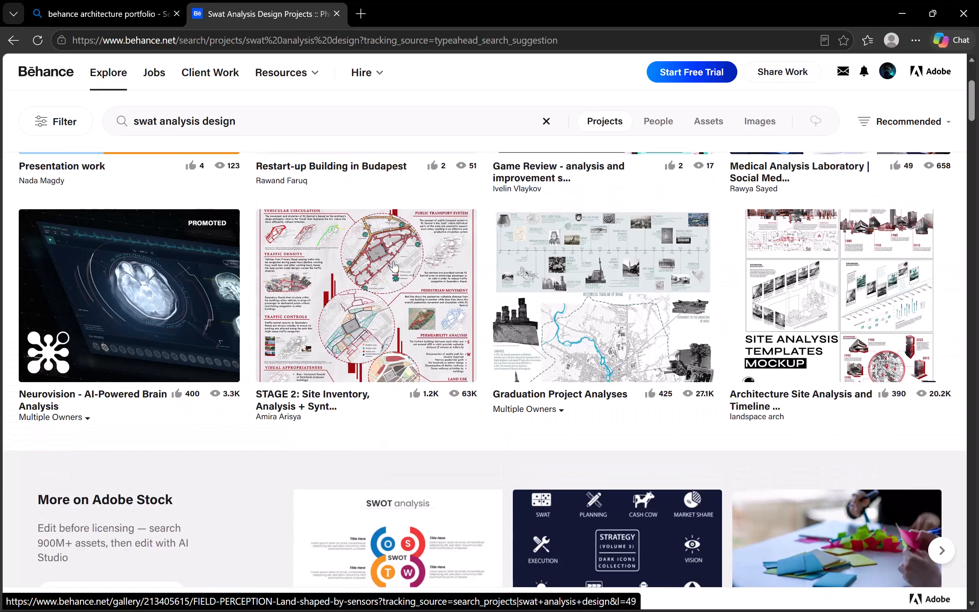
pyautogui.scroll(8, 393, 261)
pyautogui.scroll(-2, 393, 261)
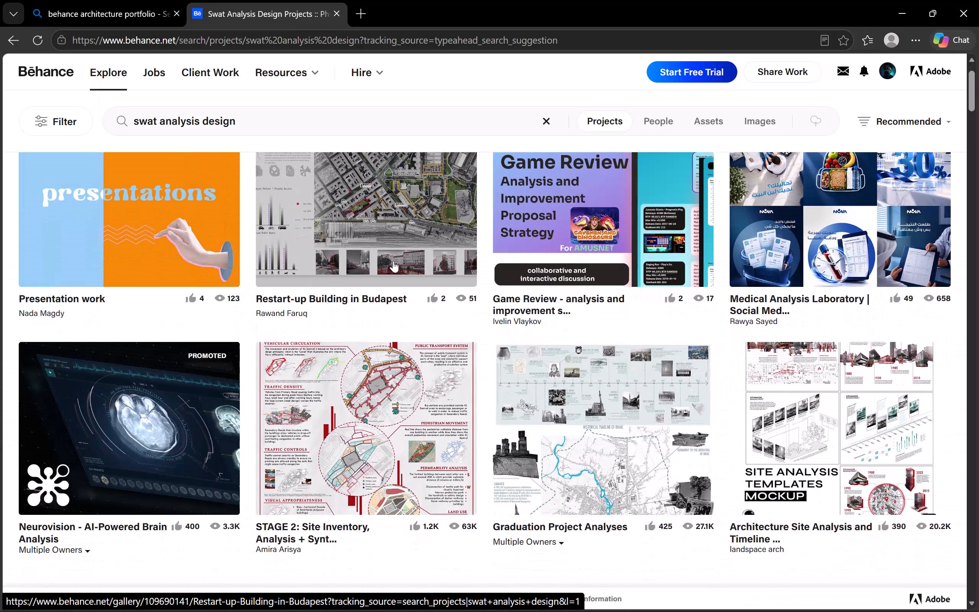
pyautogui.click(91, 439)
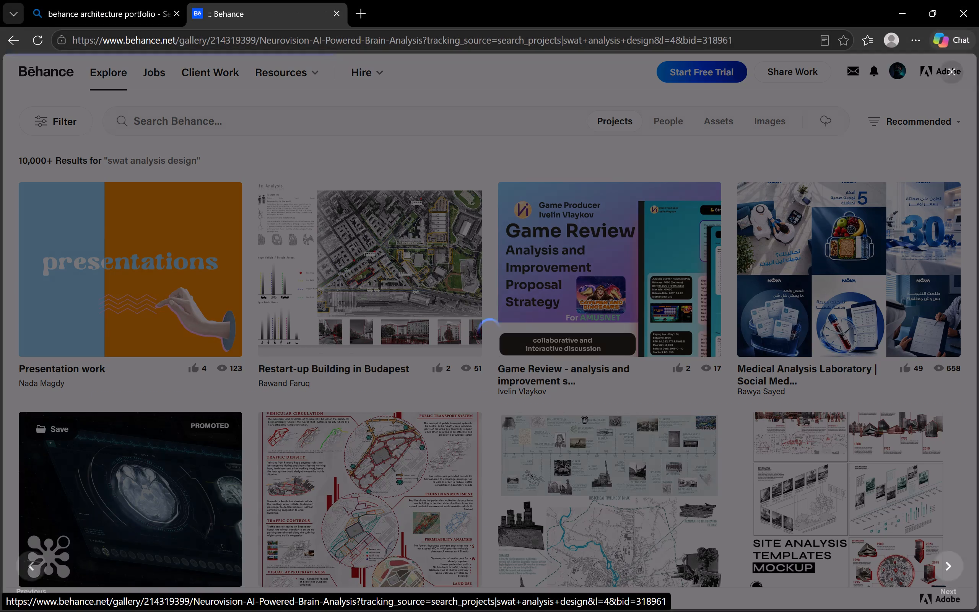
pyautogui.scroll(-3, 306, 273)
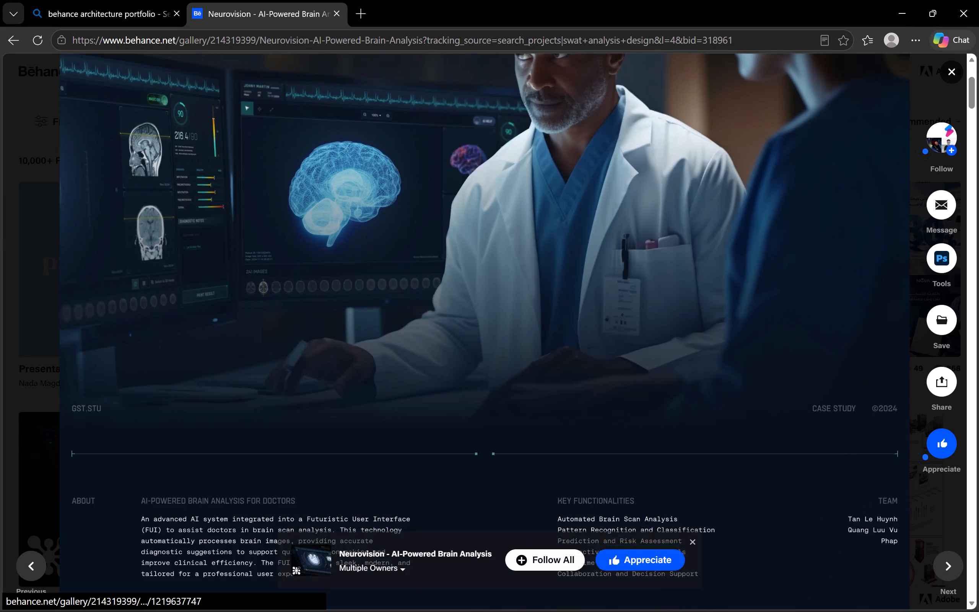
pyautogui.scroll(-16, 306, 273)
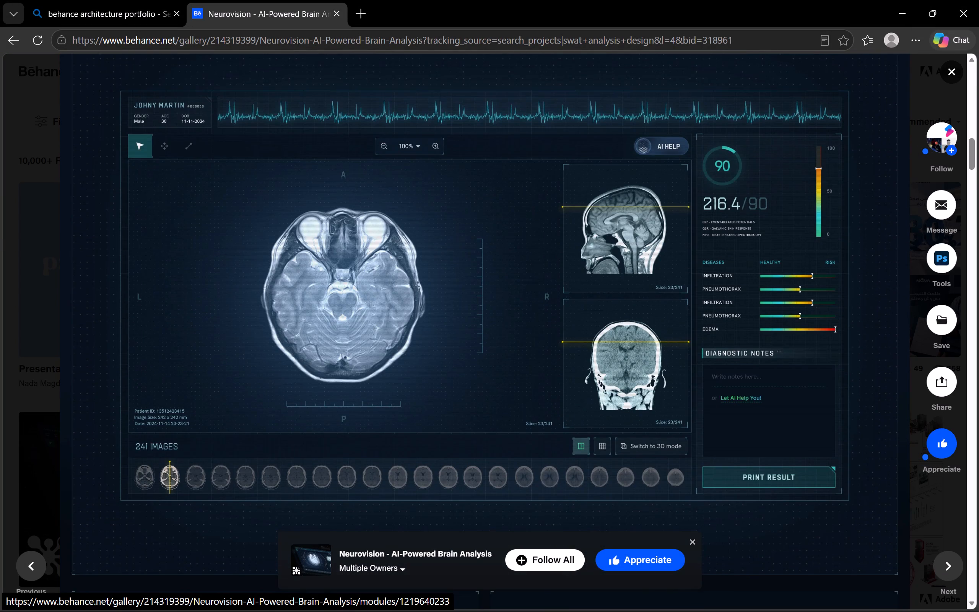
pyautogui.scroll(-16, 305, 276)
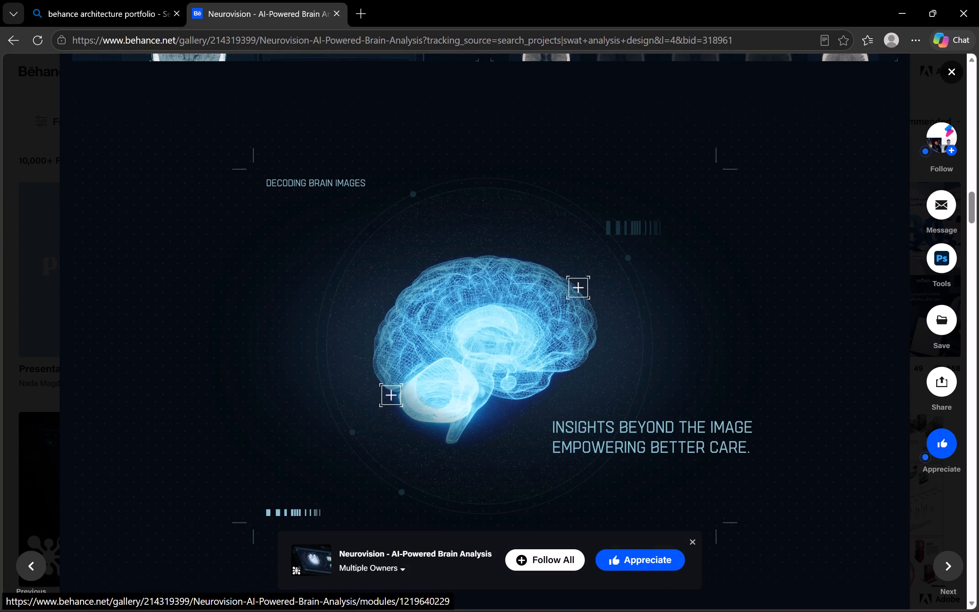
# Examine the Neurovision project's AI workflow diagram and its diagnostic dashboard layouts.
pyautogui.scroll(-12, 305, 276)
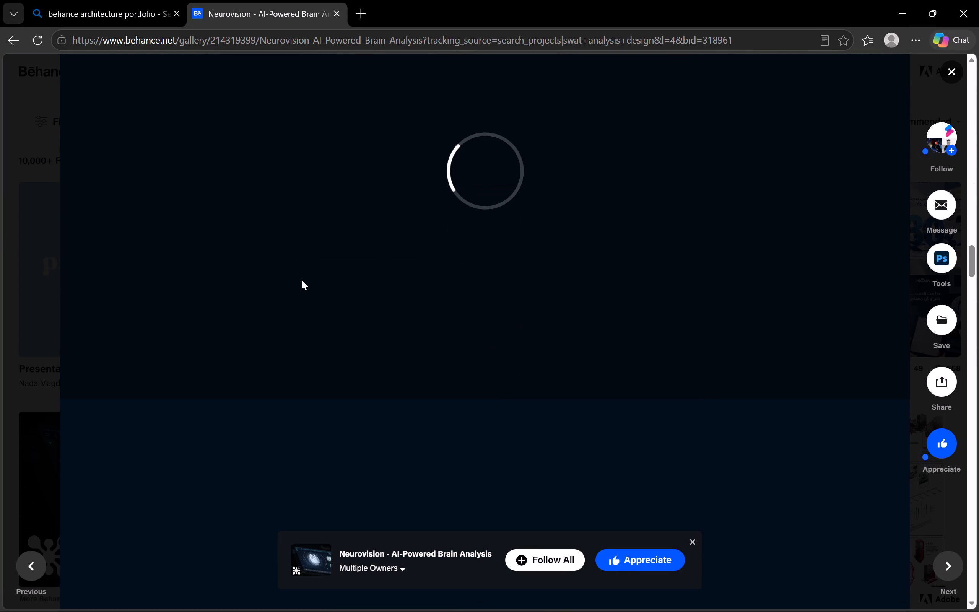
pyautogui.scroll(6, 302, 280)
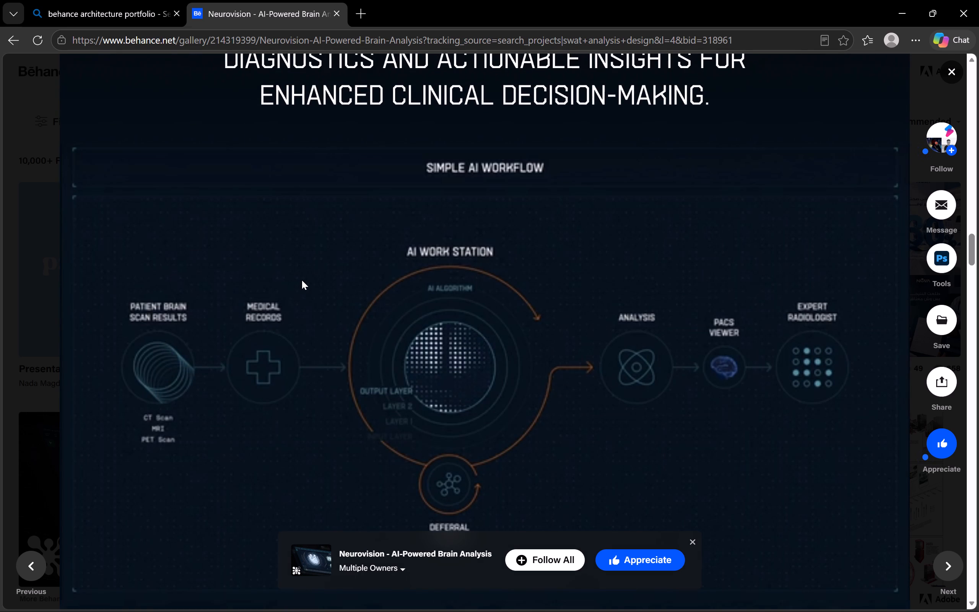
pyautogui.scroll(-8, 302, 280)
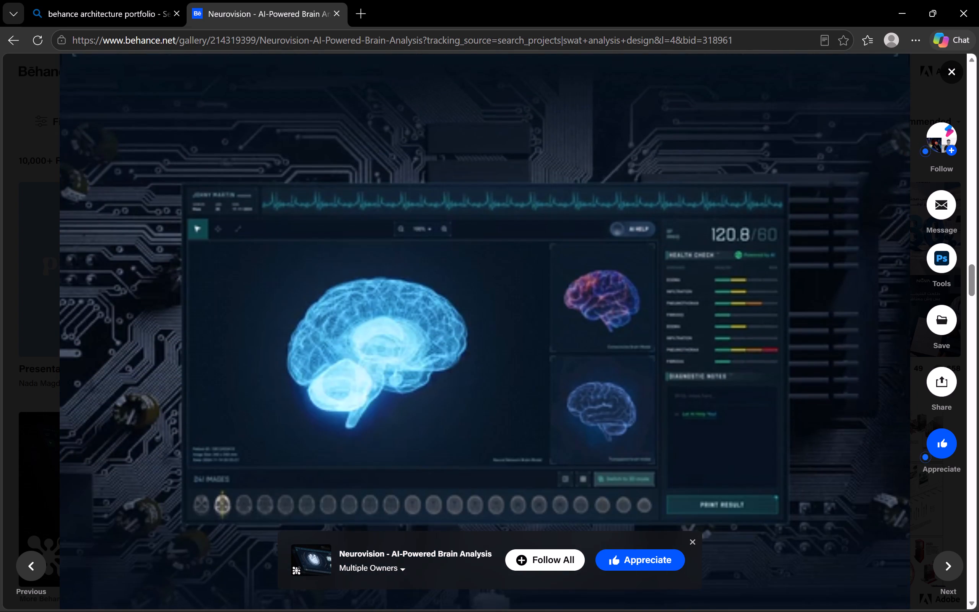
pyautogui.scroll(-13, 301, 283)
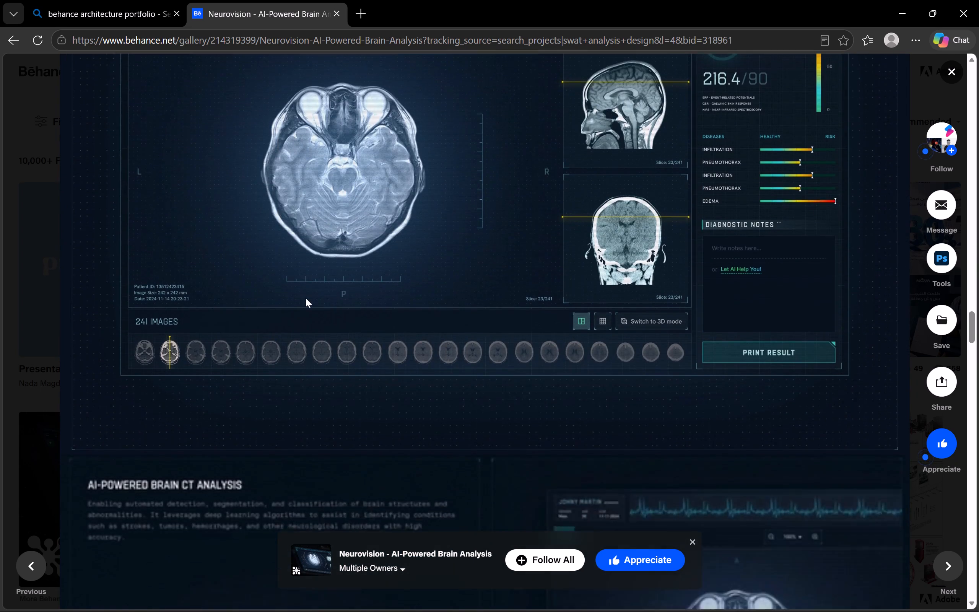
# Review the Neurovision project's full analysis boards through to the closing section, and return to the search results.
pyautogui.scroll(-19, 306, 298)
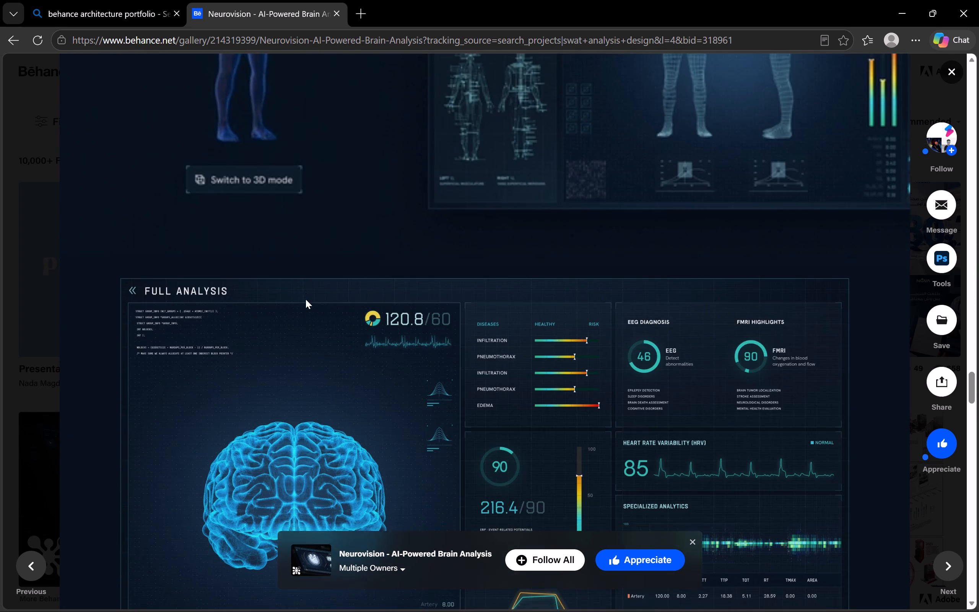
pyautogui.scroll(-15, 306, 299)
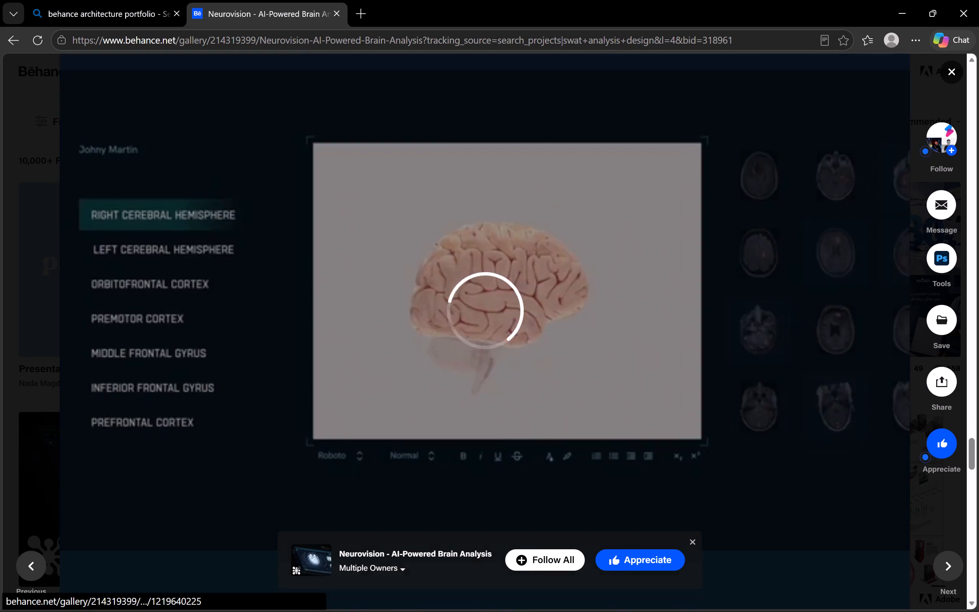
pyautogui.scroll(-7, 304, 302)
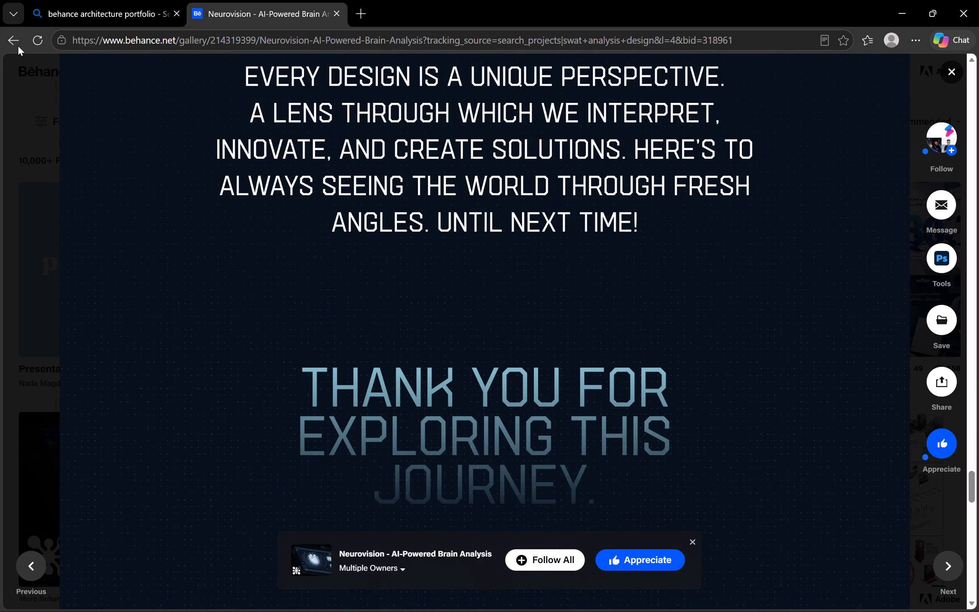
pyautogui.click(20, 37)
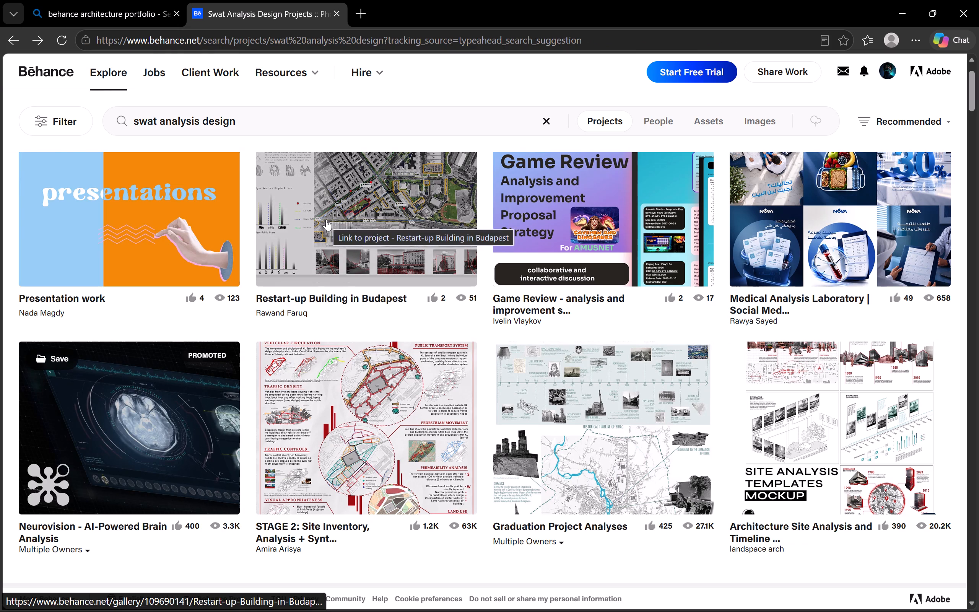
# Open the Restart-up Building in Budapest project and study its SWOT page's strength, weakness, opportunities and threats maps and legends.
pyautogui.click(326, 219)
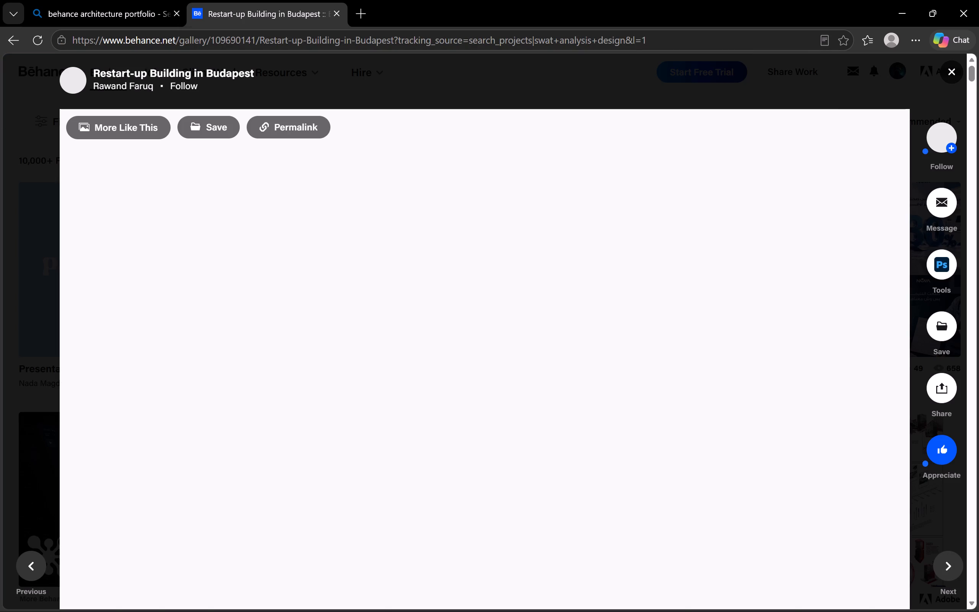
pyautogui.scroll(-9, 509, 389)
pyautogui.scroll(-2, 523, 342)
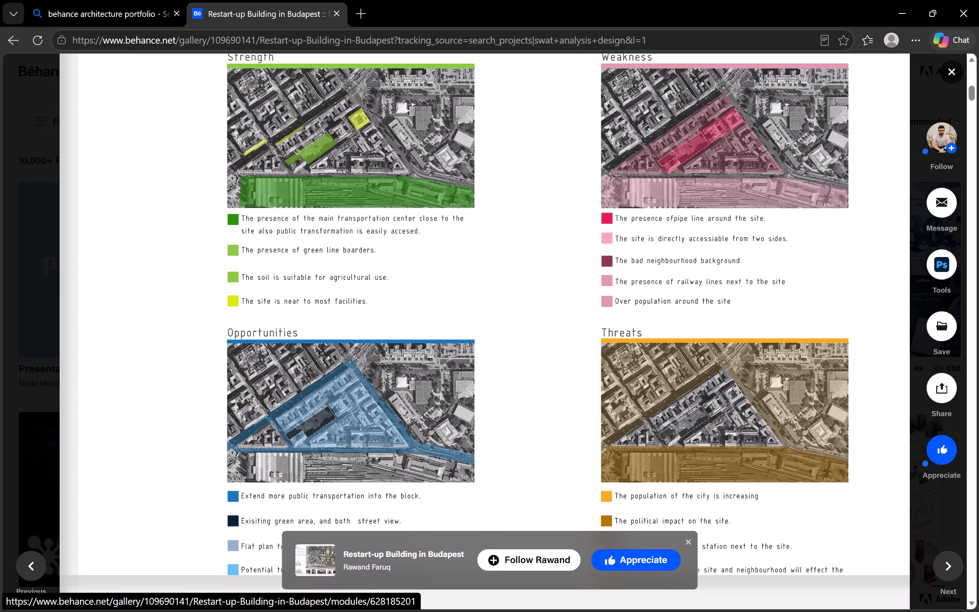
pyautogui.scroll(-4, 517, 319)
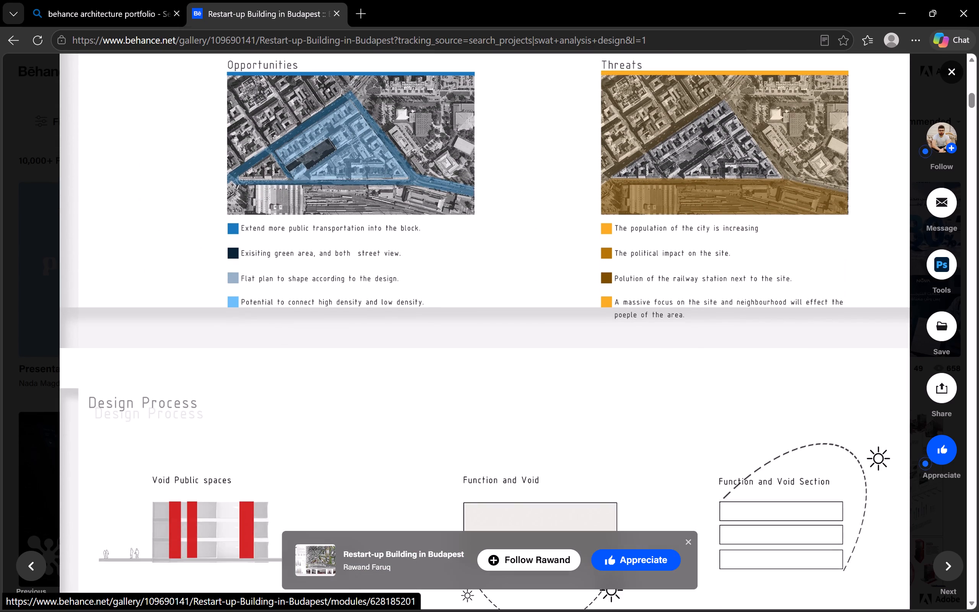
pyautogui.scroll(6, 517, 320)
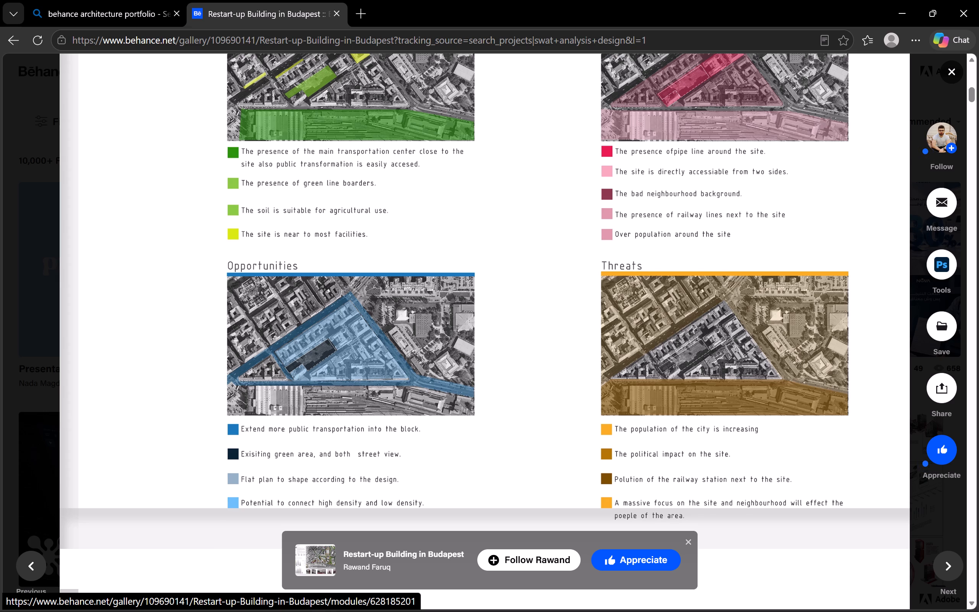
pyautogui.scroll(6, 517, 320)
pyautogui.scroll(-1, 517, 320)
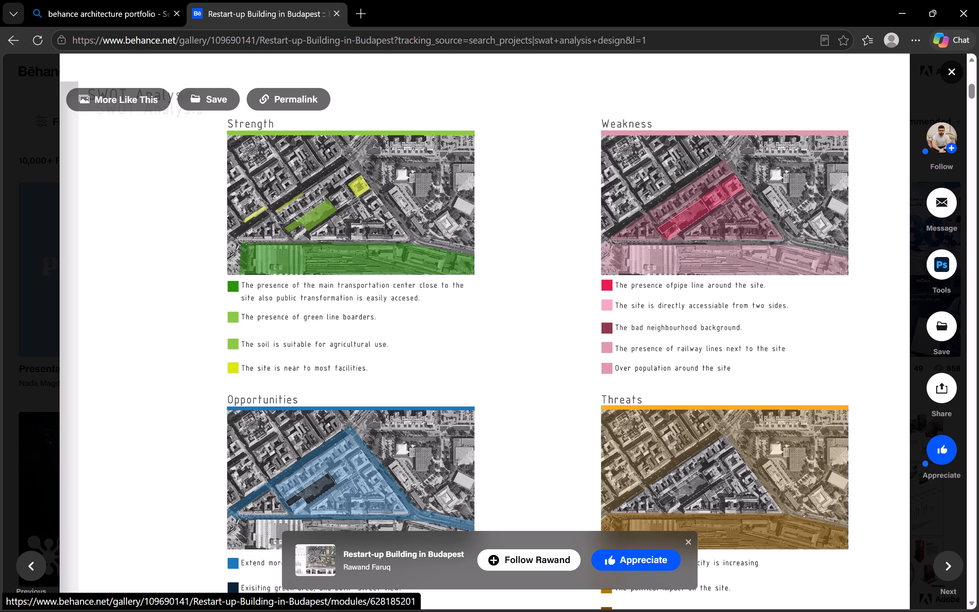
pyautogui.scroll(-3, 465, 339)
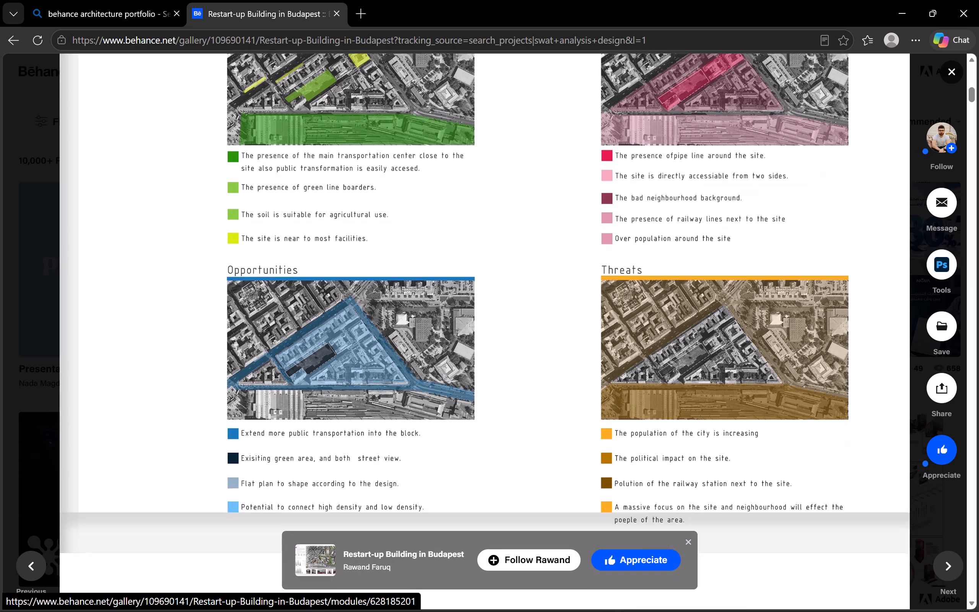
# Examine the Budapest project's Design Process diagrams and the axonometric massing studies that follow them.
pyautogui.scroll(-7, 465, 339)
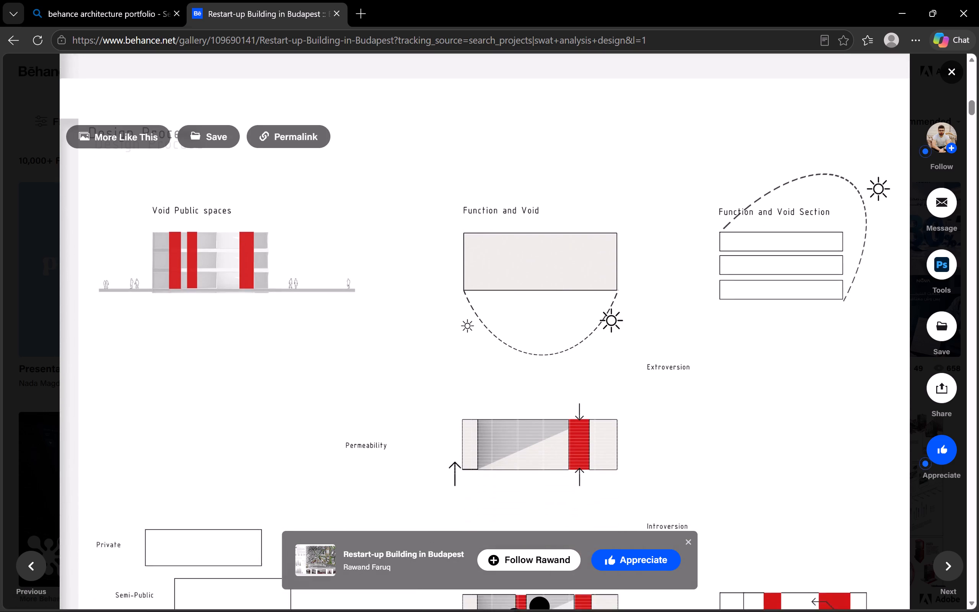
pyautogui.scroll(-11, 465, 340)
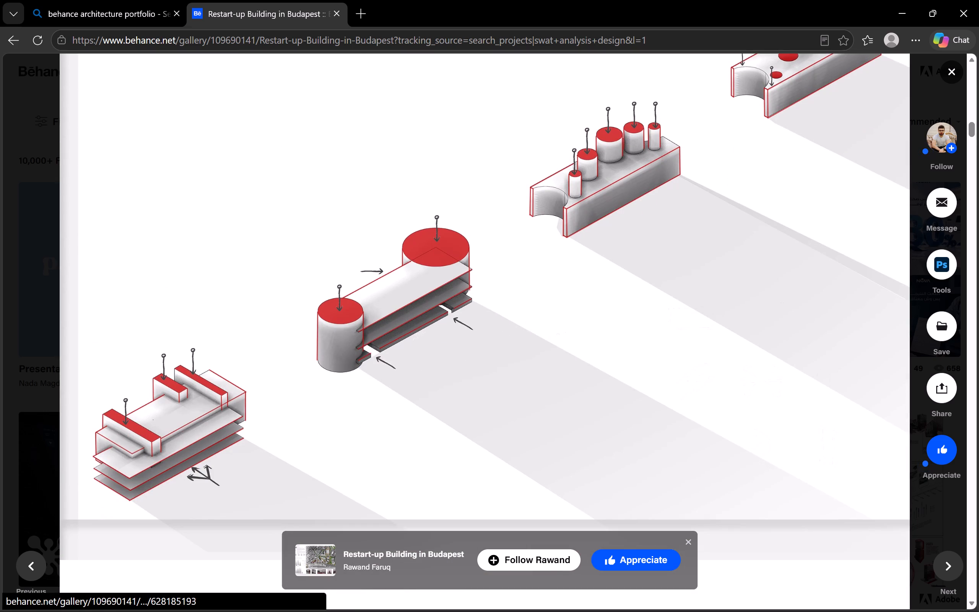
# Examine the Budapest project's form and structure studies, including the reinforced and steel structure drawings.
pyautogui.scroll(-9, 465, 347)
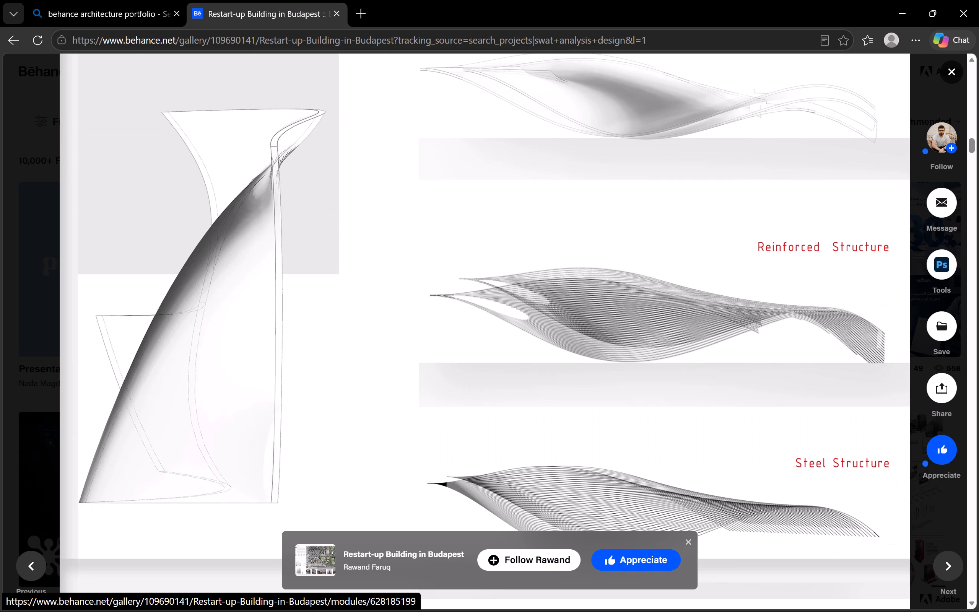
pyautogui.scroll(-8, 465, 347)
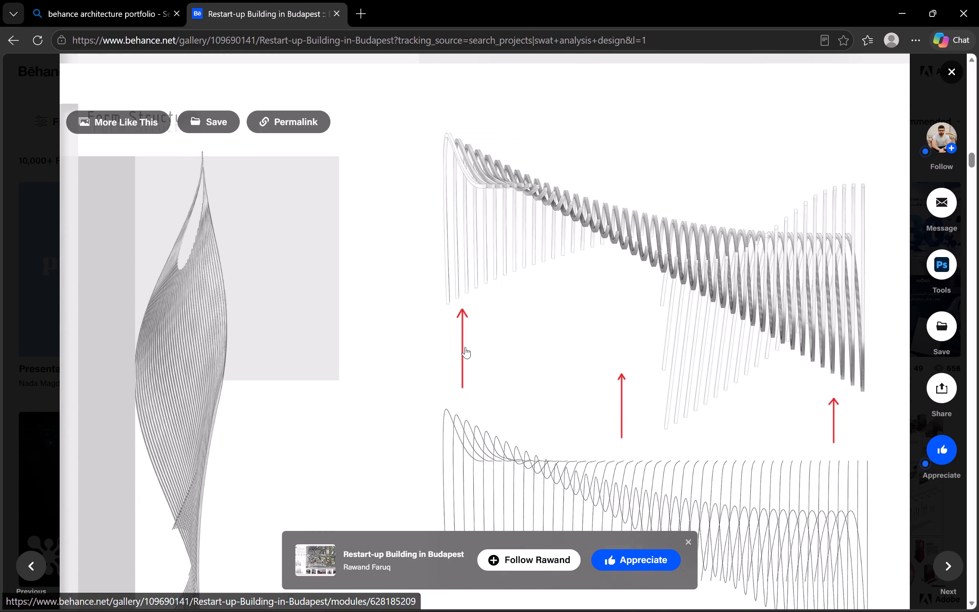
pyautogui.scroll(-5, 465, 347)
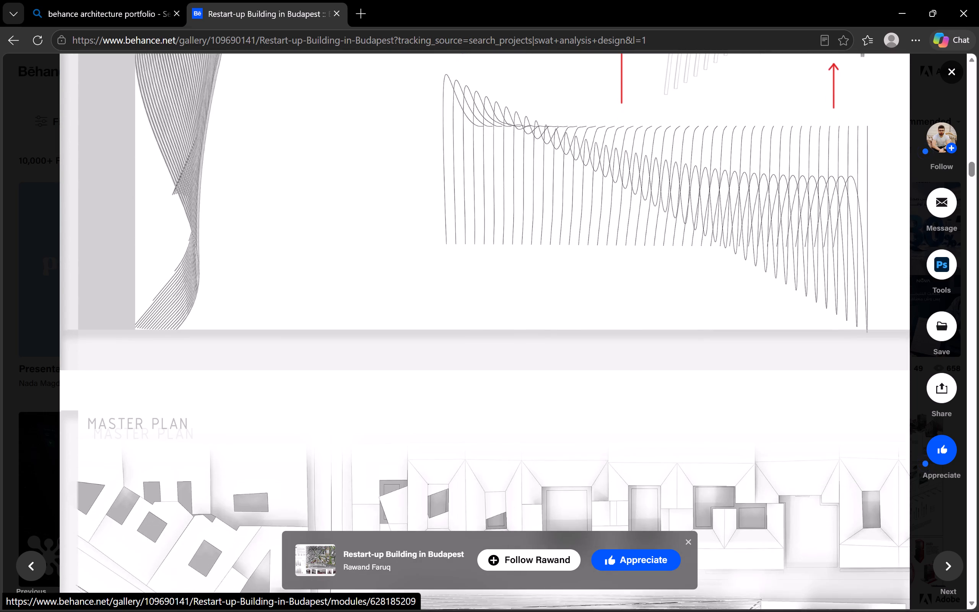
# Review the Budapest project's master plan, floor plans and building section, and return to the search results.
pyautogui.scroll(-7, 465, 347)
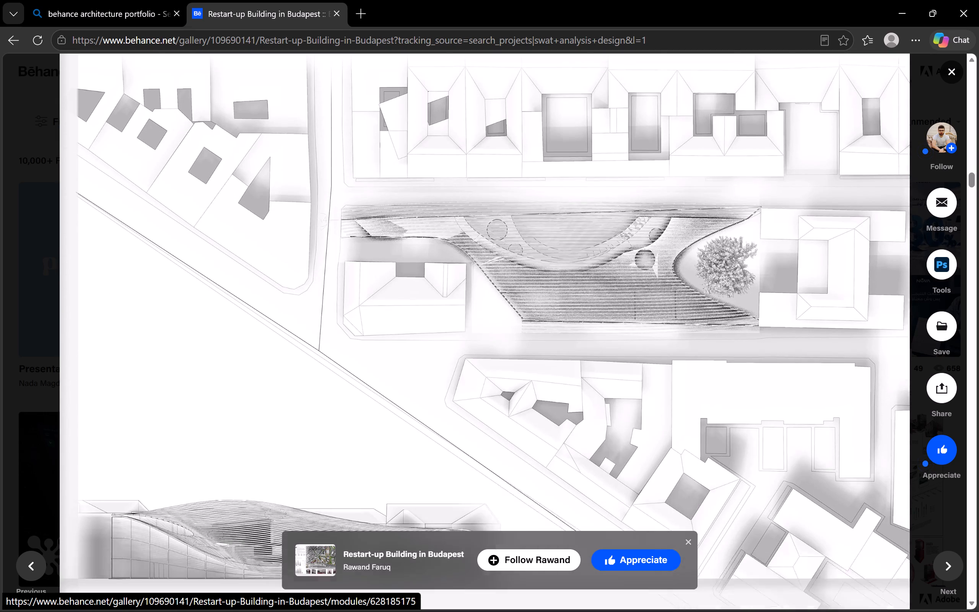
pyautogui.scroll(-5, 459, 352)
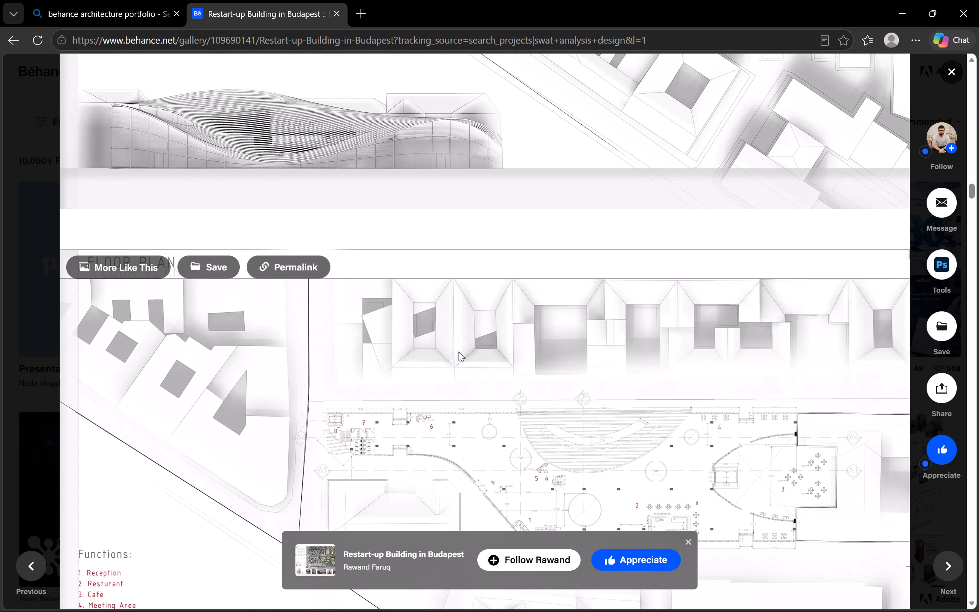
pyautogui.scroll(-10, 459, 352)
pyautogui.scroll(-8, 442, 416)
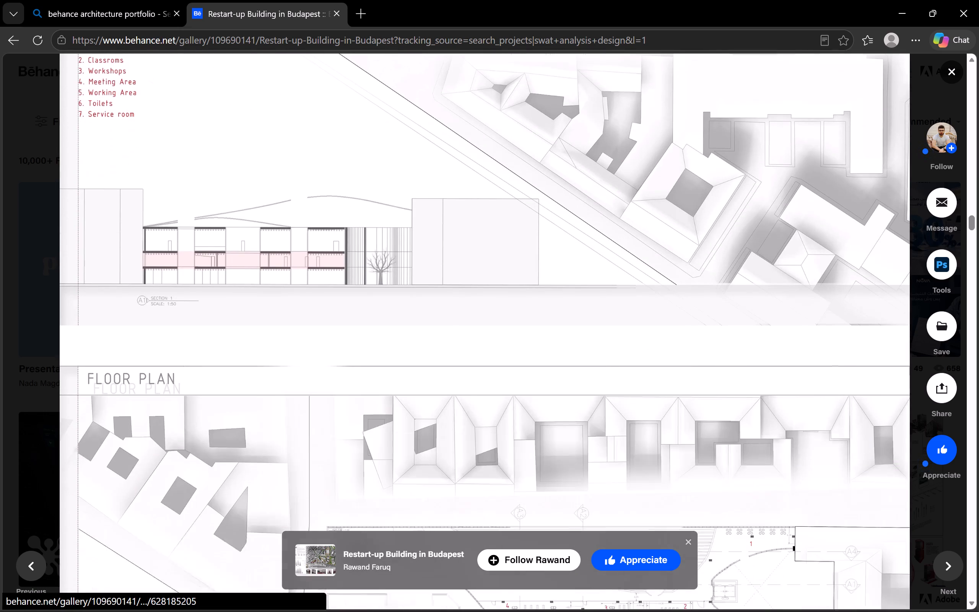
pyautogui.scroll(-7, 441, 421)
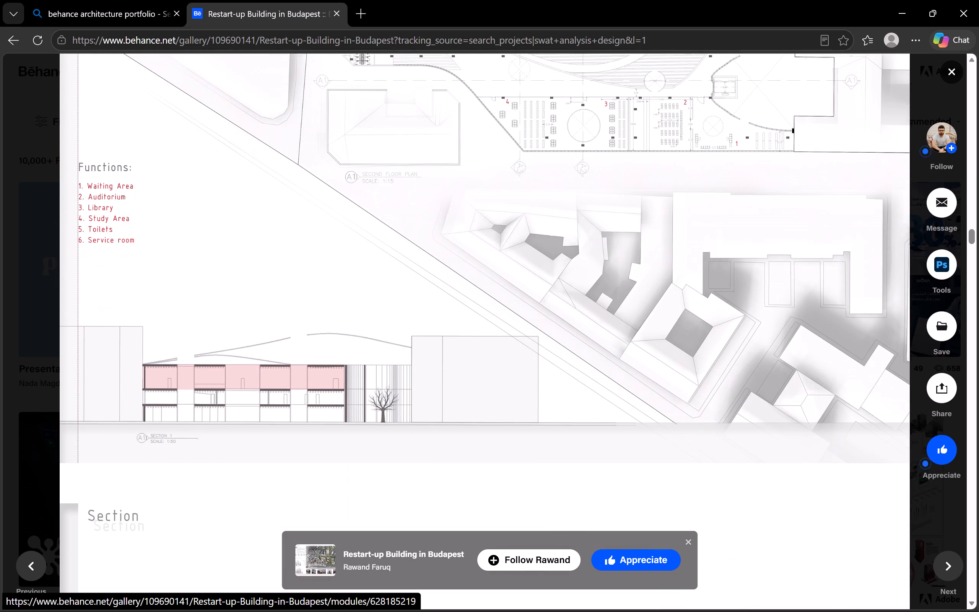
pyautogui.scroll(-7, 441, 421)
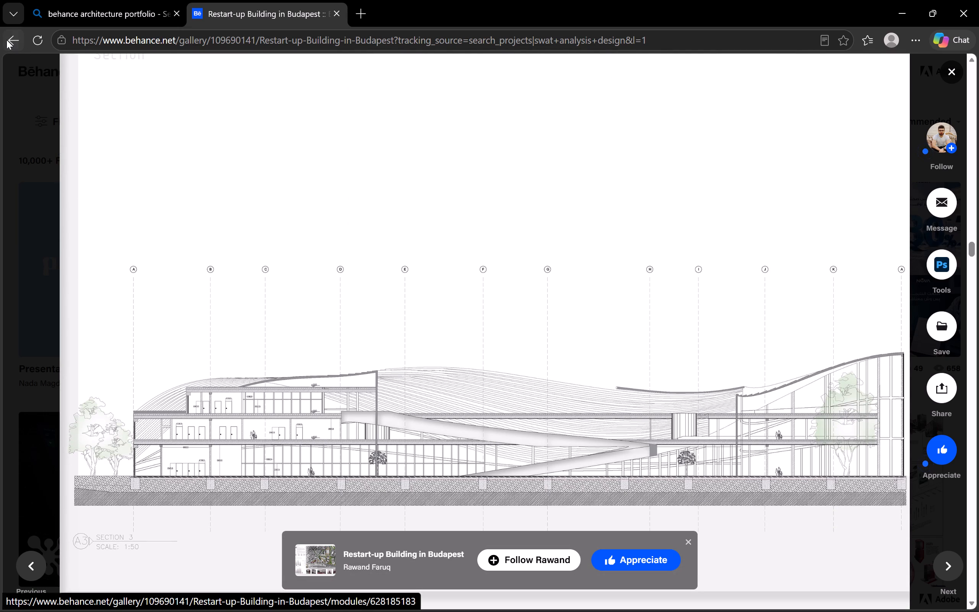
pyautogui.click(7, 41)
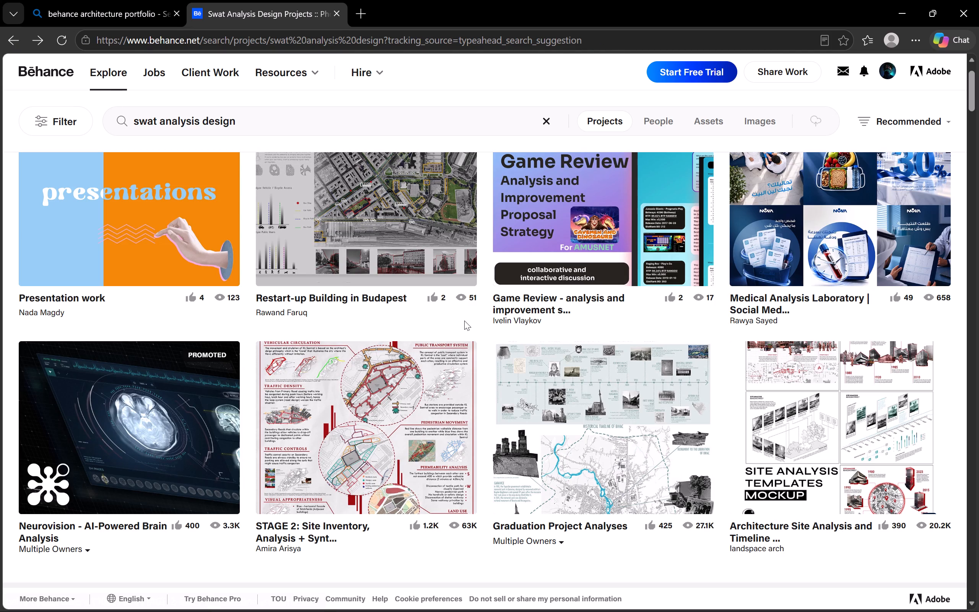
# Open the STAGE 2: Site Inventory, Analysis + Synthesis project from the search results and view its KL Sentral Station location plan.
pyautogui.scroll(-2, 472, 335)
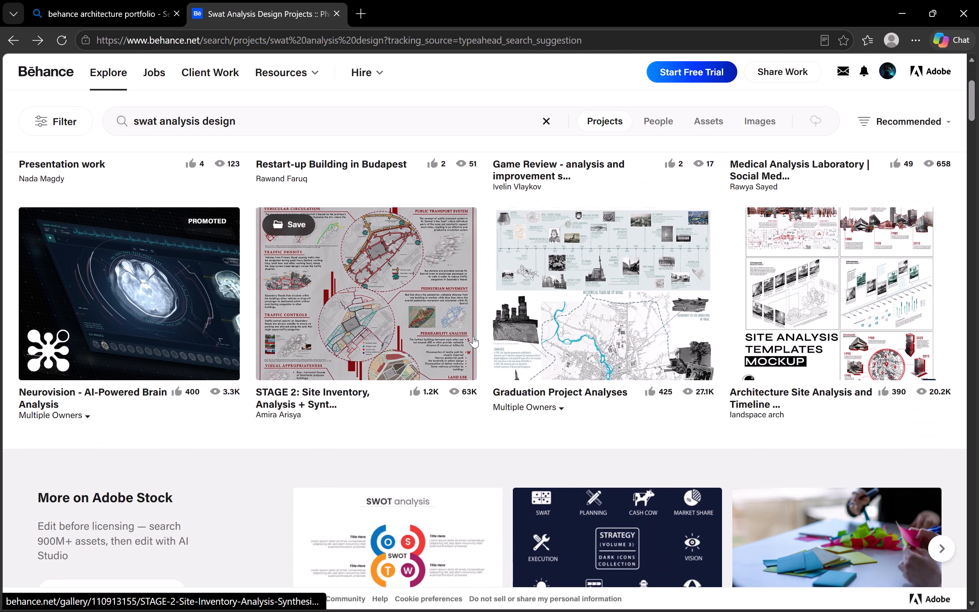
pyautogui.scroll(6, 473, 336)
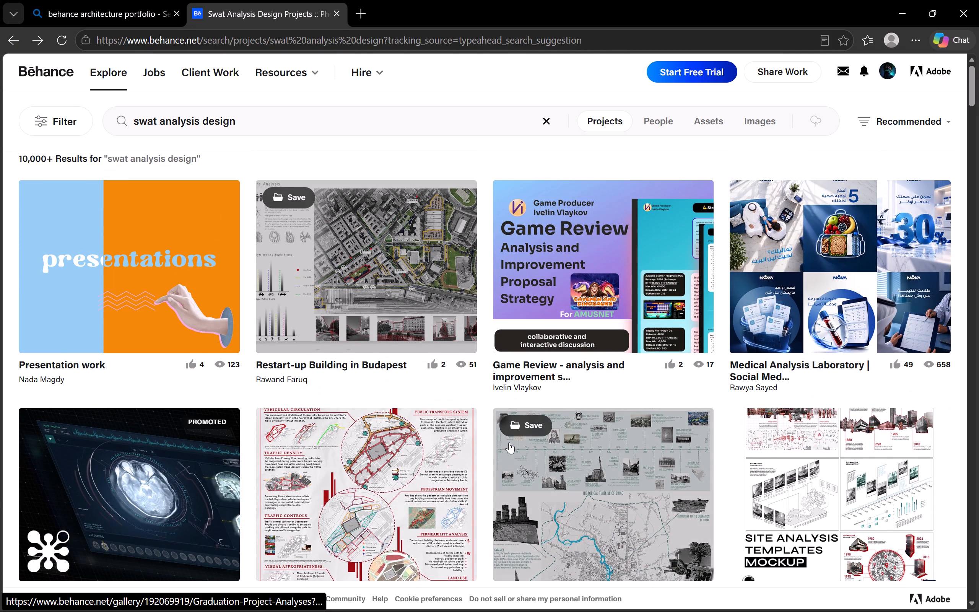
pyautogui.scroll(-2, 505, 407)
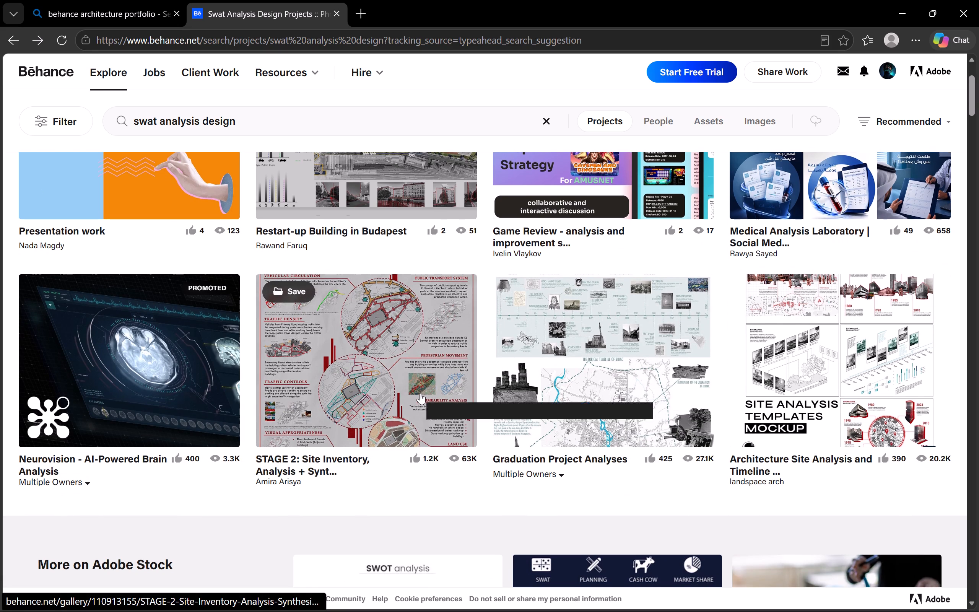
pyautogui.click(420, 393)
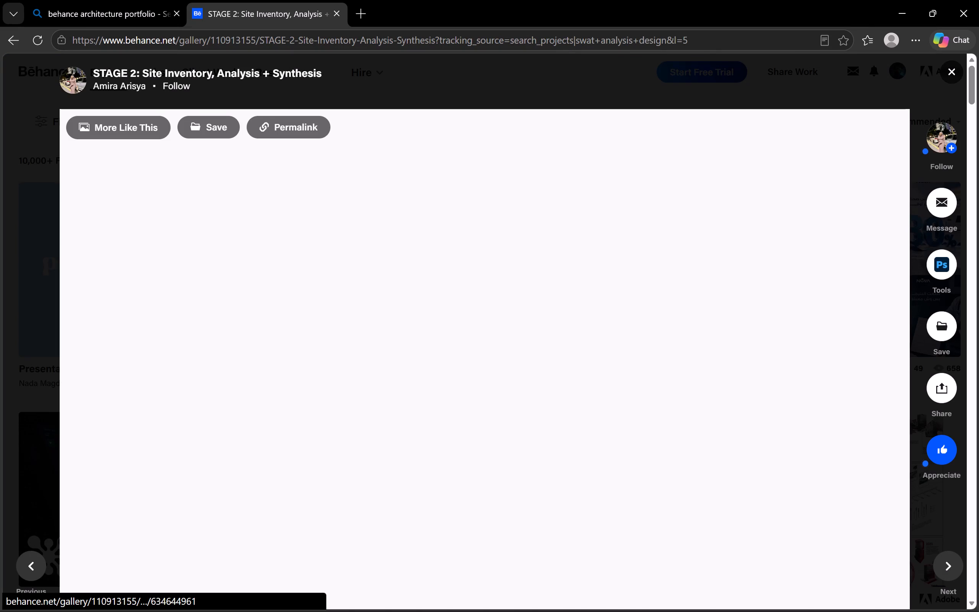
pyautogui.scroll(-10, 424, 333)
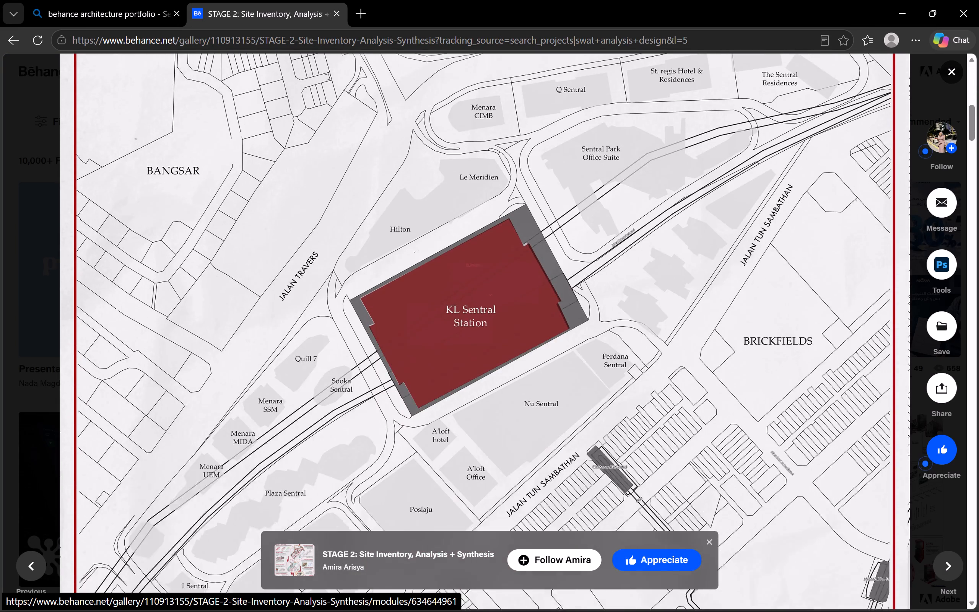
pyautogui.scroll(-3, 424, 335)
# Examine the project's board 04 on physical attributes, covering existing structures, landmarks, facilities and utilities, sustainability and development history.
pyautogui.scroll(-3, 423, 335)
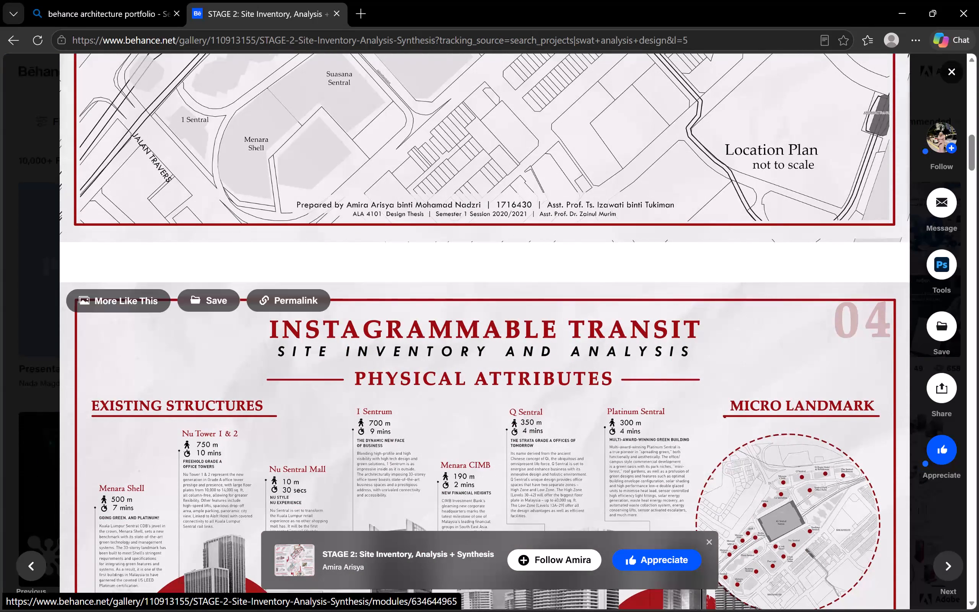
pyautogui.scroll(-3, 423, 335)
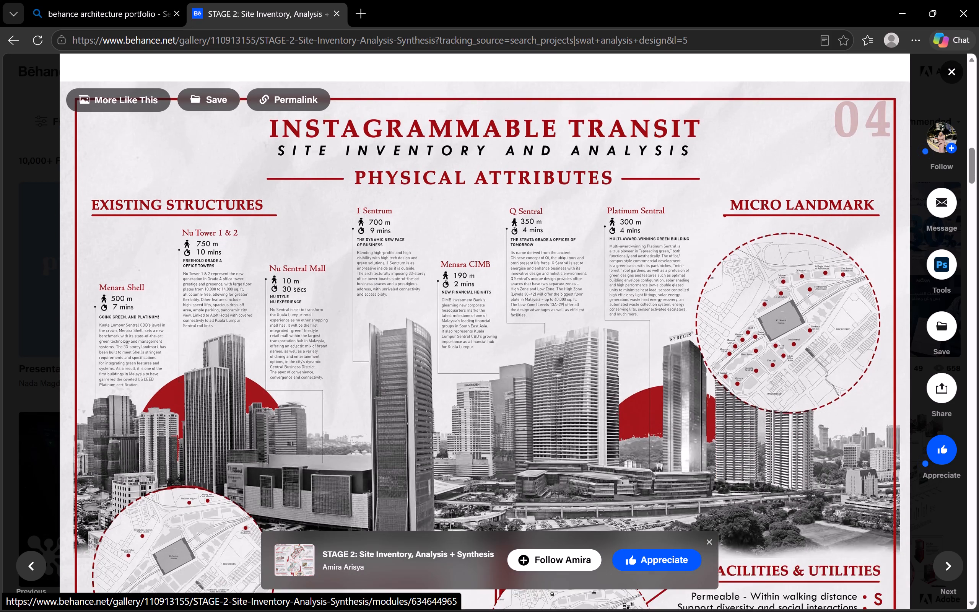
pyautogui.scroll(-4, 423, 335)
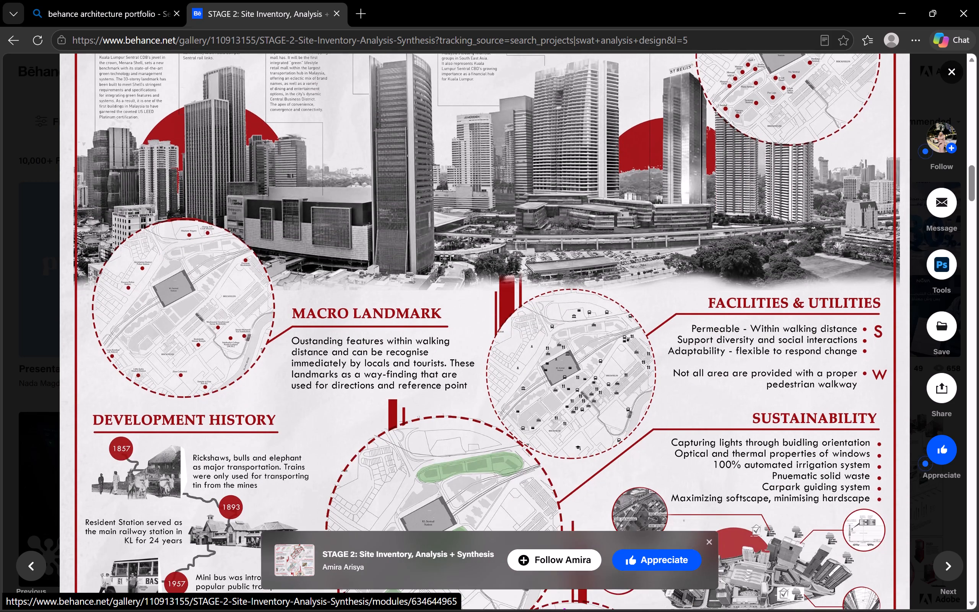
pyautogui.scroll(-12, 420, 347)
# Look over the whole Physical Attributes board 05, from vehicular circulation down to noise and odours, and return to its top.
pyautogui.scroll(-4, 412, 363)
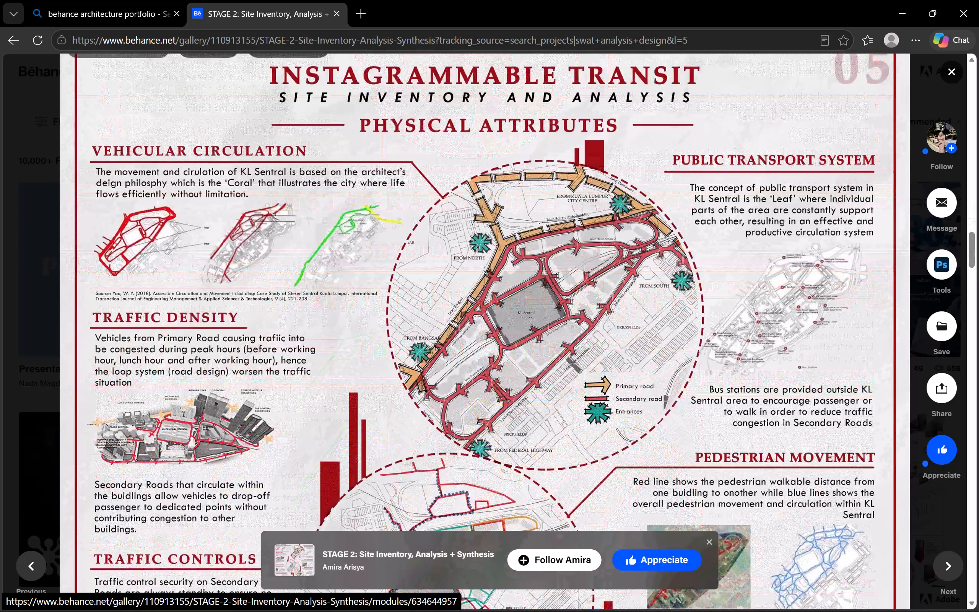
pyautogui.scroll(-8, 411, 367)
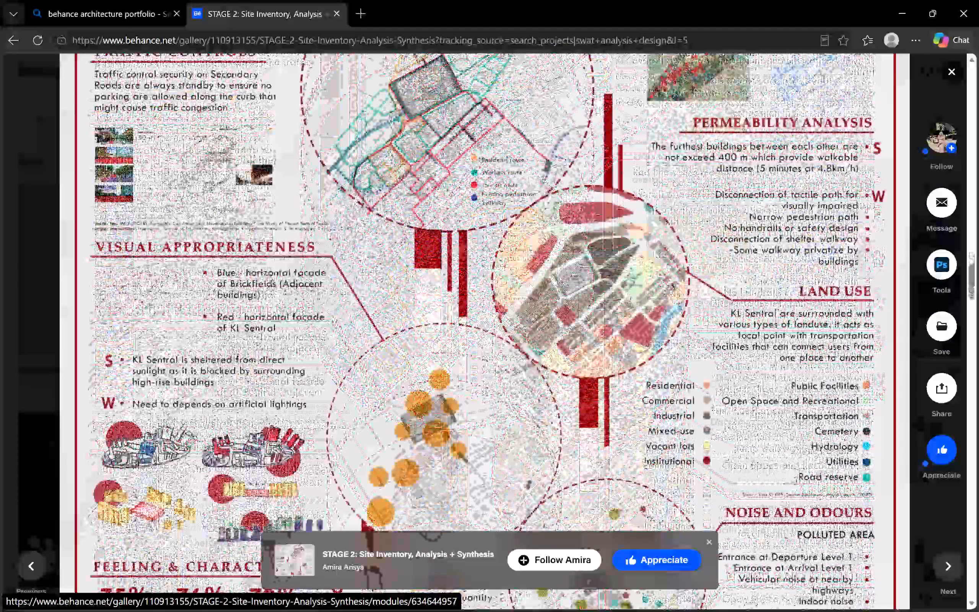
pyautogui.scroll(-3, 410, 369)
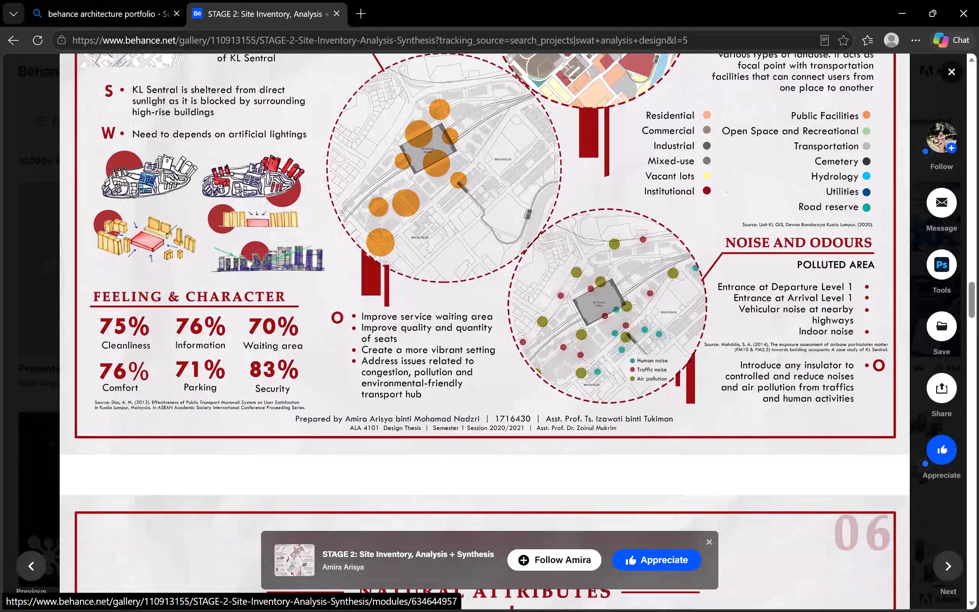
pyautogui.scroll(20, 410, 369)
pyautogui.scroll(10, 410, 369)
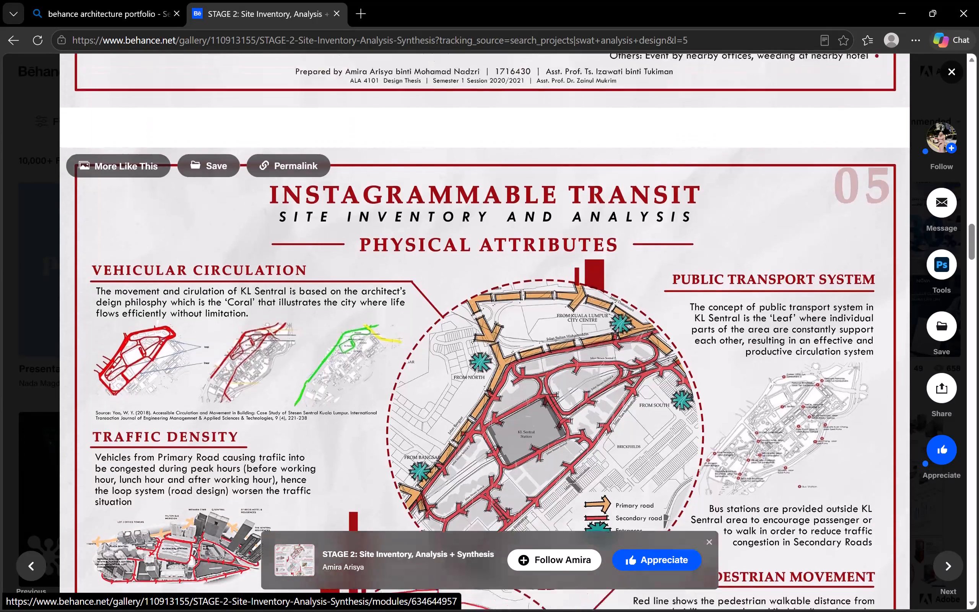
# Study board 05's traffic, pedestrian movement, permeability, land use, visual appropriateness and noise maps with their legends and S, W, O notes.
pyautogui.scroll(-1, 410, 369)
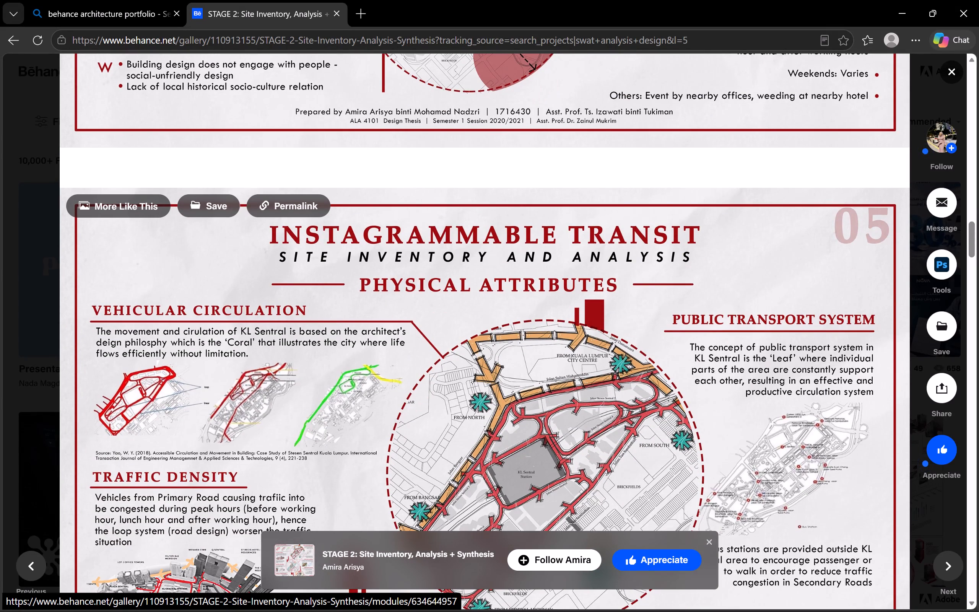
pyautogui.scroll(-4, 410, 369)
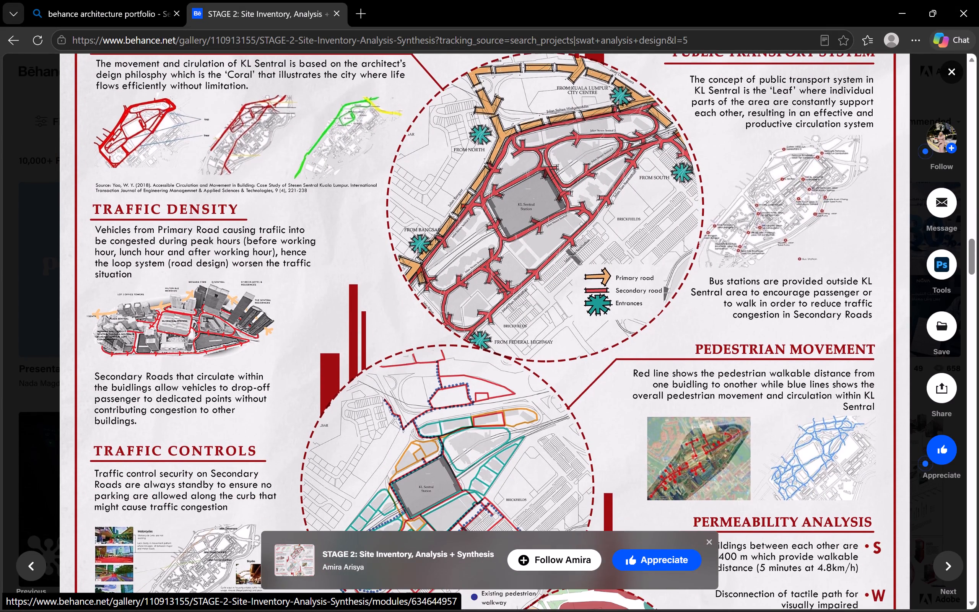
pyautogui.scroll(-2, 410, 369)
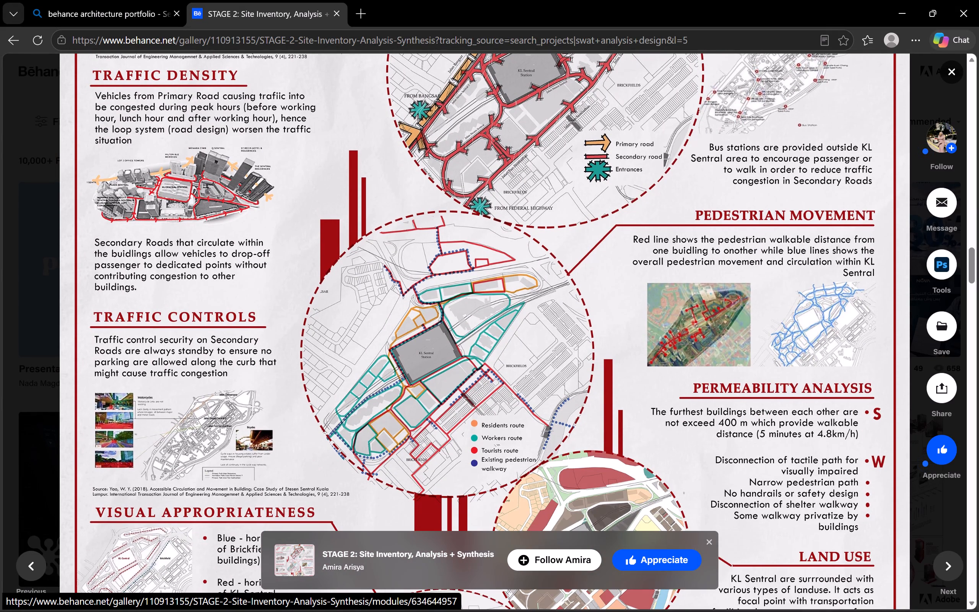
pyautogui.scroll(-2, 410, 369)
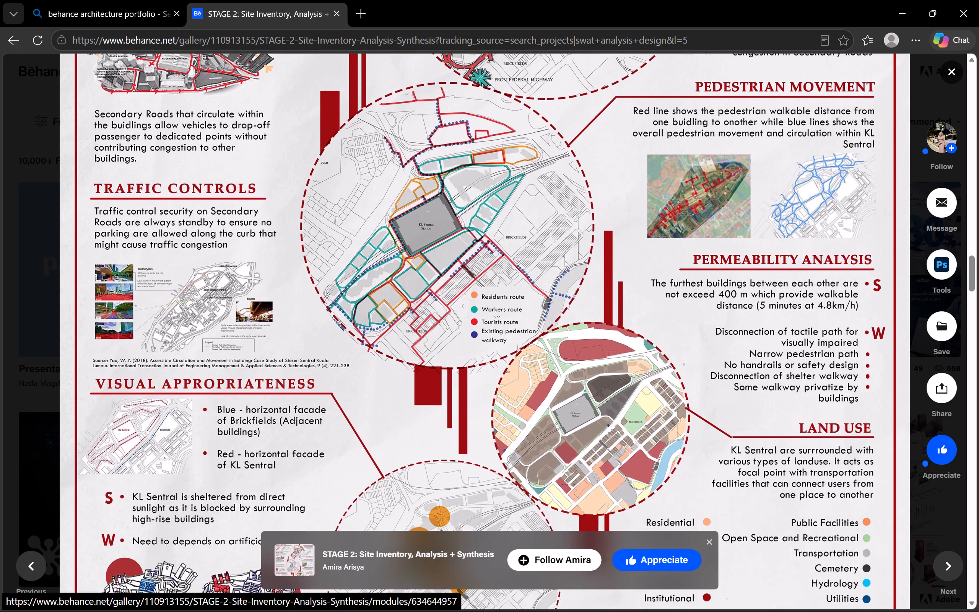
pyautogui.scroll(-3, 409, 372)
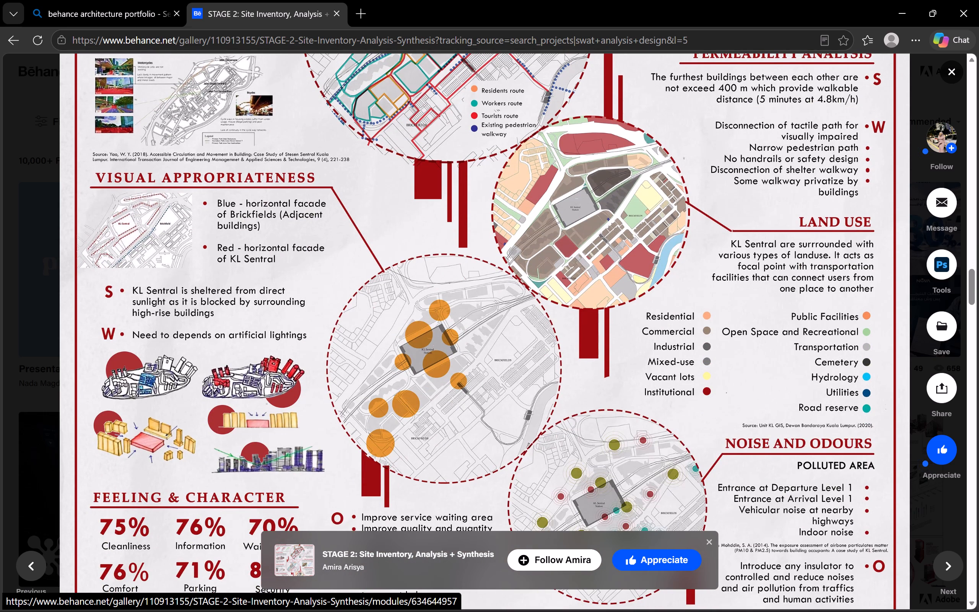
pyautogui.scroll(4, 405, 369)
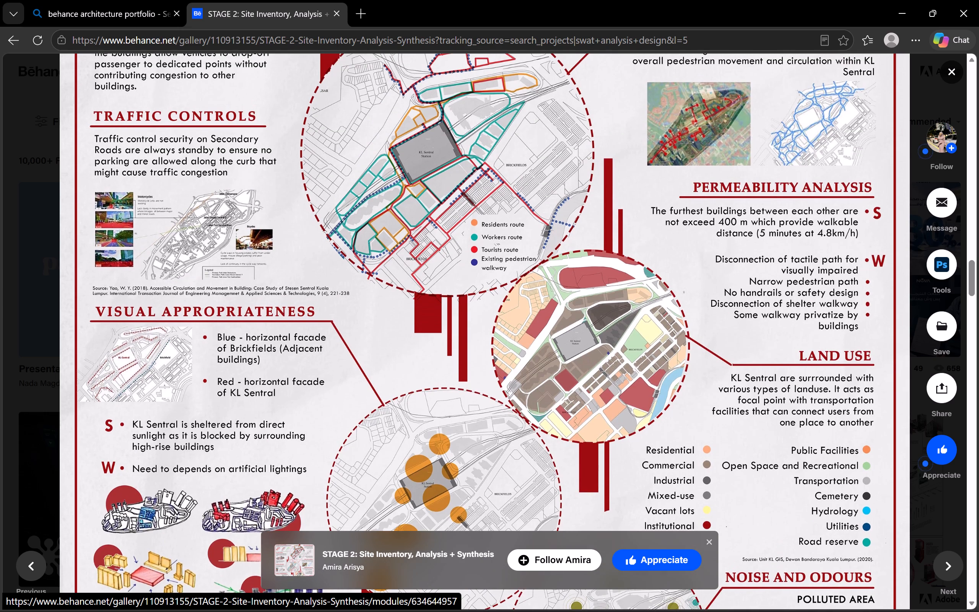
pyautogui.scroll(-3, 405, 369)
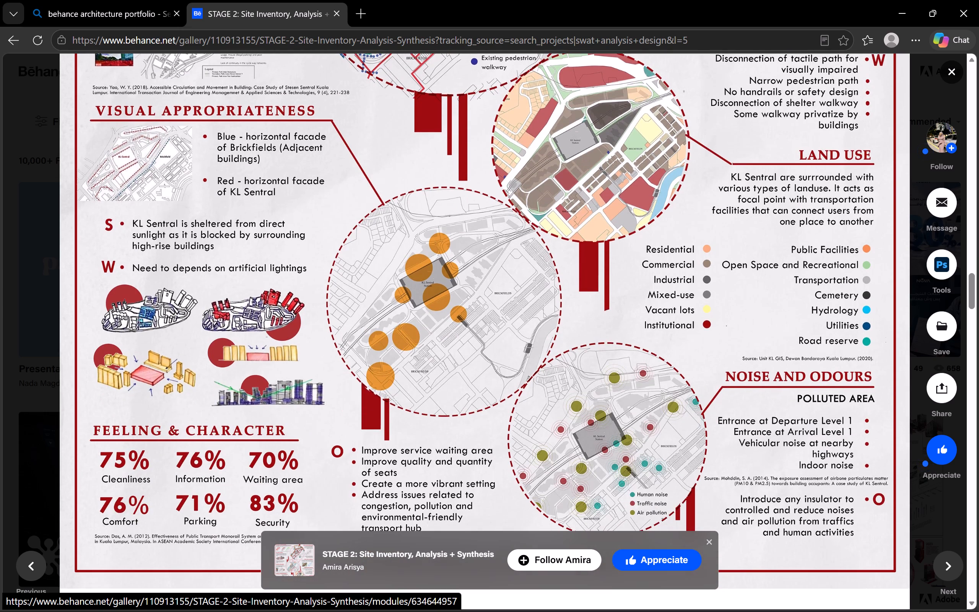
pyautogui.scroll(-2, 405, 369)
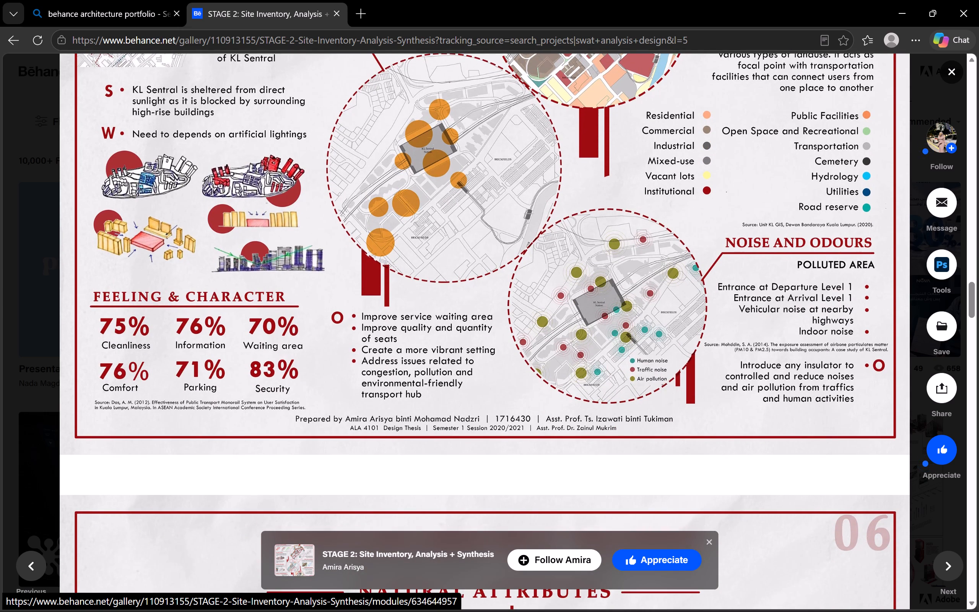
# Re-examine board 05's pedestrian route map and its vehicular circulation and public transport diagrams.
pyautogui.scroll(16, 457, 356)
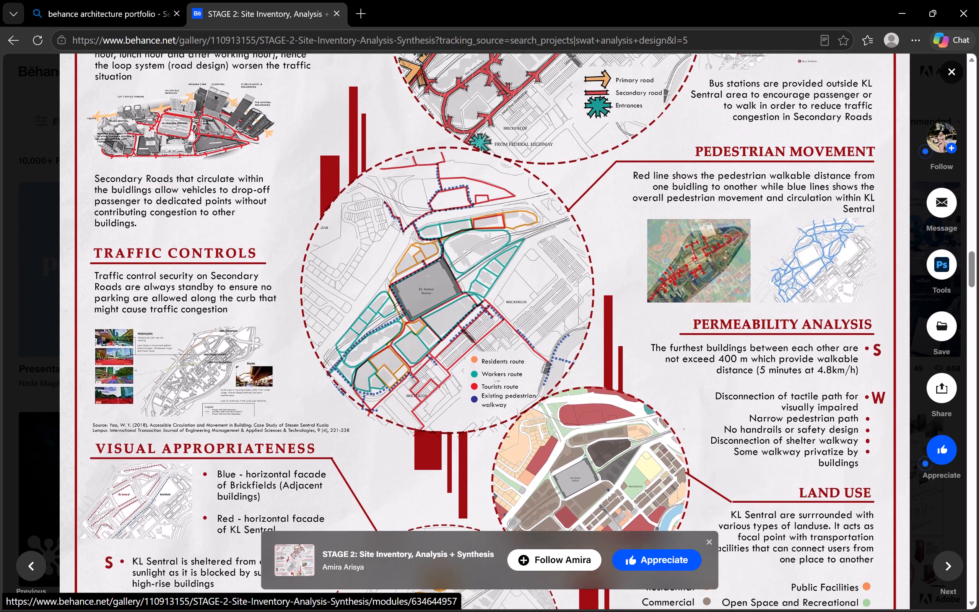
pyautogui.scroll(6, 457, 356)
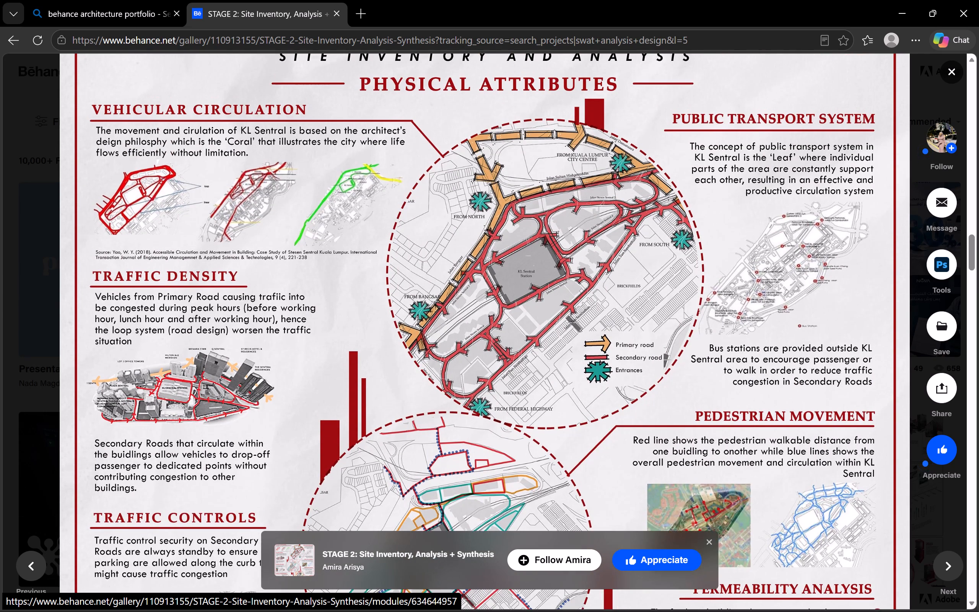
pyautogui.scroll(2, 457, 356)
pyautogui.scroll(-3, 457, 356)
# Look over the Natural Attributes board 06 down to hydrology and geomorphology, and return to its climatic factors and macroclimate sections.
pyautogui.scroll(-12, 448, 364)
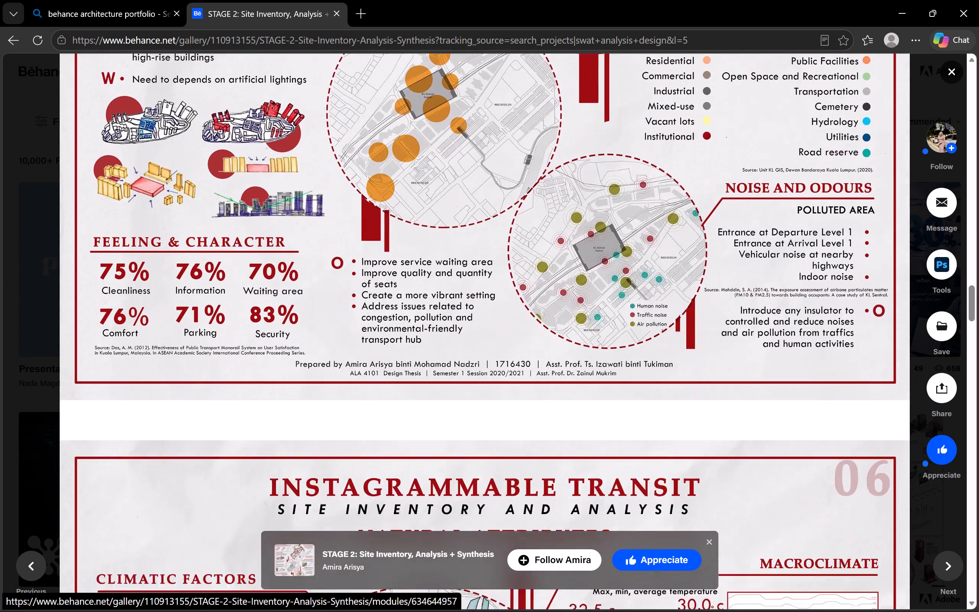
pyautogui.scroll(-8, 445, 368)
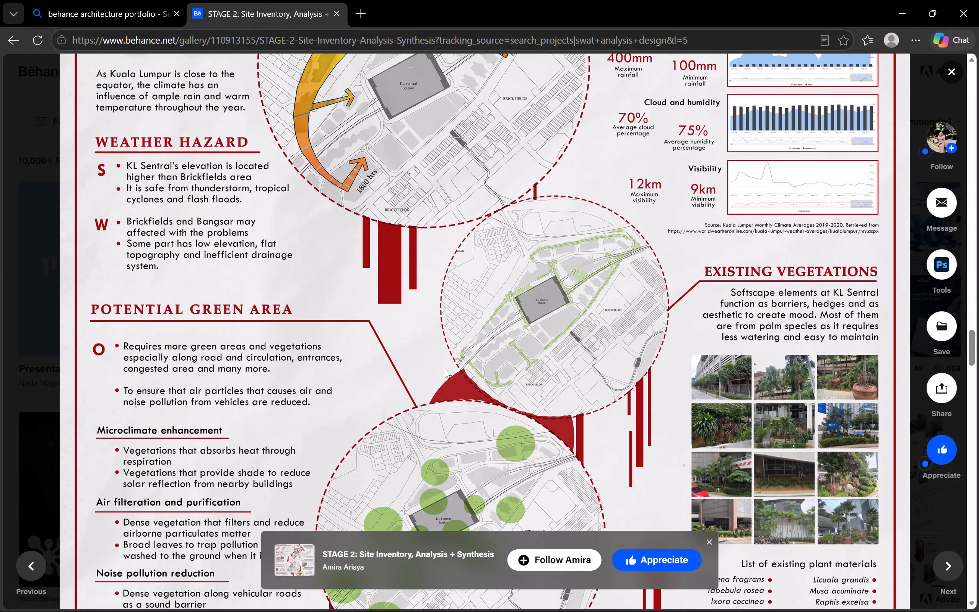
pyautogui.scroll(-3, 445, 368)
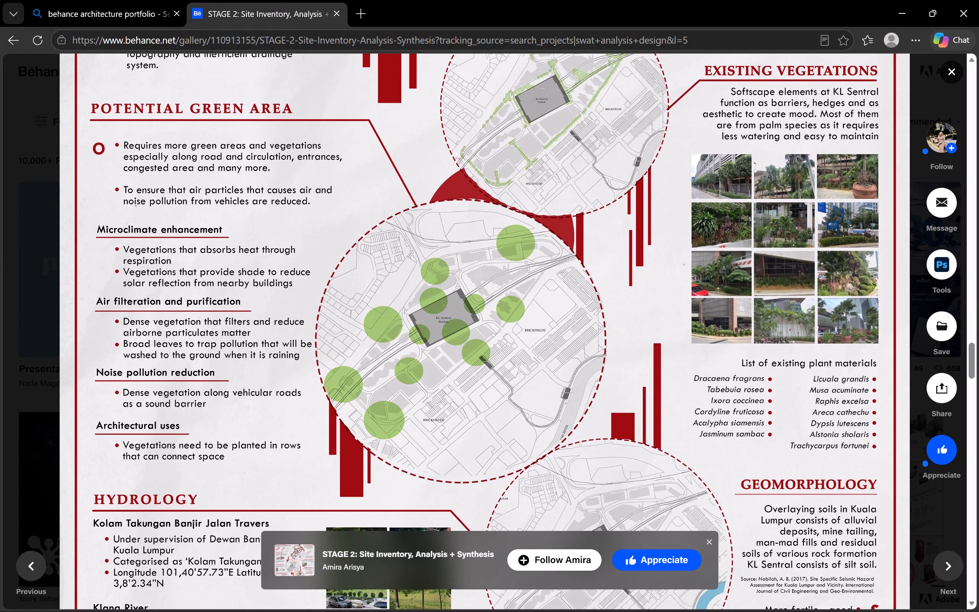
pyautogui.scroll(-4, 445, 368)
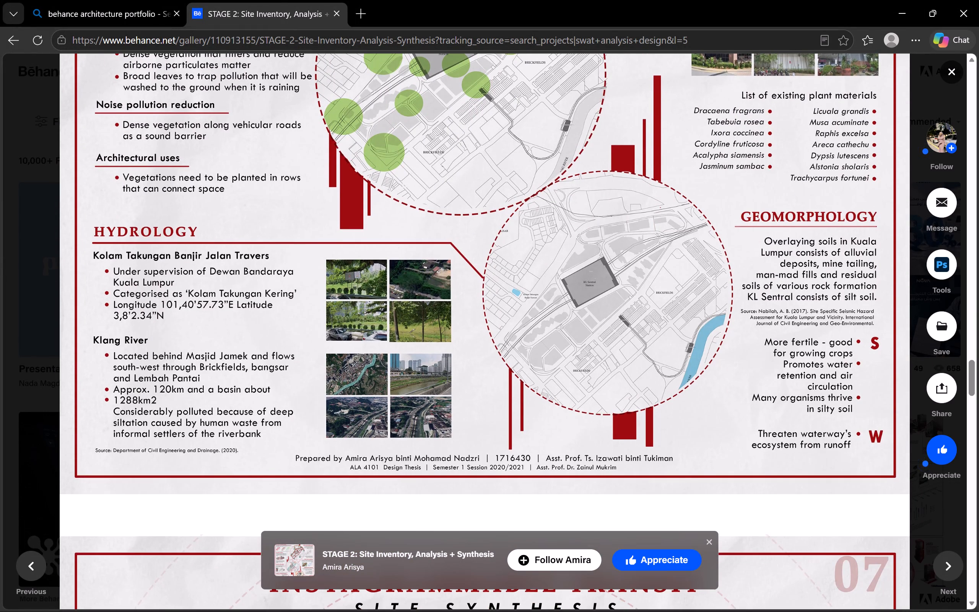
pyautogui.scroll(16, 445, 368)
pyautogui.scroll(6, 445, 368)
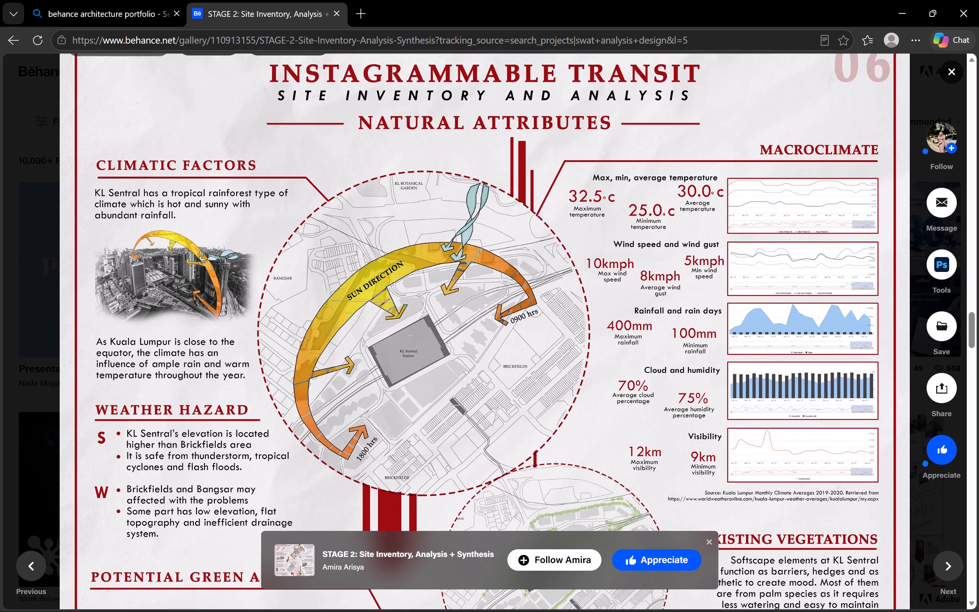
pyautogui.scroll(2, 531, 286)
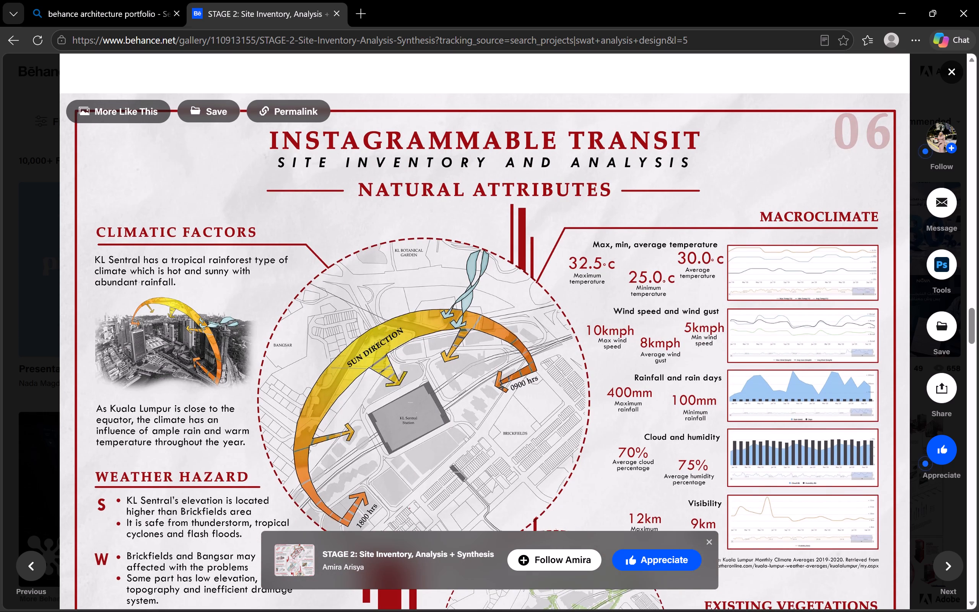
# Study board 06's weather hazard, existing vegetation, potential green area, hydrology and geomorphology sections, and revisit the sun direction map and climate charts.
pyautogui.scroll(-5, 531, 286)
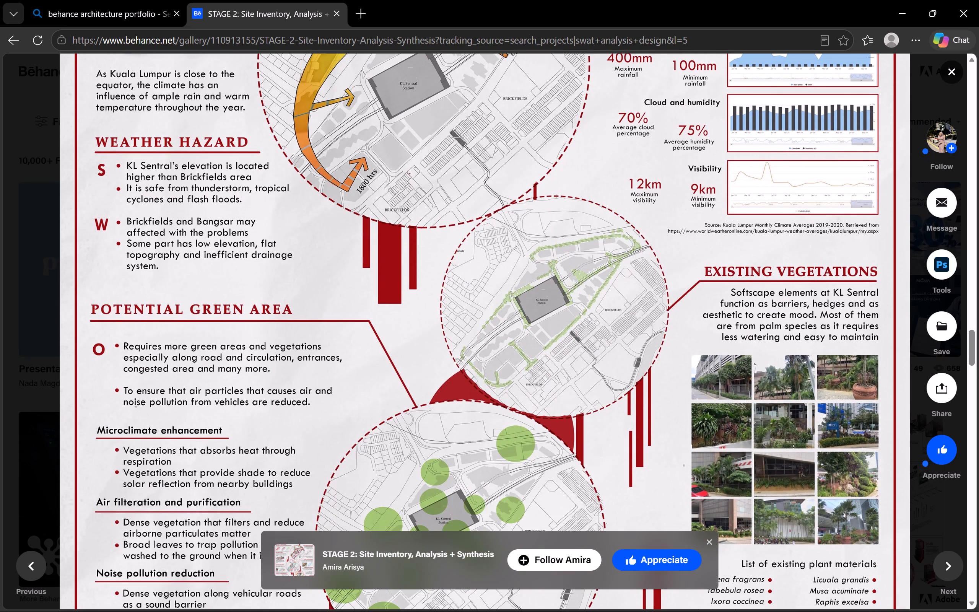
pyautogui.scroll(-2, 531, 286)
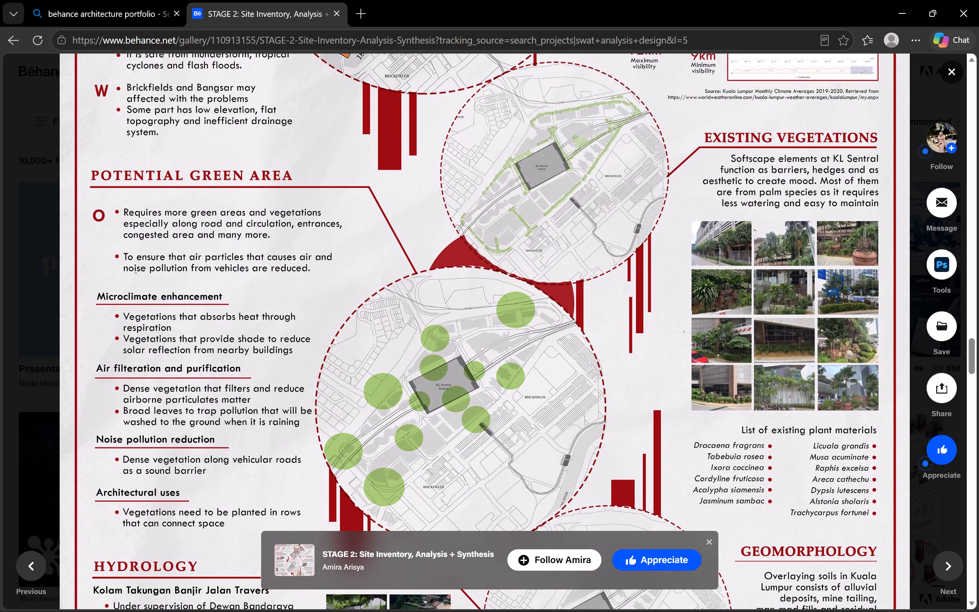
pyautogui.scroll(-5, 531, 286)
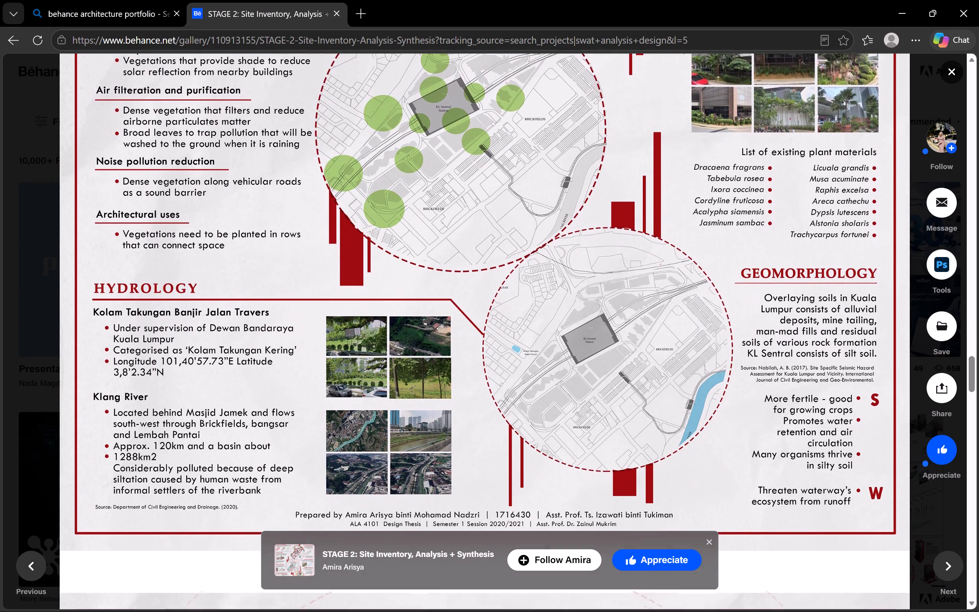
pyautogui.scroll(-1, 531, 286)
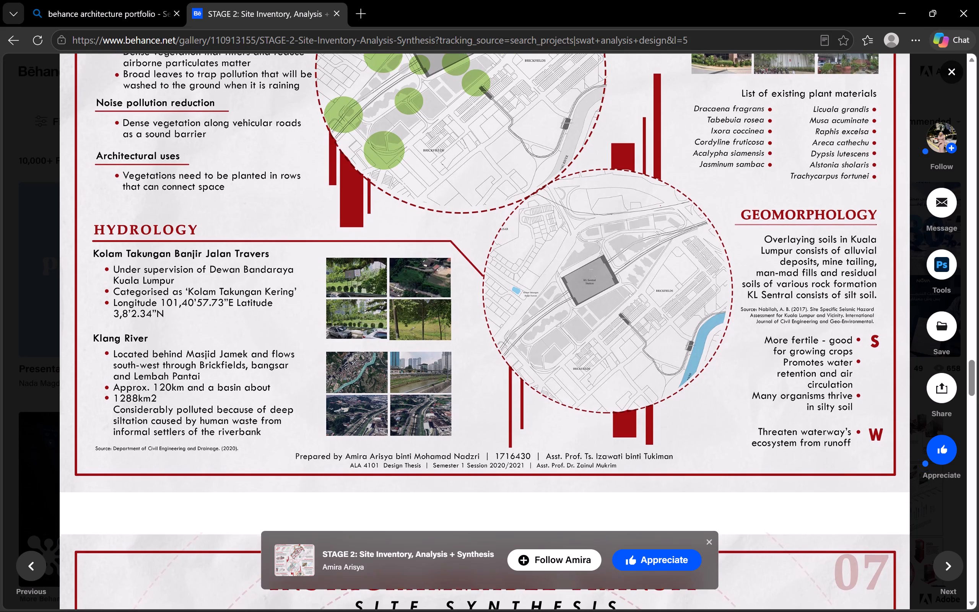
pyautogui.scroll(4, 531, 286)
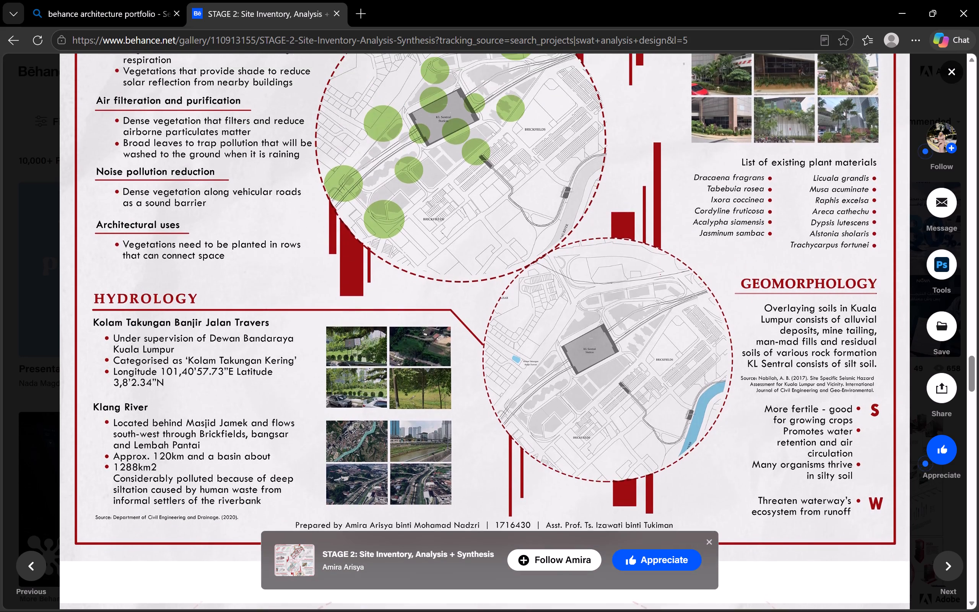
pyautogui.scroll(18, 531, 286)
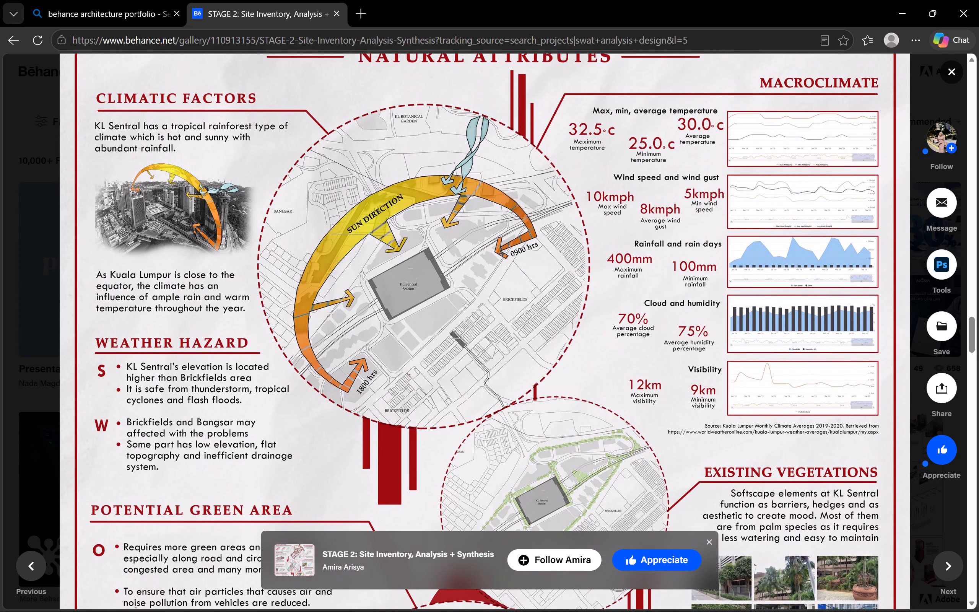
pyautogui.scroll(4, 531, 286)
pyautogui.scroll(-2, 531, 286)
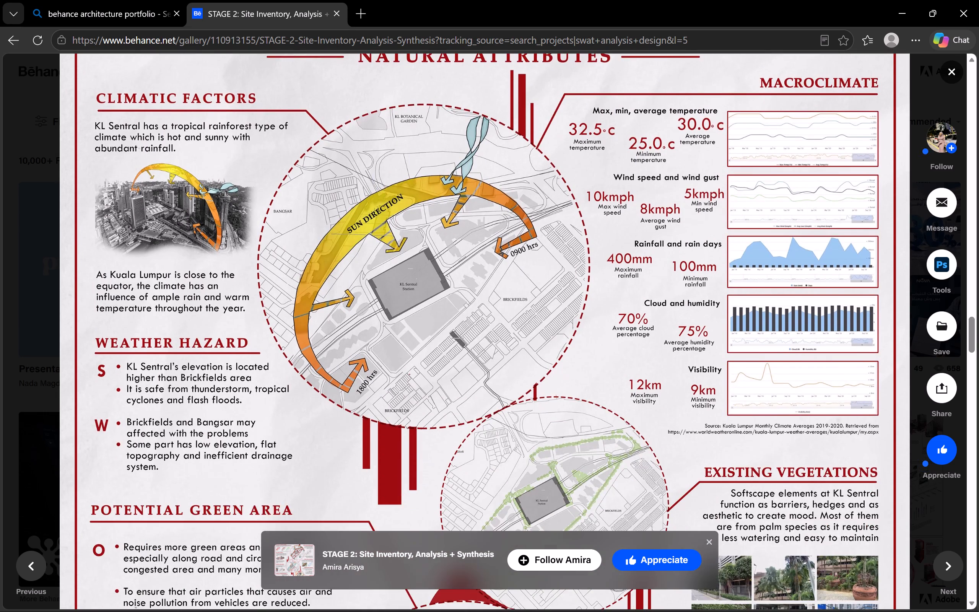
# Study the Site Synthesis board 07's layered diagram, cross analysis, synthesis map and design strategy, and look back through boards 06 and 05.
pyautogui.scroll(-19, 531, 286)
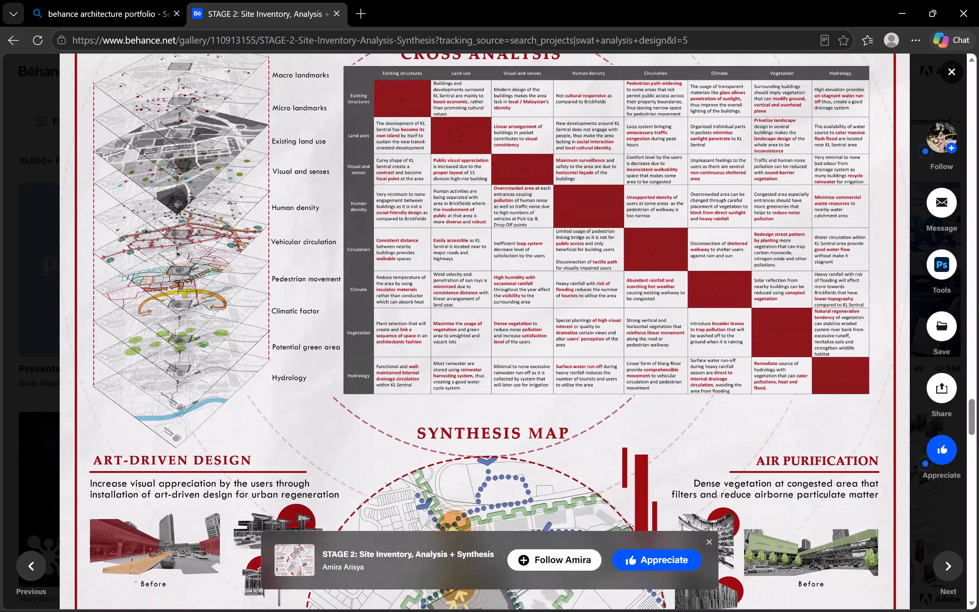
pyautogui.scroll(4, 529, 310)
pyautogui.scroll(-10, 529, 310)
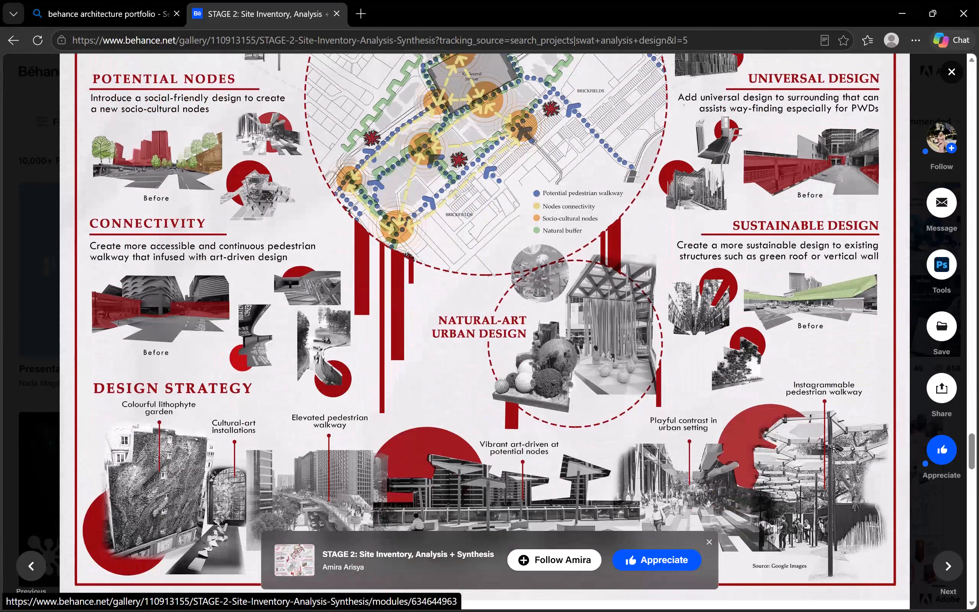
pyautogui.scroll(-3, 529, 310)
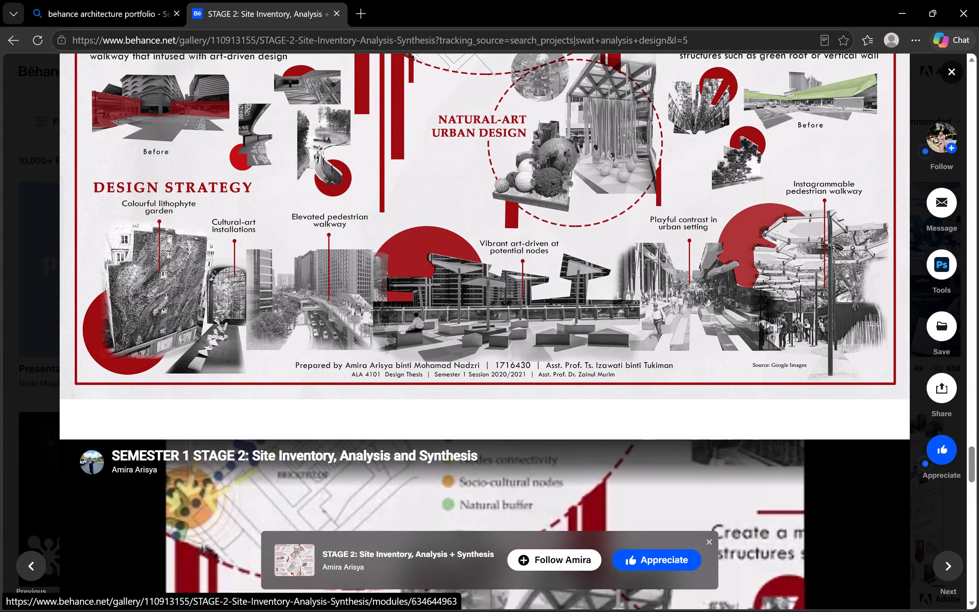
pyautogui.scroll(-7, 529, 310)
pyautogui.scroll(8, 526, 366)
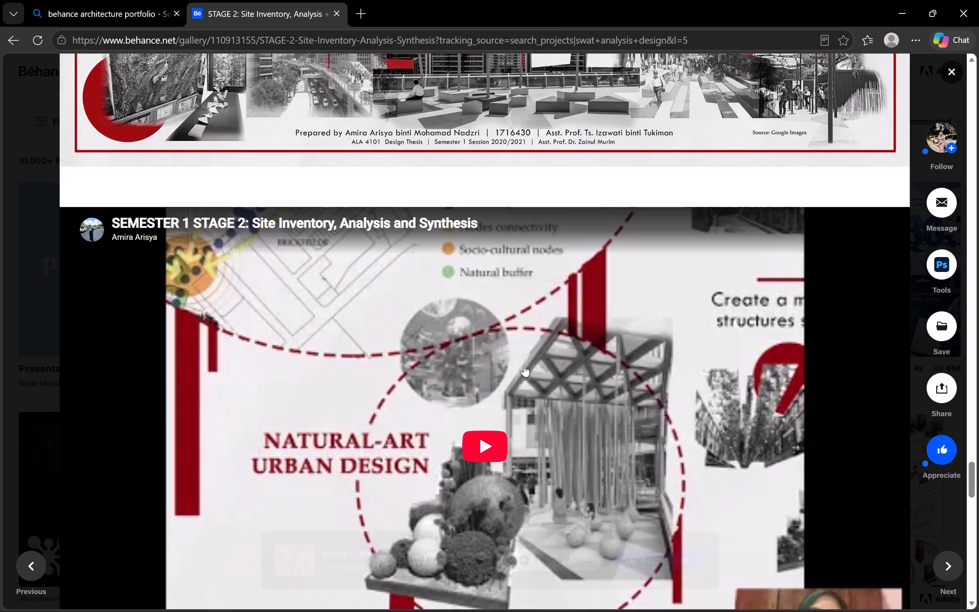
pyautogui.scroll(20, 524, 365)
pyautogui.scroll(20, 524, 365)
pyautogui.scroll(5, 524, 365)
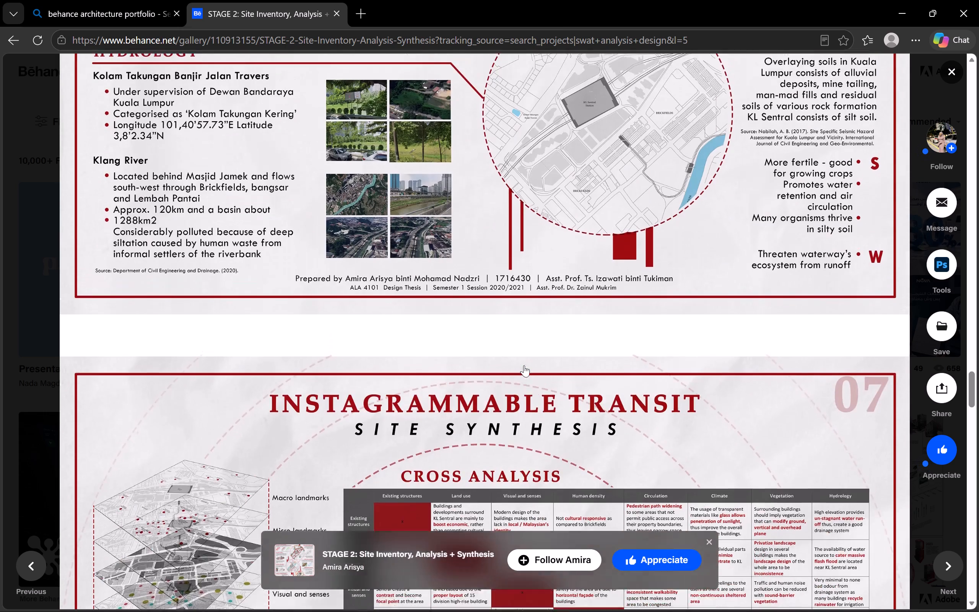
pyautogui.scroll(7, 524, 365)
pyautogui.scroll(20, 524, 365)
pyautogui.scroll(20, 524, 365)
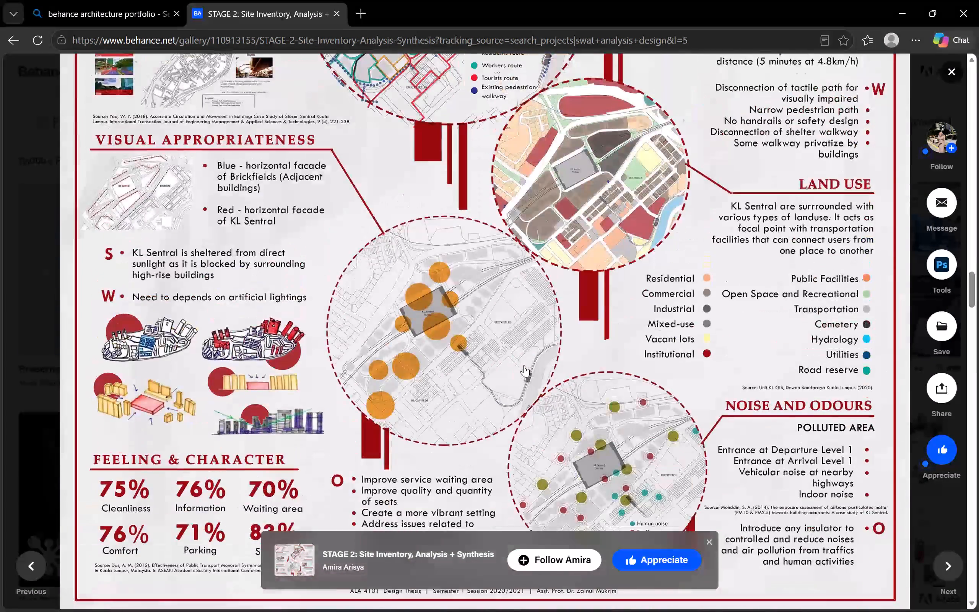
pyautogui.scroll(16, 524, 365)
pyautogui.scroll(8, 524, 365)
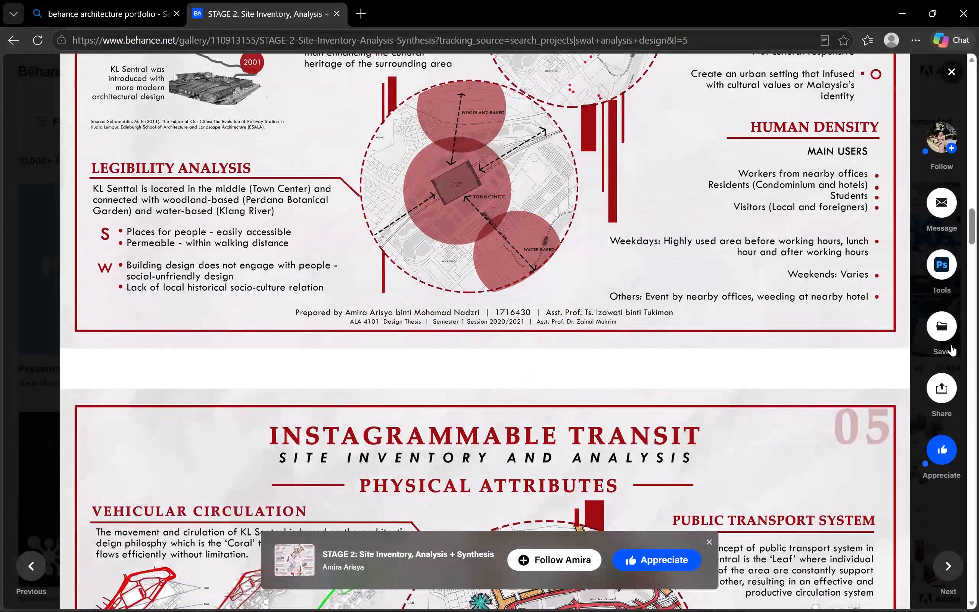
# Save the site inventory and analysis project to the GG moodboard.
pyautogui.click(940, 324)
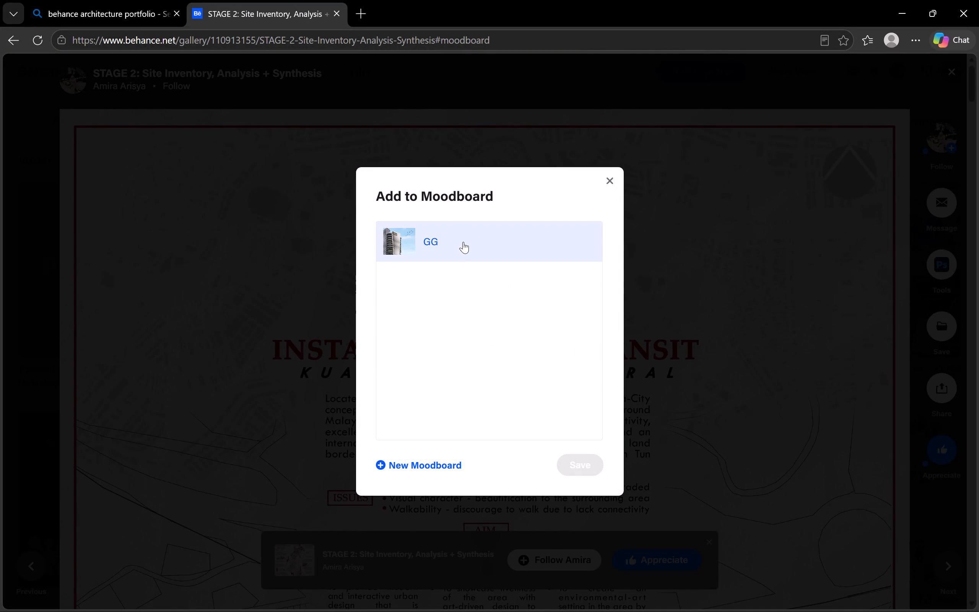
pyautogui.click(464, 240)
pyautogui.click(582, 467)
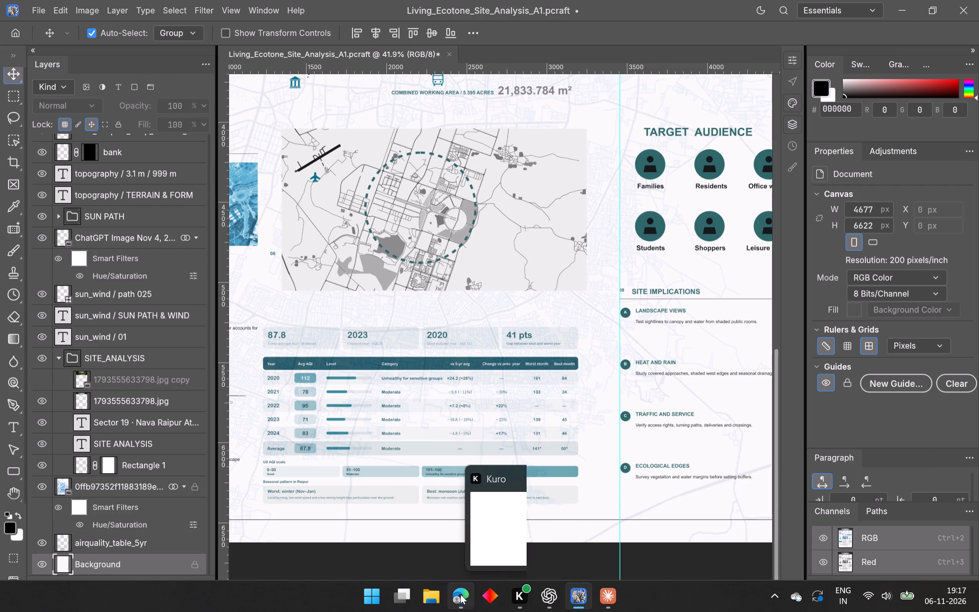
pyautogui.click(460, 594)
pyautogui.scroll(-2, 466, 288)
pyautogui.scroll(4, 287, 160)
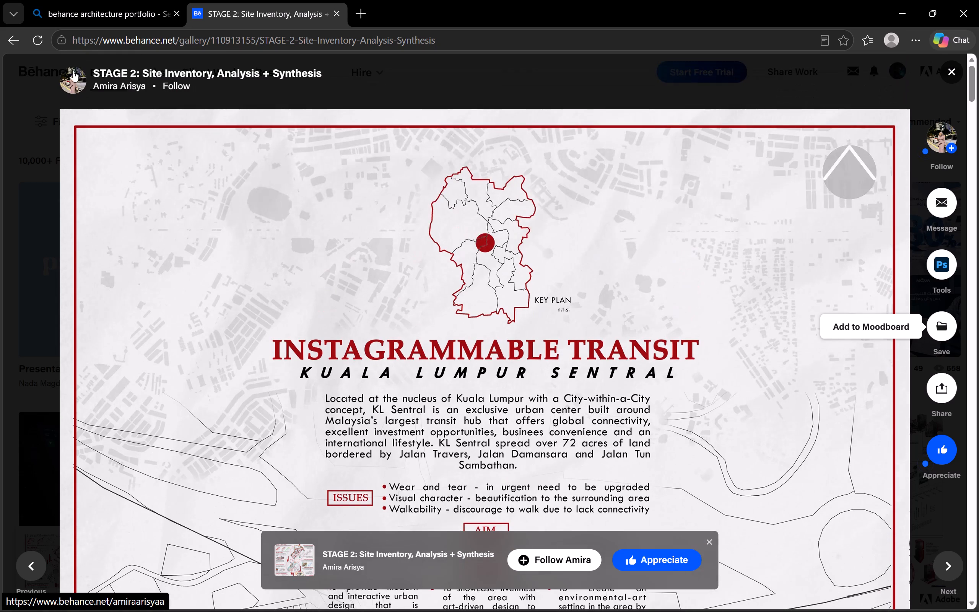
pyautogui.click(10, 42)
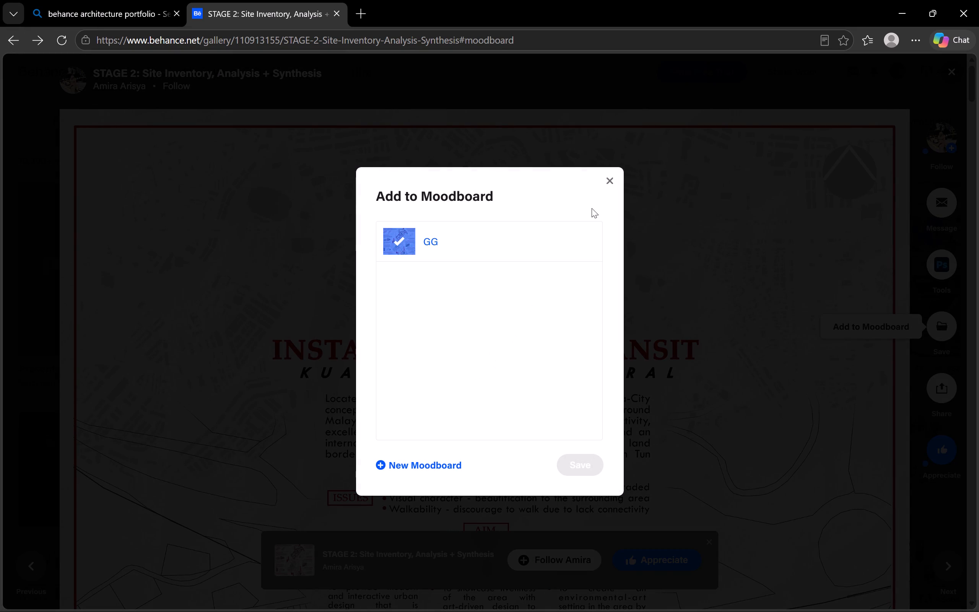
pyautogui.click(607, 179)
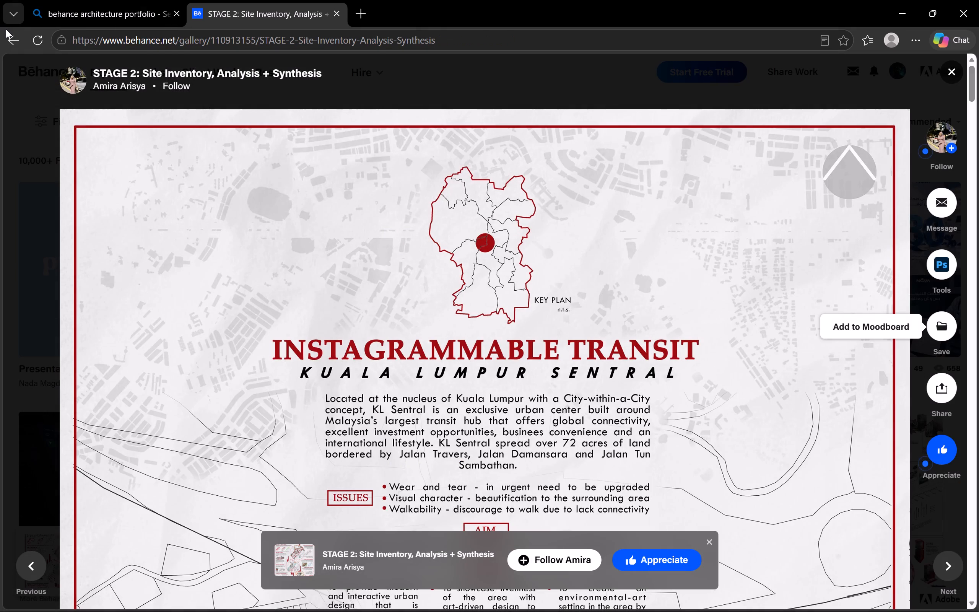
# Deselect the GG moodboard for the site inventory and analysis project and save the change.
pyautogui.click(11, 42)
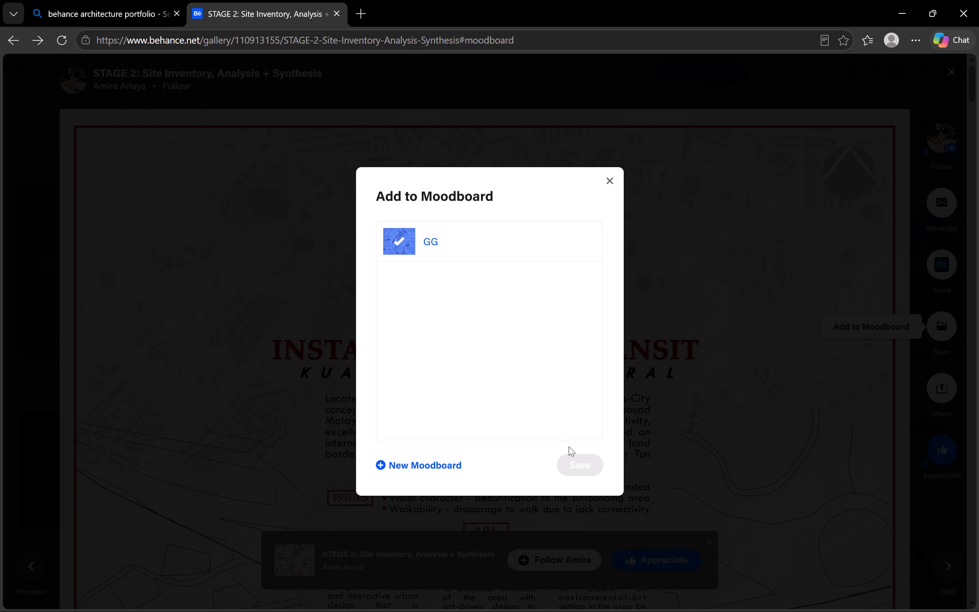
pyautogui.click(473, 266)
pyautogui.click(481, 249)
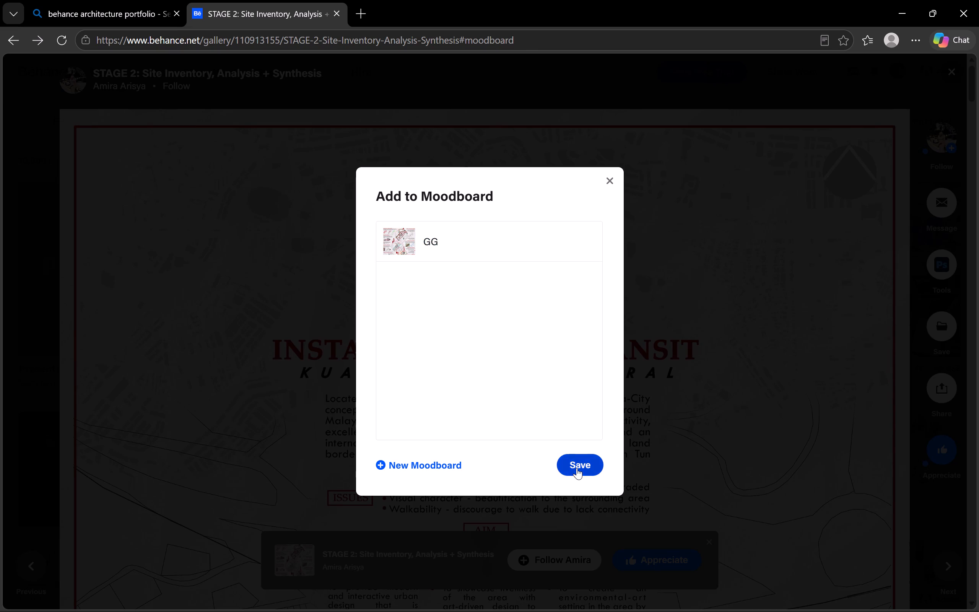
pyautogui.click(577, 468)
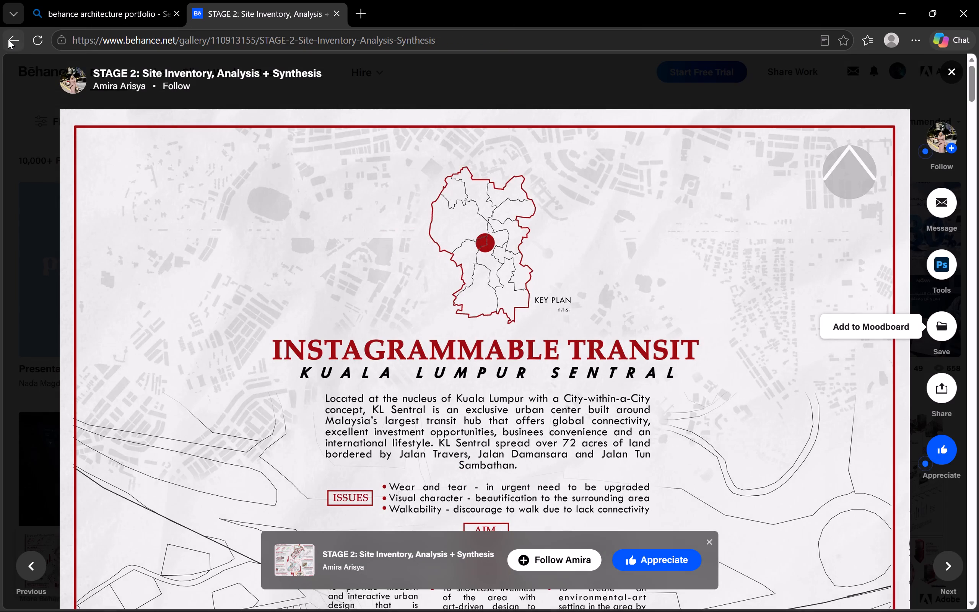
# Leave the site inventory project, go back to the project search results and search Behance for the suggested term "swat analysis".
pyautogui.click(8, 39)
pyautogui.click(615, 179)
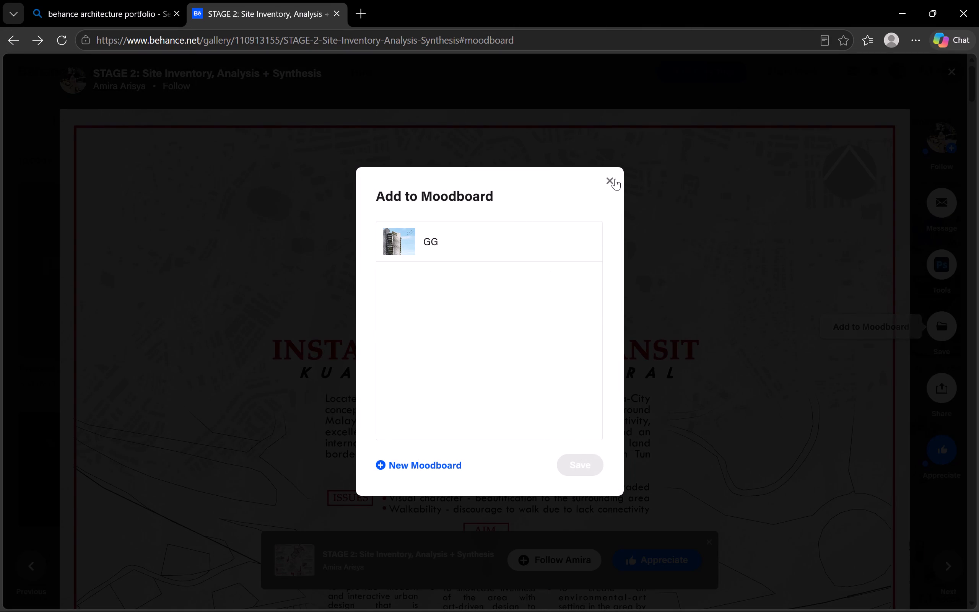
pyautogui.scroll(6, 388, 323)
pyautogui.scroll(-3, 388, 326)
pyautogui.scroll(8, 388, 326)
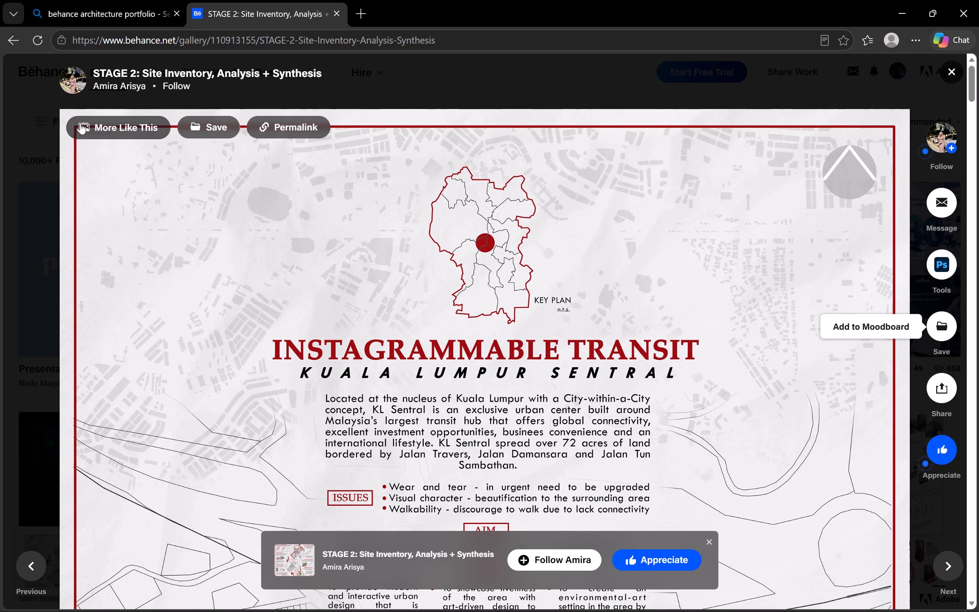
pyautogui.tripleClick(9, 39)
pyautogui.click(9, 39)
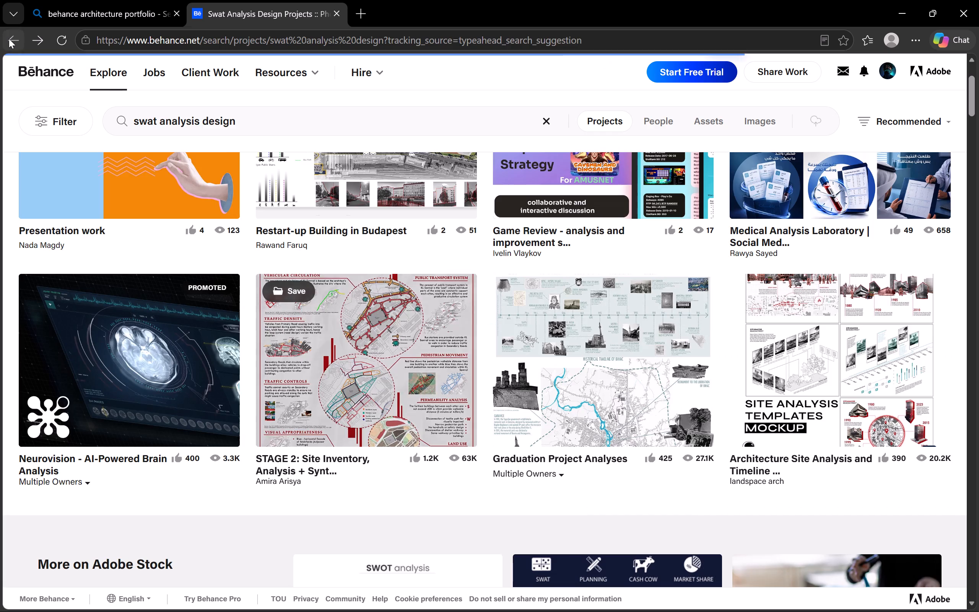
pyautogui.scroll(-2, 260, 260)
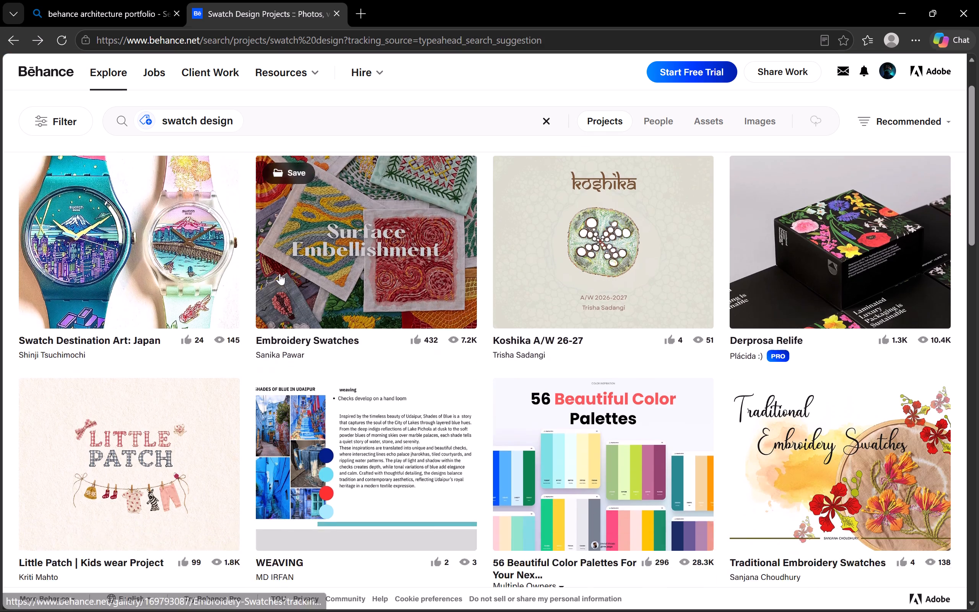
pyautogui.scroll(4, 280, 273)
pyautogui.click(251, 127)
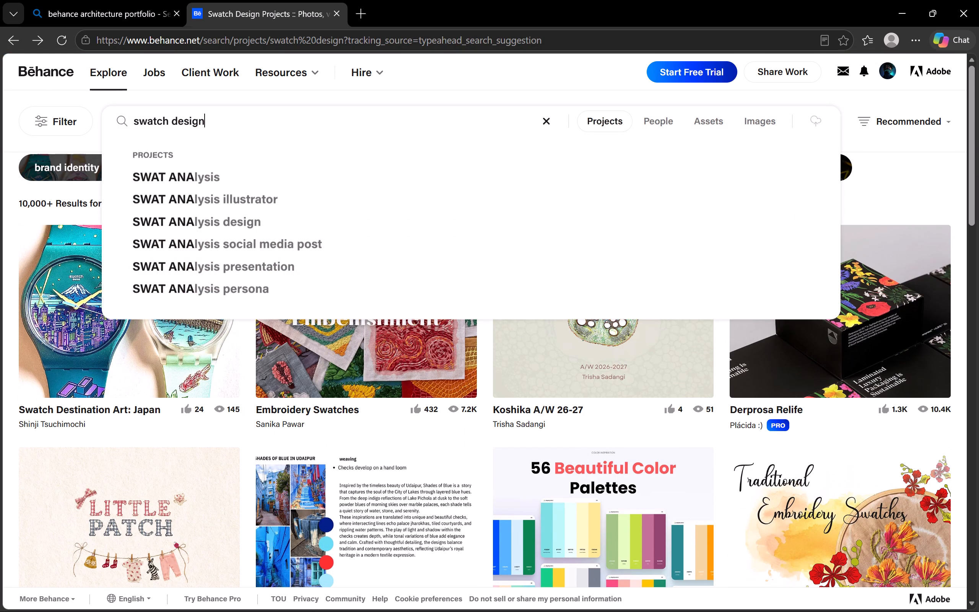
pyautogui.click(210, 177)
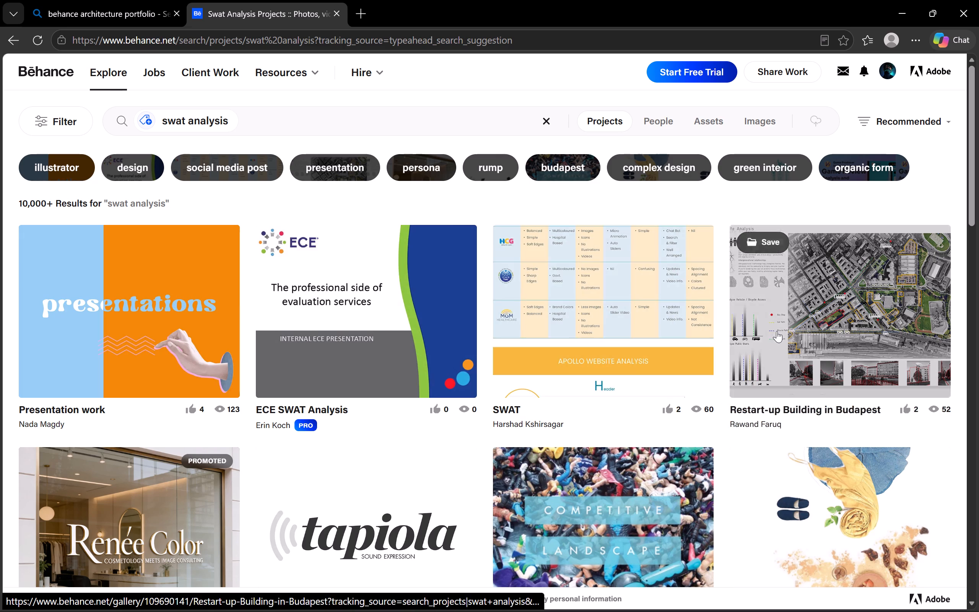
# Open the Presentation work project, look through its brand presentation slides for SWOT layouts, and return to the search results.
pyautogui.click(185, 317)
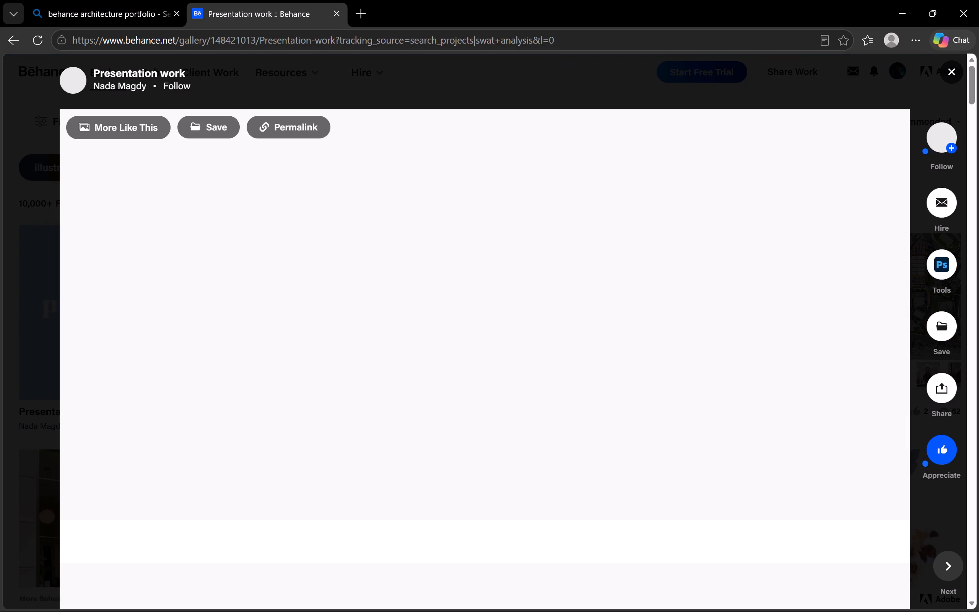
pyautogui.scroll(2, 428, 298)
pyautogui.scroll(-13, 428, 298)
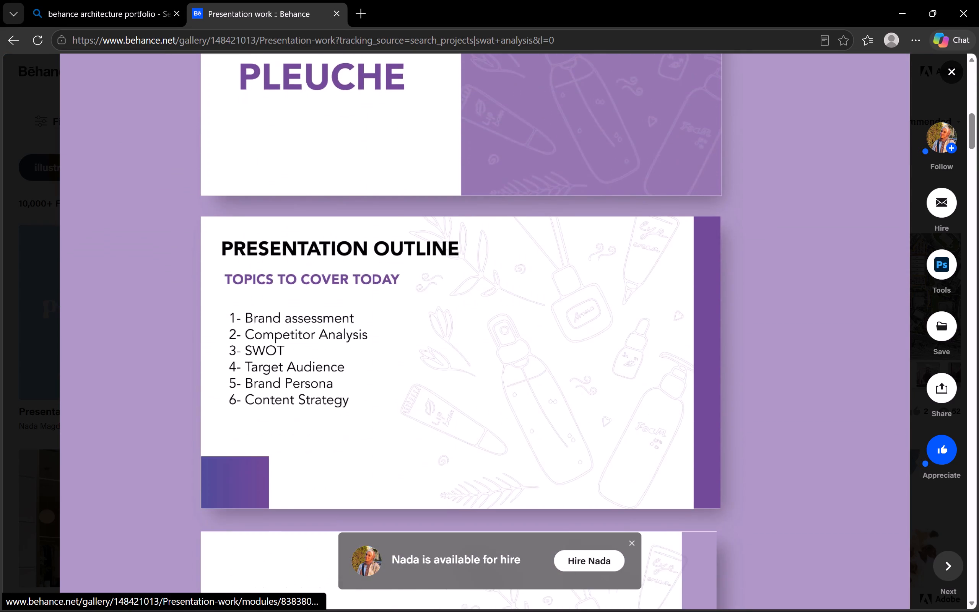
pyautogui.scroll(-18, 439, 295)
pyautogui.scroll(-11, 440, 298)
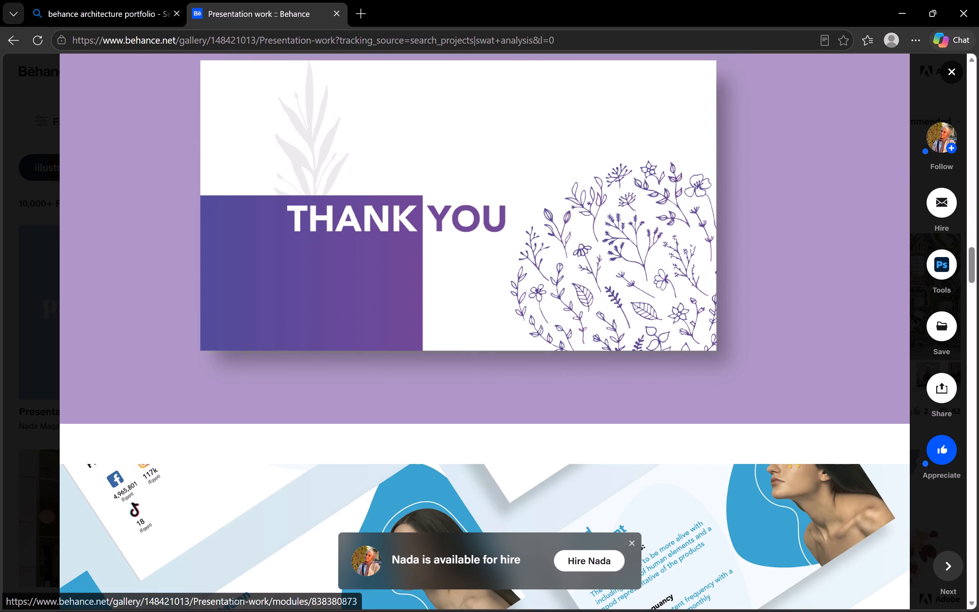
pyautogui.click(18, 41)
# Browse the swat analysis results, open the Adobe Stock image of SWOT text on wooden cubes, and look over its similar videos and images.
pyautogui.scroll(-3, 503, 285)
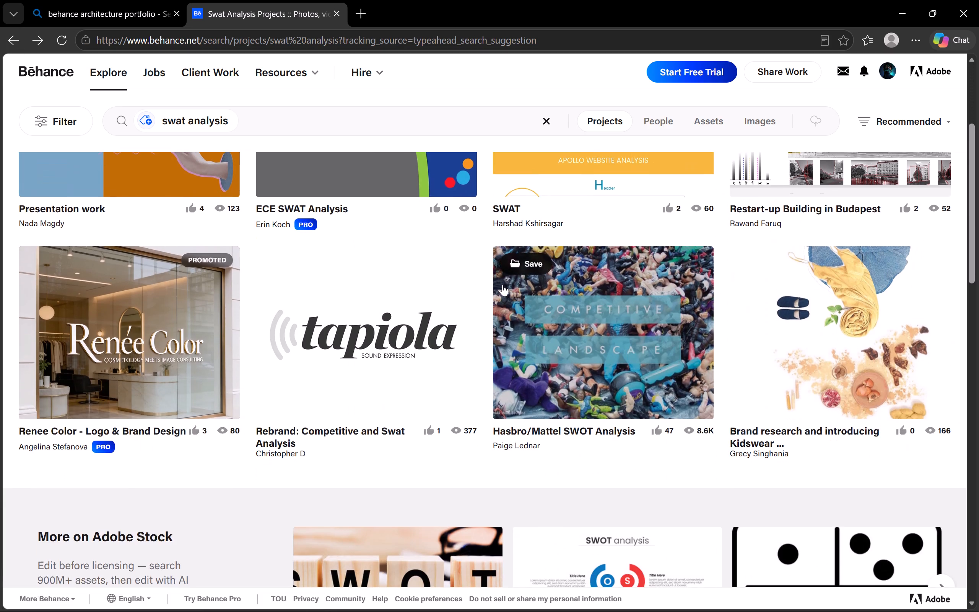
pyautogui.scroll(-6, 503, 285)
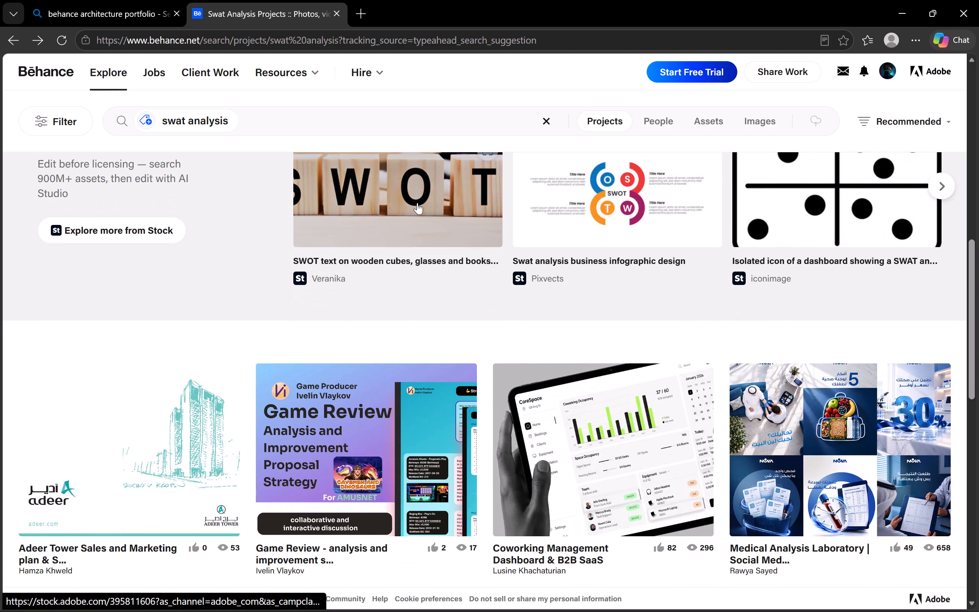
pyautogui.click(417, 203)
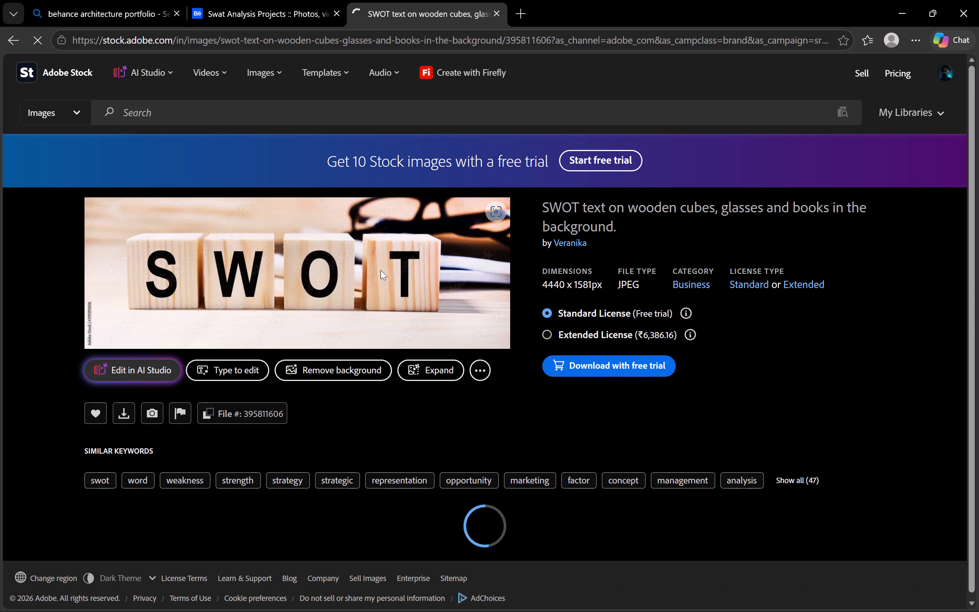
pyautogui.scroll(-3, 396, 252)
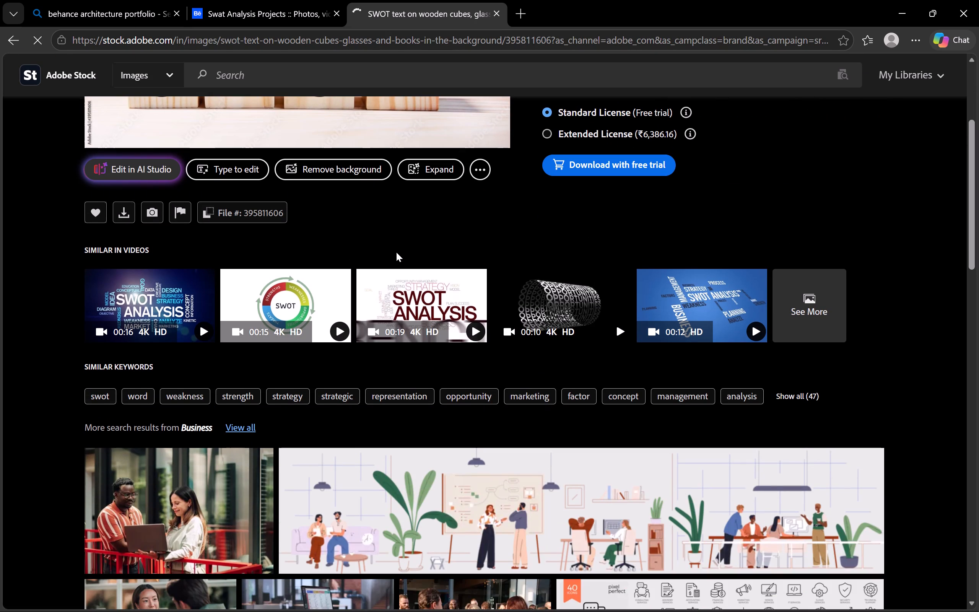
pyautogui.scroll(-7, 396, 252)
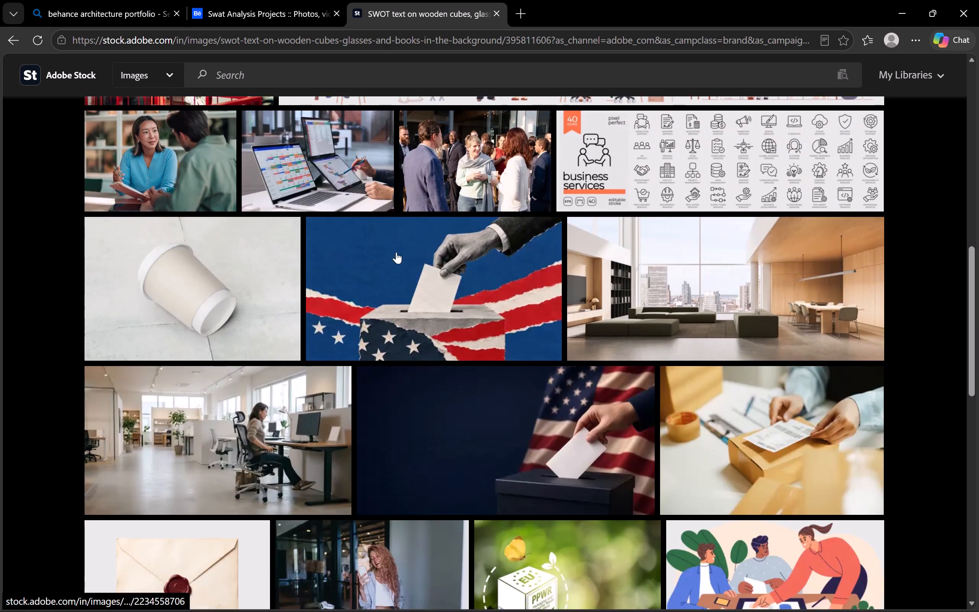
pyautogui.scroll(-16, 396, 252)
pyautogui.scroll(9, 394, 259)
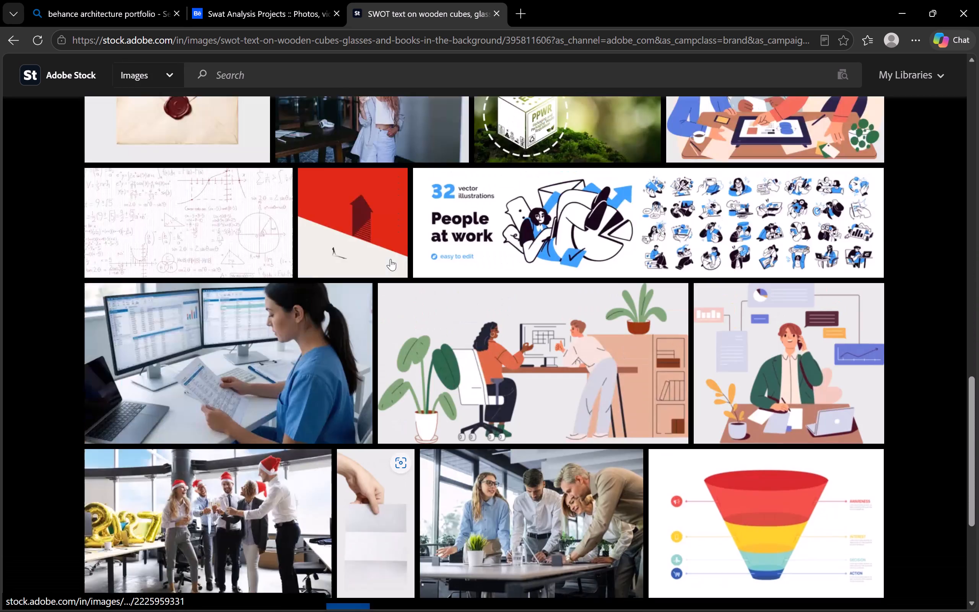
pyautogui.scroll(20, 390, 259)
pyautogui.scroll(9, 390, 259)
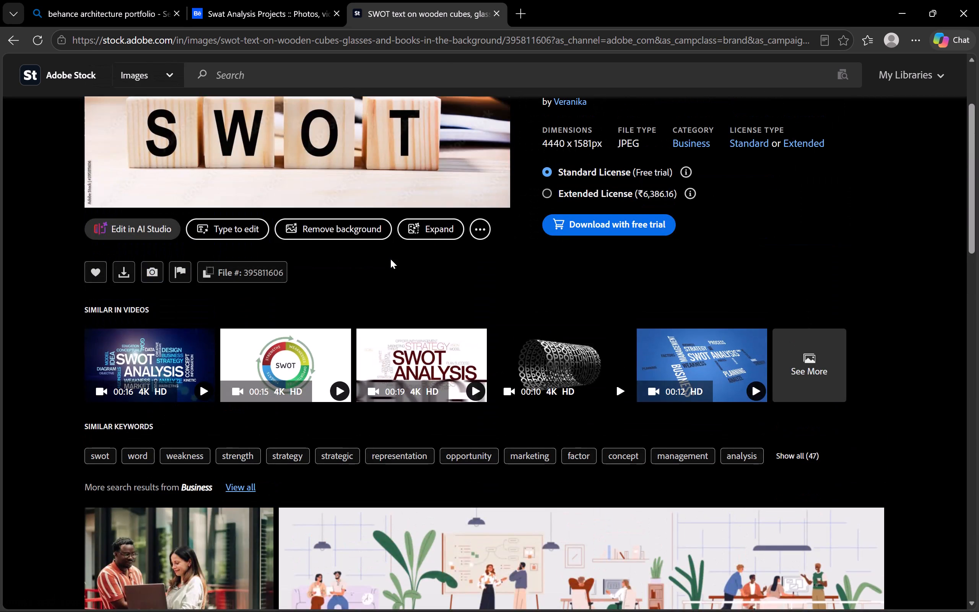
# Return to the Behance swat analysis results, open the Stock image "Swat analysis business infographic design", and look over its related series.
pyautogui.scroll(6, 390, 259)
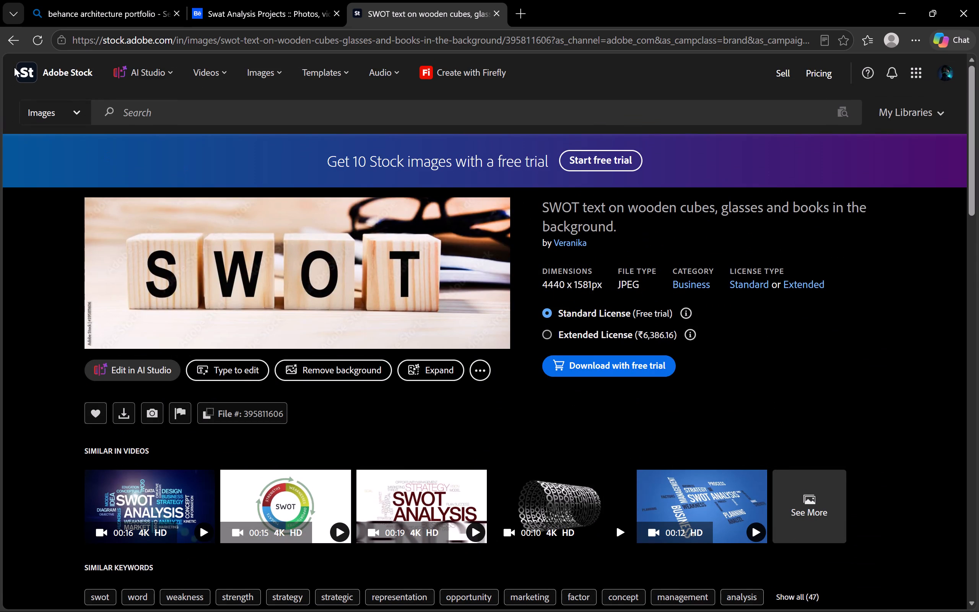
pyautogui.click(10, 39)
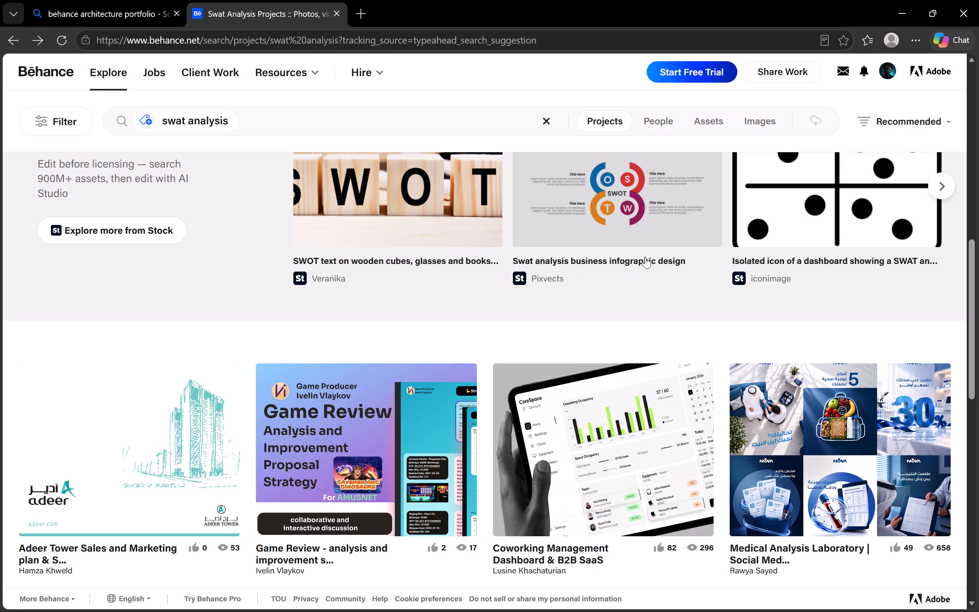
pyautogui.click(647, 225)
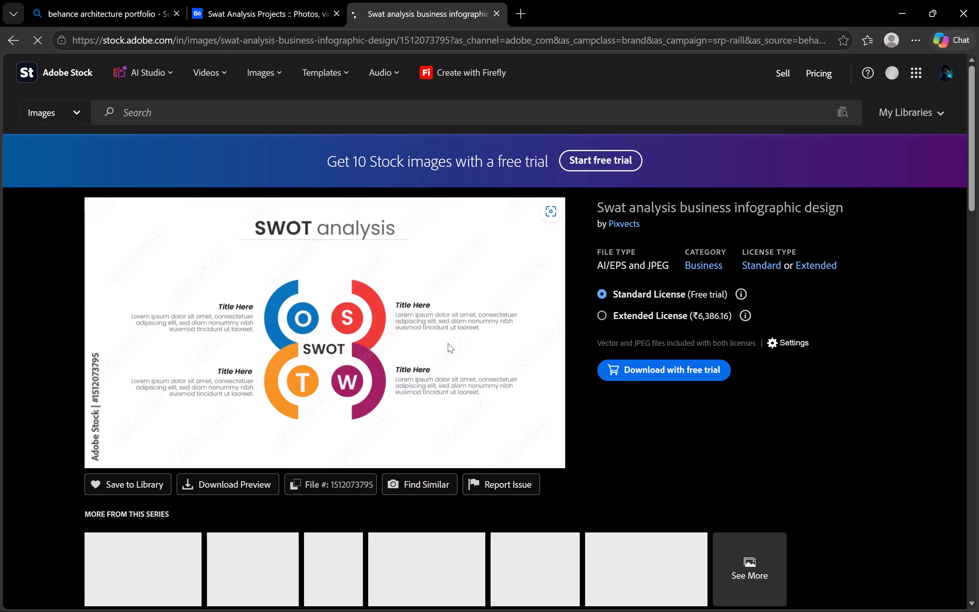
pyautogui.scroll(-3, 352, 368)
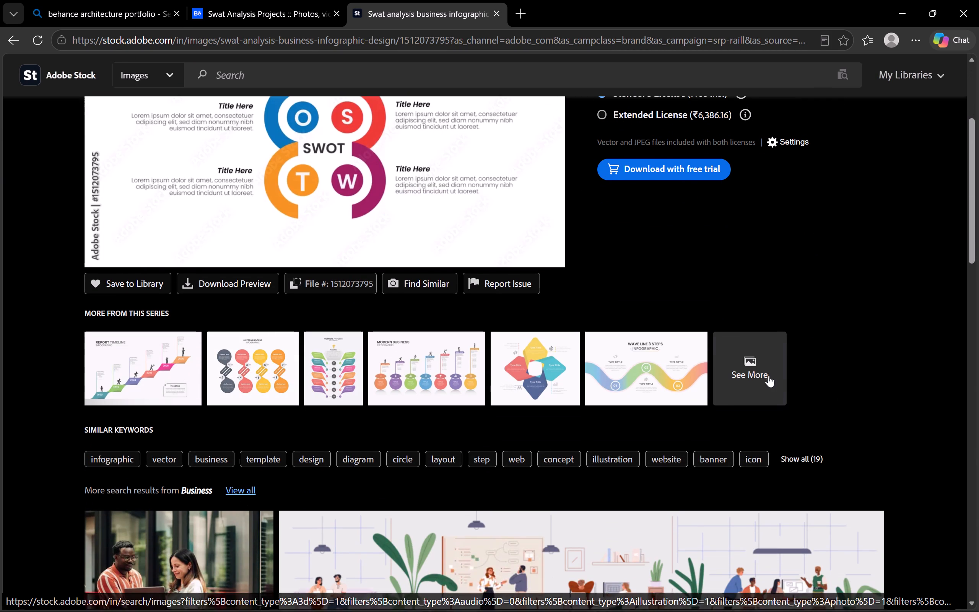
# Open the full series of related infographics and browse its templates for four-part layouts suited to a SWOT presentation.
pyautogui.click(746, 366)
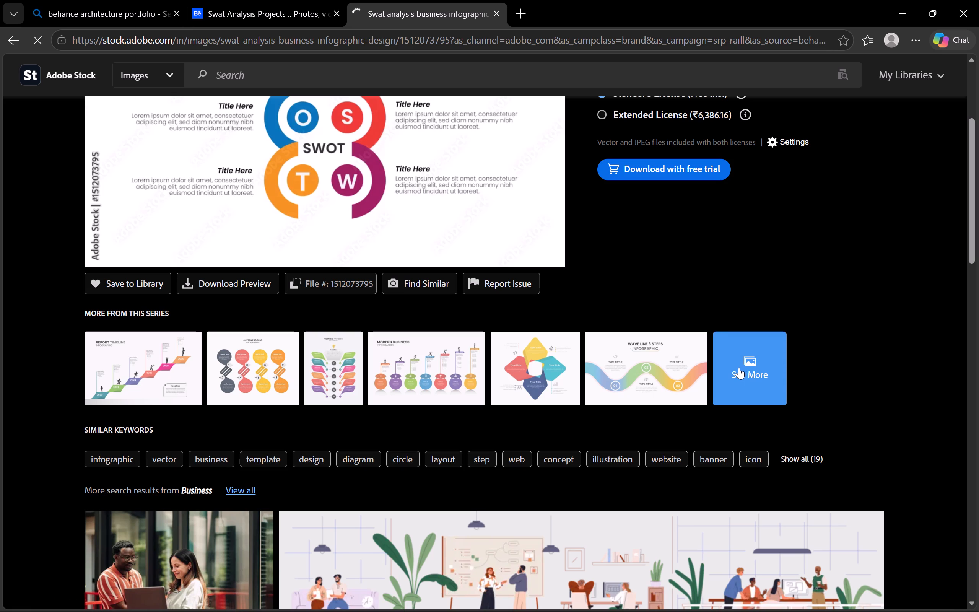
pyautogui.scroll(-2, 517, 353)
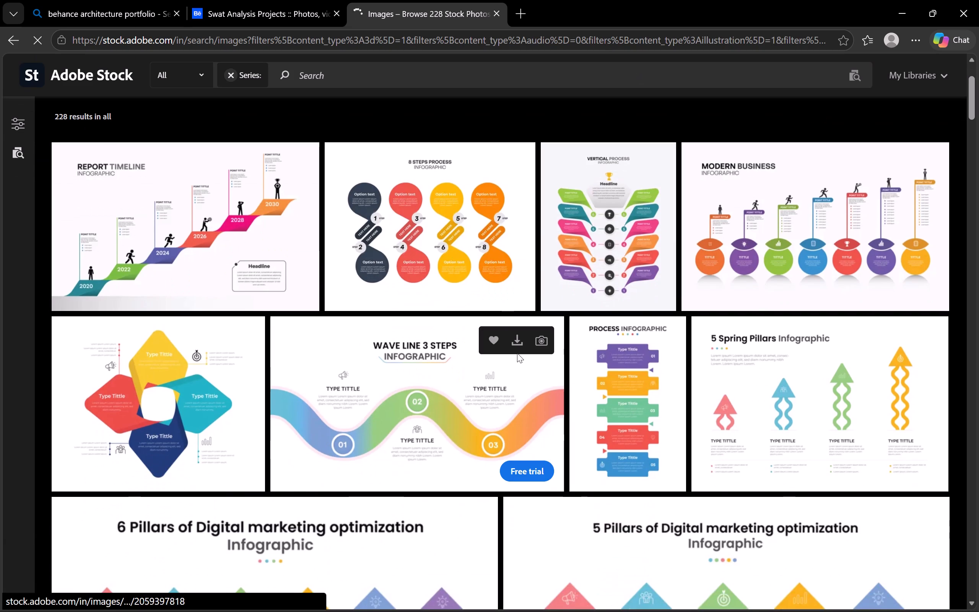
pyautogui.scroll(-3, 517, 353)
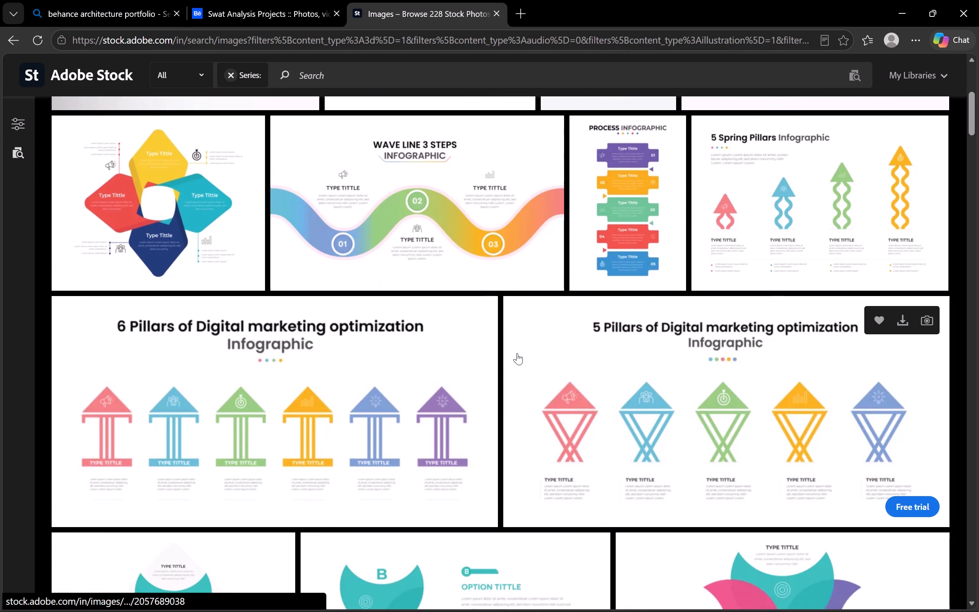
pyautogui.scroll(-5, 517, 353)
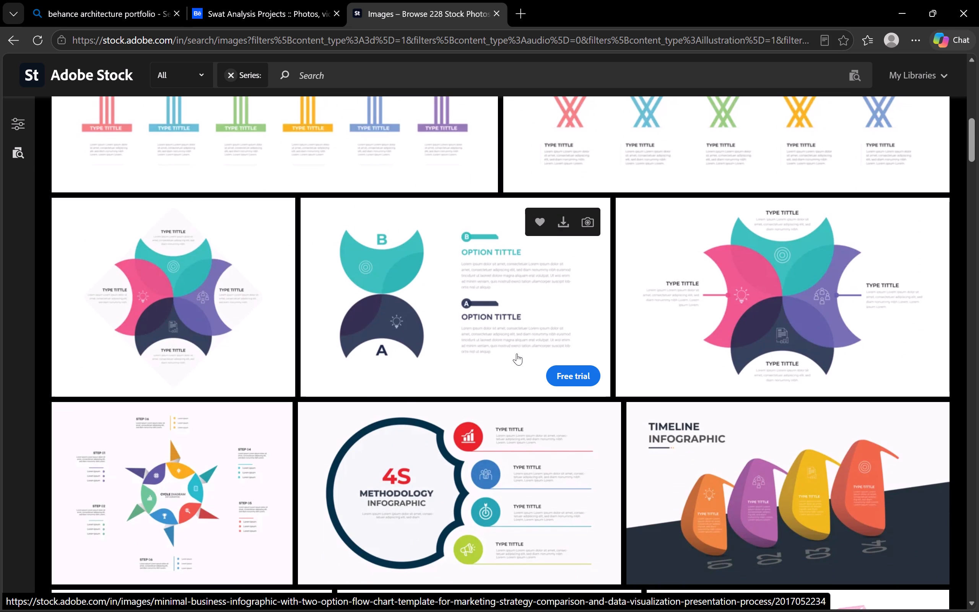
pyautogui.scroll(-2, 517, 353)
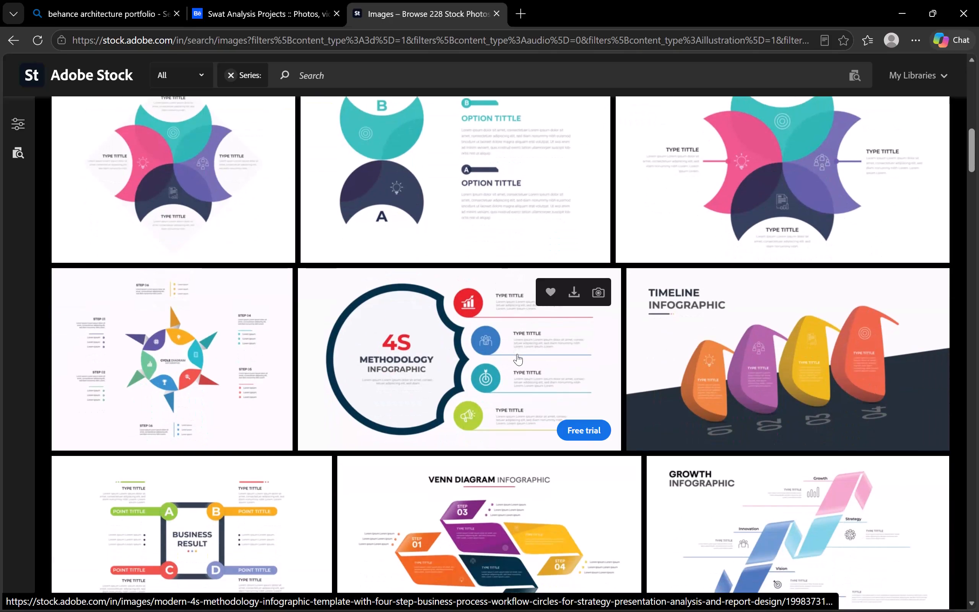
pyautogui.scroll(-3, 517, 354)
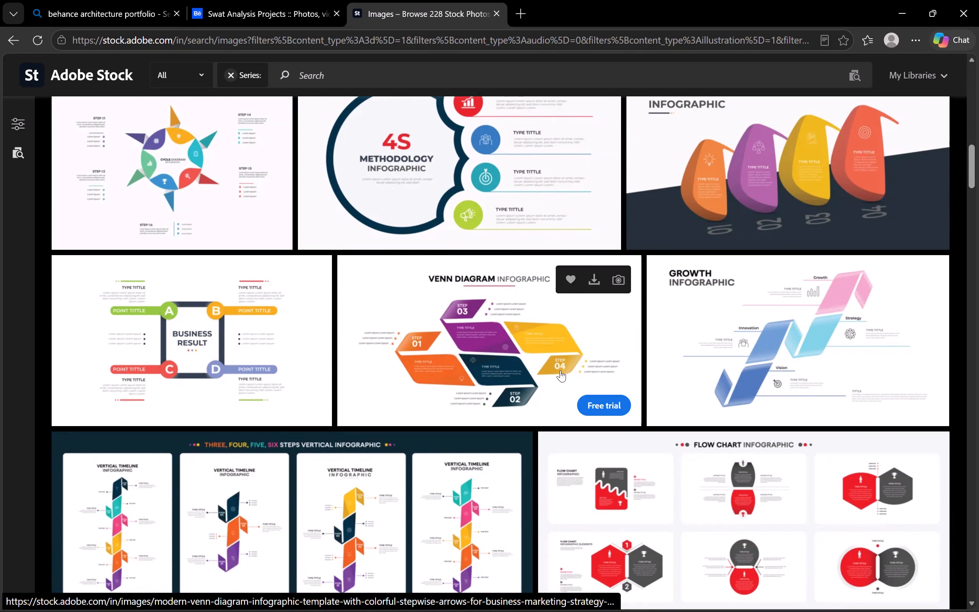
pyautogui.scroll(-8, 583, 378)
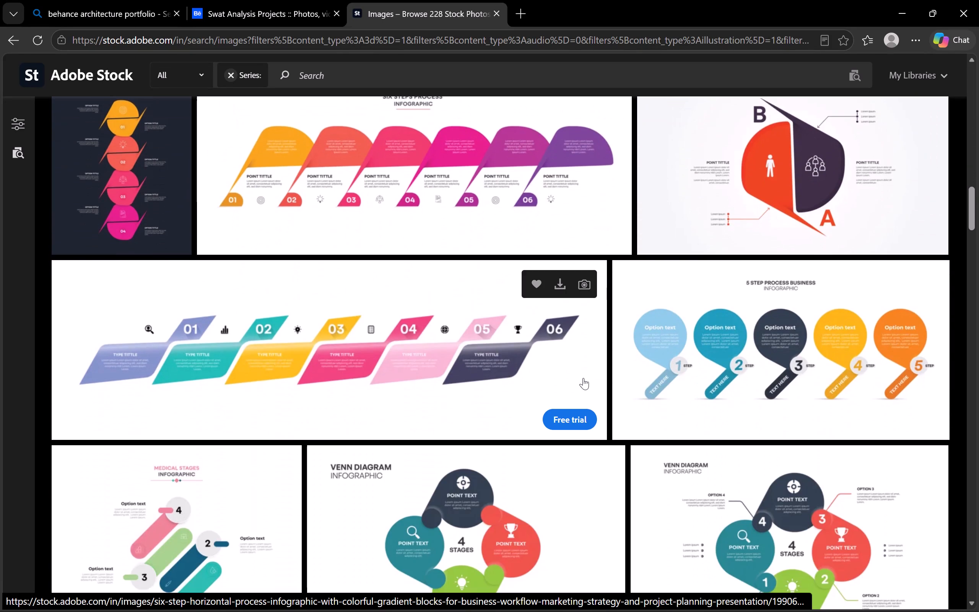
pyautogui.scroll(-2, 583, 378)
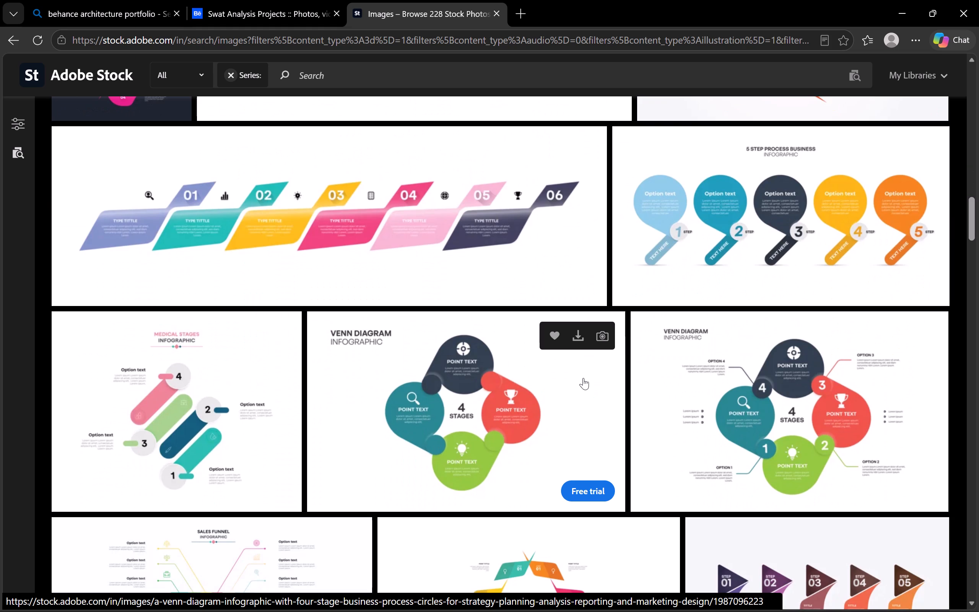
pyautogui.scroll(-5, 583, 378)
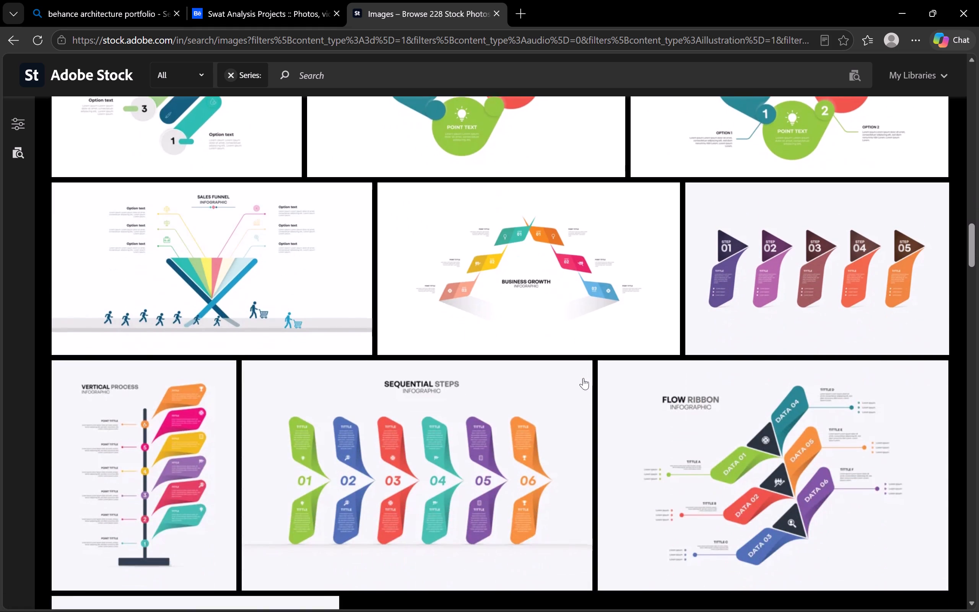
pyautogui.scroll(-5, 583, 378)
pyautogui.scroll(11, 583, 378)
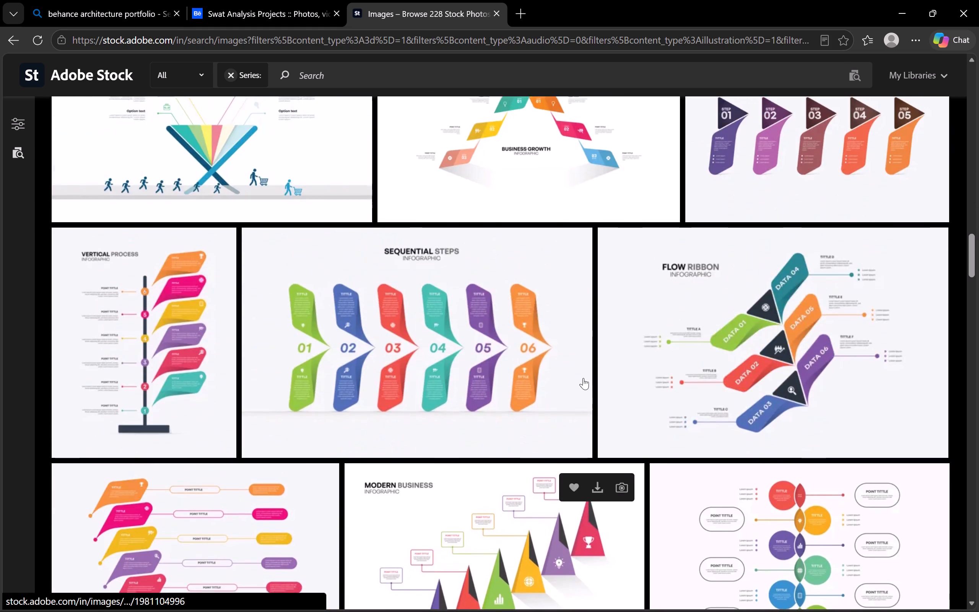
pyautogui.scroll(13, 583, 378)
pyautogui.scroll(-1, 583, 378)
pyautogui.scroll(20, 583, 378)
pyautogui.scroll(8, 583, 378)
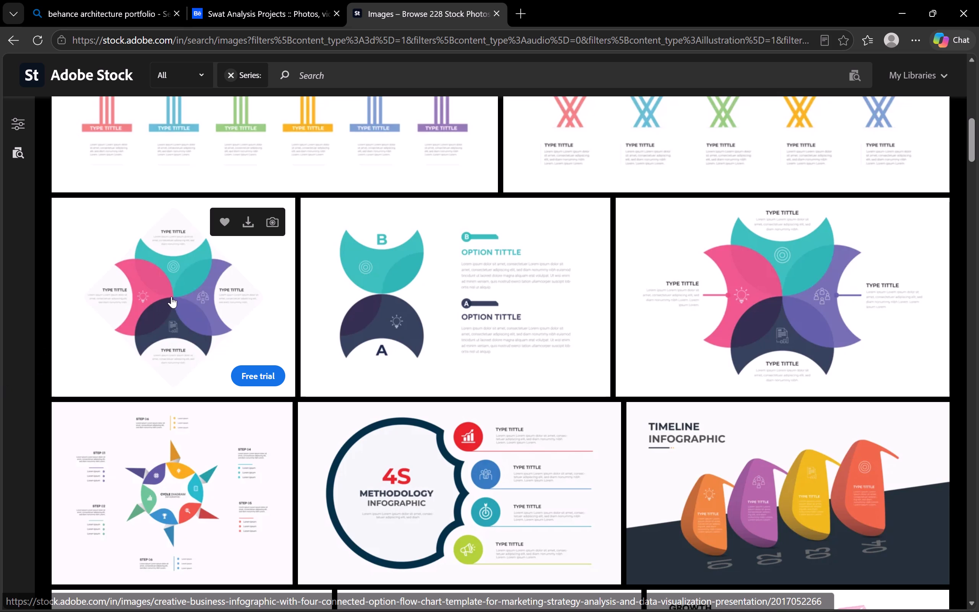
# Download the preview of the four-section connected-option infographic in teal, pink, purple and navy with diamond-shaped text areas.
pyautogui.click(246, 223)
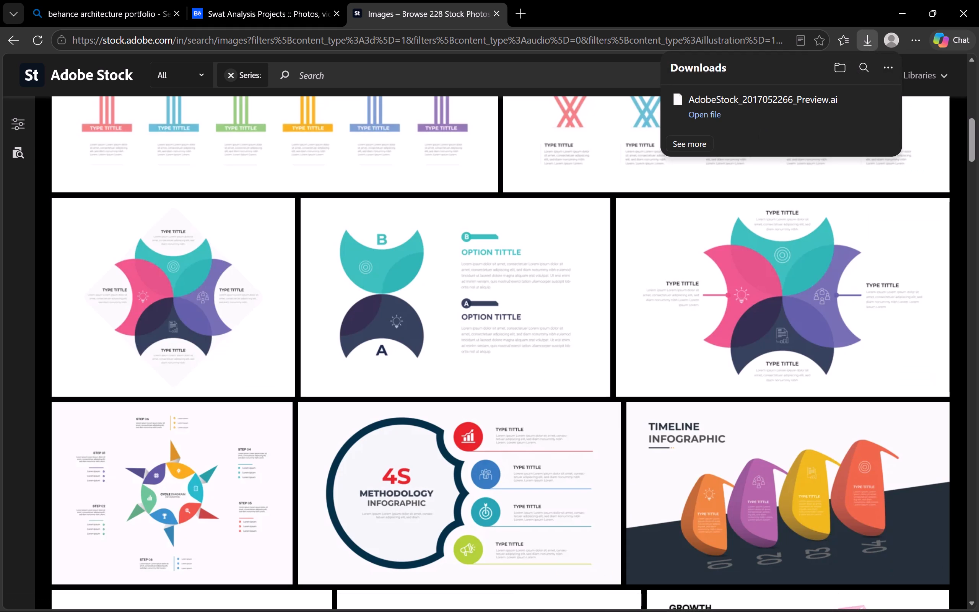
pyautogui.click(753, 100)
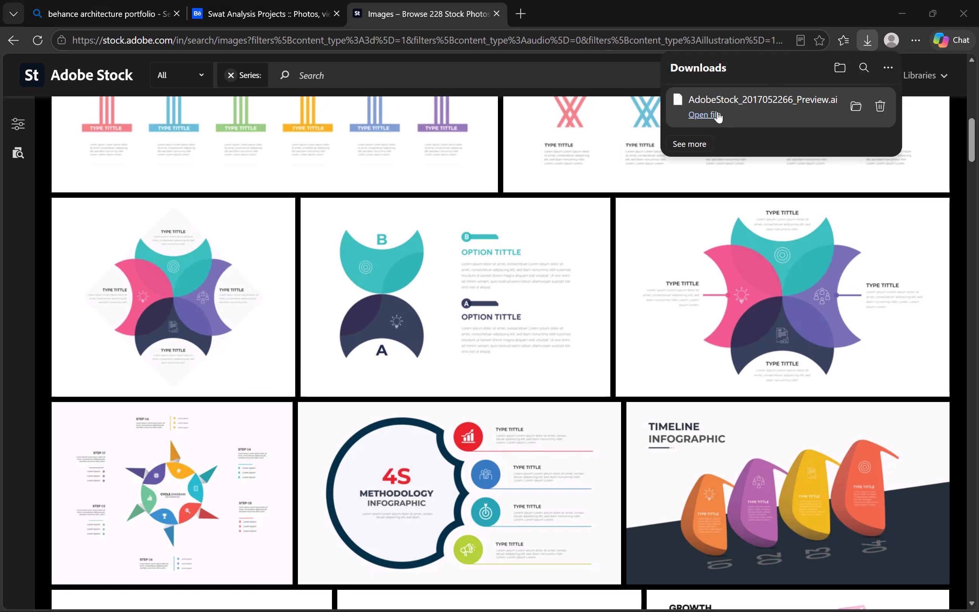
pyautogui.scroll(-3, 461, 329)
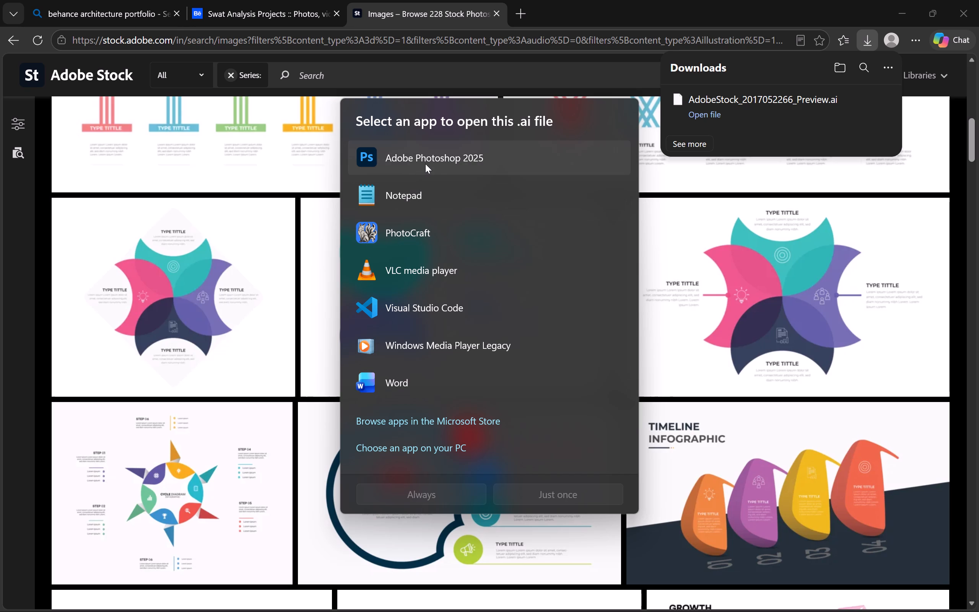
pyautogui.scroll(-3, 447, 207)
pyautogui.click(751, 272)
# Open the enlarged detail view of the same four connected option infographic and examine its layout.
pyautogui.scroll(6, 404, 241)
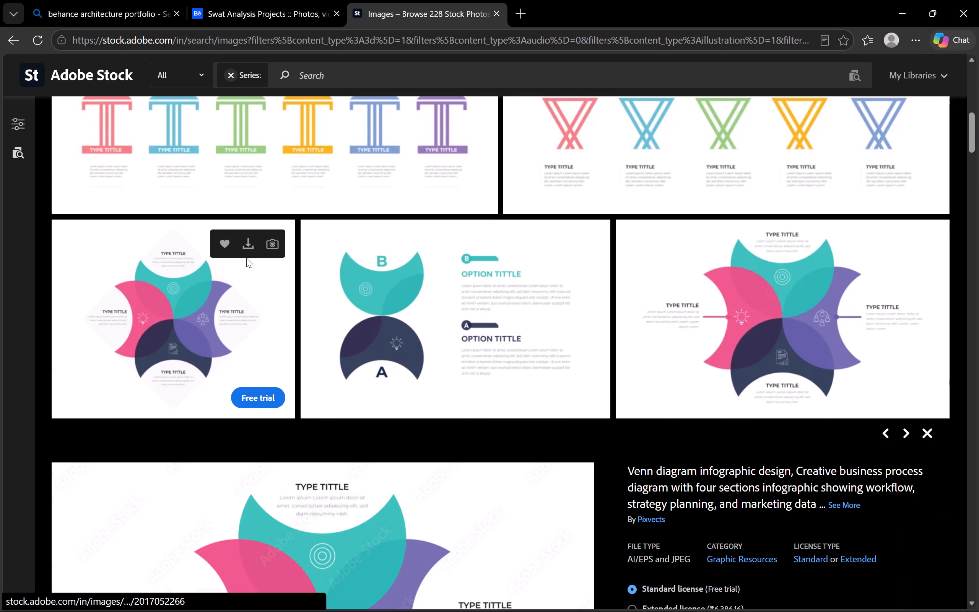
pyautogui.click(207, 326)
pyautogui.scroll(-2, 411, 348)
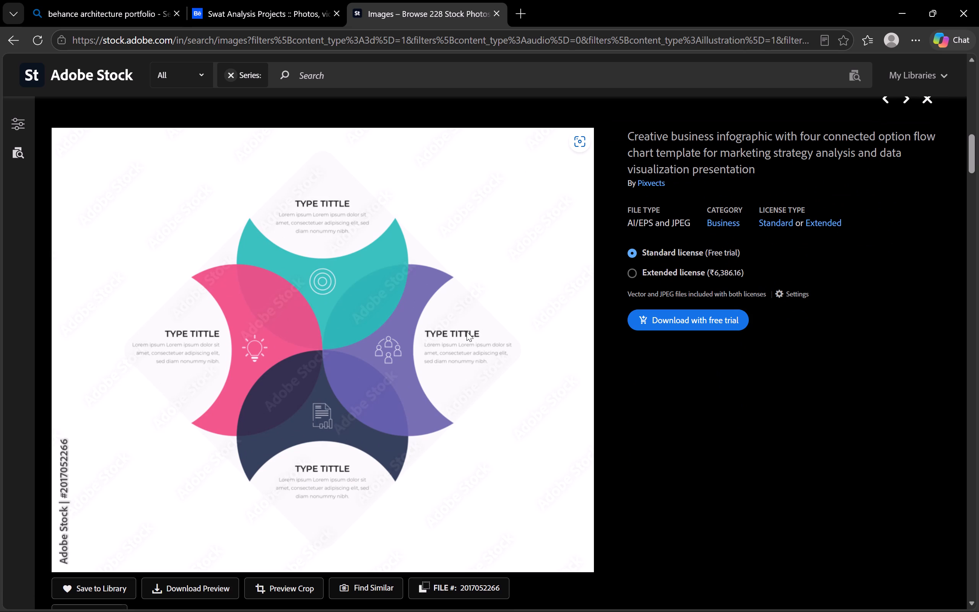
# Open the Edge Developer Tools with the decision remembered, and bring the enlarged infographic back into view beside them.
pyautogui.press('F12')
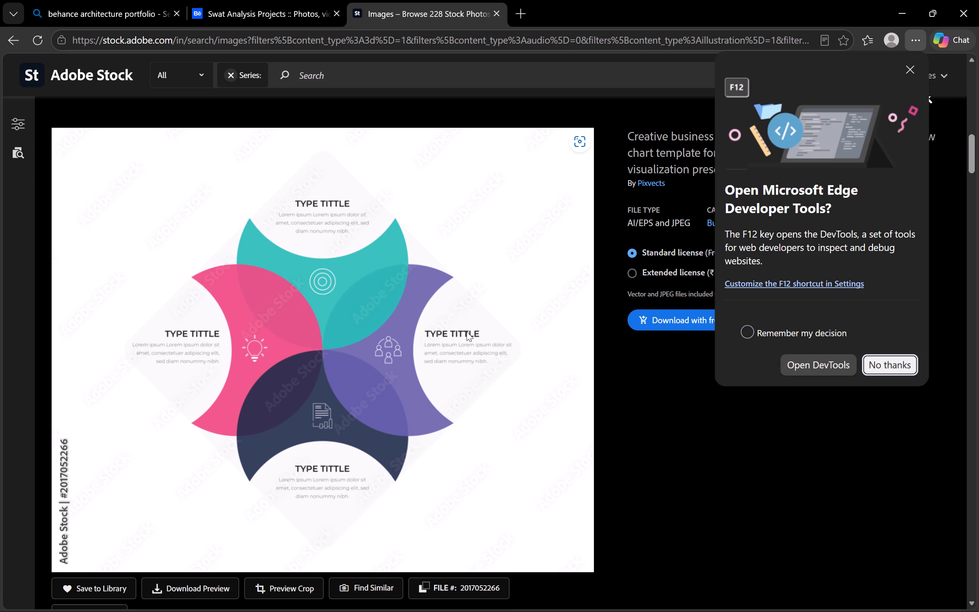
pyautogui.click(752, 332)
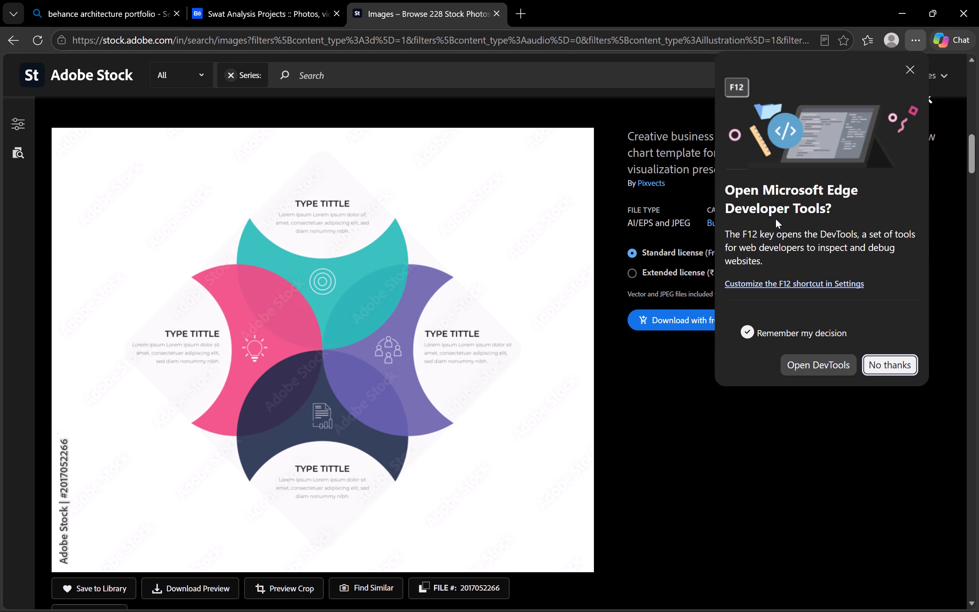
pyautogui.click(793, 366)
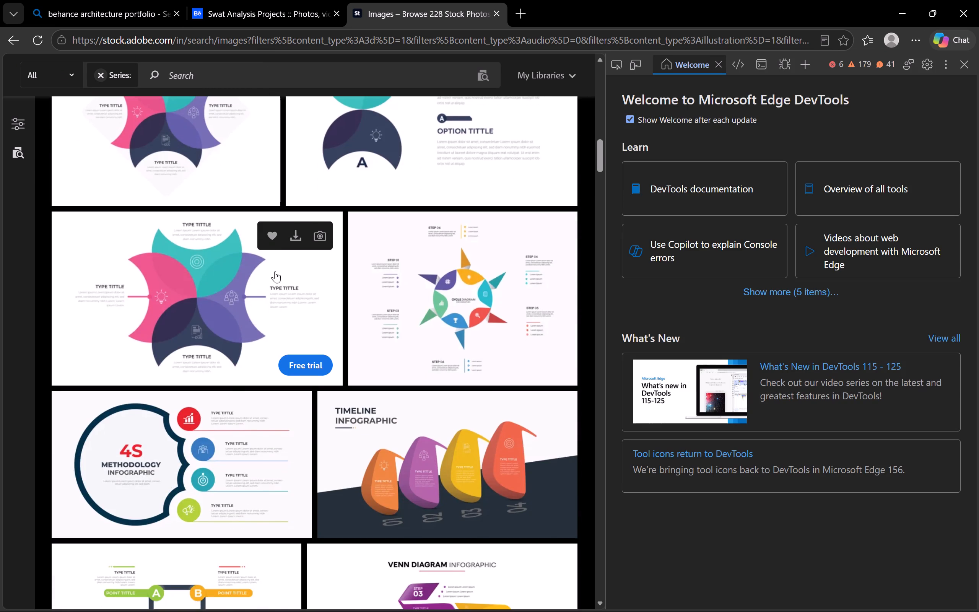
pyautogui.scroll(-2, 355, 309)
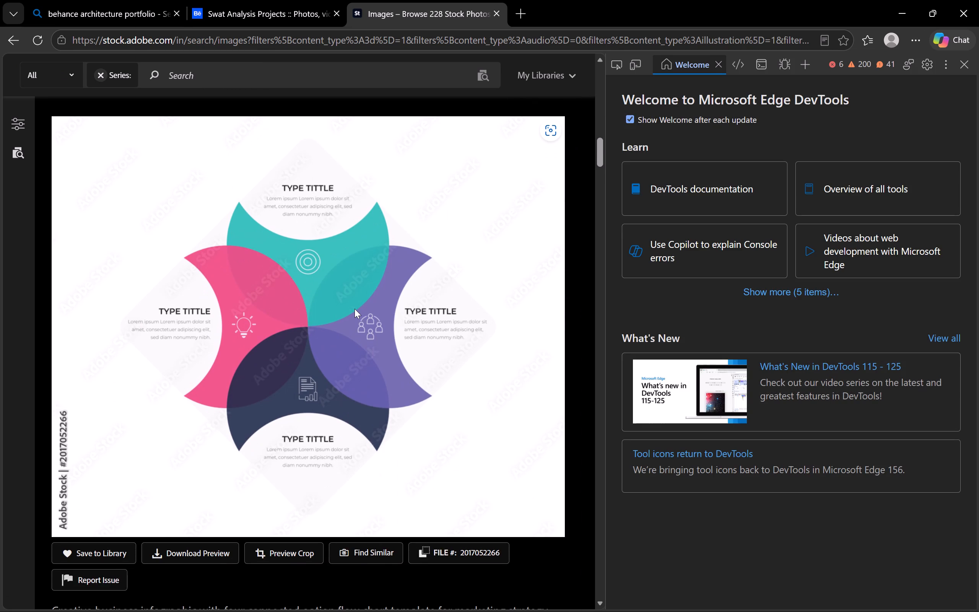
pyautogui.scroll(2, 355, 309)
pyautogui.scroll(-1, 355, 309)
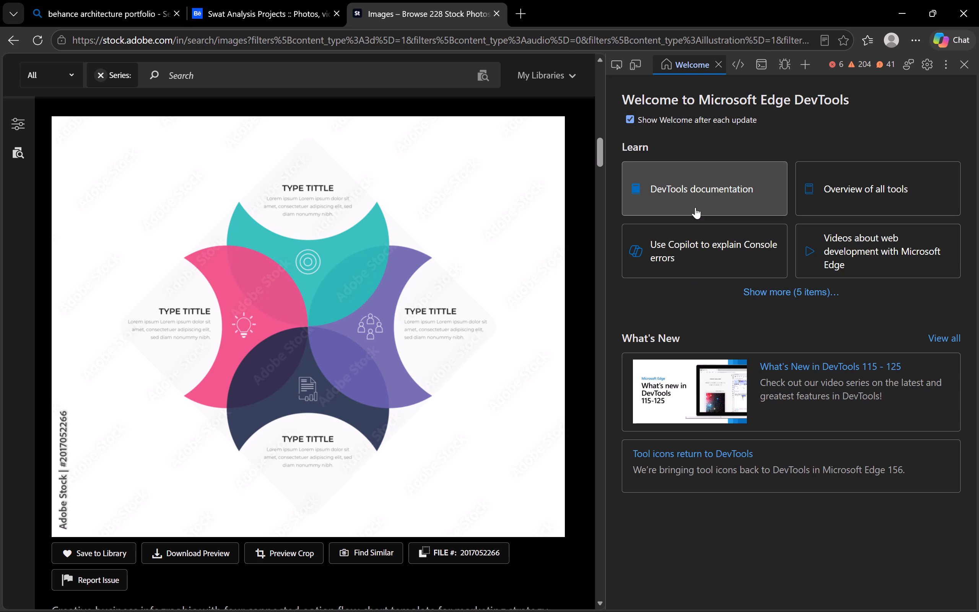
# Check the DevTools tools overview and documentation links, closing each page, and expand the list of learning items to look through it.
pyautogui.click(859, 200)
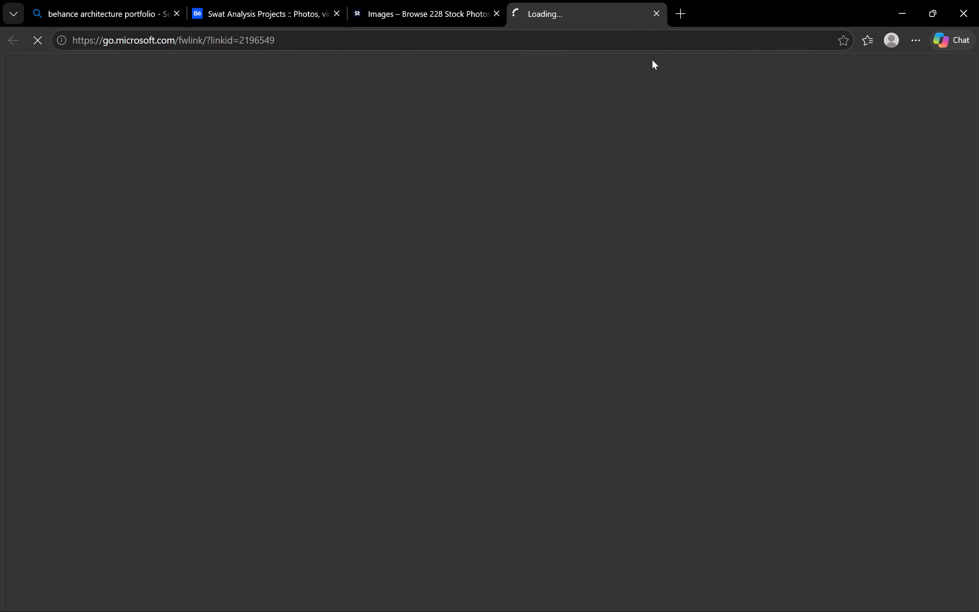
pyautogui.click(655, 13)
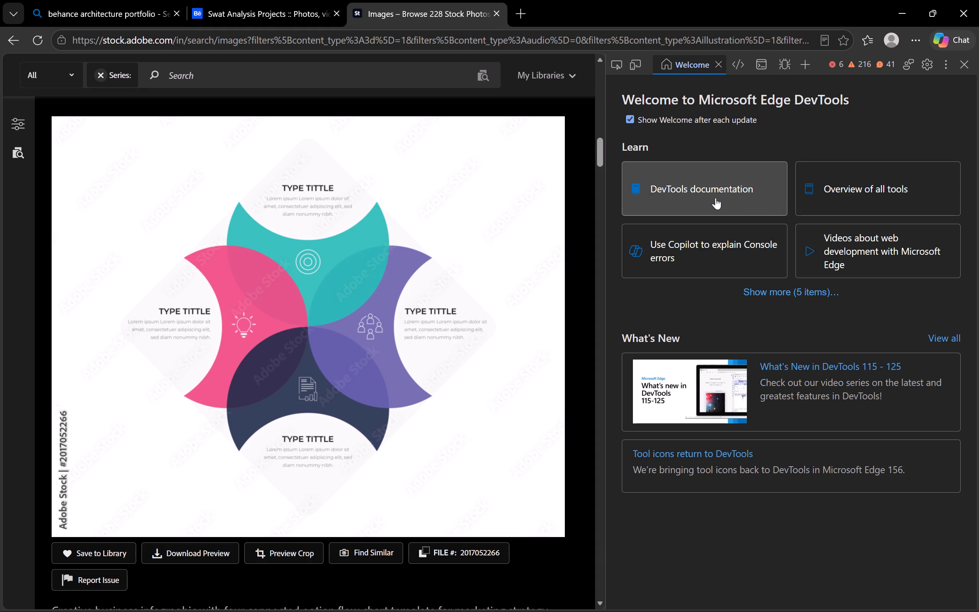
pyautogui.click(715, 198)
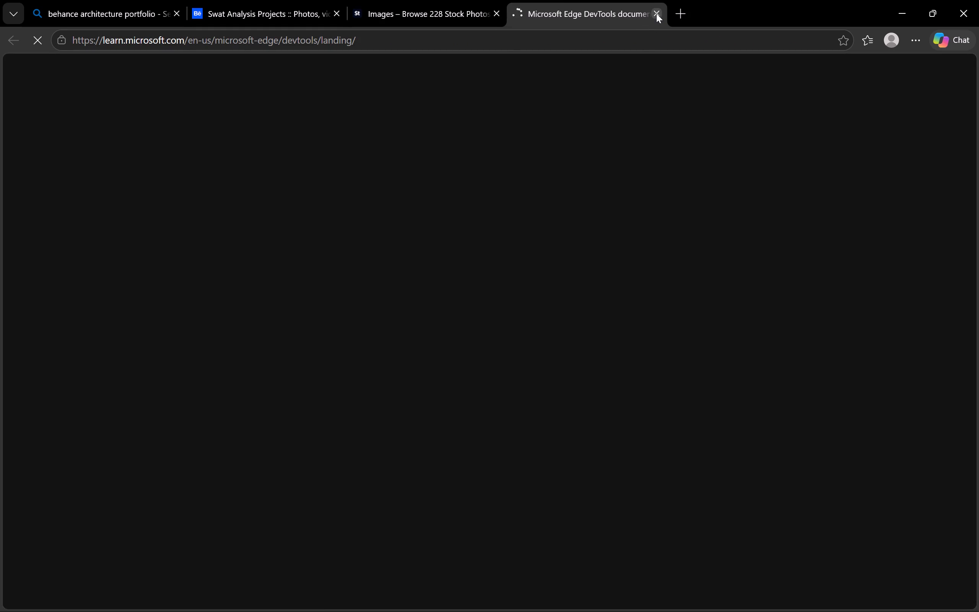
pyautogui.click(656, 13)
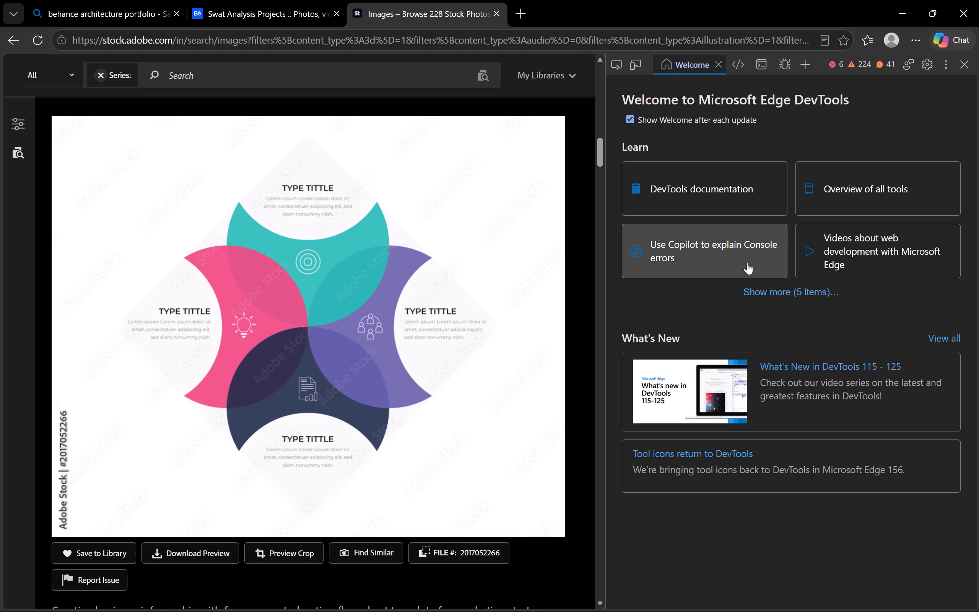
pyautogui.click(764, 293)
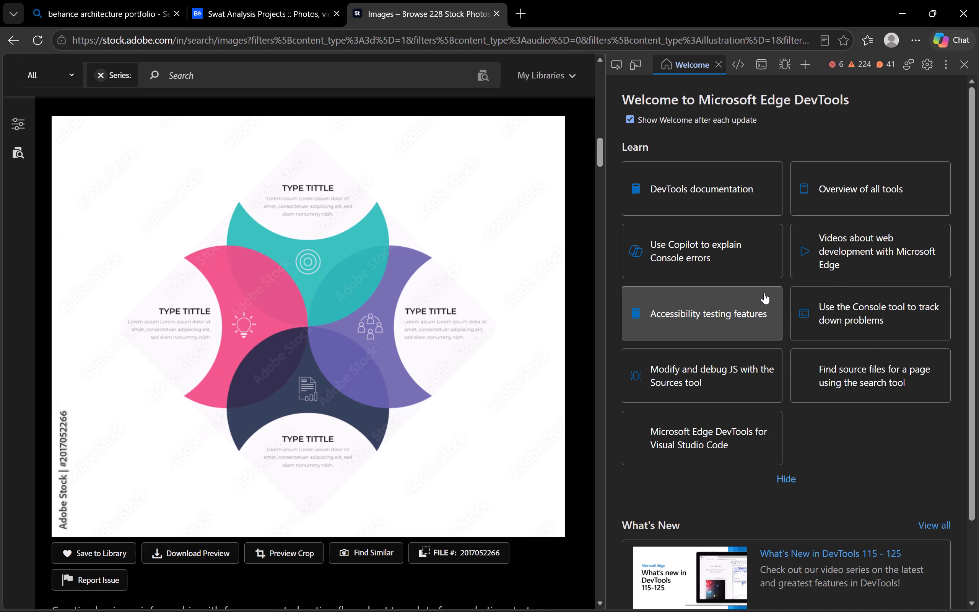
pyautogui.scroll(-1, 764, 293)
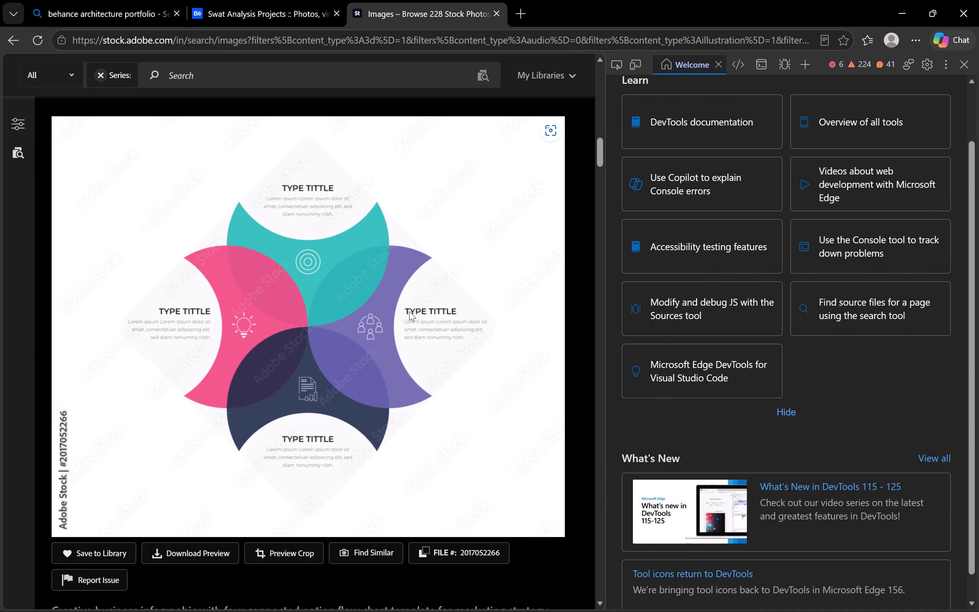
# Copy the enlarged four-section infographic image to the clipboard.
pyautogui.rightClick(409, 311)
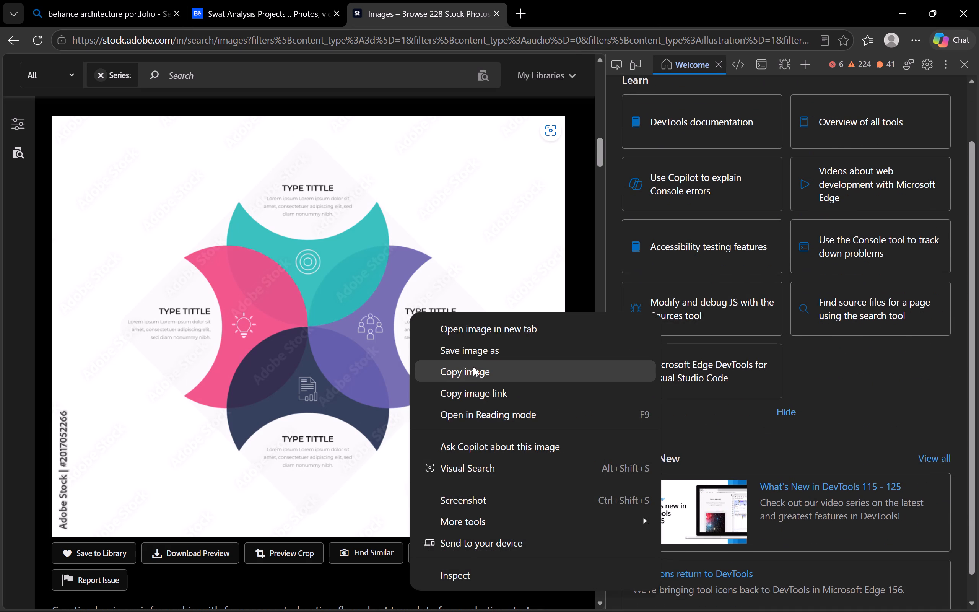
pyautogui.click(492, 373)
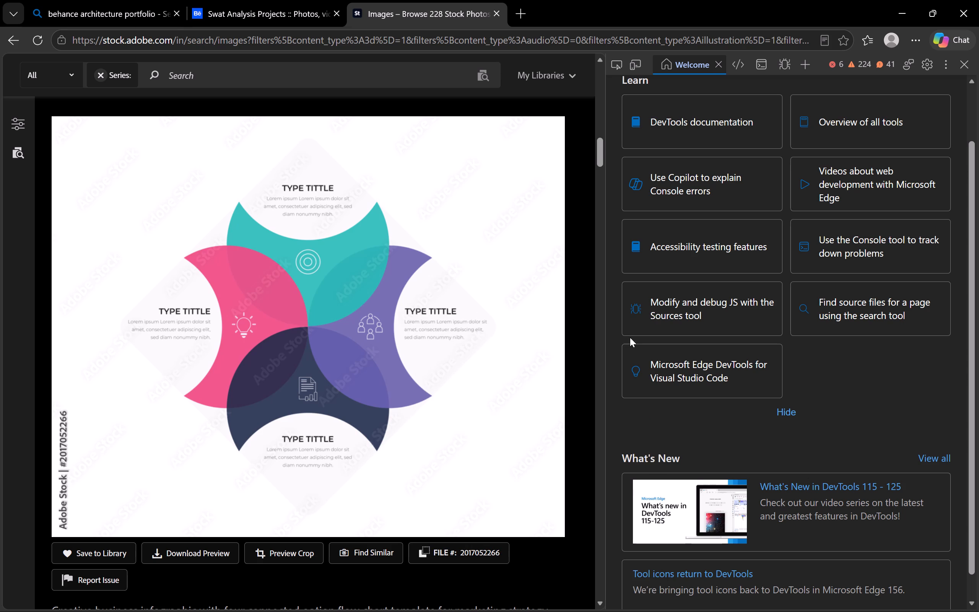
pyautogui.scroll(-2, 642, 328)
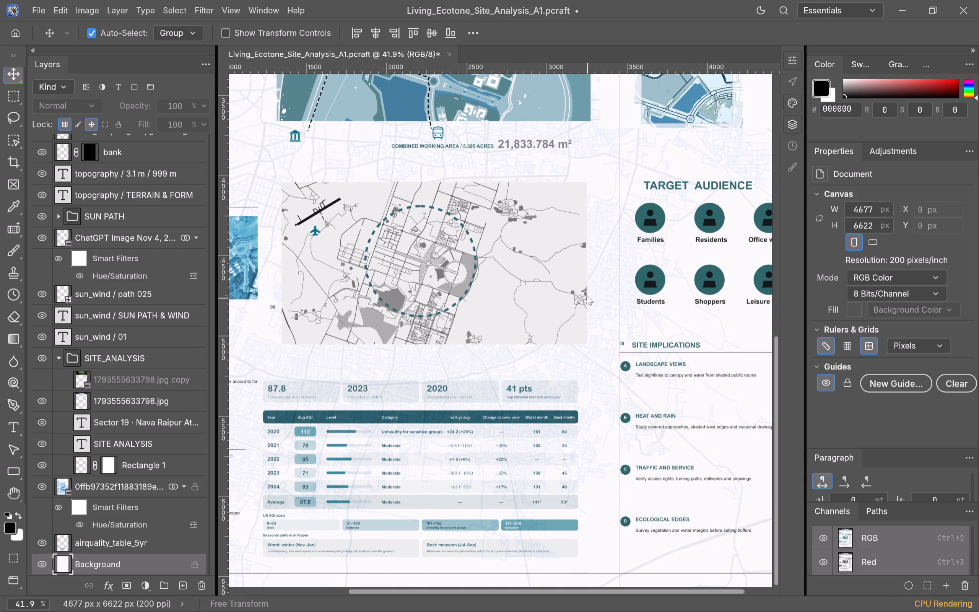
pyautogui.scroll(20, 587, 295)
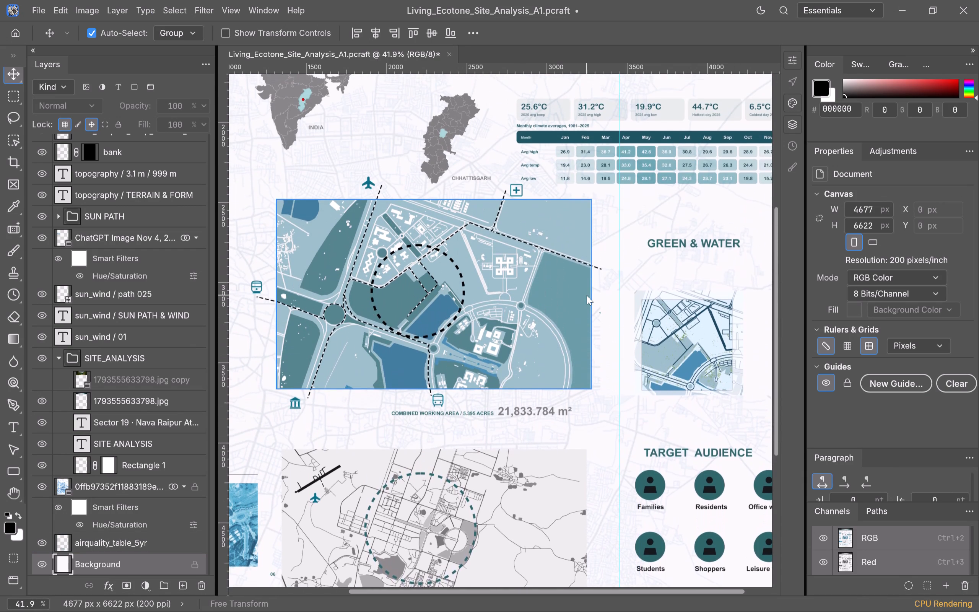
pyautogui.scroll(2, 587, 295)
pyautogui.scroll(-1, 587, 295)
pyautogui.keyDown('alt'); pyautogui.scroll(-2, 587, 295); pyautogui.keyUp('alt')
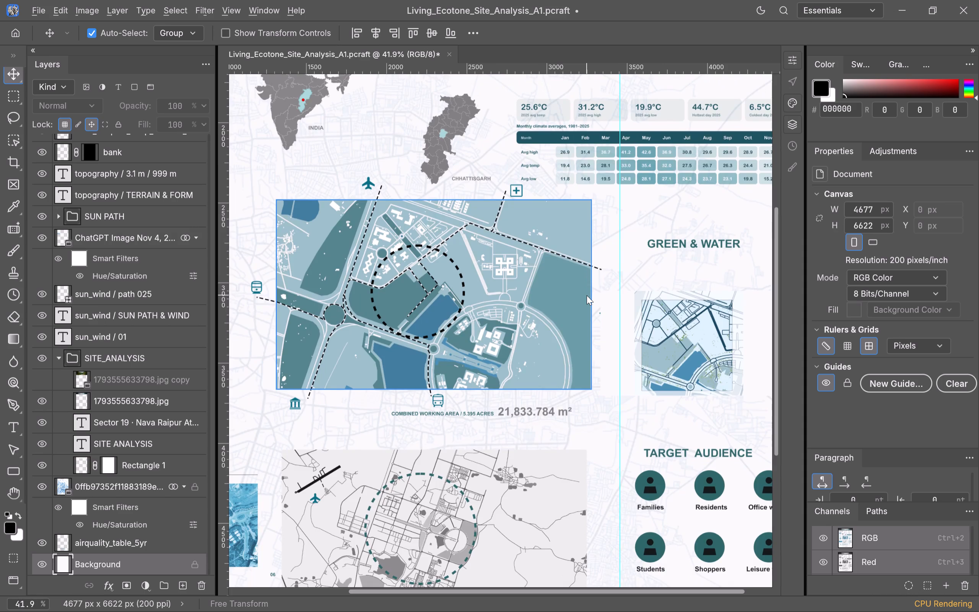
pyautogui.keyDown('alt'); pyautogui.scroll(-5, 587, 295); pyautogui.keyUp('alt')
# Zoom out to the whole A1 sheet and review its overall layout from the title banner to the bottom edge.
pyautogui.press('space')
pyautogui.press('space')
pyautogui.press('space')
pyautogui.press('space')
pyautogui.press('space')
pyautogui.press('space')
pyautogui.press('space')
pyautogui.press('space')
pyautogui.press('space')
pyautogui.press('space')
pyautogui.press('space')
pyautogui.press('space')
pyautogui.press('space')
pyautogui.press('space')
pyautogui.press('space')
pyautogui.press('space')
pyautogui.press('space')
pyautogui.press('space')
pyautogui.press('space')
pyautogui.press('space')
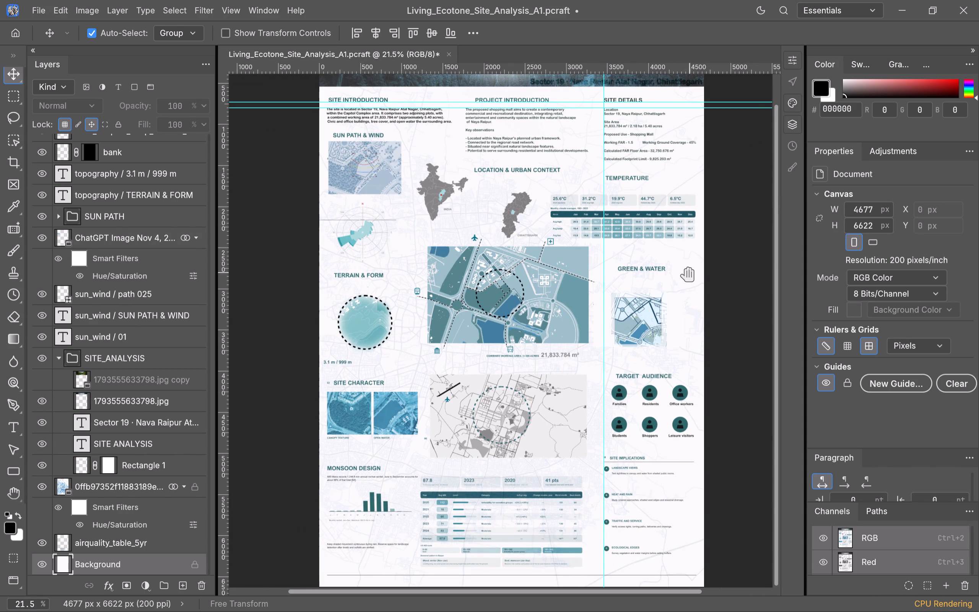
pyautogui.moveTo(687, 275); pyautogui.dragTo(684, 350)
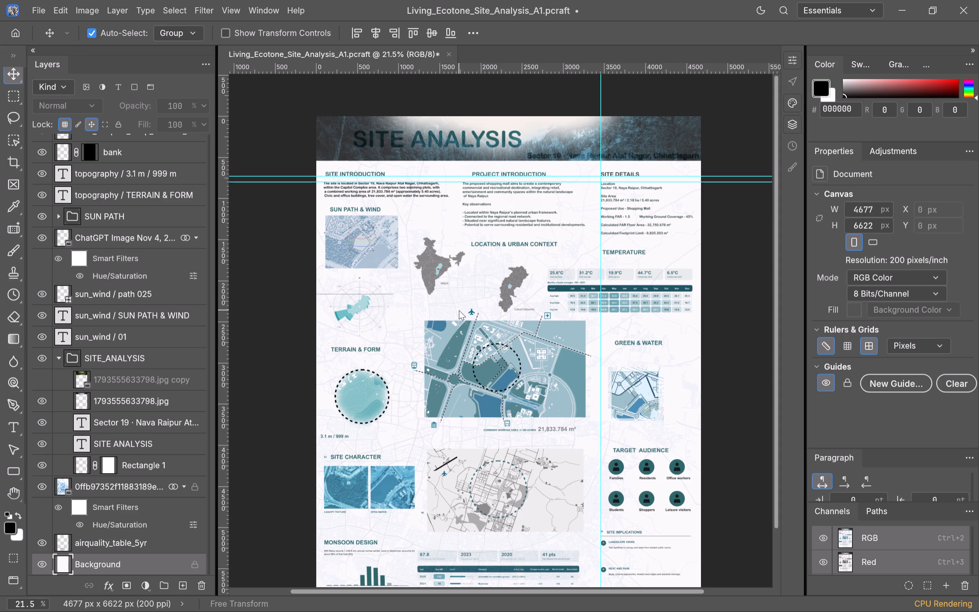
pyautogui.scroll(-2, 459, 310)
pyautogui.scroll(4, 459, 311)
pyautogui.scroll(-2, 459, 311)
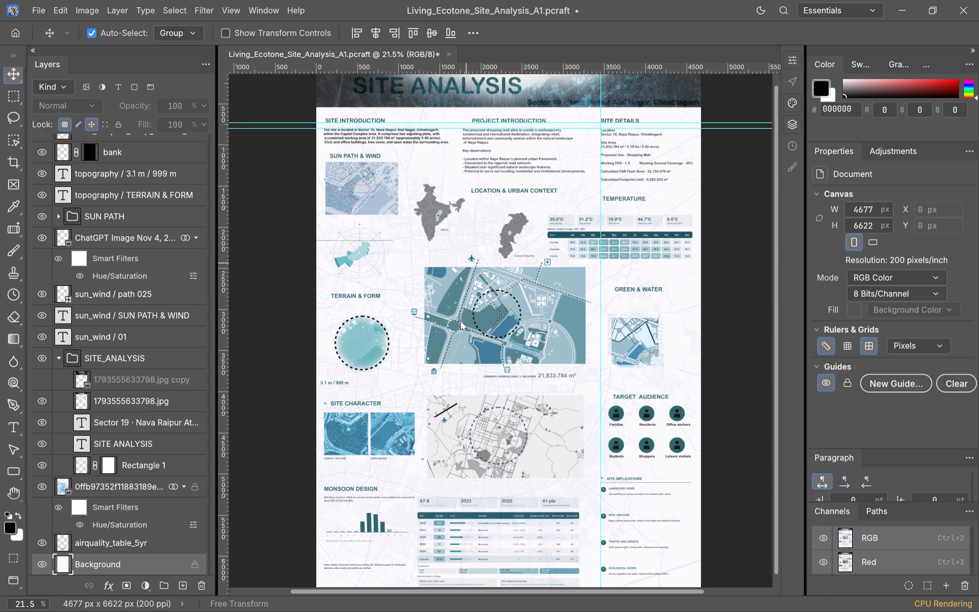
pyautogui.scroll(-3, 463, 434)
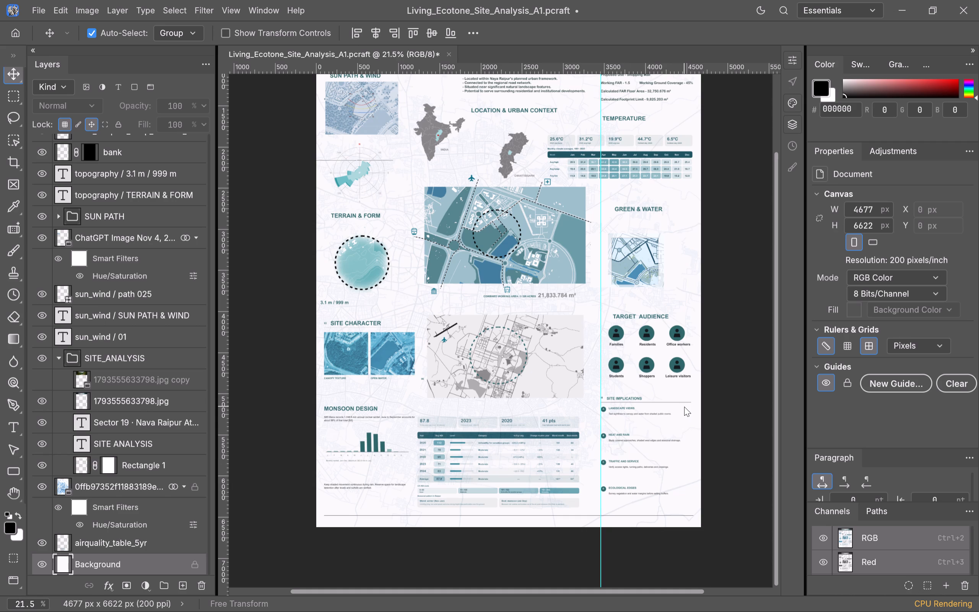
pyautogui.scroll(8, 684, 407)
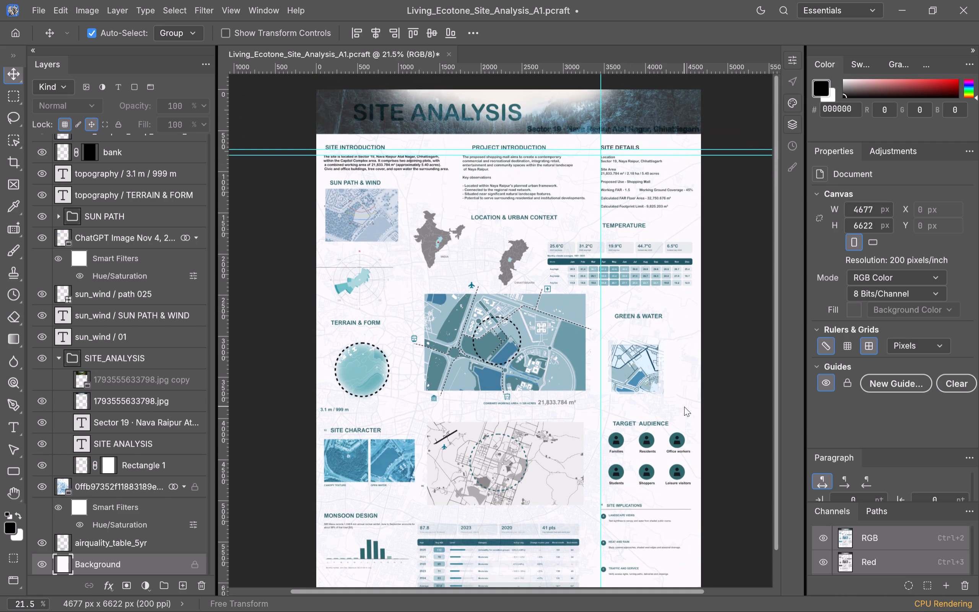
pyautogui.scroll(-1, 684, 408)
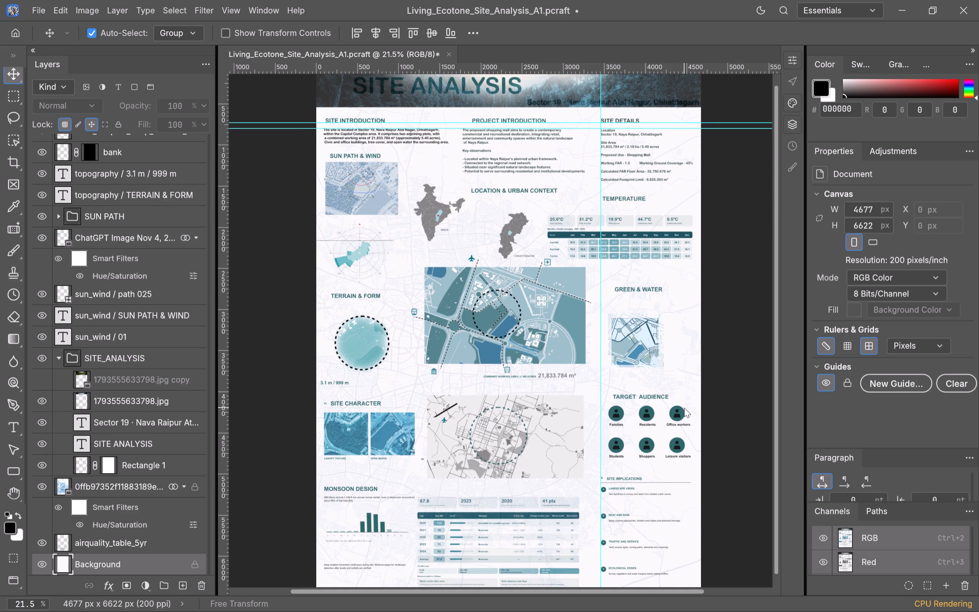
# Save the Living_Ecotone_Site_Analysis_A1 document.
pyautogui.hotkey('ctrl', 's')
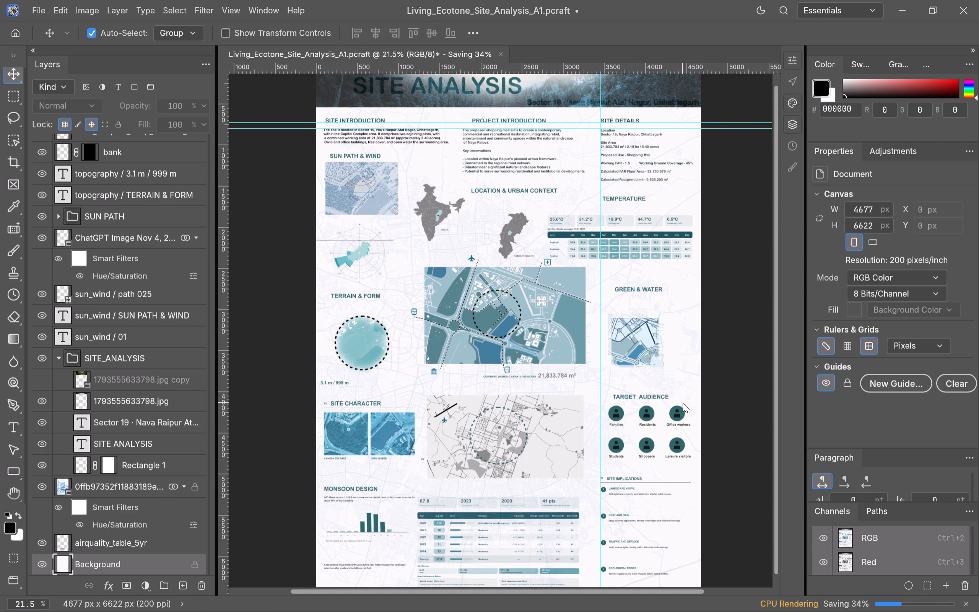
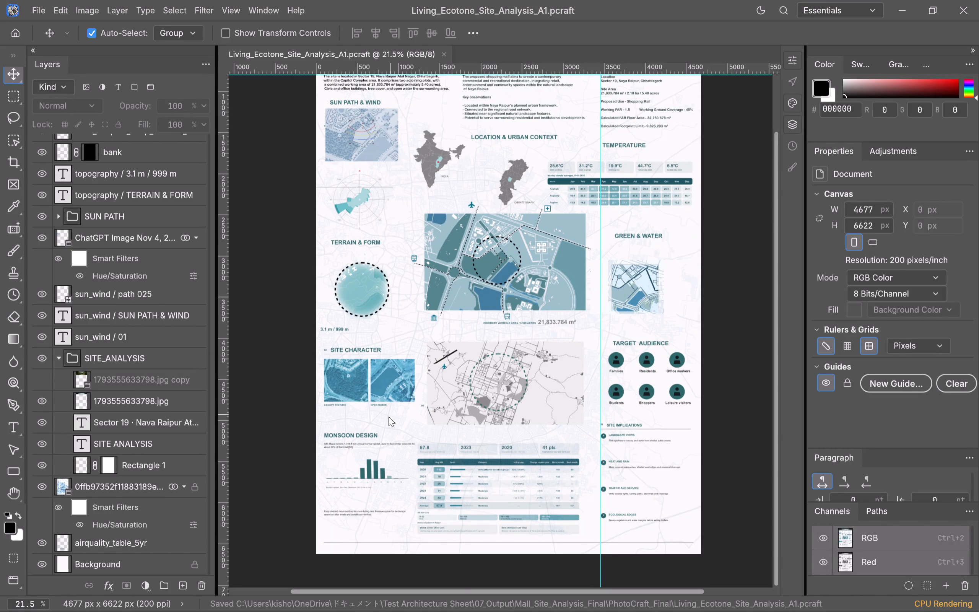
# Set the CANOPY TEXTURE caption under the first Site Character photo to a font size of 15 pt.
pyautogui.keyDown('alt'); pyautogui.scroll(16, 389, 413); pyautogui.keyUp('alt')
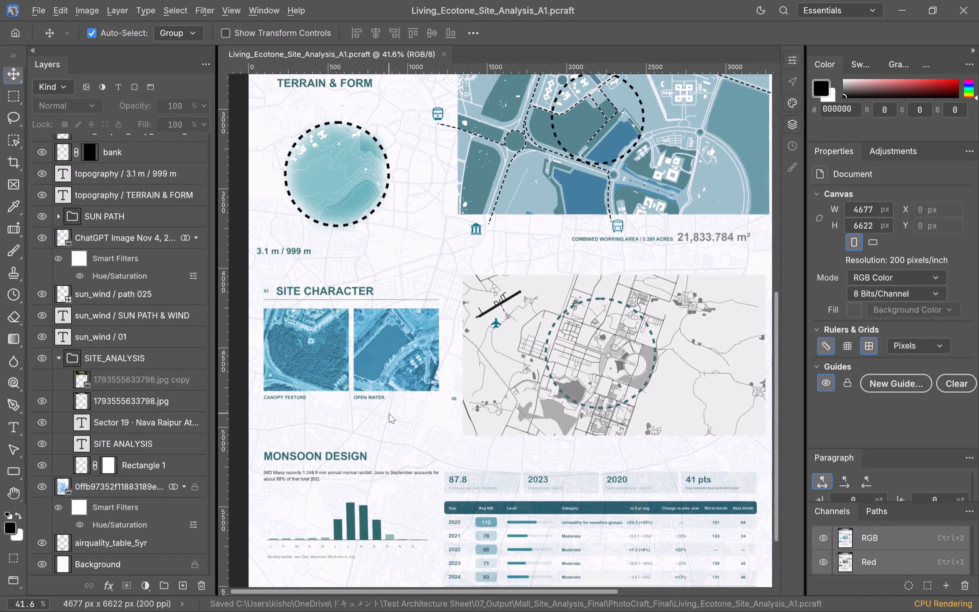
pyautogui.keyDown('alt'); pyautogui.scroll(4, 389, 413); pyautogui.keyUp('alt')
pyautogui.press('space')
pyautogui.press('space')
pyautogui.press('space')
pyautogui.press('space')
pyautogui.press('space')
pyautogui.press('space')
pyautogui.press('space')
pyautogui.press('space')
pyautogui.press('space')
pyautogui.press('space')
pyautogui.moveTo(356, 415); pyautogui.dragTo(454, 412)
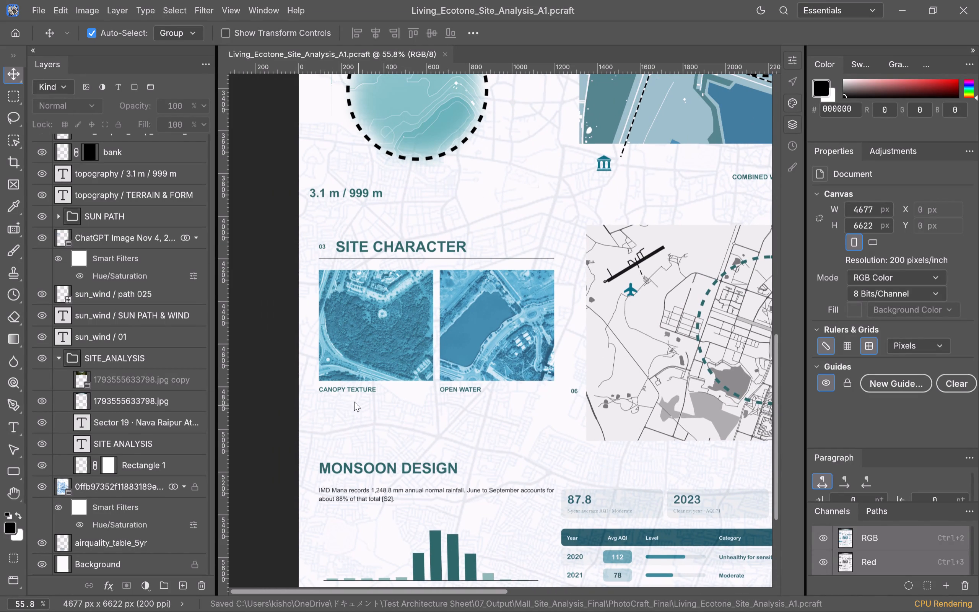
pyautogui.doubleClick(352, 388)
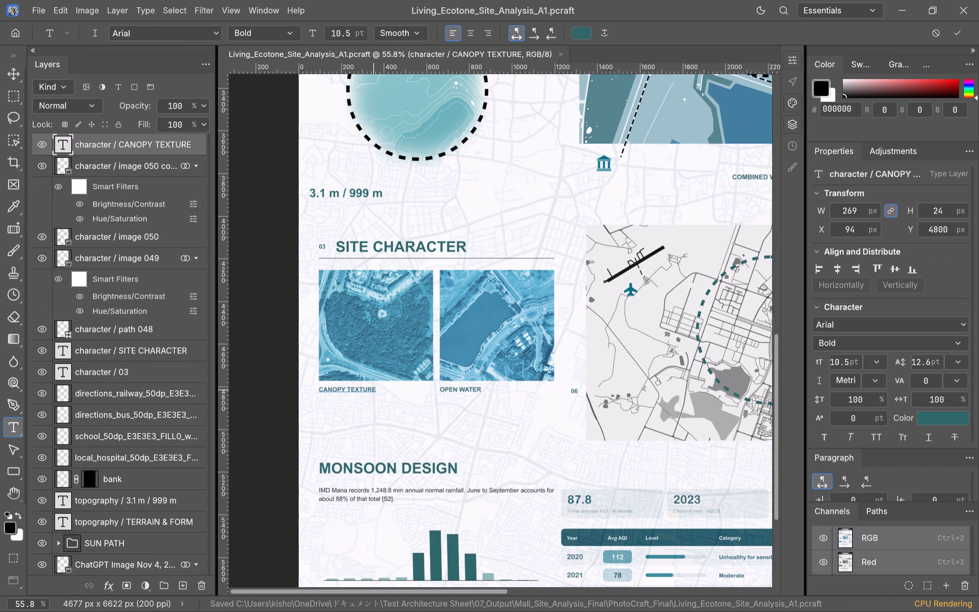
pyautogui.moveTo(374, 390); pyautogui.dragTo(319, 390)
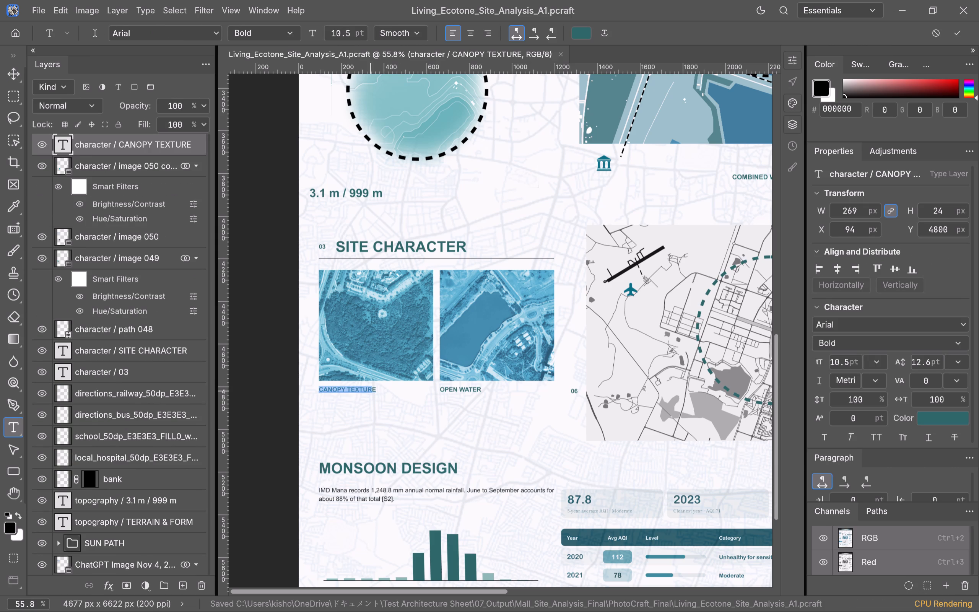
pyautogui.moveTo(371, 391); pyautogui.dragTo(381, 391)
pyautogui.click(351, 407)
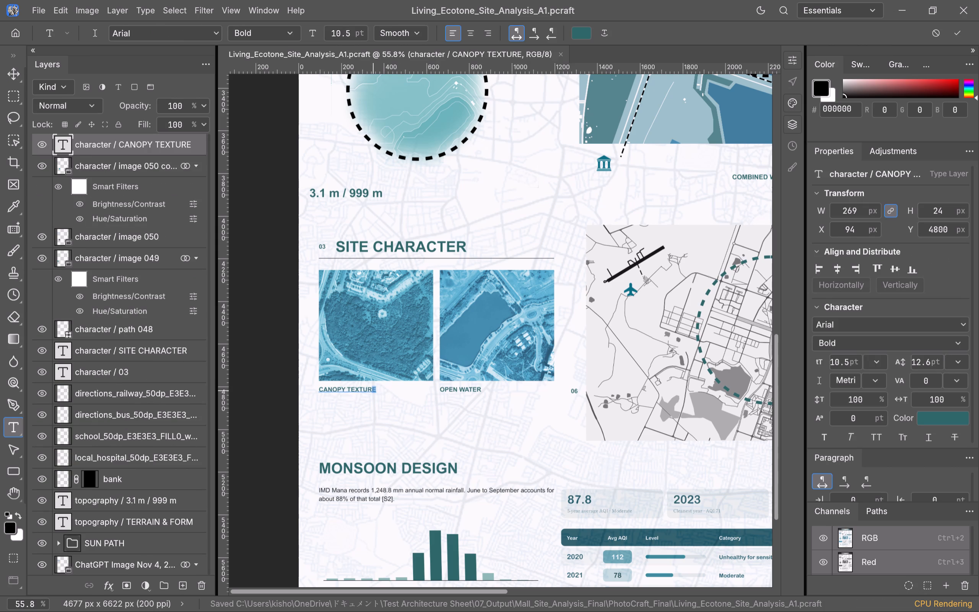
pyautogui.moveTo(373, 390); pyautogui.dragTo(324, 389)
pyautogui.click(324, 389)
pyautogui.click(325, 389)
pyautogui.moveTo(319, 389); pyautogui.dragTo(386, 389)
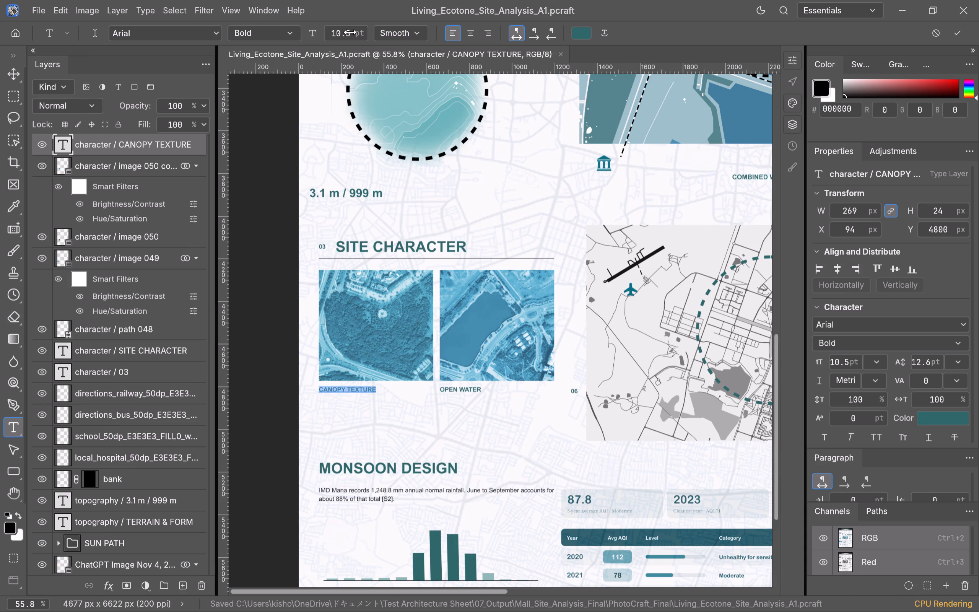
pyautogui.click(350, 33)
pyautogui.press('F1')
pyautogui.write('15')
pyautogui.click(322, 417)
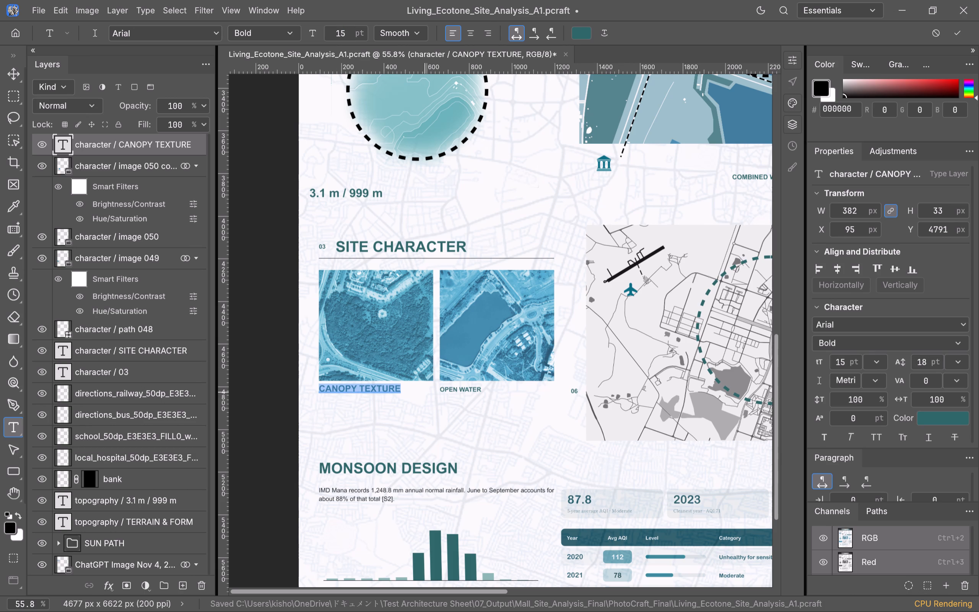
# Set the OPEN WATER caption under the second Site Character photo to a font size of 15 pt.
pyautogui.doubleClick(464, 394)
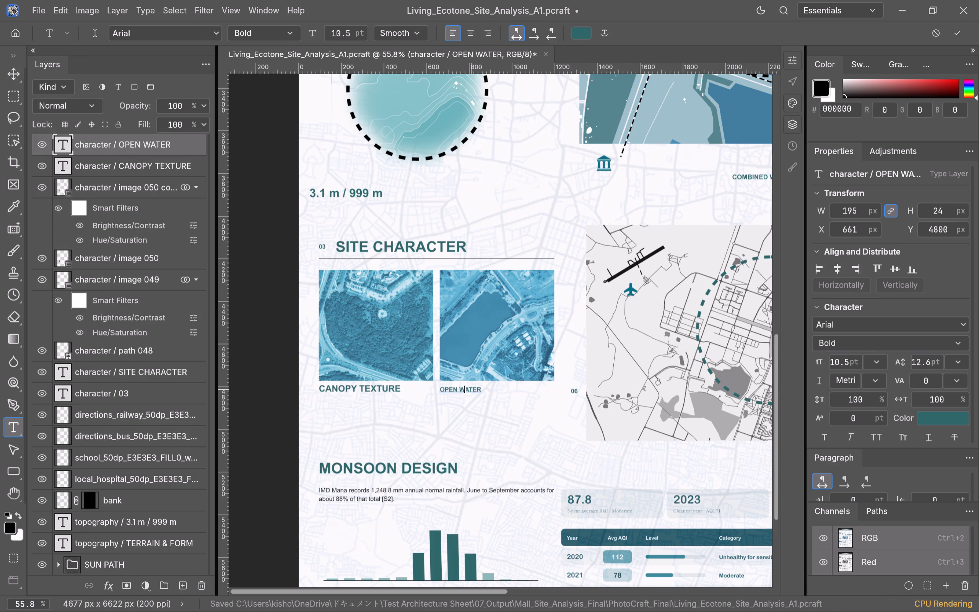
pyautogui.hotkey('ctrl', 'a')
pyautogui.click(854, 361)
pyautogui.click(846, 361)
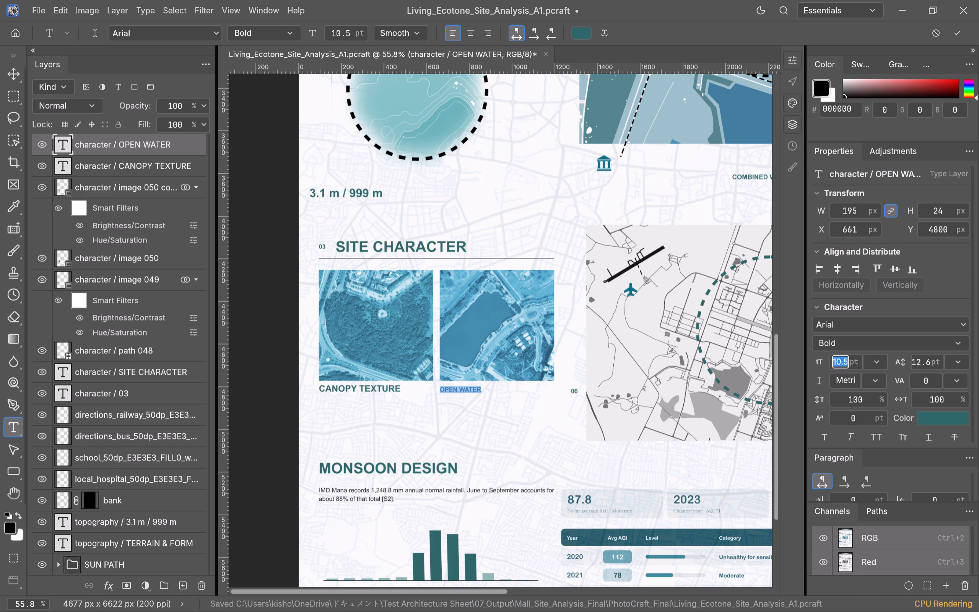
pyautogui.write('15')
pyautogui.click(509, 440)
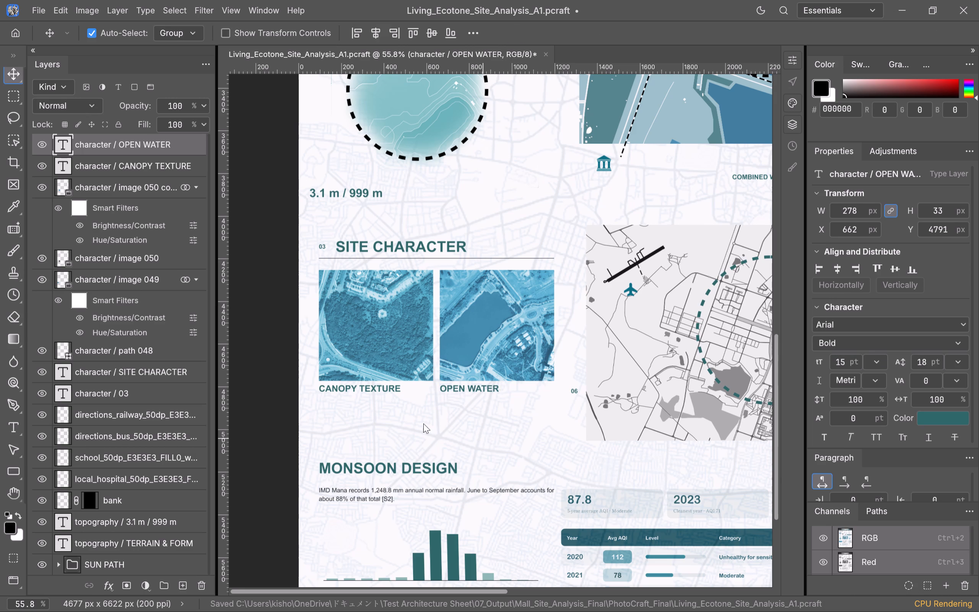
# Delete the small section number 03 beside the SITE CHARACTER heading.
pyautogui.scroll(4, 419, 413)
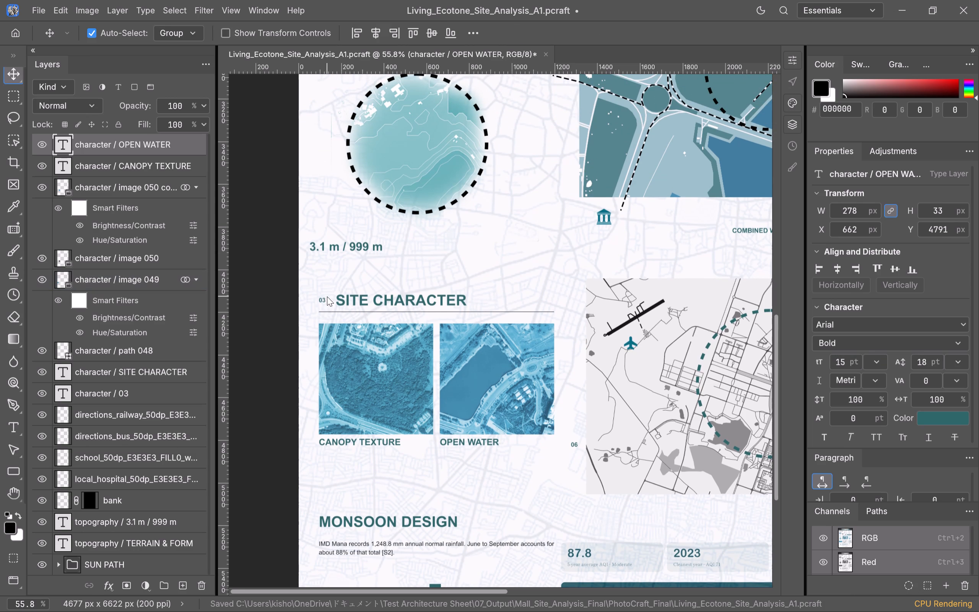
pyautogui.click(322, 301)
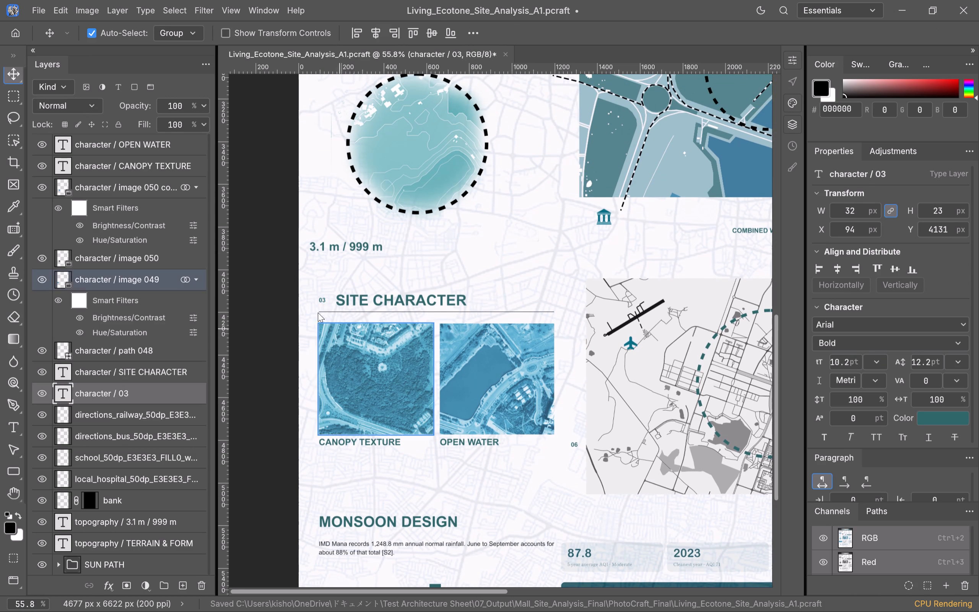
pyautogui.click(320, 300)
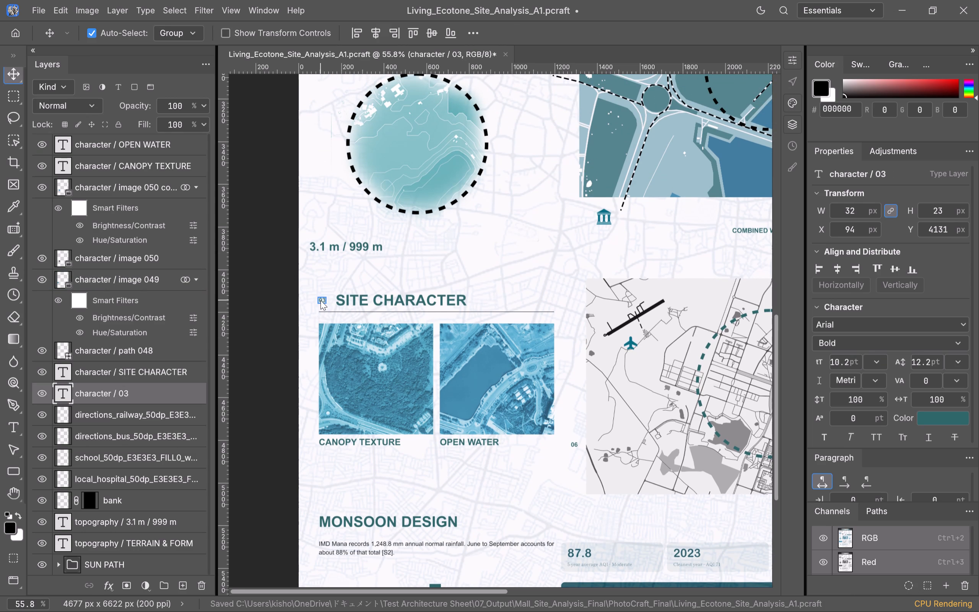
pyautogui.press('Delete')
# Delete the small section number 06 between the Site Character photos and the grey road map.
pyautogui.scroll(4, 322, 303)
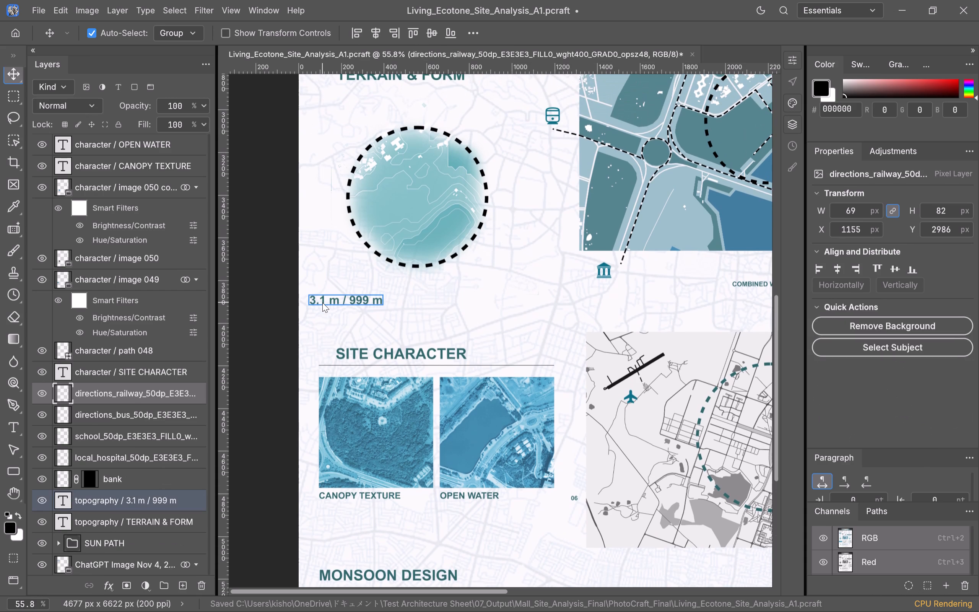
pyautogui.scroll(4, 322, 303)
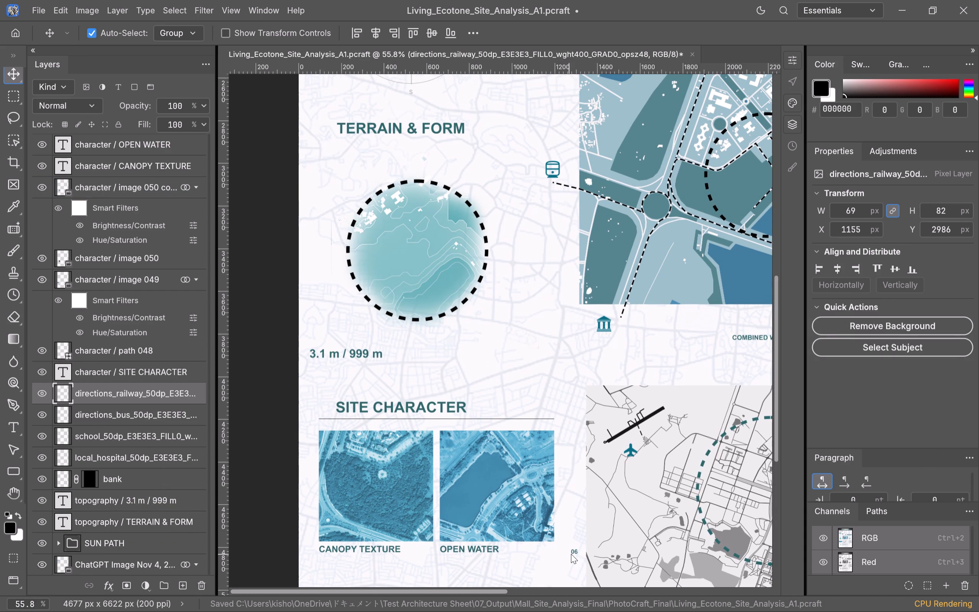
pyautogui.click(571, 554)
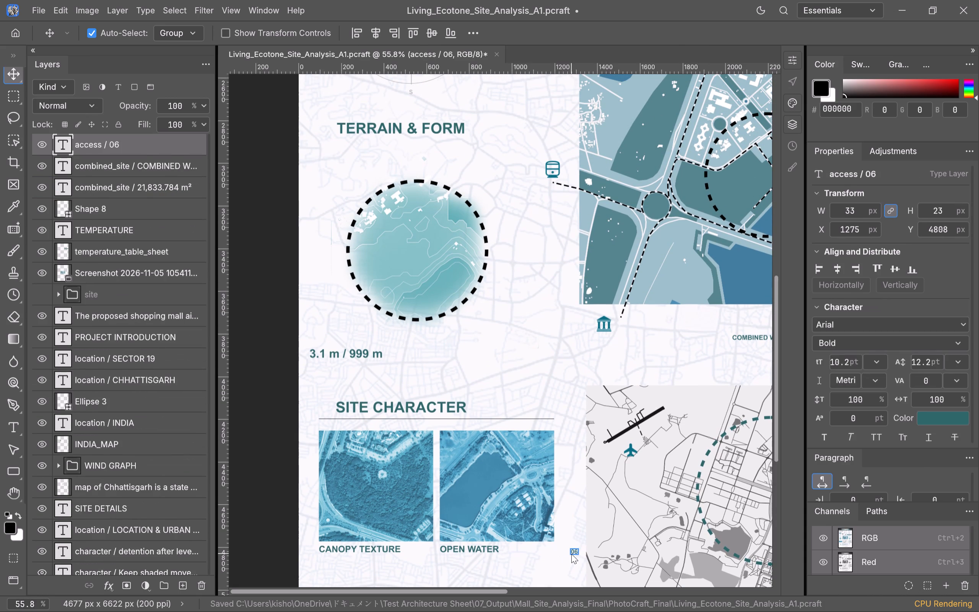
pyautogui.press('Delete')
# Delete the small section number 01 beside the aerial image under the SUN PATH & WIND heading.
pyautogui.scroll(16, 582, 550)
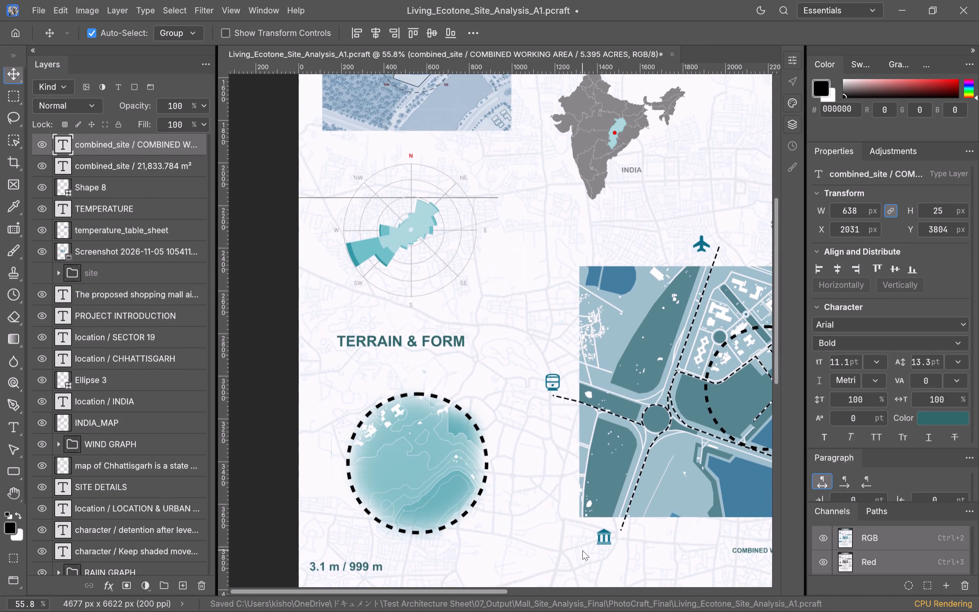
pyautogui.scroll(16, 582, 550)
pyautogui.scroll(6, 582, 550)
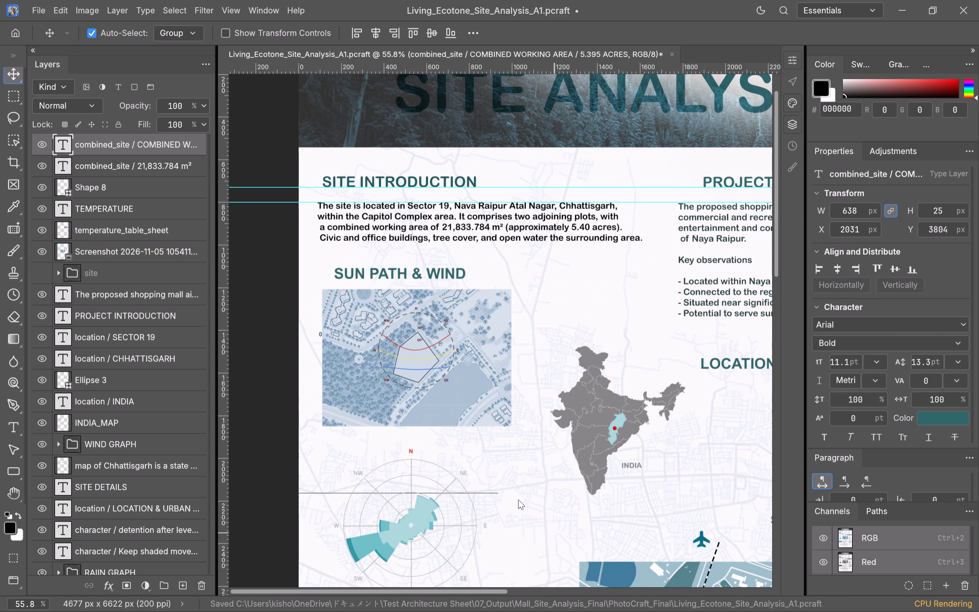
pyautogui.click(319, 334)
pyautogui.press('Delete')
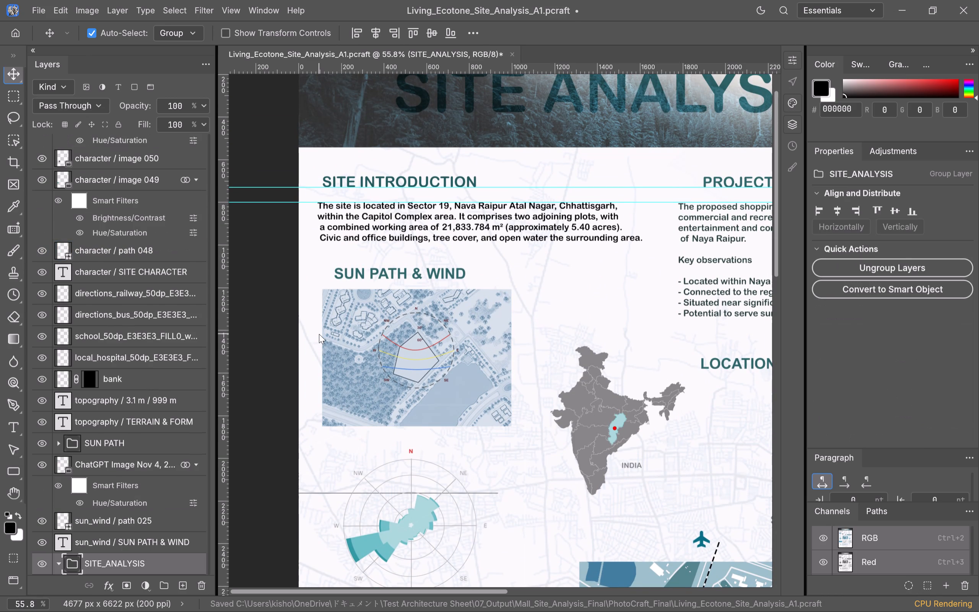
# Rasterize the green / image 324 smart object at the GREEN & WATER map and remove its background.
pyautogui.scroll(4, 319, 334)
pyautogui.press('space')
pyautogui.press('space')
pyautogui.press('space')
pyautogui.press('space')
pyautogui.press('space')
pyautogui.press('space')
pyautogui.press('space')
pyautogui.press('space')
pyautogui.press('space')
pyautogui.press('space')
pyautogui.press('space')
pyautogui.press('space')
pyautogui.press('space')
pyautogui.press('space')
pyautogui.press('space')
pyautogui.press('space')
pyautogui.press('space')
pyautogui.press('space')
pyautogui.press('space')
pyautogui.press('space')
pyautogui.moveTo(598, 322); pyautogui.dragTo(593, 323)
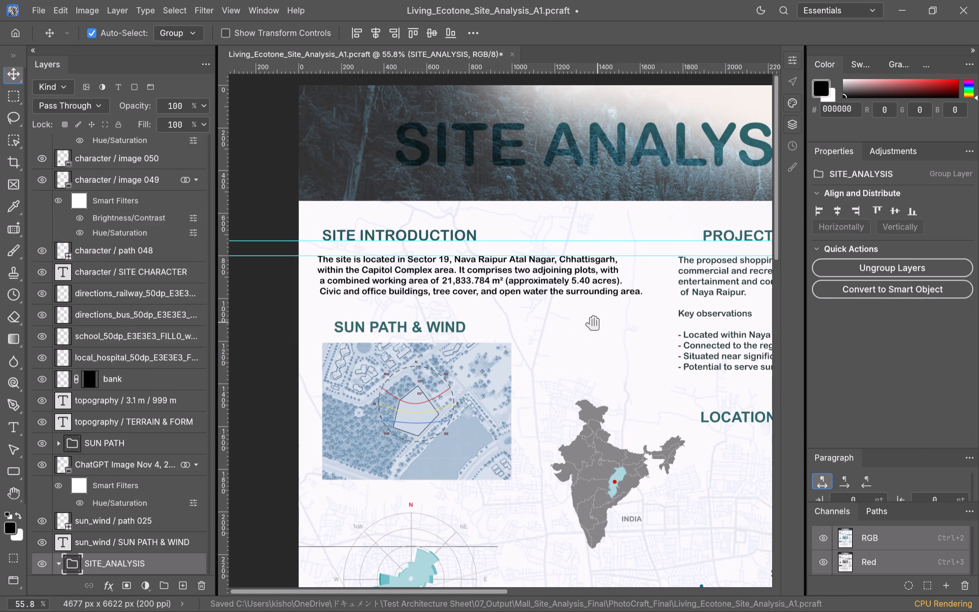
pyautogui.moveTo(593, 323); pyautogui.dragTo(383, 272)
pyautogui.moveTo(613, 407); pyautogui.dragTo(435, 395)
pyautogui.moveTo(603, 394); pyautogui.dragTo(416, 292)
pyautogui.moveTo(478, 474); pyautogui.dragTo(507, 389)
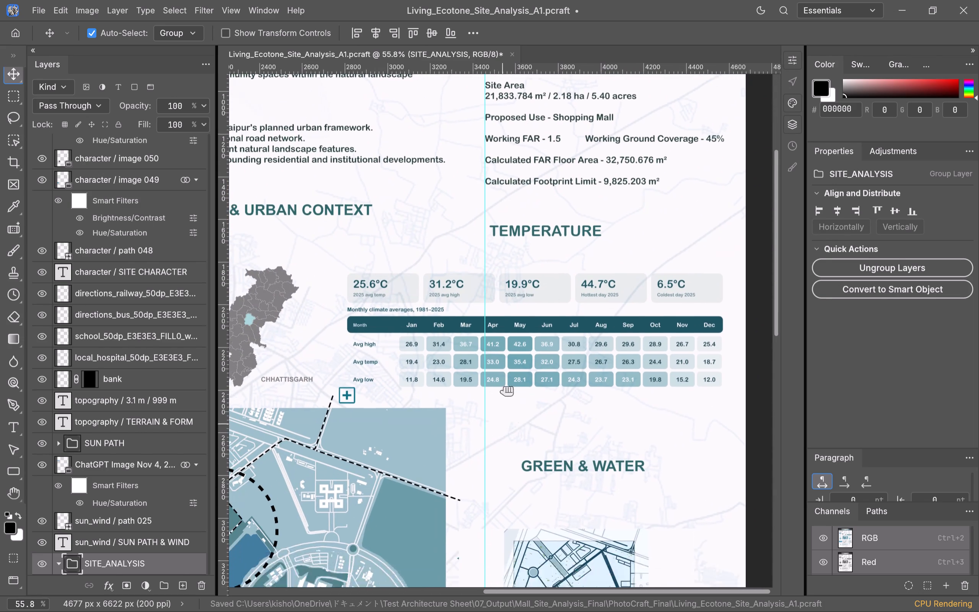
pyautogui.moveTo(507, 389); pyautogui.dragTo(506, 364)
pyautogui.moveTo(516, 463); pyautogui.dragTo(494, 352)
pyautogui.moveTo(511, 519); pyautogui.dragTo(548, 408)
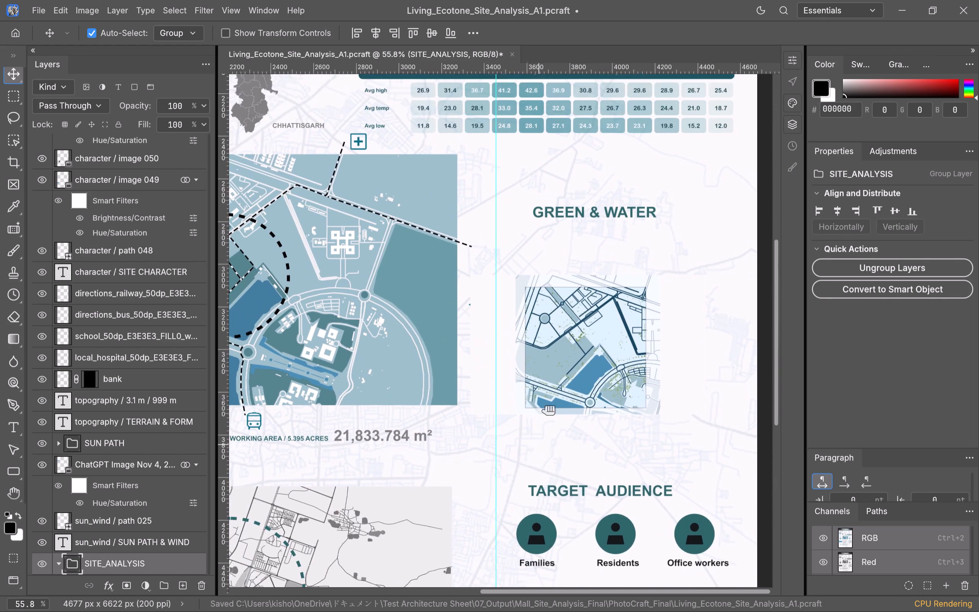
pyautogui.moveTo(548, 408); pyautogui.dragTo(543, 337)
pyautogui.moveTo(487, 345); pyautogui.dragTo(474, 418)
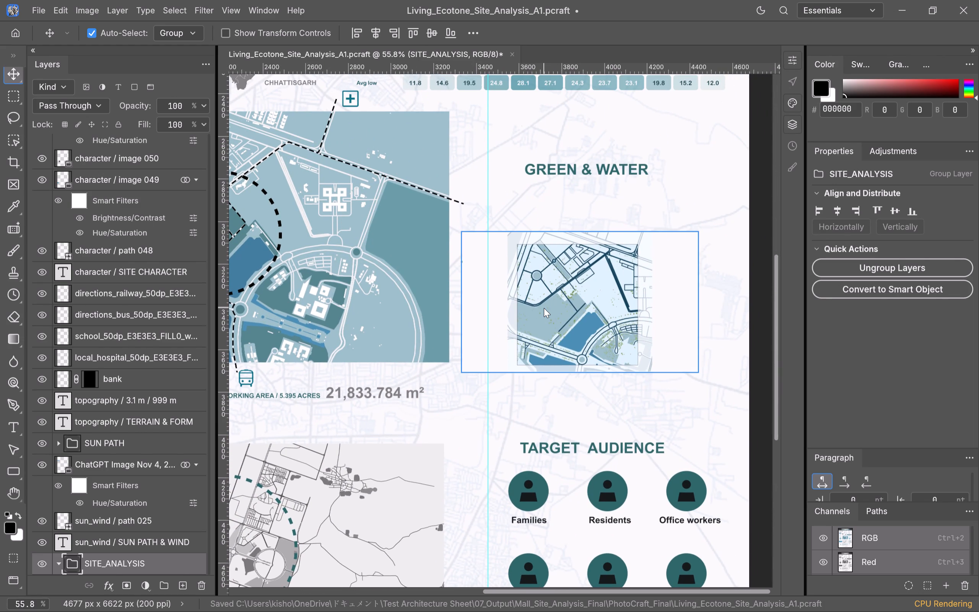
pyautogui.click(544, 308)
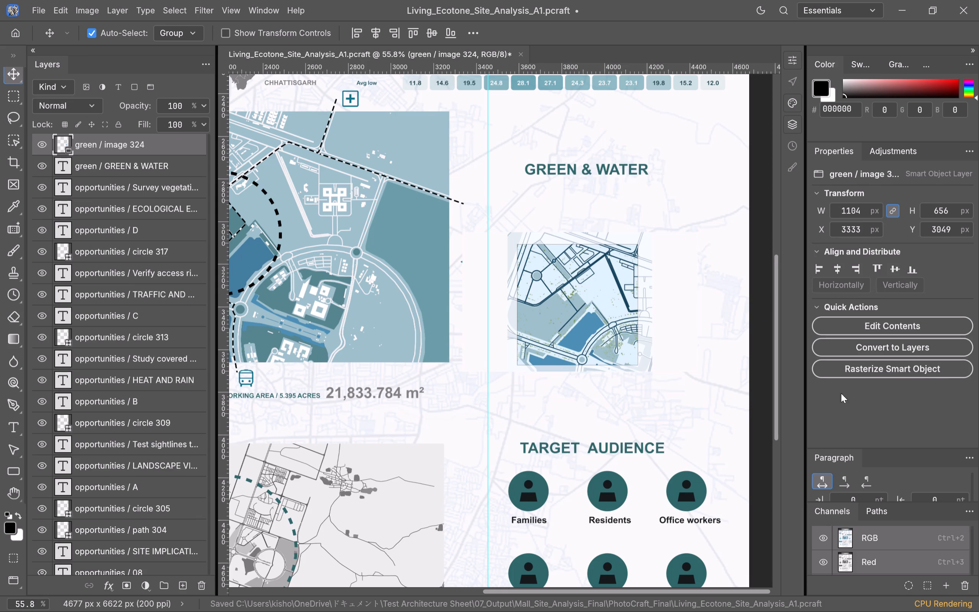
pyautogui.click(877, 368)
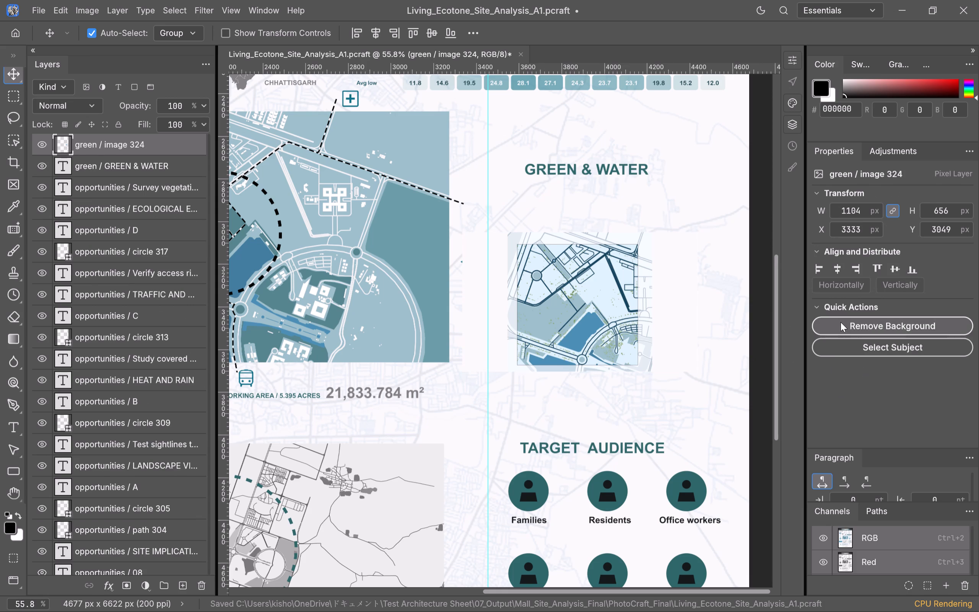
pyautogui.click(841, 322)
# Examine the lower part of the sheet, from Green & Water through Target Audience and Site Implications to the air quality table.
pyautogui.press('space')
pyautogui.press('space')
pyautogui.press('space')
pyautogui.press('space')
pyautogui.press('space')
pyautogui.press('space')
pyautogui.press('space')
pyautogui.press('space')
pyautogui.press('space')
pyautogui.moveTo(566, 314); pyautogui.dragTo(581, 308)
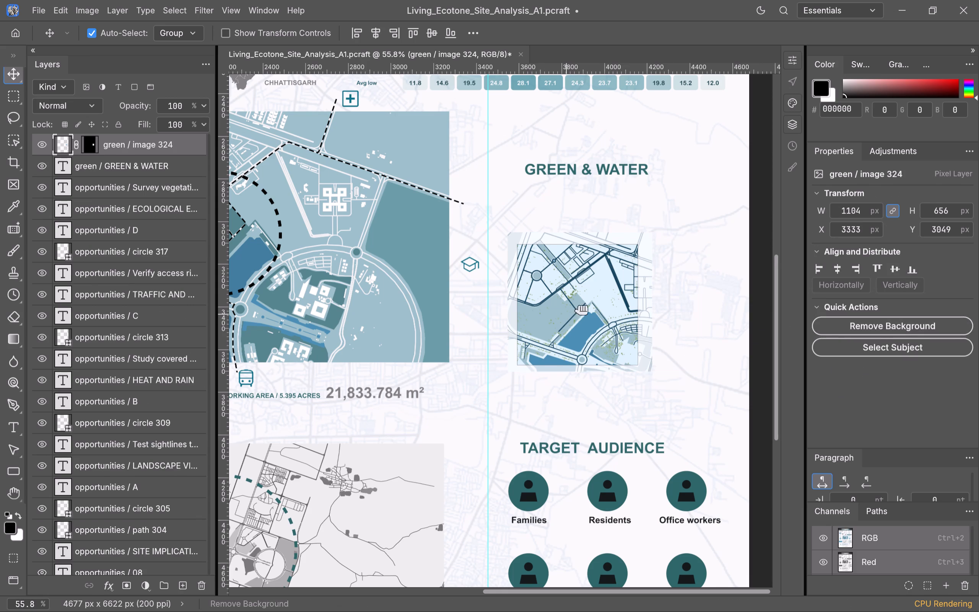
pyautogui.moveTo(581, 308); pyautogui.dragTo(611, 300)
pyautogui.click(542, 387)
pyautogui.scroll(-3, 544, 387)
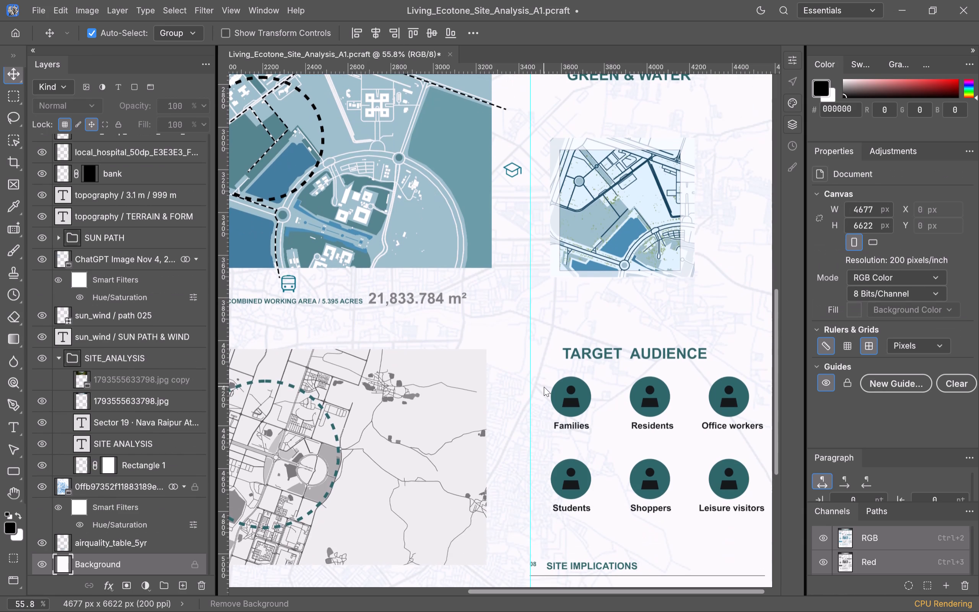
pyautogui.scroll(-3, 603, 395)
pyautogui.scroll(-2, 648, 467)
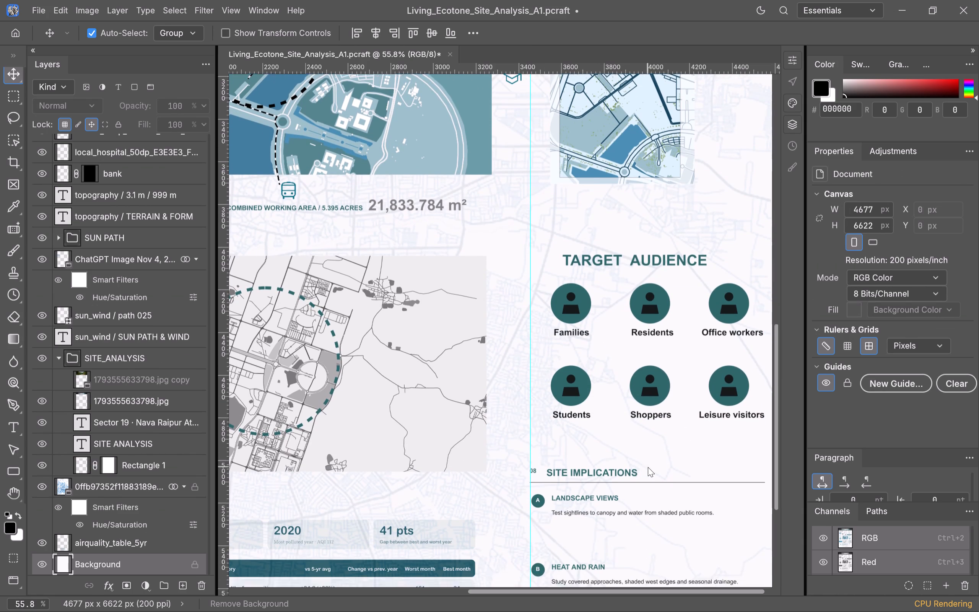
pyautogui.scroll(-4, 648, 467)
pyautogui.press('space')
pyautogui.press('space')
pyautogui.press('space')
pyautogui.press('space')
pyautogui.press('space')
pyautogui.press('space')
pyautogui.press('space')
pyautogui.press('space')
pyautogui.press('space')
pyautogui.press('space')
pyautogui.press('space')
pyautogui.press('space')
pyautogui.press('space')
pyautogui.press('space')
pyautogui.press('space')
pyautogui.press('space')
pyautogui.press('space')
pyautogui.press('space')
pyautogui.press('space')
pyautogui.press('space')
pyautogui.moveTo(415, 445); pyautogui.dragTo(610, 379)
pyautogui.moveTo(551, 414); pyautogui.dragTo(624, 378)
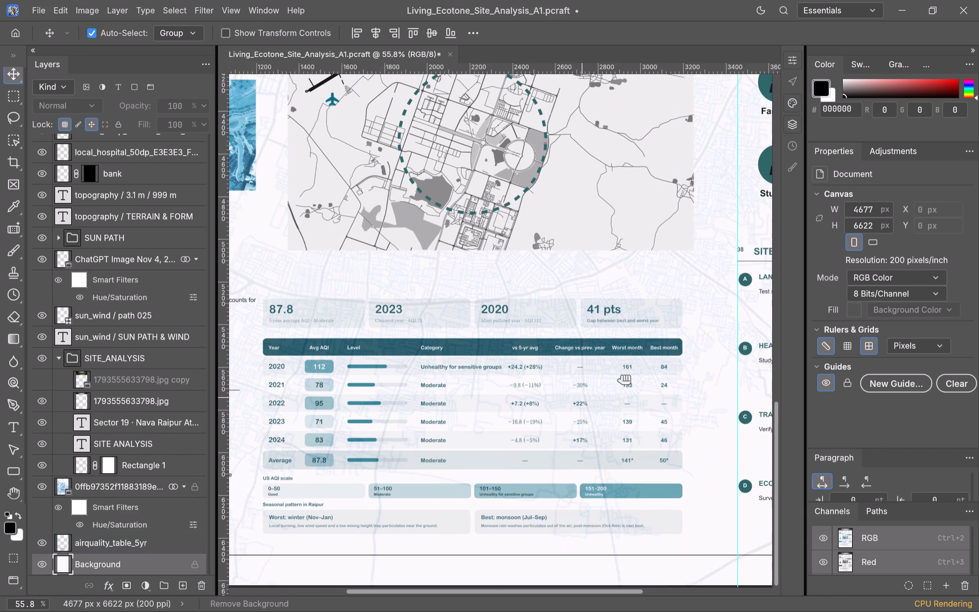
pyautogui.moveTo(624, 378); pyautogui.dragTo(596, 384)
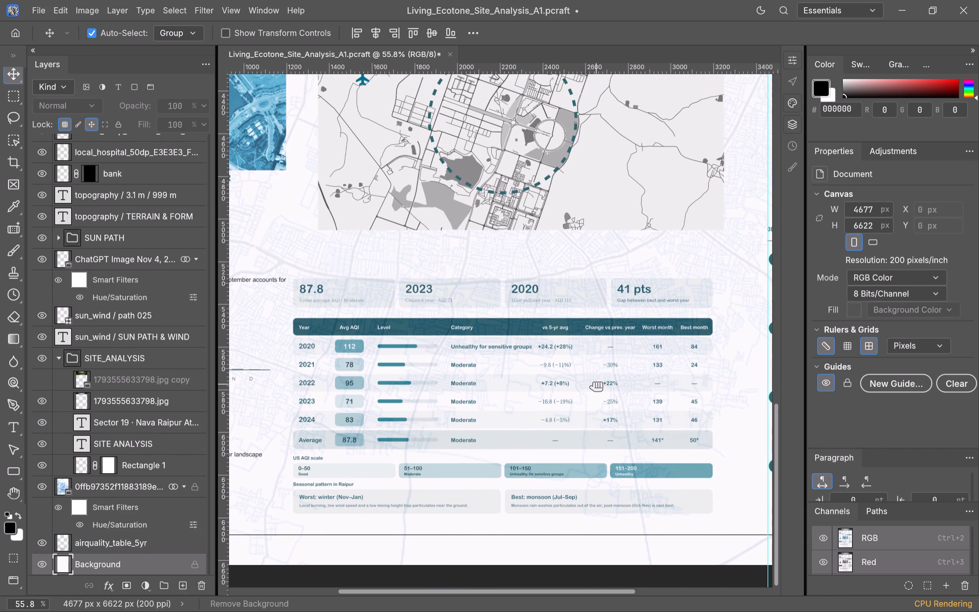
pyautogui.moveTo(596, 384); pyautogui.dragTo(595, 398)
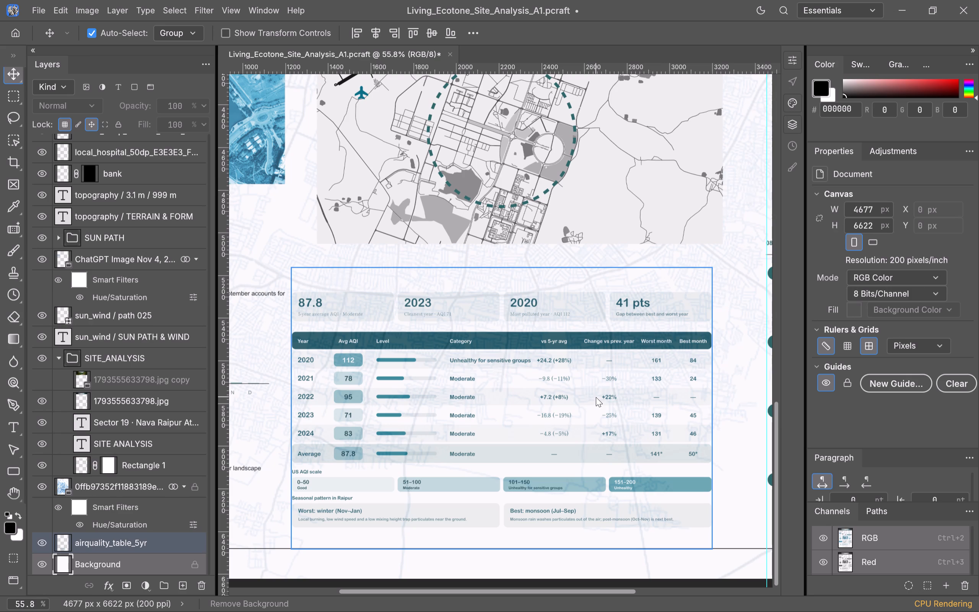
pyautogui.scroll(6, 596, 397)
pyautogui.scroll(-3, 596, 397)
pyautogui.scroll(12, 596, 397)
pyautogui.scroll(12, 596, 397)
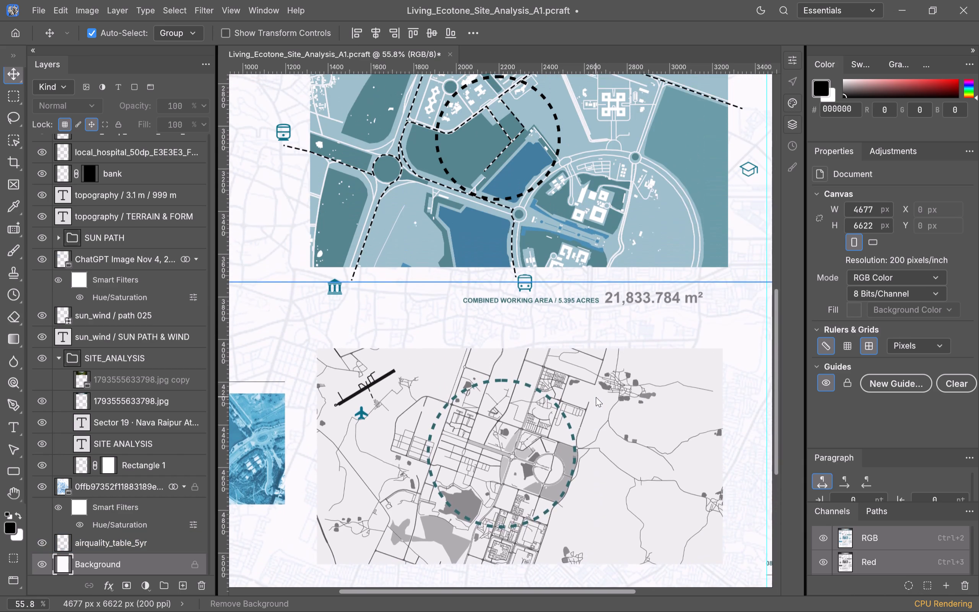
pyautogui.scroll(16, 596, 397)
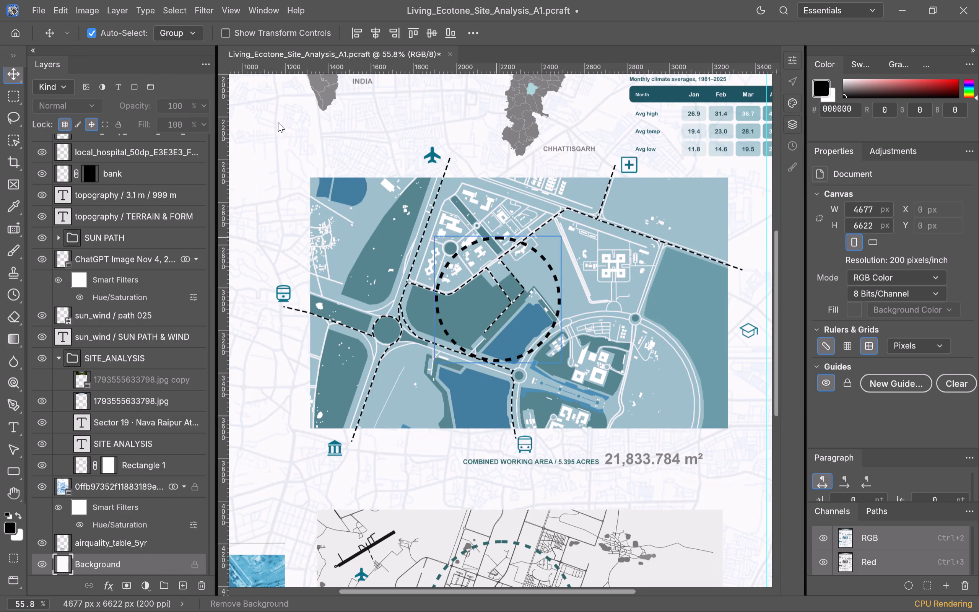
pyautogui.click(31, 6)
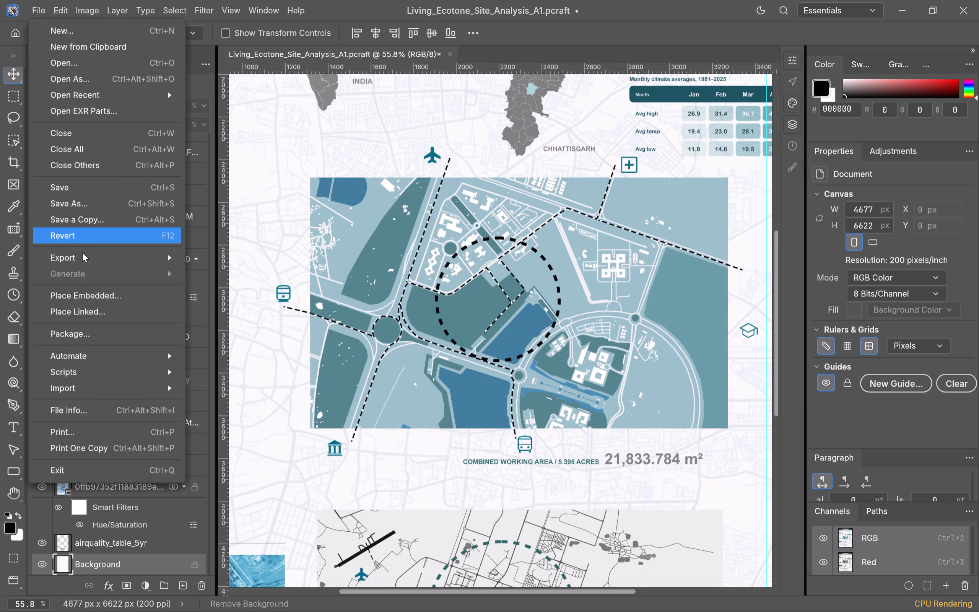
pyautogui.click(93, 290)
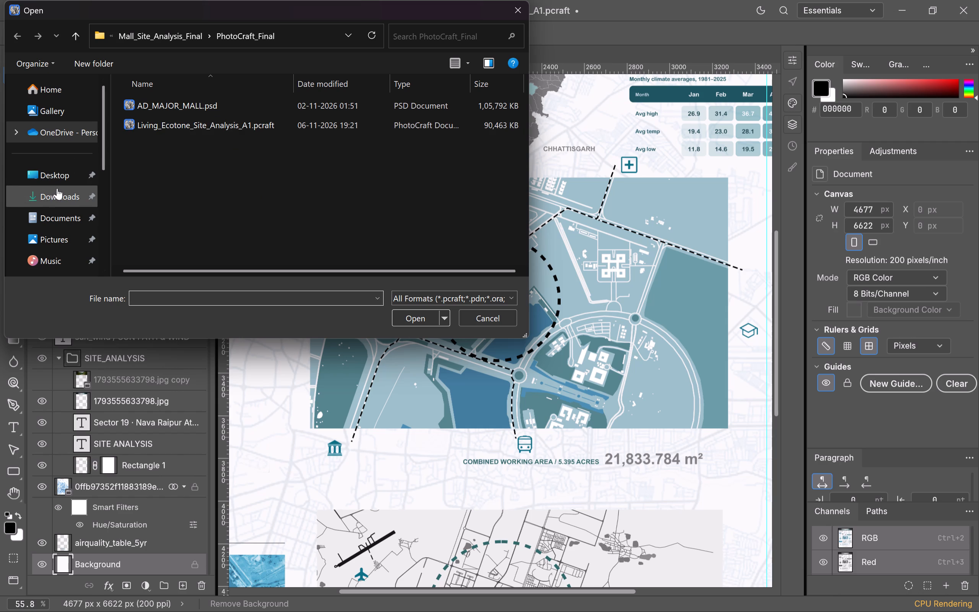
pyautogui.click(57, 188)
pyautogui.click(207, 122)
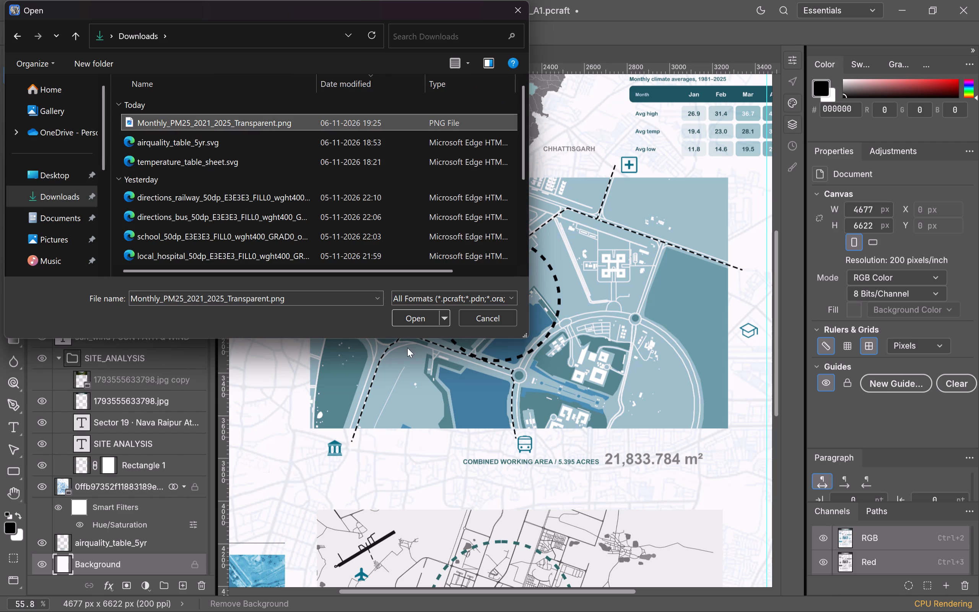
pyautogui.click(414, 316)
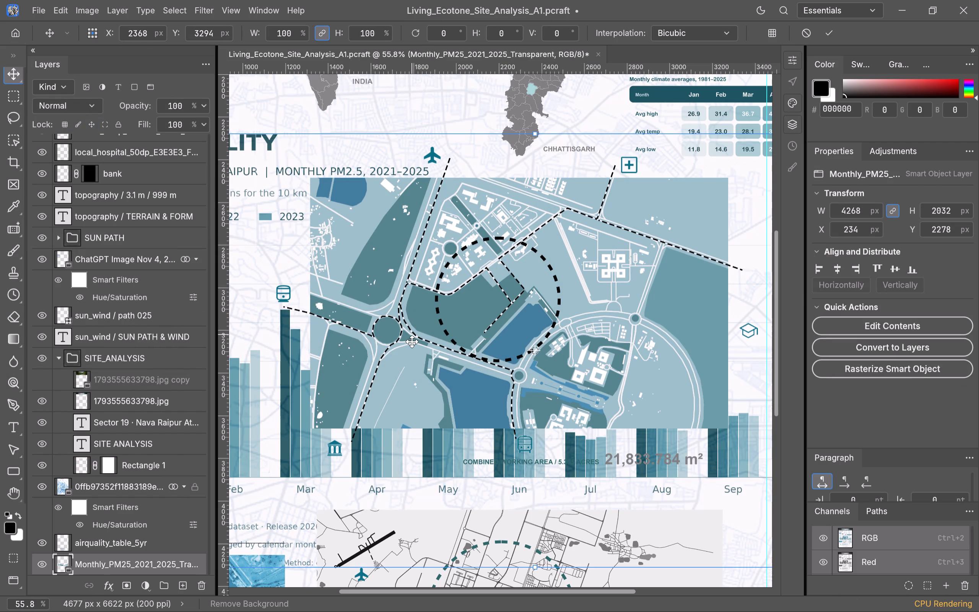
# Scale the placed PM2.5 chart to about 35% and move it over the air quality table below the grey road map.
pyautogui.keyDown('alt'); pyautogui.scroll(-4, 412, 342); pyautogui.keyUp('alt')
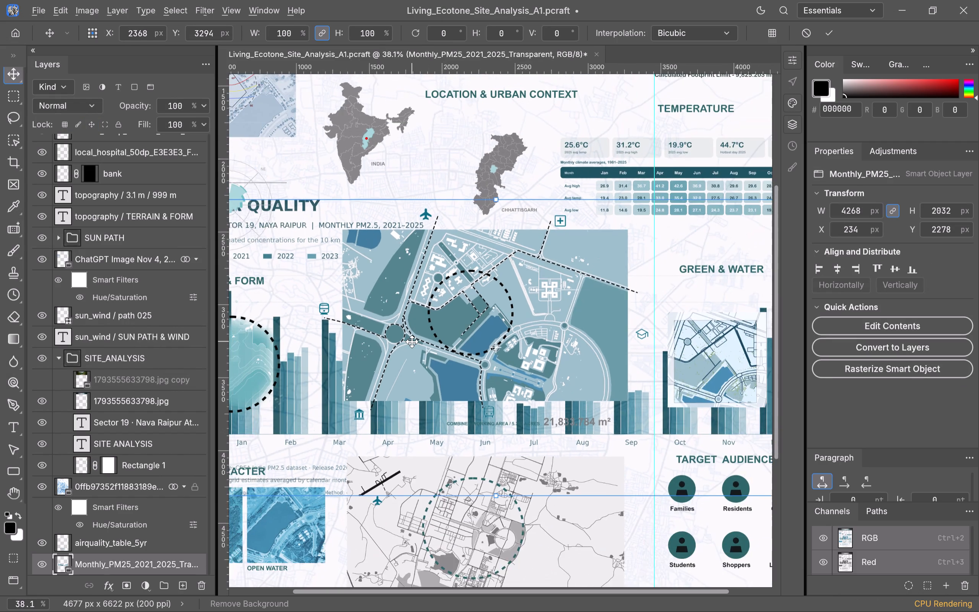
pyautogui.keyDown('alt'); pyautogui.scroll(-5, 412, 342); pyautogui.keyUp('alt')
pyautogui.keyDown('alt'); pyautogui.scroll(-1, 466, 374); pyautogui.keyUp('alt')
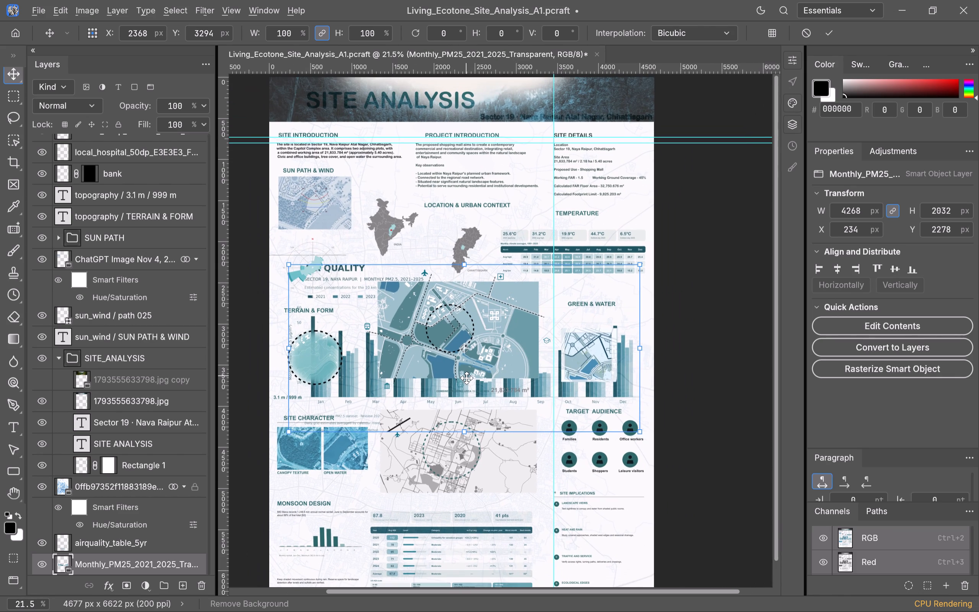
pyautogui.moveTo(642, 433); pyautogui.dragTo(440, 307)
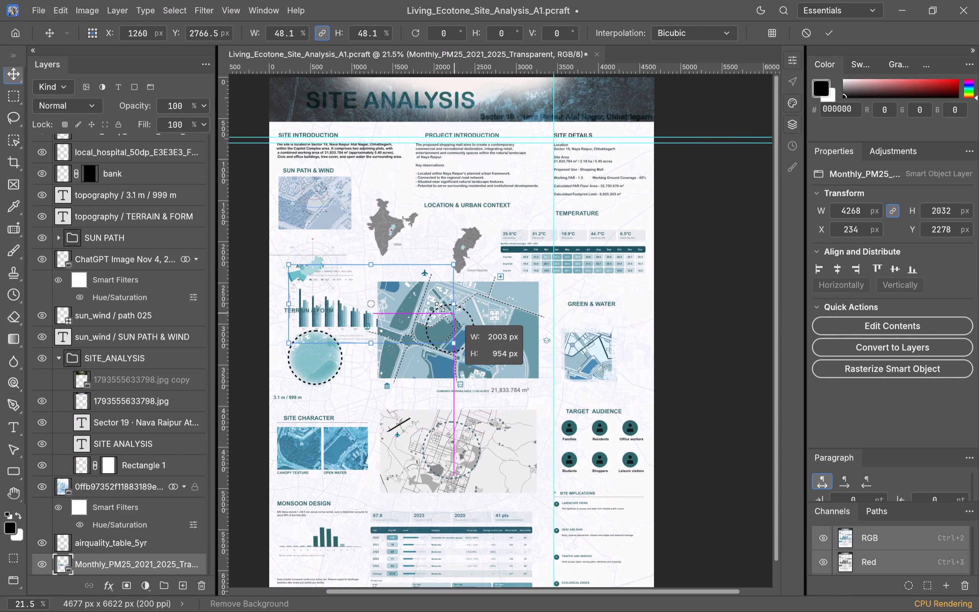
pyautogui.moveTo(440, 307); pyautogui.dragTo(410, 293)
pyautogui.moveTo(361, 283); pyautogui.dragTo(462, 511)
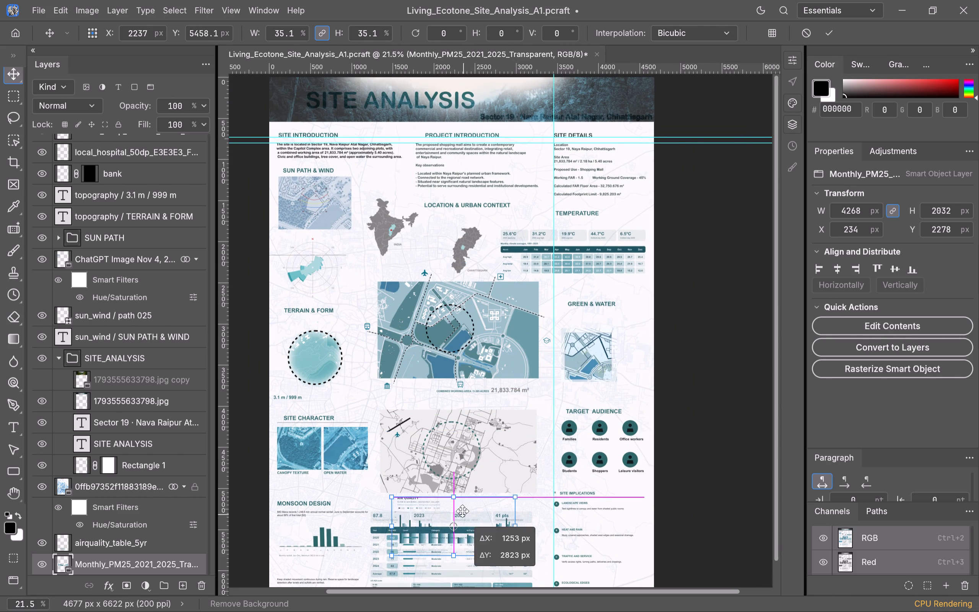
pyautogui.moveTo(462, 511); pyautogui.dragTo(460, 506)
pyautogui.scroll(-6, 466, 394)
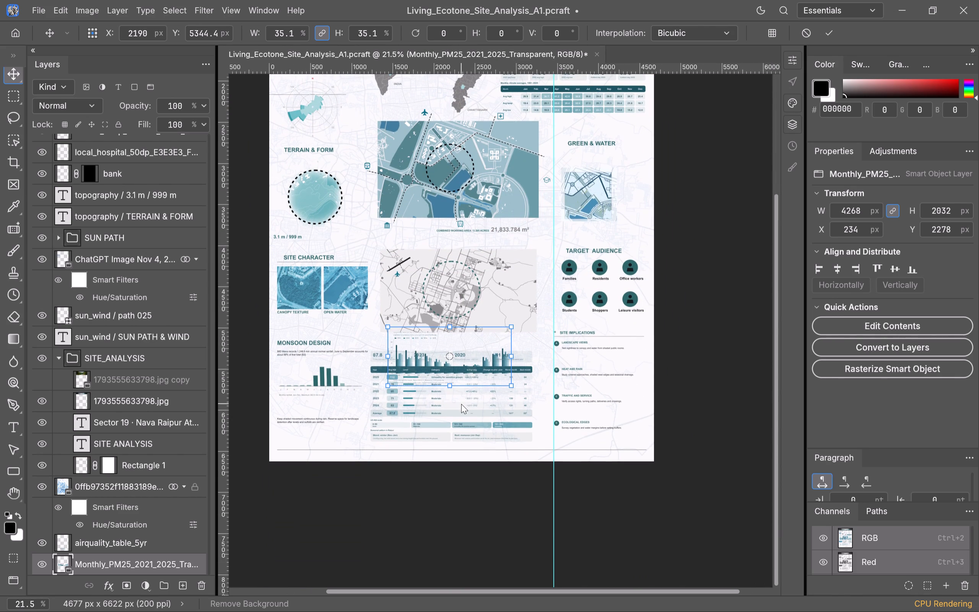
pyautogui.keyDown('alt'); pyautogui.scroll(3, 455, 413); pyautogui.keyUp('alt')
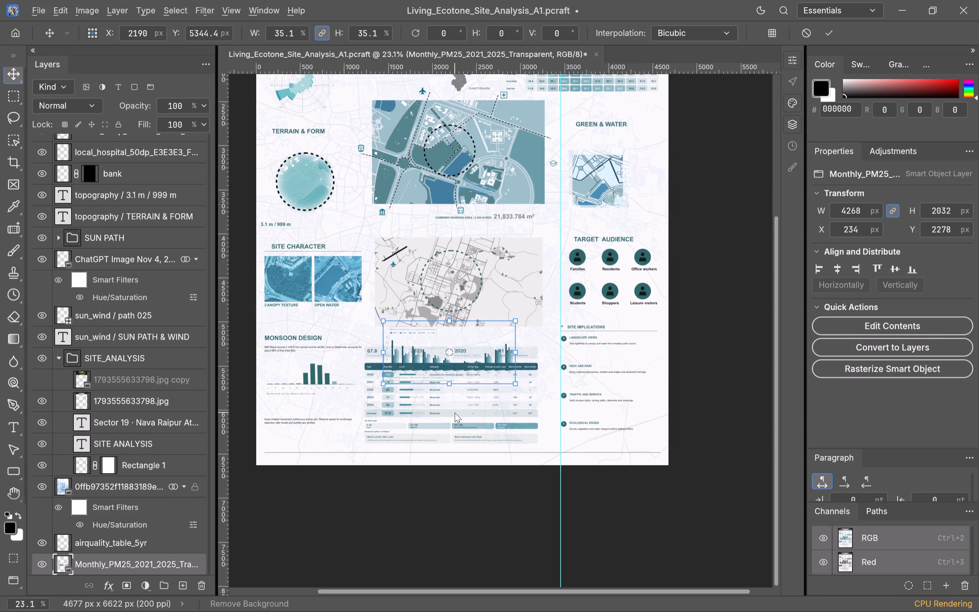
pyautogui.keyDown('alt'); pyautogui.scroll(13, 455, 413); pyautogui.keyUp('alt')
pyautogui.click(439, 397)
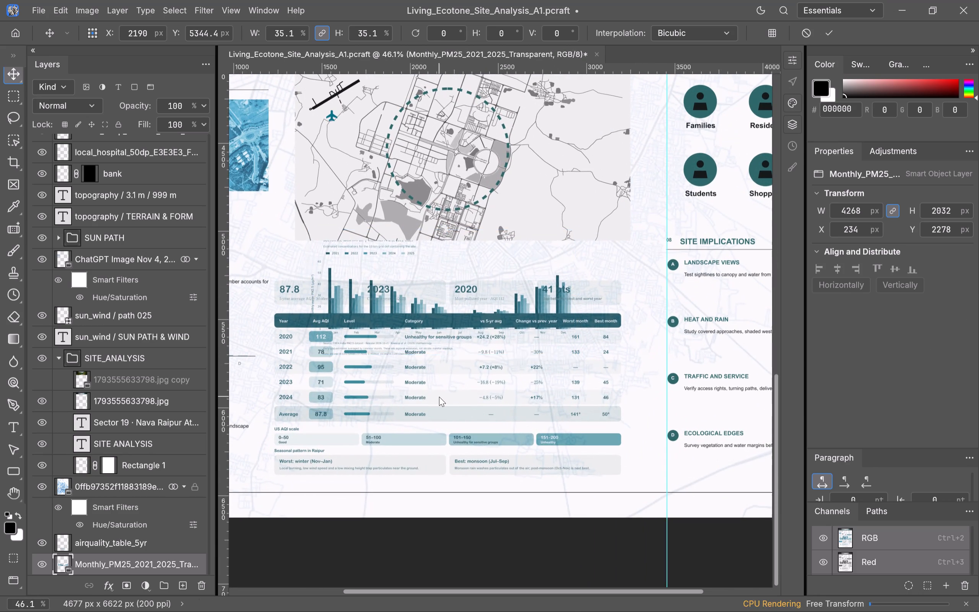
# Delete the airquality_table_5yr table beneath the grey road map.
pyautogui.click(443, 394)
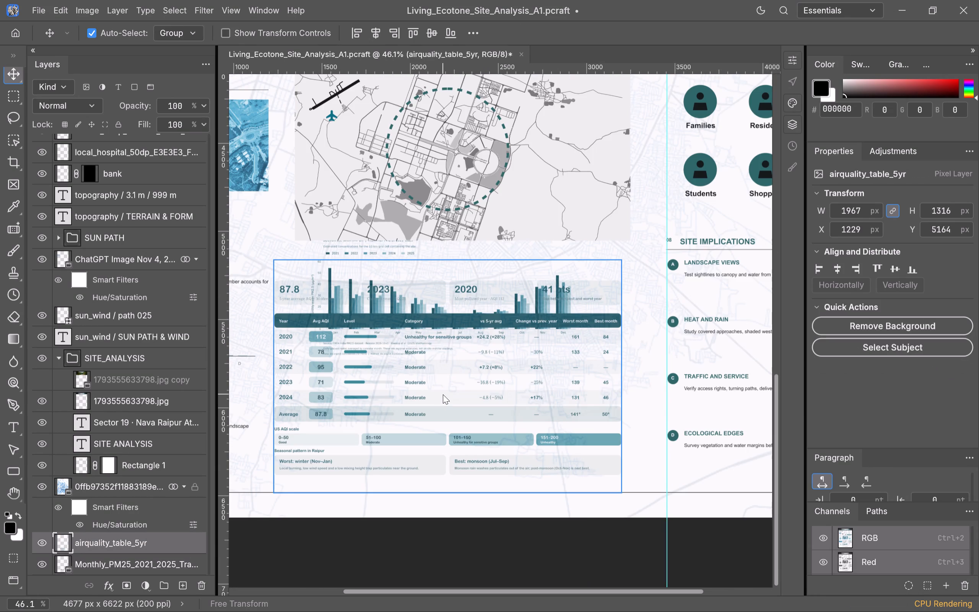
pyautogui.press('Delete')
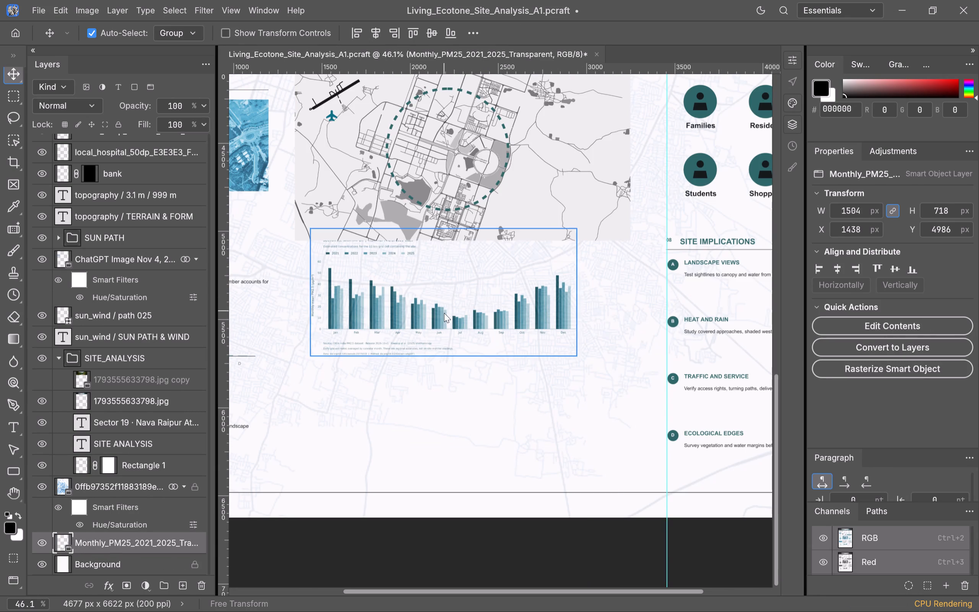
# Enlarge the PM2.5 chart to about 141% (2118 by 1010 px) and position it lower beneath the grey road map.
pyautogui.click(444, 314)
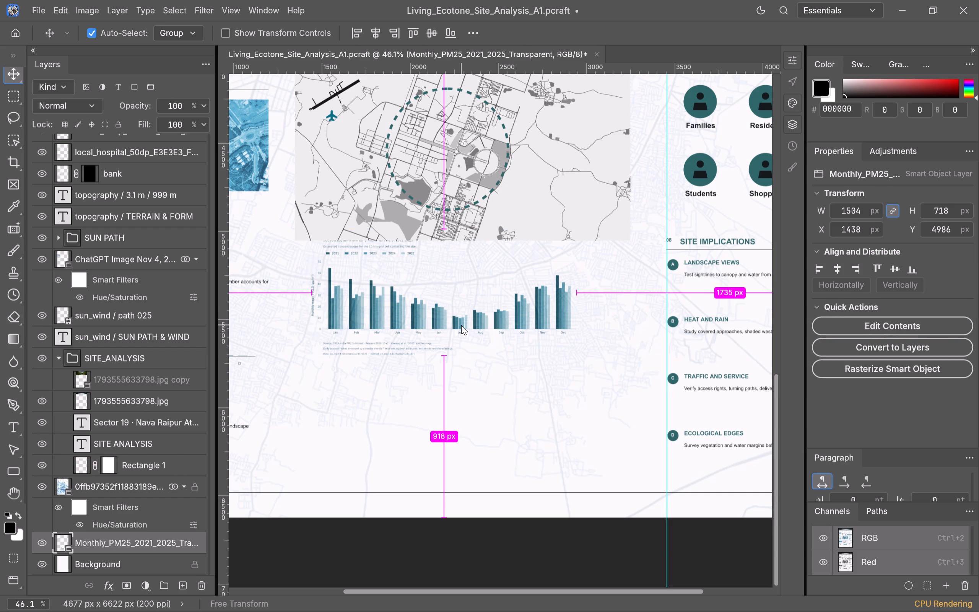
pyautogui.hotkey('ctrl', 't')
pyautogui.moveTo(401, 319); pyautogui.dragTo(373, 446)
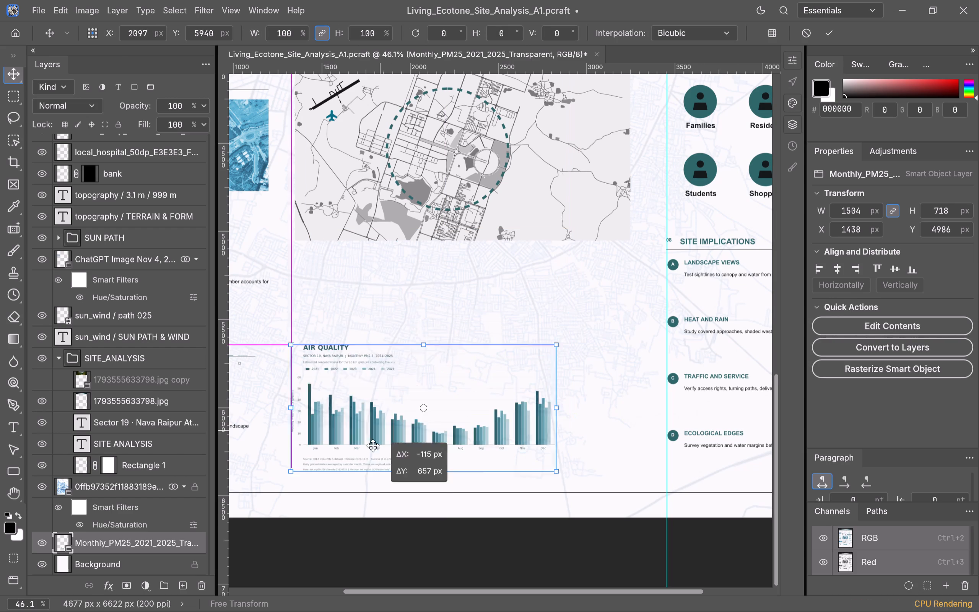
pyautogui.moveTo(373, 446); pyautogui.dragTo(386, 435)
pyautogui.moveTo(563, 347); pyautogui.dragTo(628, 295)
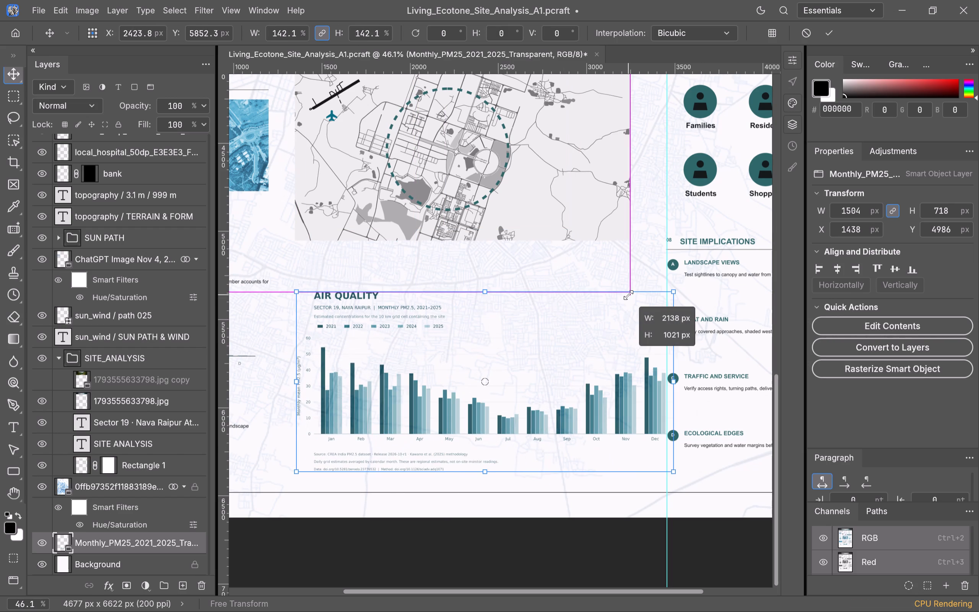
pyautogui.moveTo(628, 295); pyautogui.dragTo(607, 293)
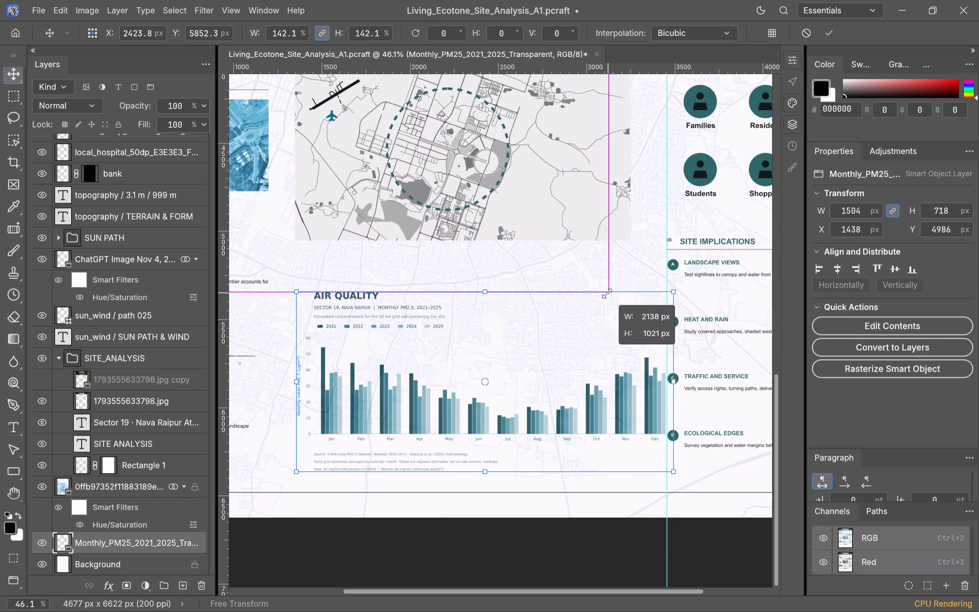
pyautogui.moveTo(607, 293); pyautogui.dragTo(594, 298)
pyautogui.moveTo(574, 411); pyautogui.dragTo(555, 418)
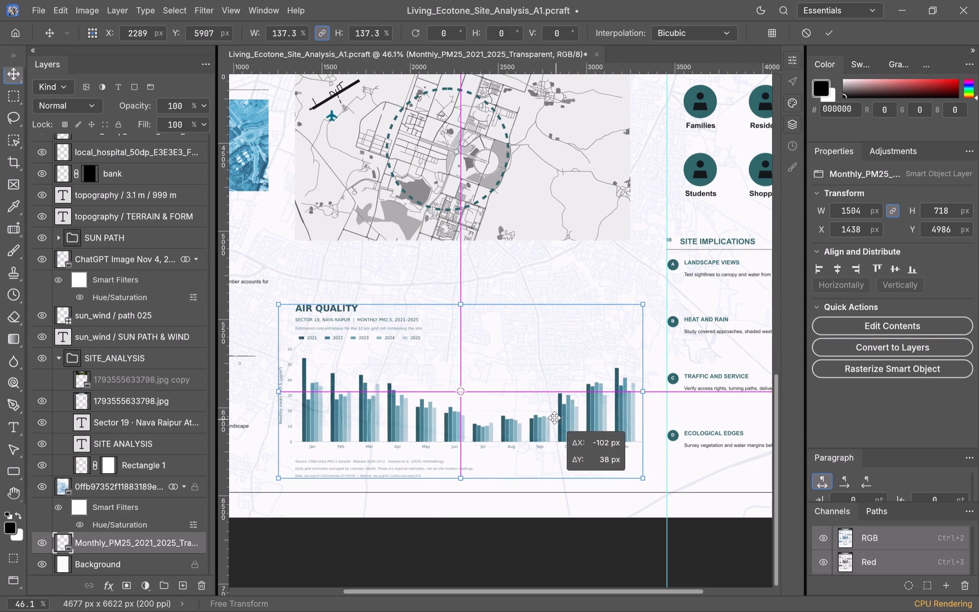
pyautogui.moveTo(555, 418); pyautogui.dragTo(553, 415)
pyautogui.scroll(2, 547, 451)
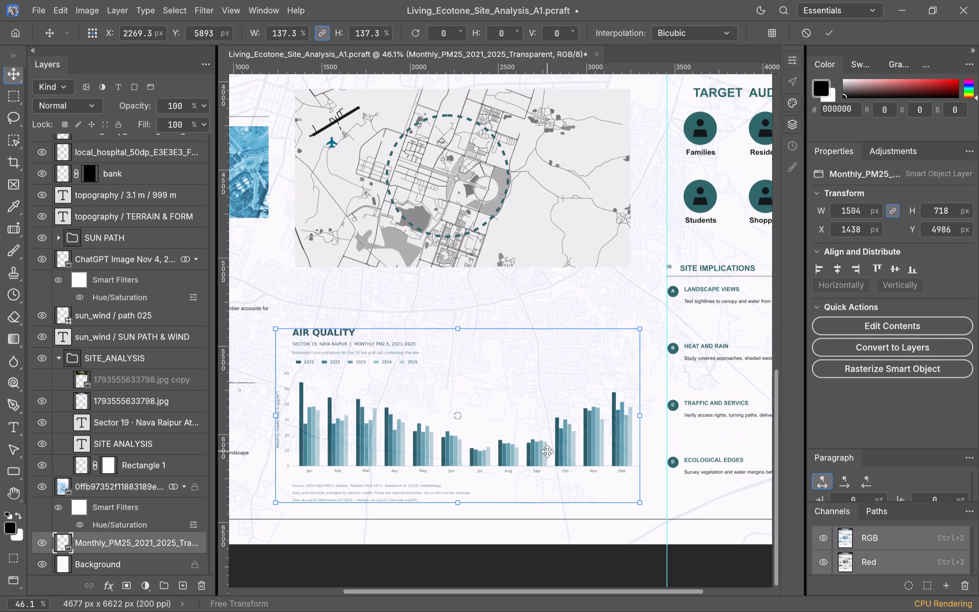
pyautogui.scroll(-1, 547, 451)
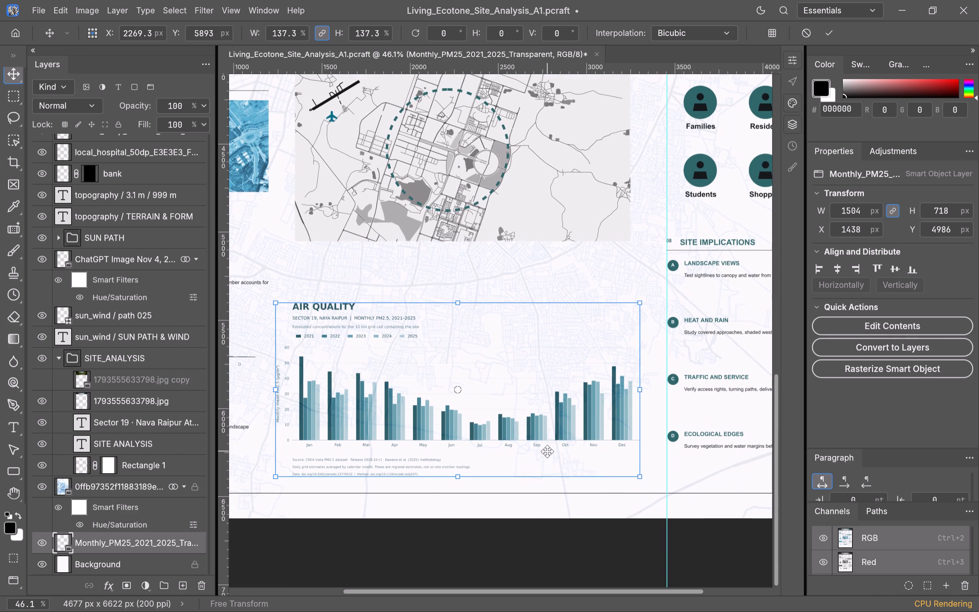
pyautogui.click(275, 300)
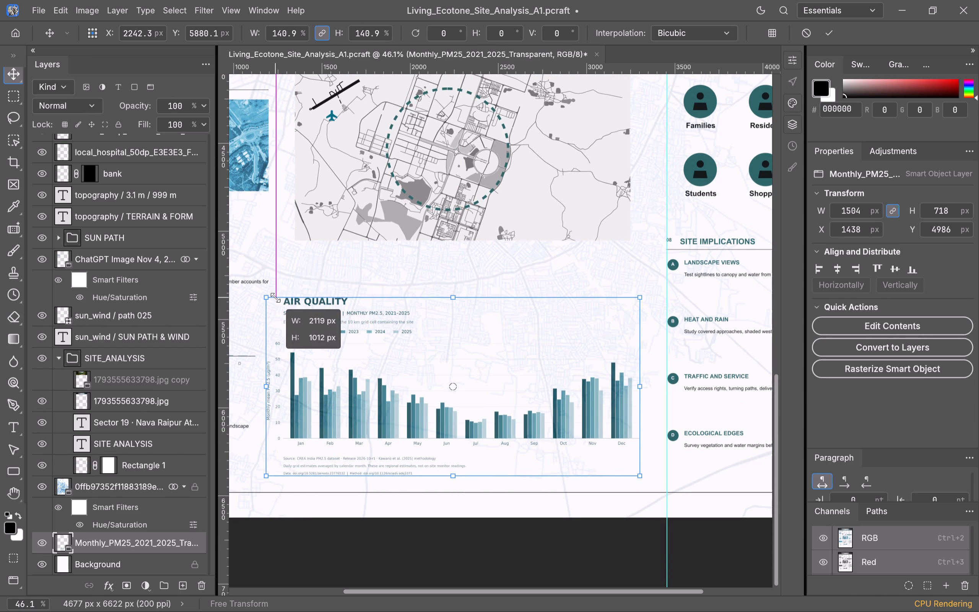
pyautogui.scroll(2, 338, 324)
pyautogui.click(361, 295)
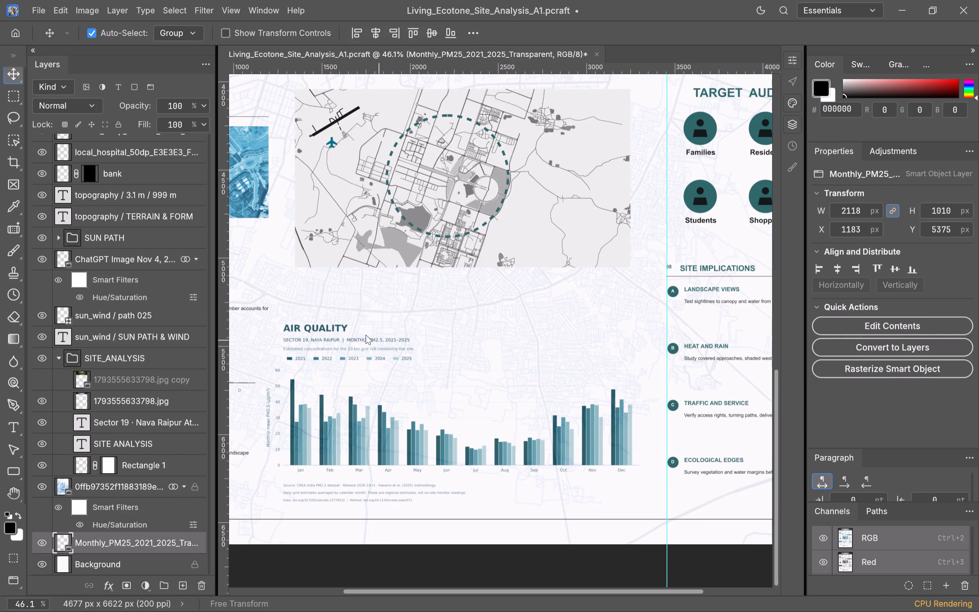
# Examine the enlarged air quality chart's placement between the grey road map and the sheet's bottom line.
pyautogui.click(332, 329)
pyautogui.click(332, 328)
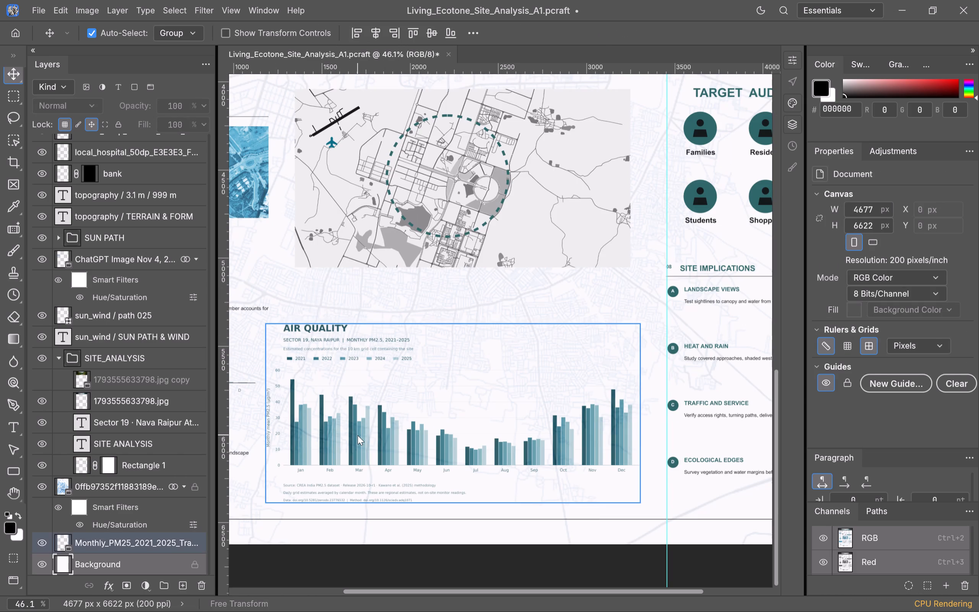
pyautogui.click(358, 435)
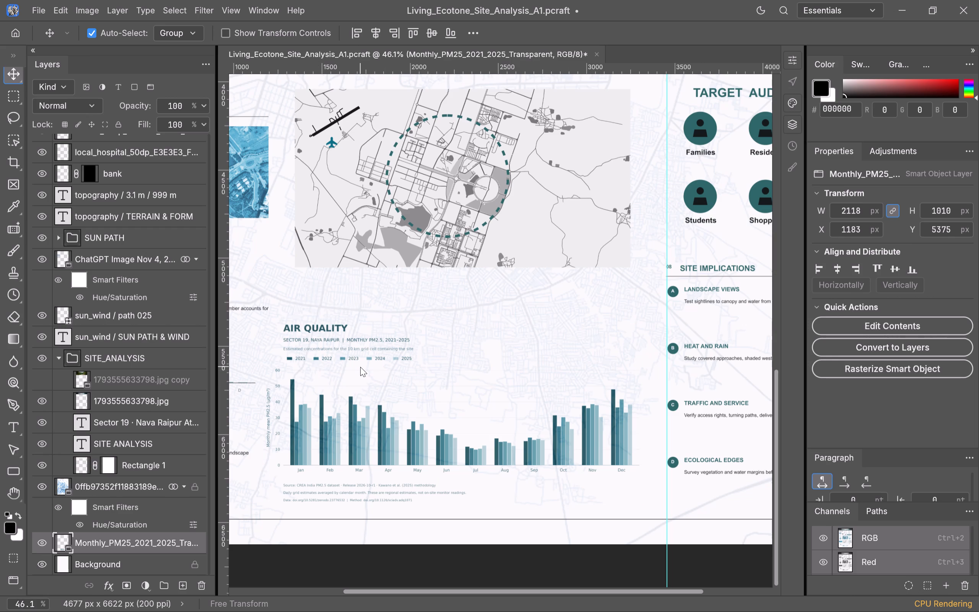
pyautogui.scroll(-2, 360, 367)
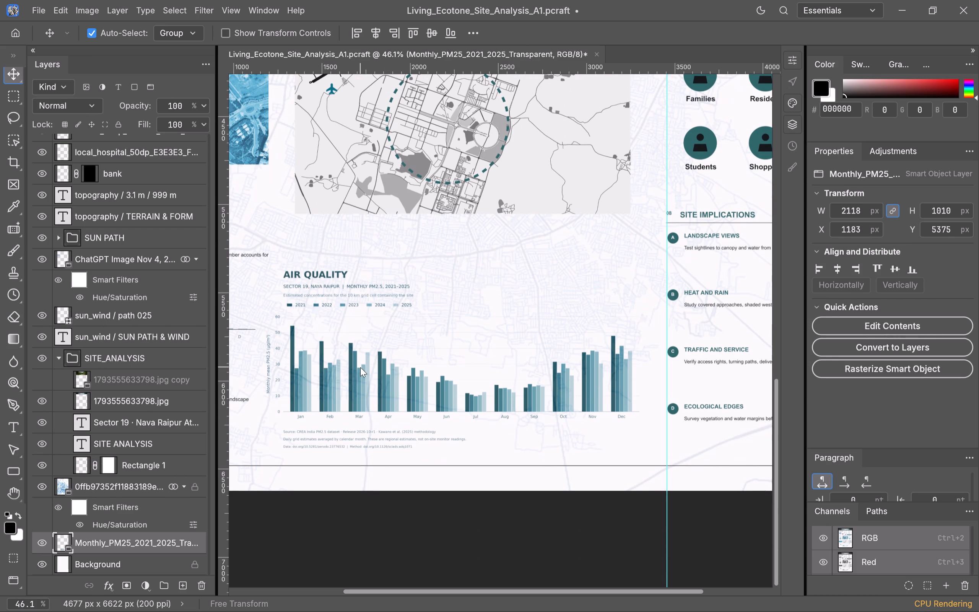
pyautogui.scroll(6, 372, 362)
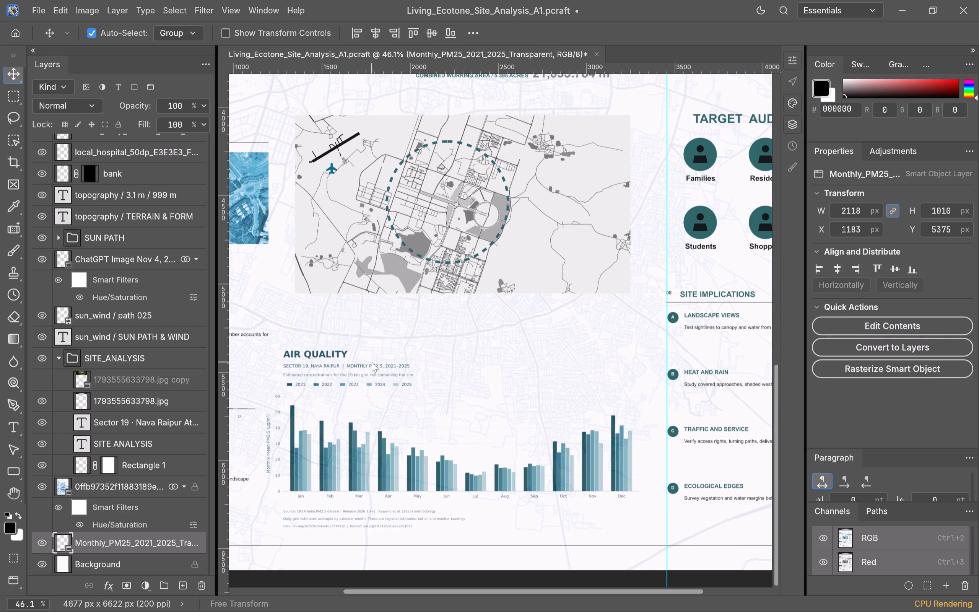
pyautogui.scroll(2, 372, 362)
pyautogui.scroll(-1, 372, 362)
pyautogui.scroll(2, 372, 362)
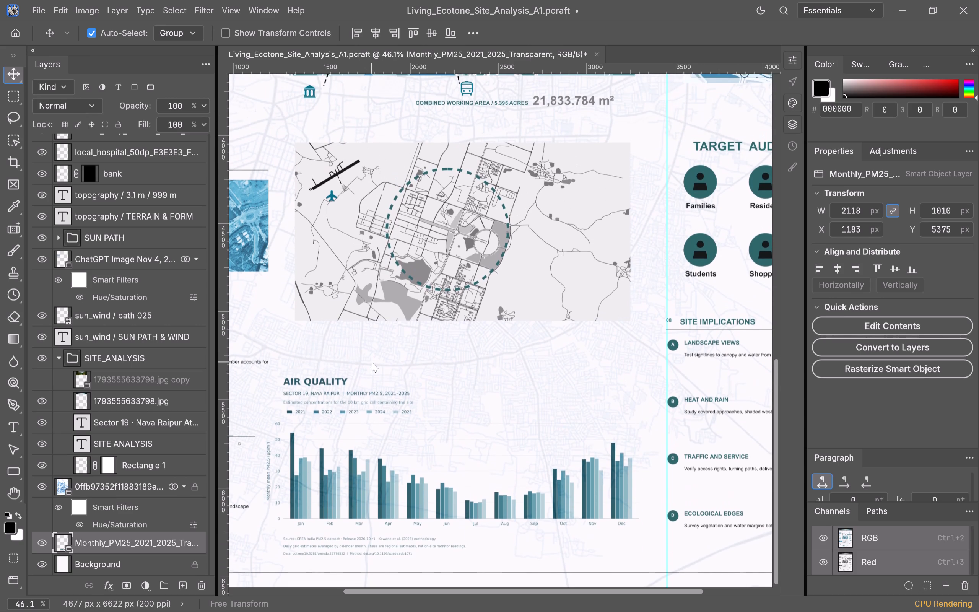
pyautogui.scroll(-1, 372, 362)
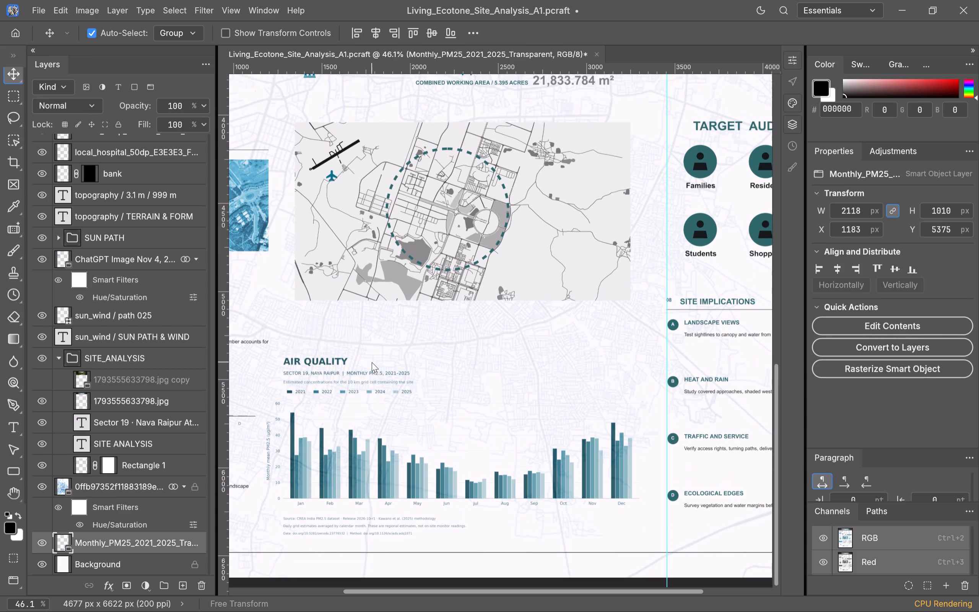
pyautogui.scroll(-1, 372, 362)
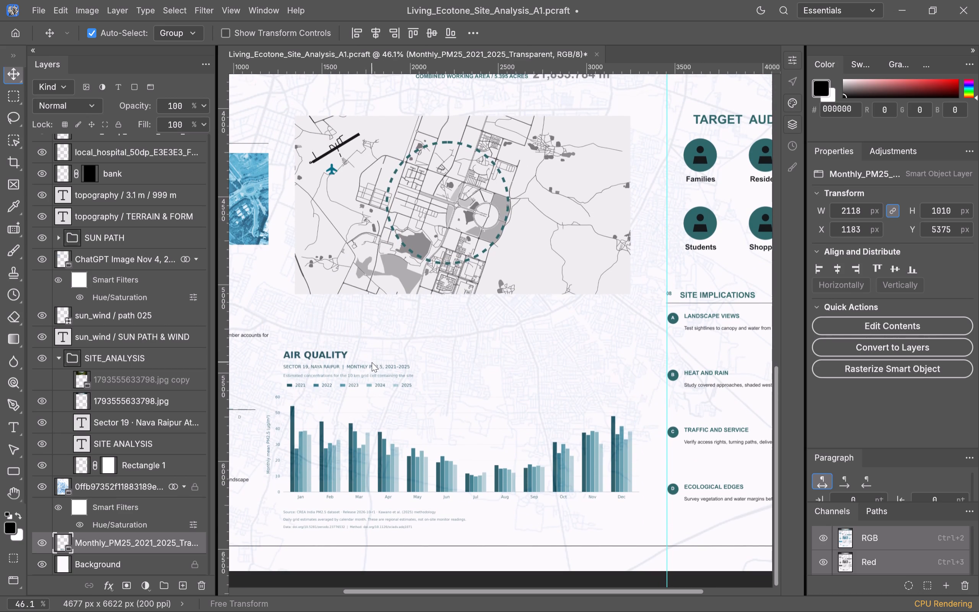
pyautogui.click(356, 419)
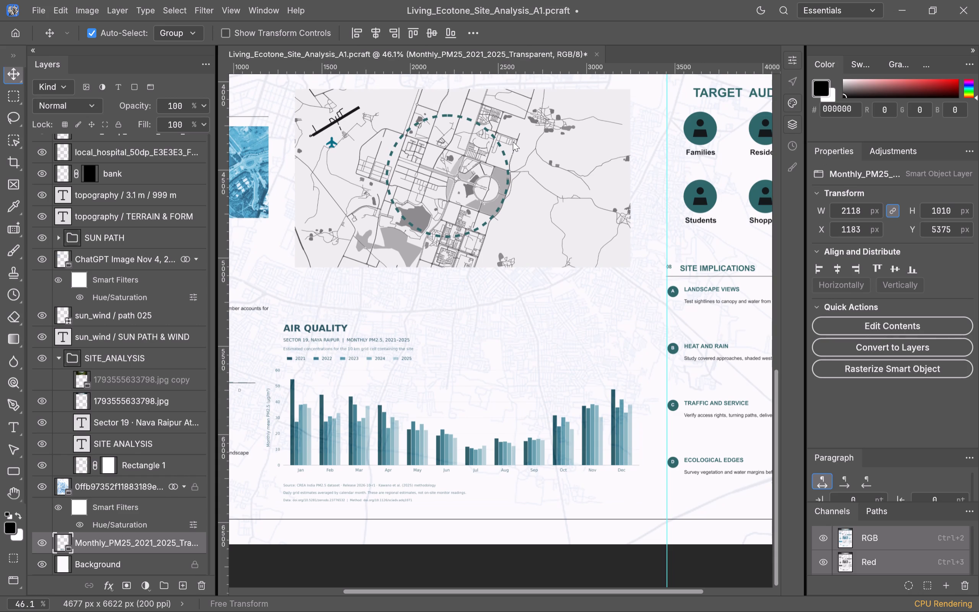
# Rasterize the Monthly_PM25_2021_2025_Transparent smart object so the Eraser can be used on the chart.
pyautogui.click(6, 313)
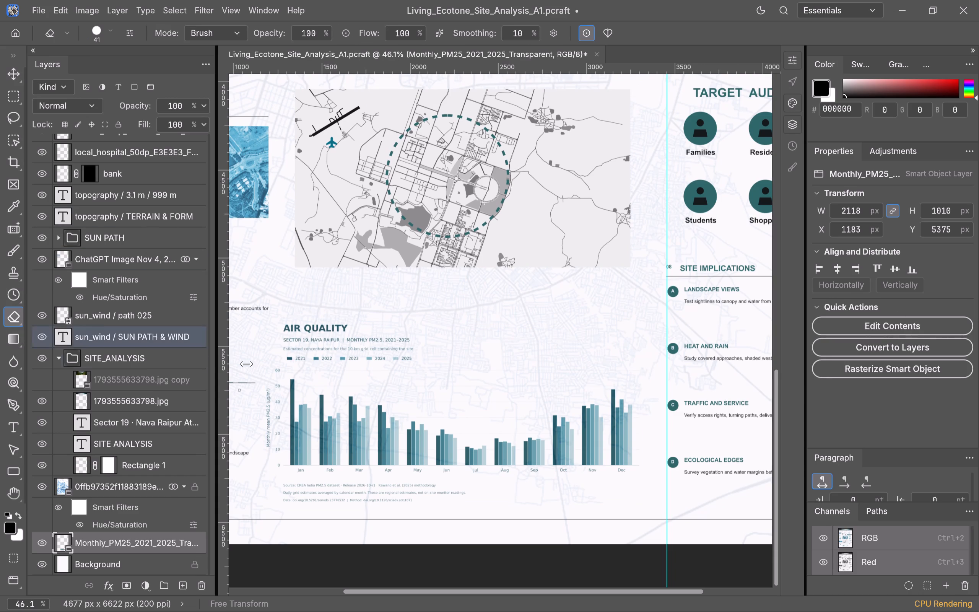
pyautogui.keyDown('alt'); pyautogui.scroll(12, 299, 403); pyautogui.keyUp('alt')
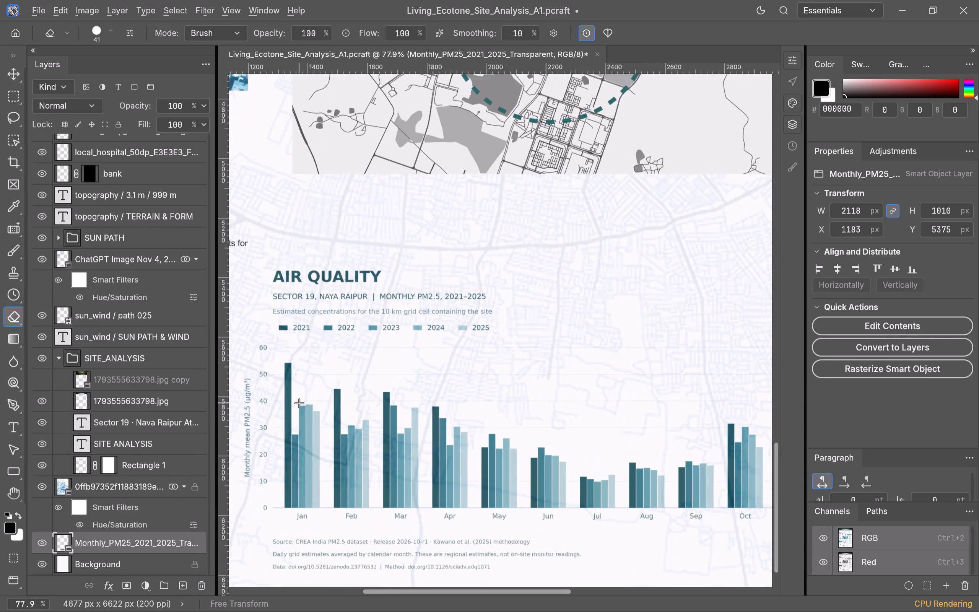
pyautogui.press('space')
pyautogui.press('space')
pyautogui.press('space')
pyautogui.press('space')
pyautogui.press('space')
pyautogui.press('space')
pyautogui.press('space')
pyautogui.press('space')
pyautogui.press('space')
pyautogui.press('space')
pyautogui.press('space')
pyautogui.press('space')
pyautogui.press('space')
pyautogui.press('space')
pyautogui.press('space')
pyautogui.press('space')
pyautogui.press('space')
pyautogui.press('space')
pyautogui.press('space')
pyautogui.press('space')
pyautogui.moveTo(299, 430); pyautogui.dragTo(583, 397)
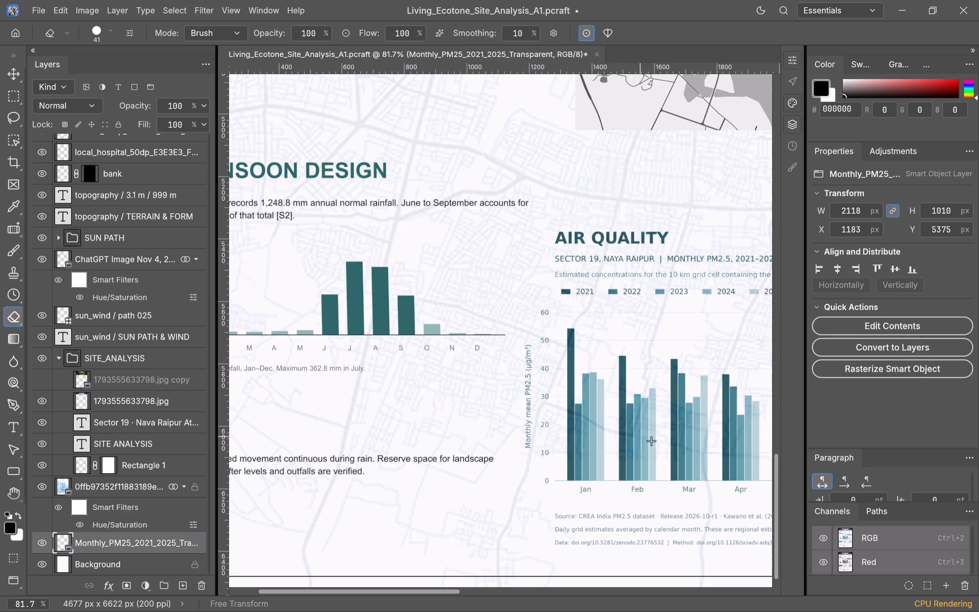
pyautogui.press('space')
pyautogui.press('space')
pyautogui.press('space')
pyautogui.press('space')
pyautogui.press('space')
pyautogui.press('space')
pyautogui.press('space')
pyautogui.press('space')
pyautogui.press('space')
pyautogui.press('space')
pyautogui.press('space')
pyautogui.press('space')
pyautogui.press('space')
pyautogui.moveTo(656, 445); pyautogui.dragTo(559, 329)
pyautogui.moveTo(439, 410); pyautogui.dragTo(444, 405)
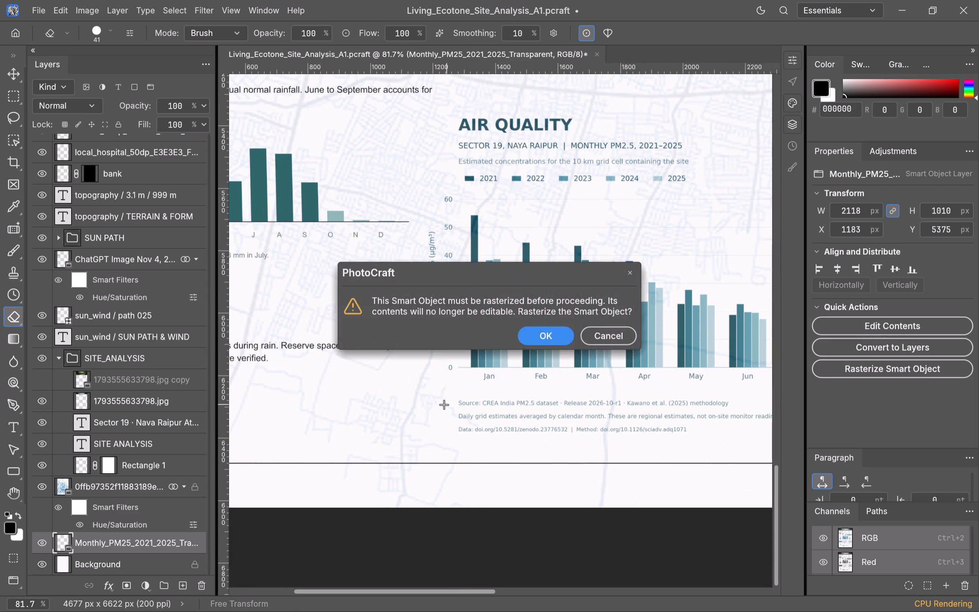
pyautogui.moveTo(444, 405); pyautogui.dragTo(451, 405)
pyautogui.click(542, 330)
# Erase the three small source and data note lines below the PM2.5 chart's month labels.
pyautogui.moveTo(455, 407); pyautogui.dragTo(542, 411)
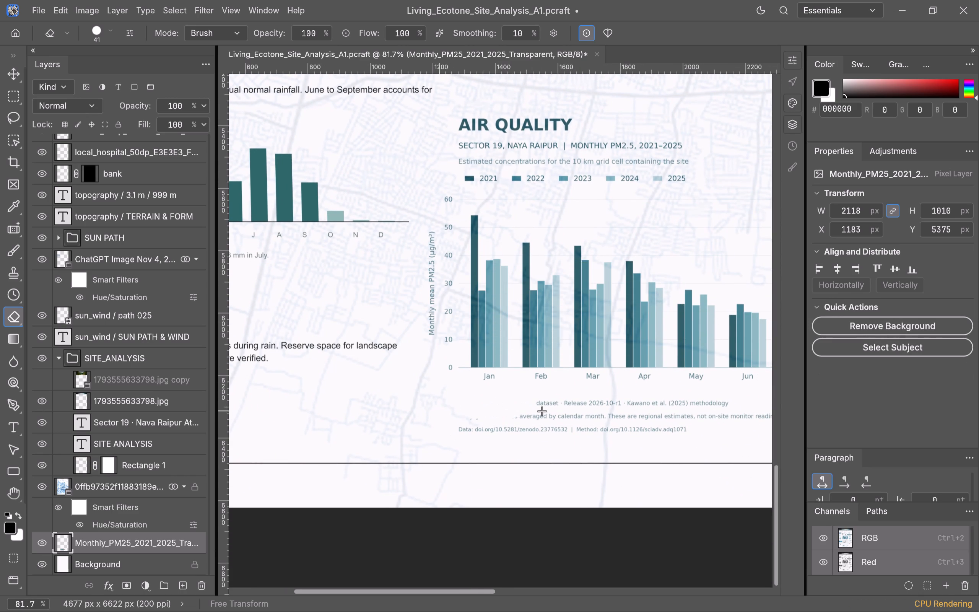
pyautogui.moveTo(542, 411); pyautogui.dragTo(489, 403)
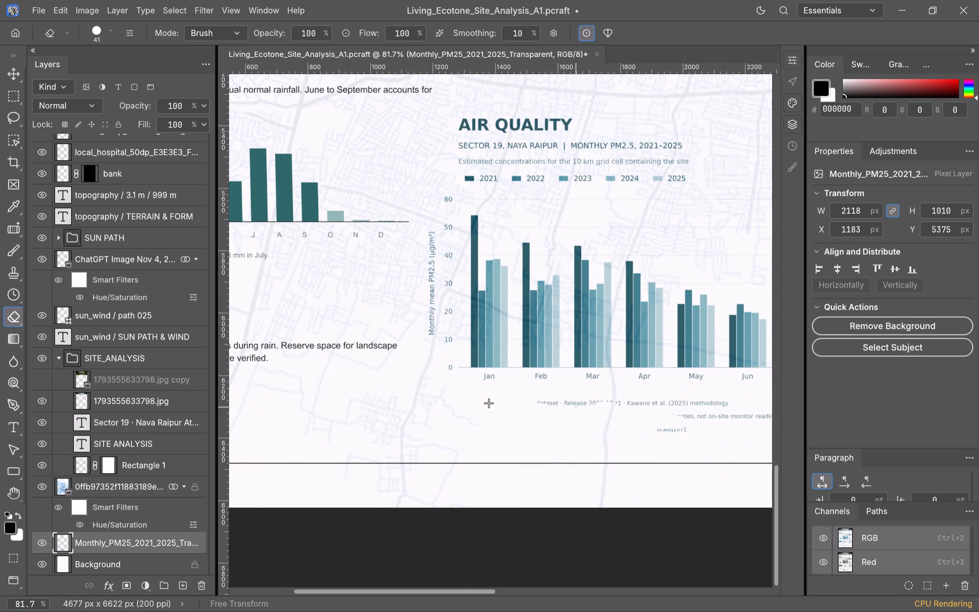
pyautogui.moveTo(489, 403); pyautogui.dragTo(585, 406)
pyautogui.press('space')
pyautogui.press('space')
pyautogui.press('space')
pyautogui.press('space')
pyautogui.press('space')
pyautogui.moveTo(607, 436); pyautogui.dragTo(409, 423)
pyautogui.moveTo(357, 386); pyautogui.dragTo(516, 402)
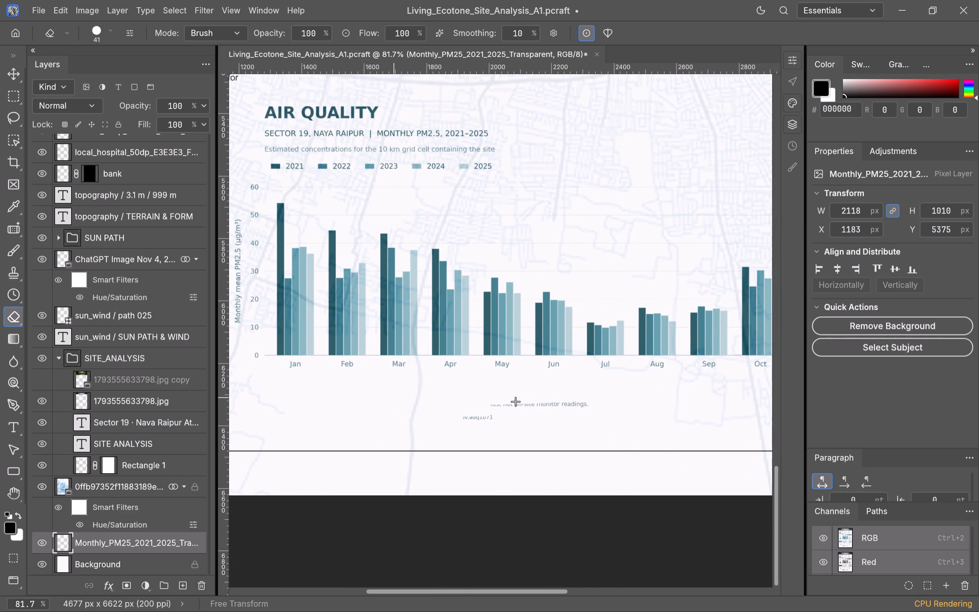
pyautogui.moveTo(516, 402); pyautogui.dragTo(488, 419)
# Erase the "Estimated concentrations for the 10 km grid cell containing the site" line above the chart legend.
pyautogui.press('space')
pyautogui.press('space')
pyautogui.press('space')
pyautogui.press('space')
pyautogui.press('space')
pyautogui.press('space')
pyautogui.press('space')
pyautogui.press('space')
pyautogui.press('space')
pyautogui.press('space')
pyautogui.press('space')
pyautogui.press('space')
pyautogui.press('space')
pyautogui.press('space')
pyautogui.press('space')
pyautogui.press('space')
pyautogui.press('space')
pyautogui.press('space')
pyautogui.press('space')
pyautogui.press('space')
pyautogui.moveTo(428, 402); pyautogui.dragTo(555, 553)
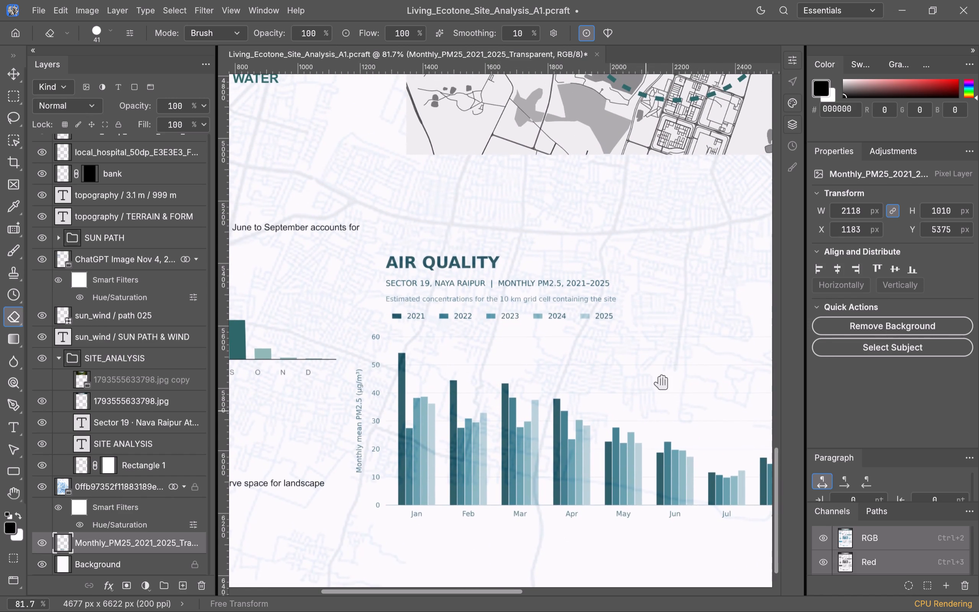
pyautogui.moveTo(660, 353); pyautogui.dragTo(649, 409)
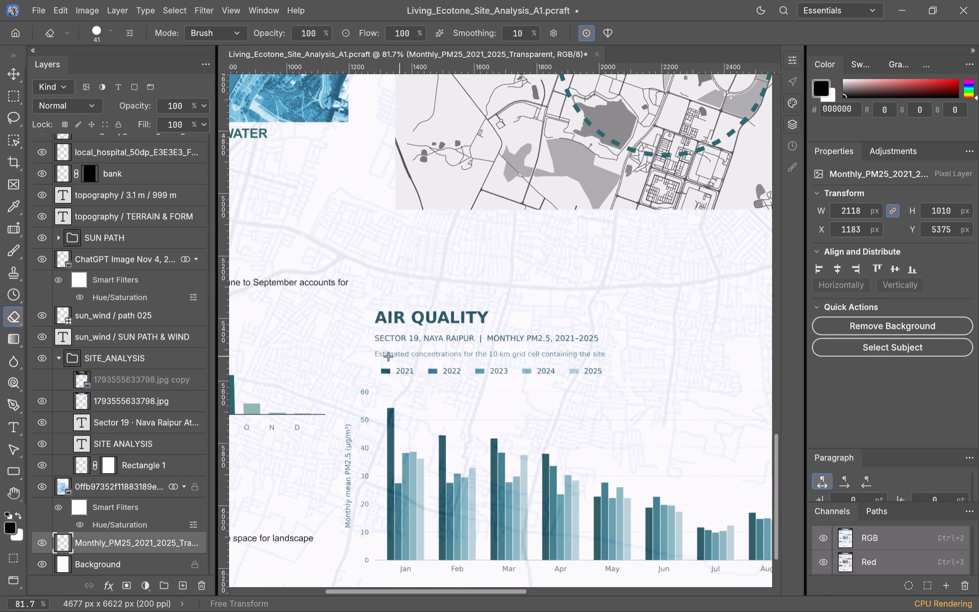
pyautogui.click(376, 355)
pyautogui.moveTo(382, 355); pyautogui.dragTo(566, 356)
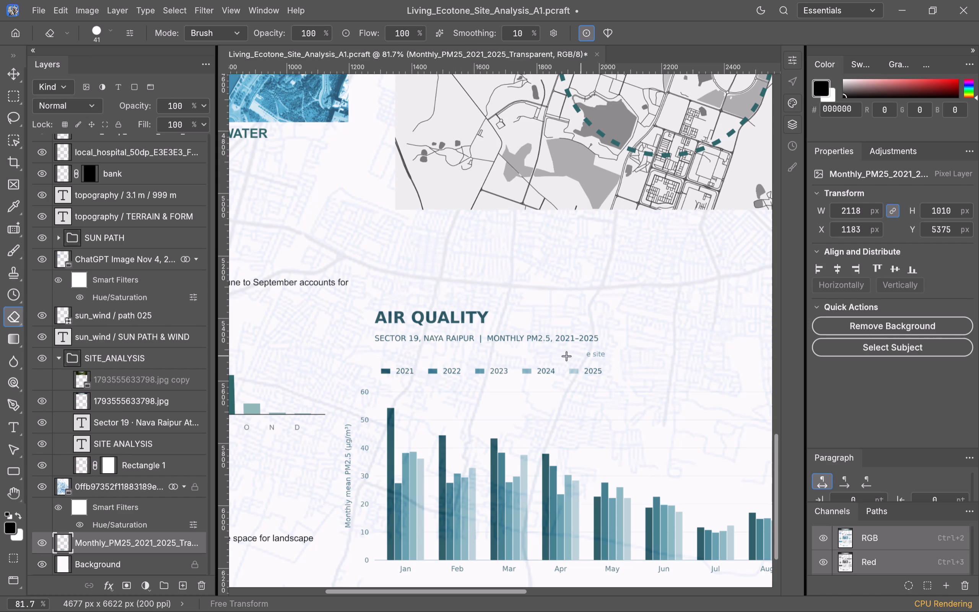
pyautogui.moveTo(566, 356); pyautogui.dragTo(497, 355)
# Erase the chart's AIR QUALITY heading and the "SECTOR 19, NAYA RAIPUR | MONTHLY PM2.5, 2021–2025" subtitle.
pyautogui.keyDown('alt'); pyautogui.scroll(-11, 637, 372); pyautogui.keyUp('alt')
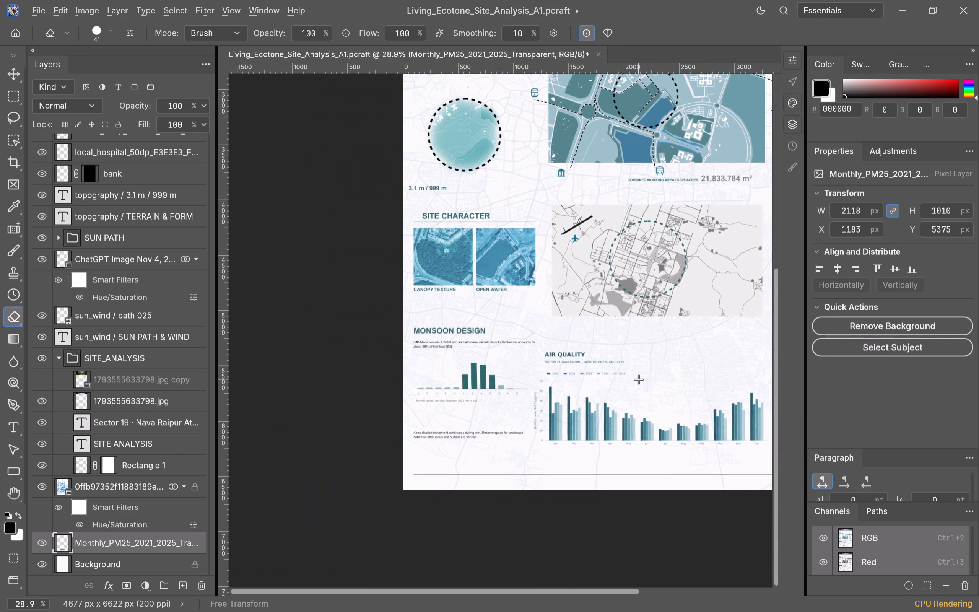
pyautogui.press('space')
pyautogui.press('space')
pyautogui.moveTo(659, 376); pyautogui.dragTo(625, 382)
pyautogui.moveTo(608, 367); pyautogui.dragTo(554, 367)
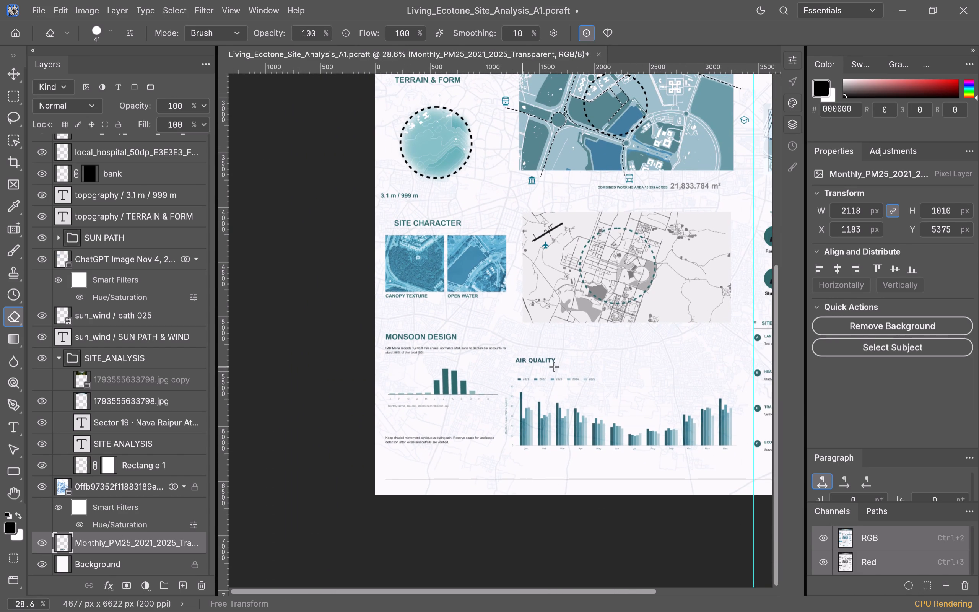
pyautogui.moveTo(554, 367); pyautogui.dragTo(542, 362)
pyautogui.moveTo(542, 362); pyautogui.dragTo(550, 362)
# Save the Living_Ecotone_Site_Analysis_A1 document.
pyautogui.press('space')
pyautogui.press('space')
pyautogui.press('space')
pyautogui.press('space')
pyautogui.press('space')
pyautogui.press('space')
pyautogui.press('space')
pyautogui.press('space')
pyautogui.moveTo(696, 382); pyautogui.dragTo(619, 414)
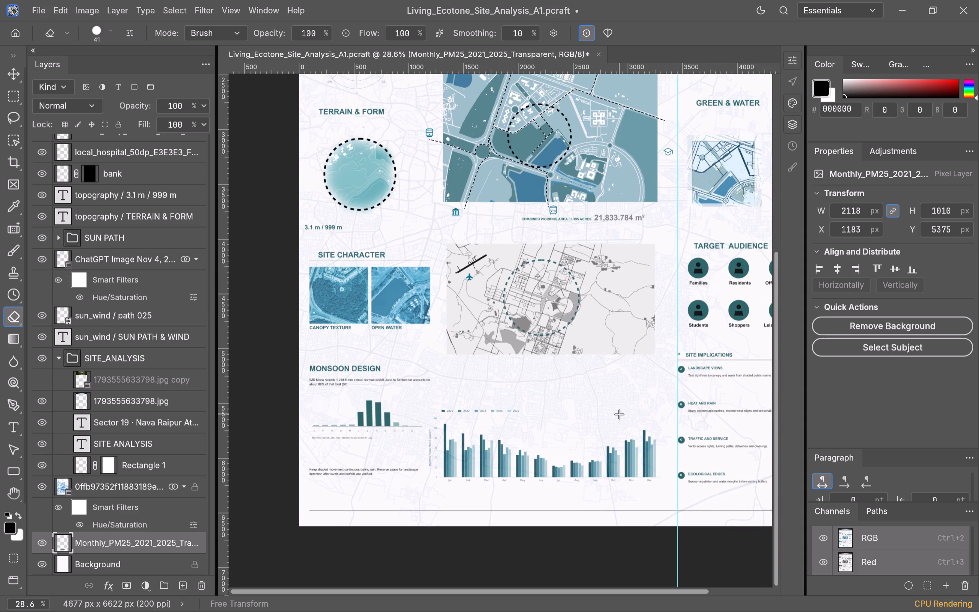
pyautogui.hotkey('ctrl', 's')
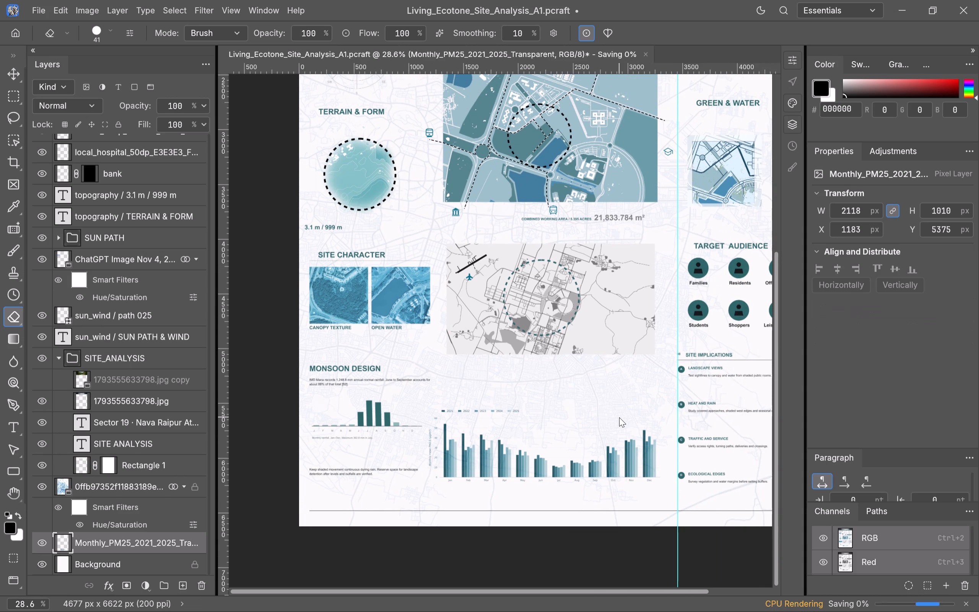
pyautogui.click(458, 505)
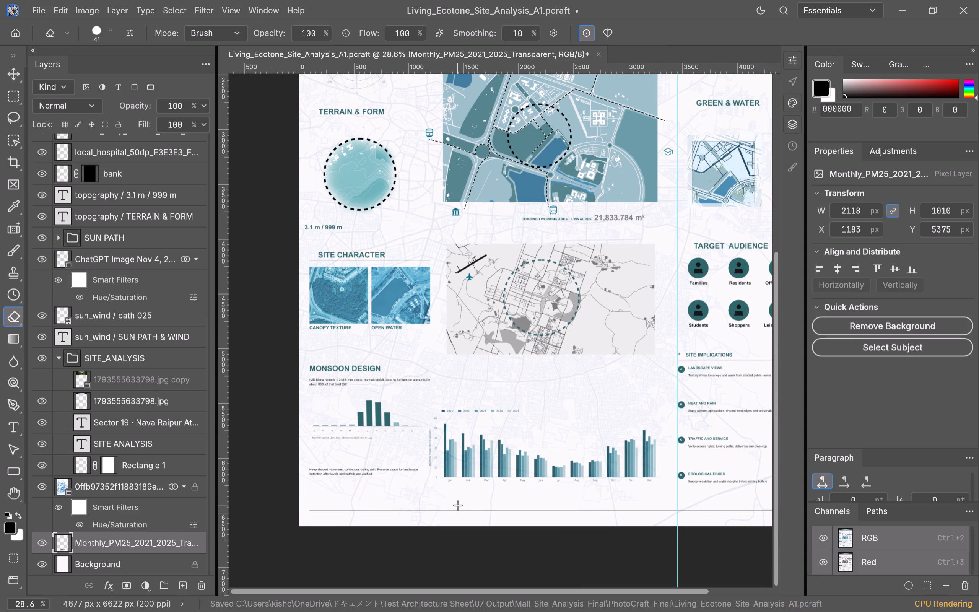
# Move the school icon up to the end of the dashed line beside the site map, at about X 3333, Y 2937 px.
pyautogui.click(9, 80)
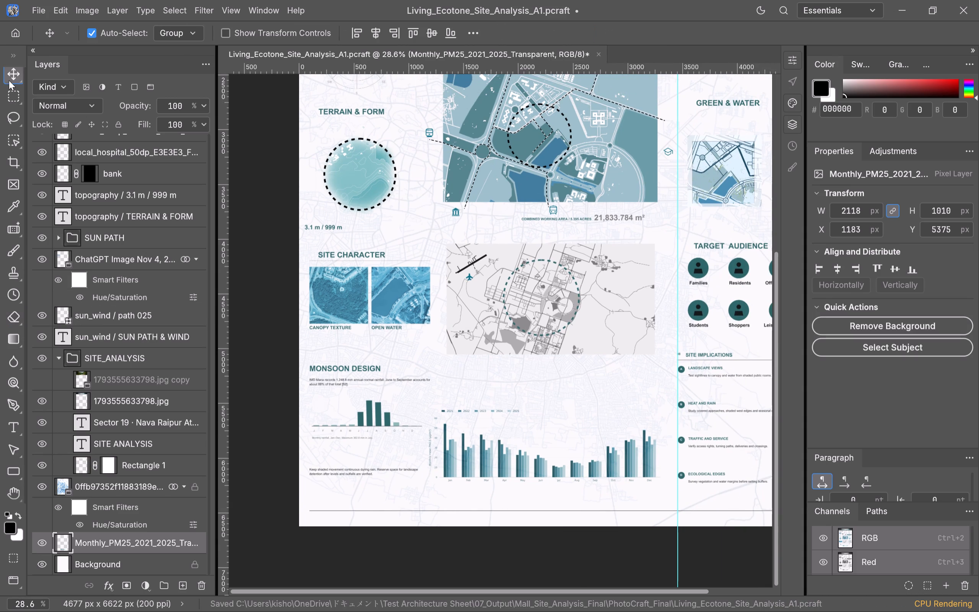
pyautogui.press('space')
pyautogui.press('space')
pyautogui.press('space')
pyautogui.press('space')
pyautogui.press('space')
pyautogui.press('space')
pyautogui.press('space')
pyautogui.press('space')
pyautogui.press('space')
pyautogui.press('space')
pyautogui.press('space')
pyautogui.press('space')
pyautogui.press('space')
pyautogui.press('space')
pyautogui.press('space')
pyautogui.press('space')
pyautogui.press('space')
pyautogui.press('space')
pyautogui.press('space')
pyautogui.press('space')
pyautogui.moveTo(571, 390); pyautogui.dragTo(530, 454)
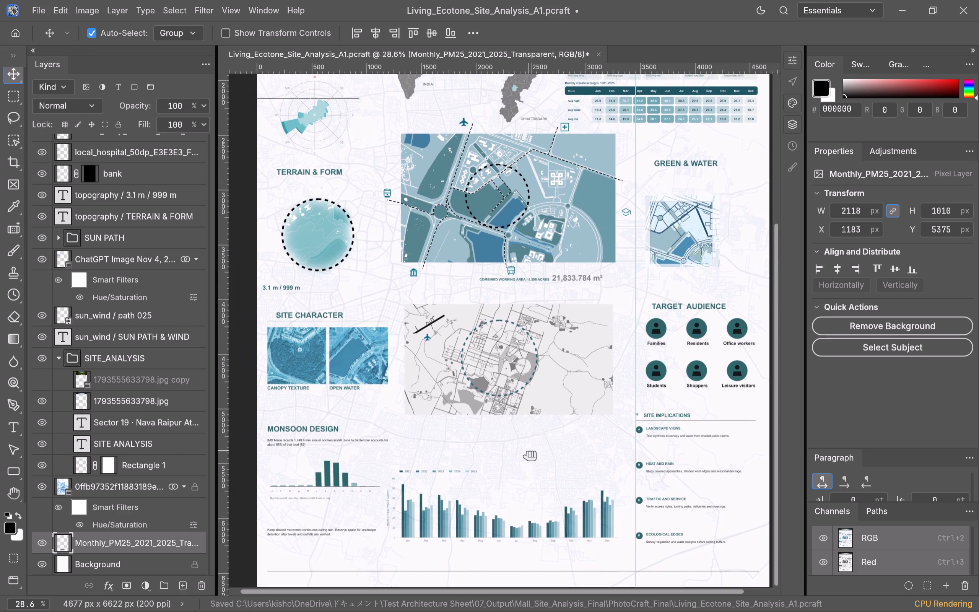
pyautogui.moveTo(530, 454); pyautogui.dragTo(529, 472)
pyautogui.moveTo(547, 381); pyautogui.dragTo(549, 480)
pyautogui.moveTo(546, 361); pyautogui.dragTo(523, 462)
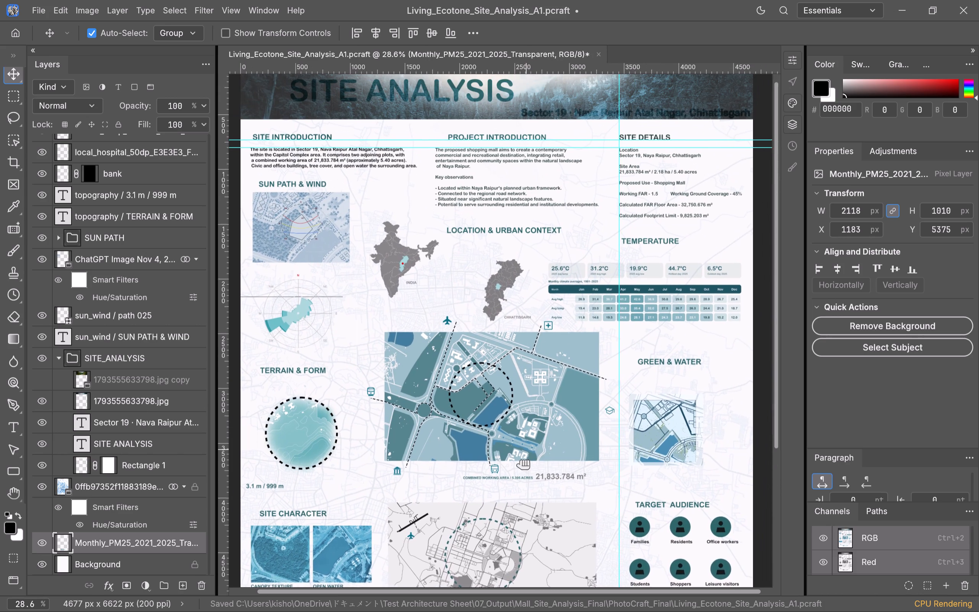
pyautogui.moveTo(523, 462); pyautogui.dragTo(511, 467)
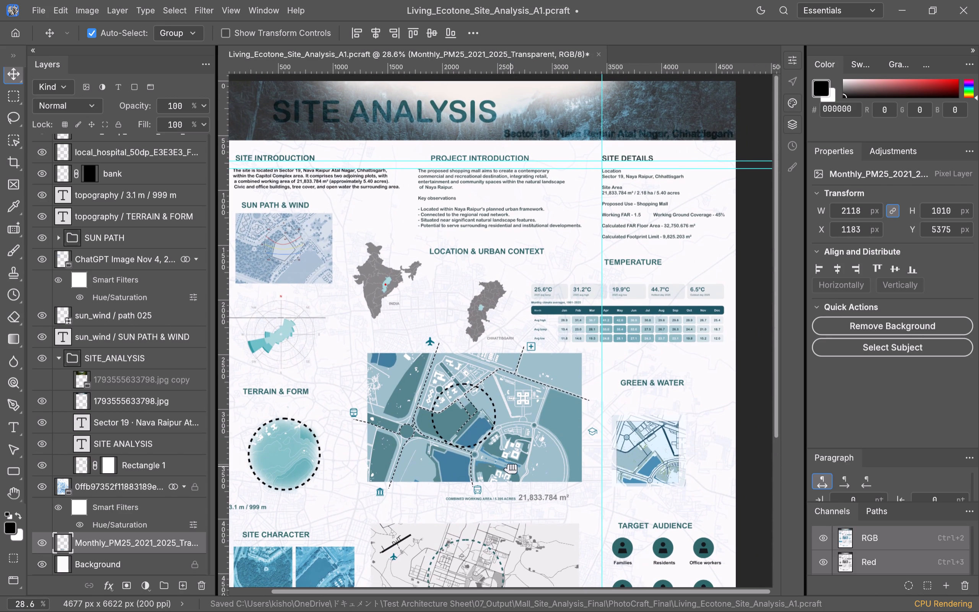
pyautogui.moveTo(511, 467); pyautogui.dragTo(497, 470)
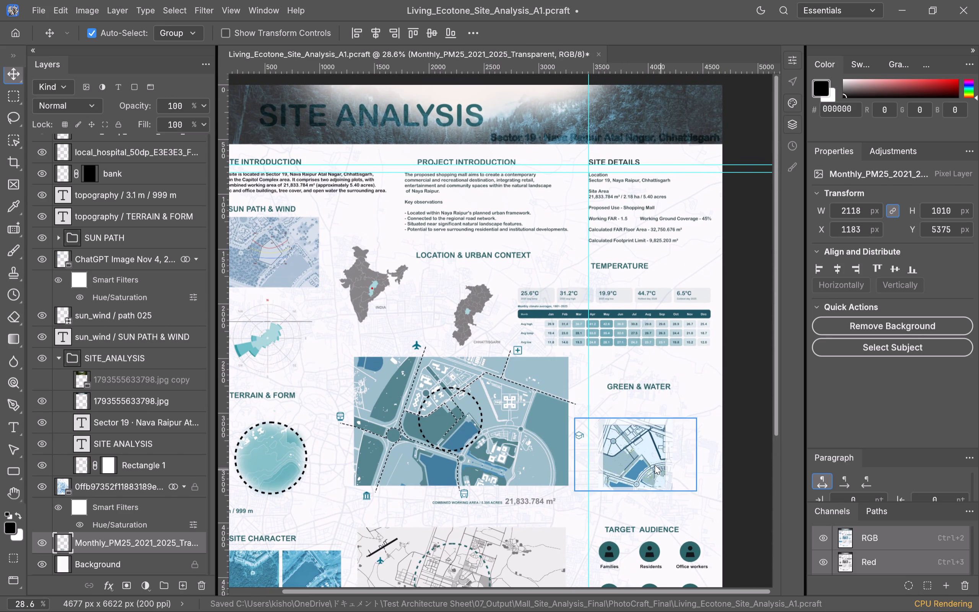
pyautogui.click(576, 437)
pyautogui.moveTo(577, 437); pyautogui.dragTo(577, 424)
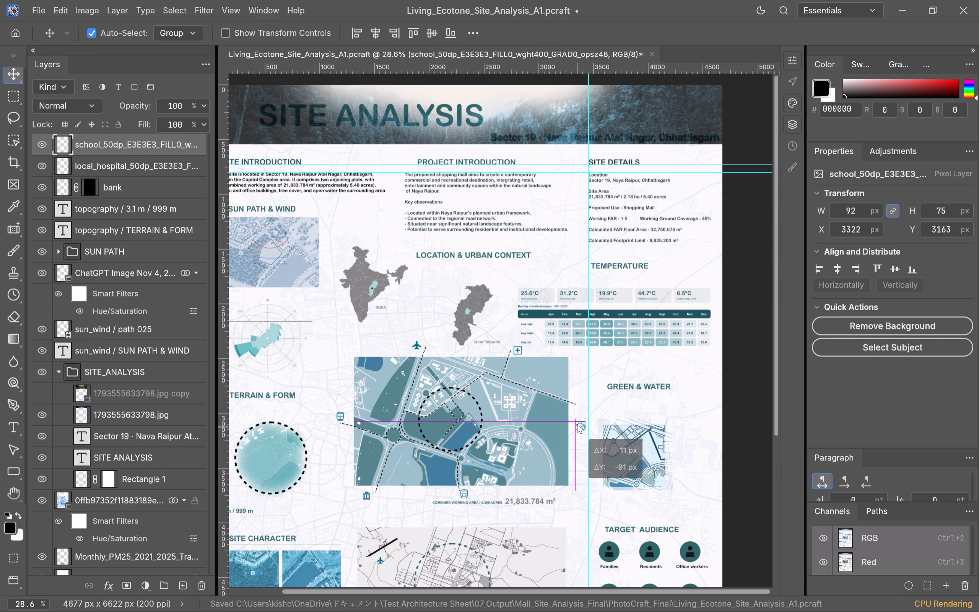
pyautogui.moveTo(577, 424); pyautogui.dragTo(578, 412)
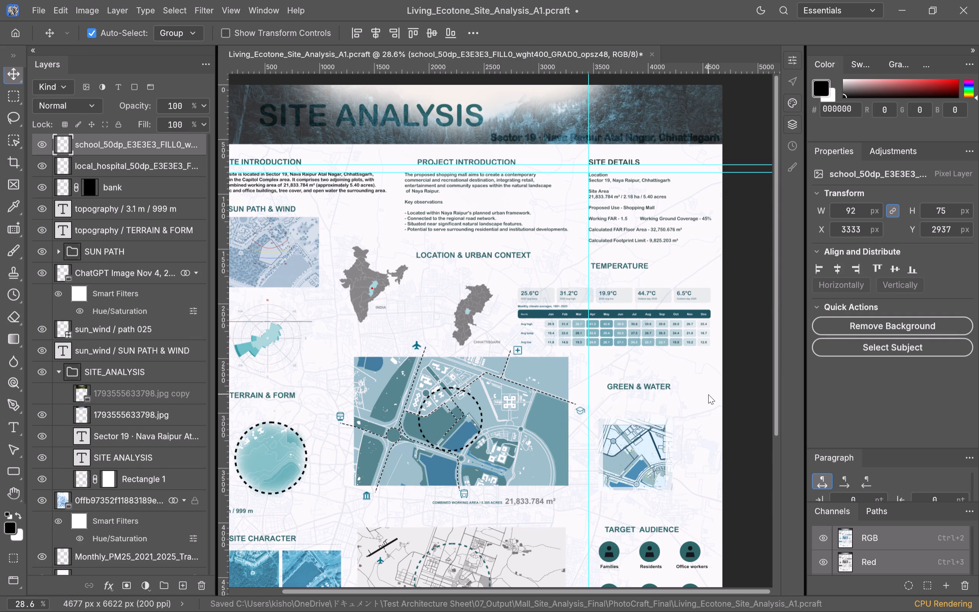
pyautogui.click(708, 394)
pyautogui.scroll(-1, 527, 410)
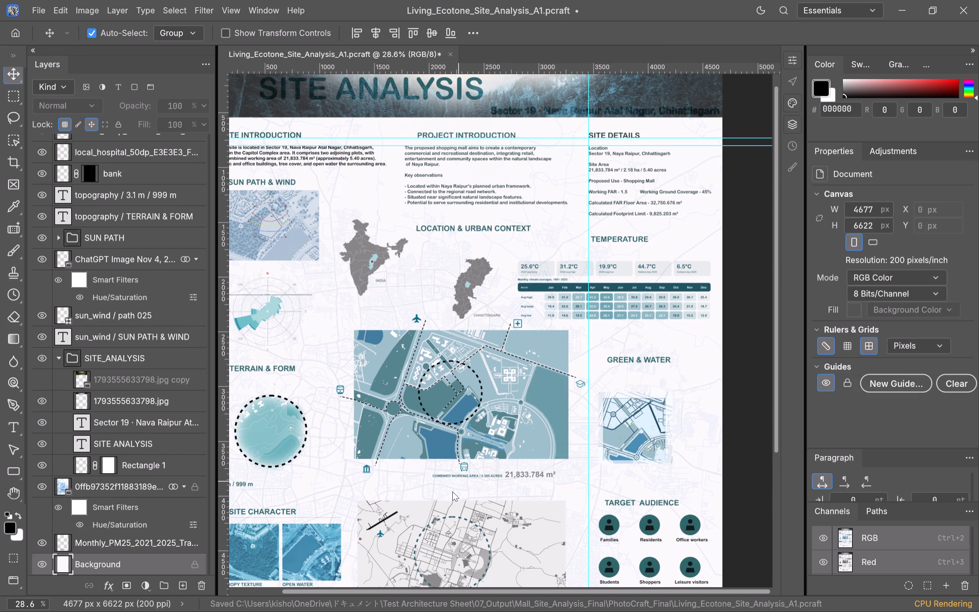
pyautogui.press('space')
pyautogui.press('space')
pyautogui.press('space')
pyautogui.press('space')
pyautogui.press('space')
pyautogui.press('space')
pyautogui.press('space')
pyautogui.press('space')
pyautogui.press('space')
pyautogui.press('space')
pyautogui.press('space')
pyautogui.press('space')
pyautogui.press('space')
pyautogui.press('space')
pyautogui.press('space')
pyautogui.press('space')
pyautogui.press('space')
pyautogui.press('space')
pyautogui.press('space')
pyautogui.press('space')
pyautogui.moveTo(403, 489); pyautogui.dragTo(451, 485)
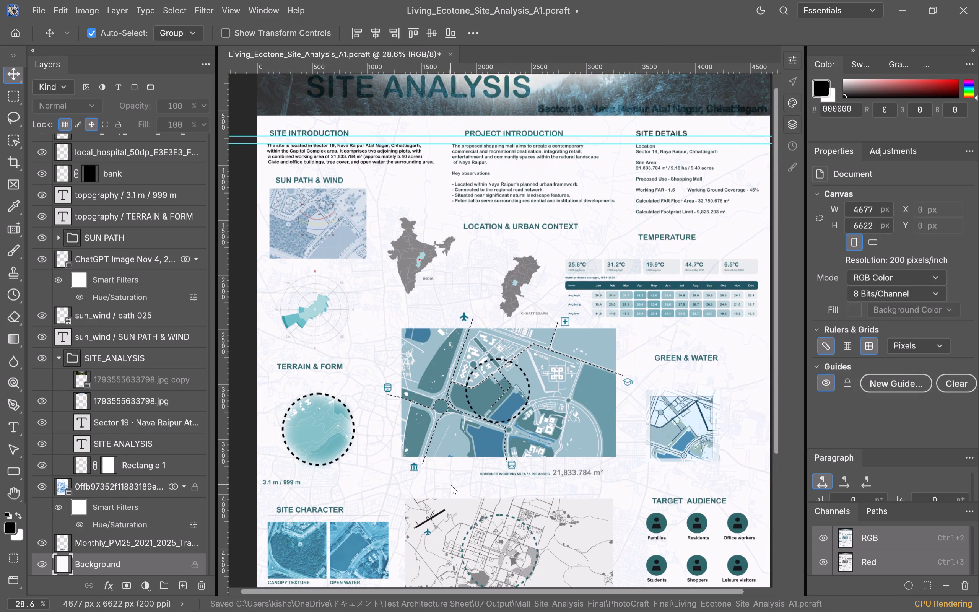
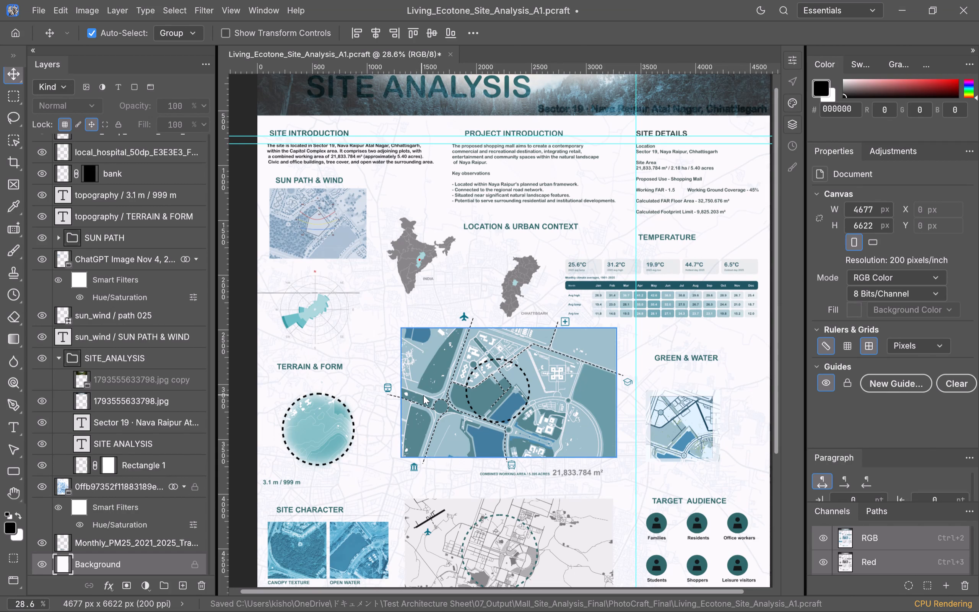
# Review the whole sheet from the SITE ANALYSIS header down to the PM2.5 chart.
pyautogui.scroll(-4, 423, 395)
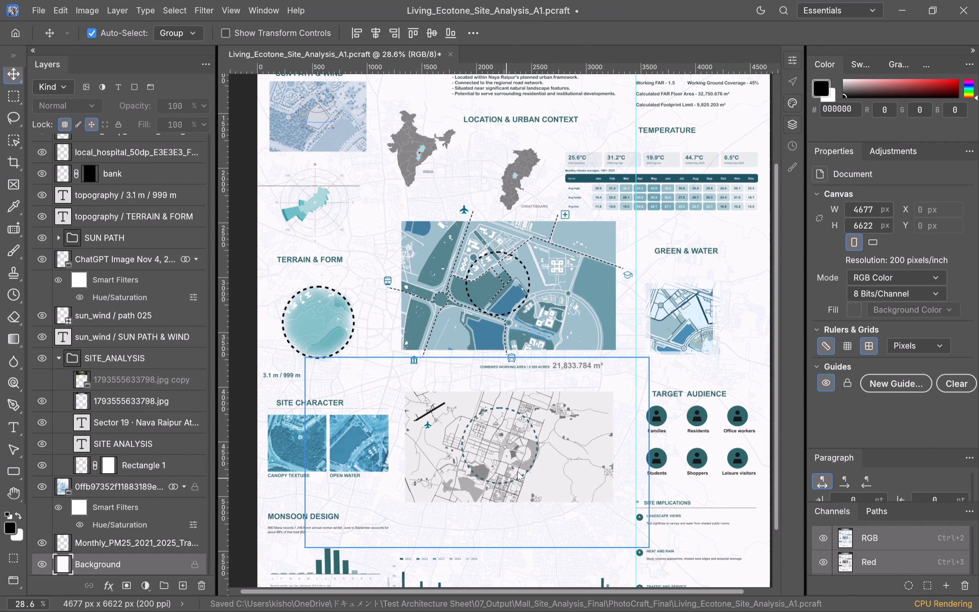
pyautogui.scroll(-4, 519, 471)
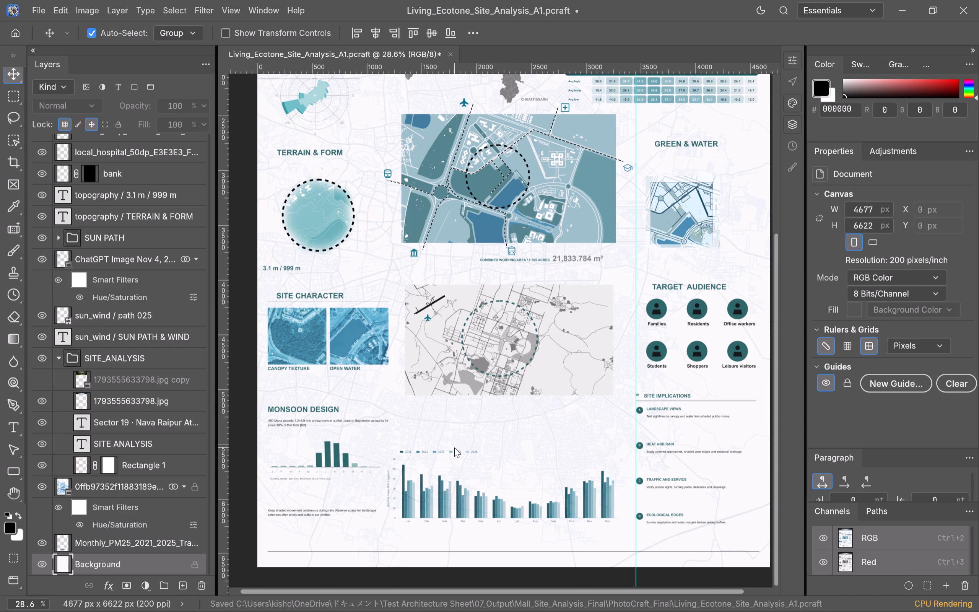
pyautogui.scroll(10, 454, 448)
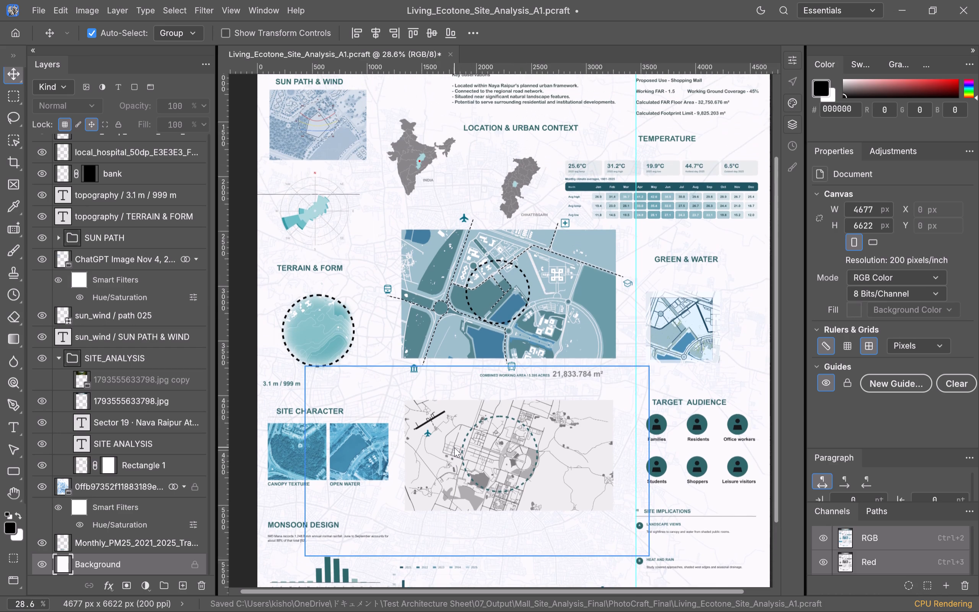
pyautogui.scroll(6, 454, 448)
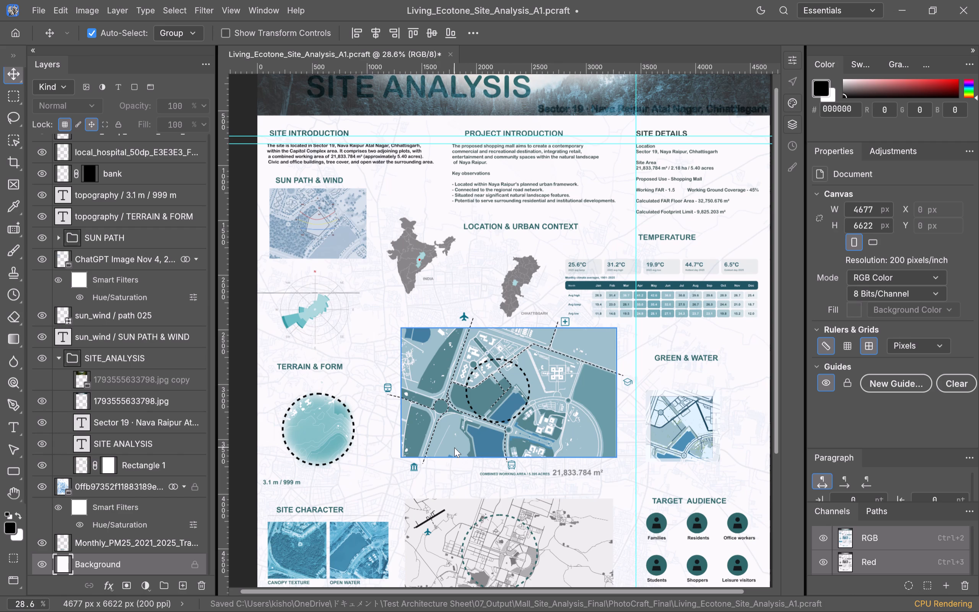
pyautogui.scroll(2, 454, 448)
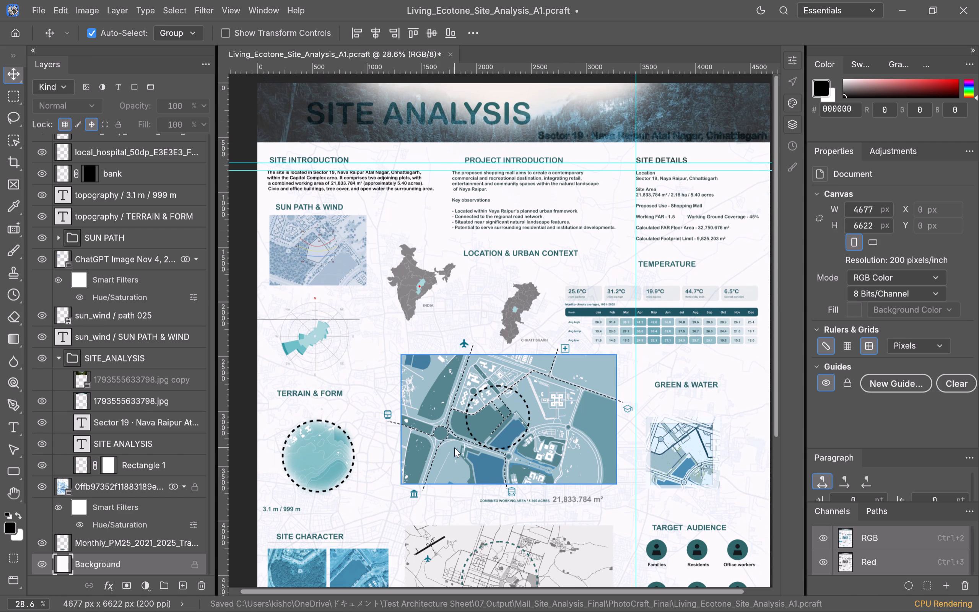
pyautogui.scroll(4, 454, 448)
pyautogui.scroll(-7, 454, 448)
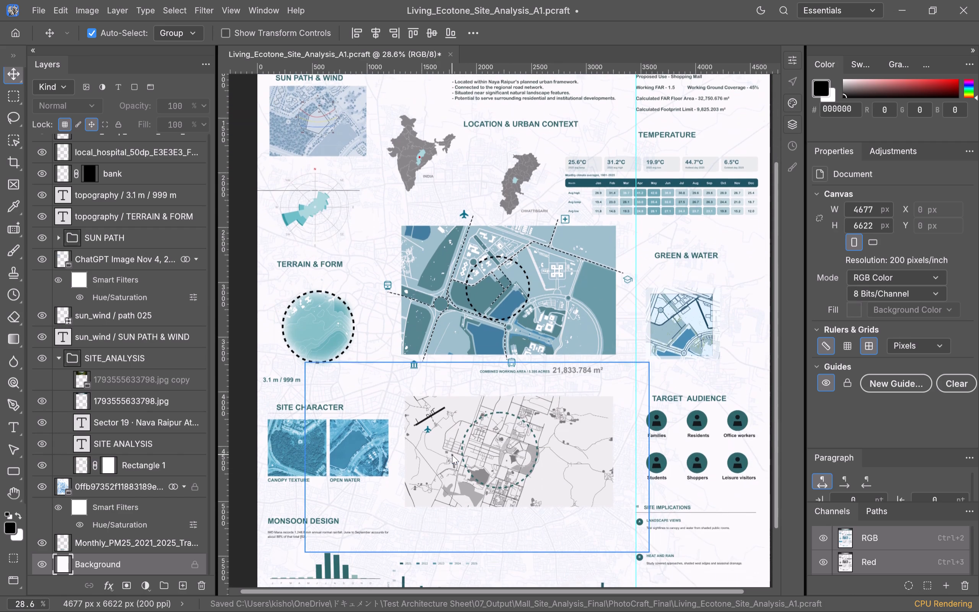
pyautogui.scroll(-5, 452, 457)
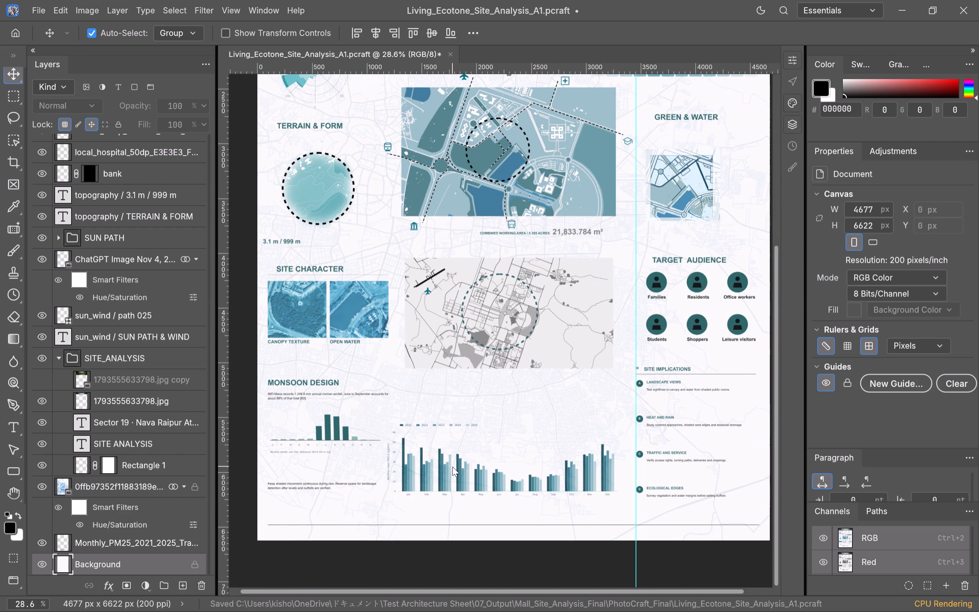
# Add an "AIR QUALITY" heading in Arial Rounded MT Bold at 25 pt in the blank area above the PM2.5 chart.
pyautogui.keyDown('alt'); pyautogui.scroll(10, 452, 467); pyautogui.keyUp('alt')
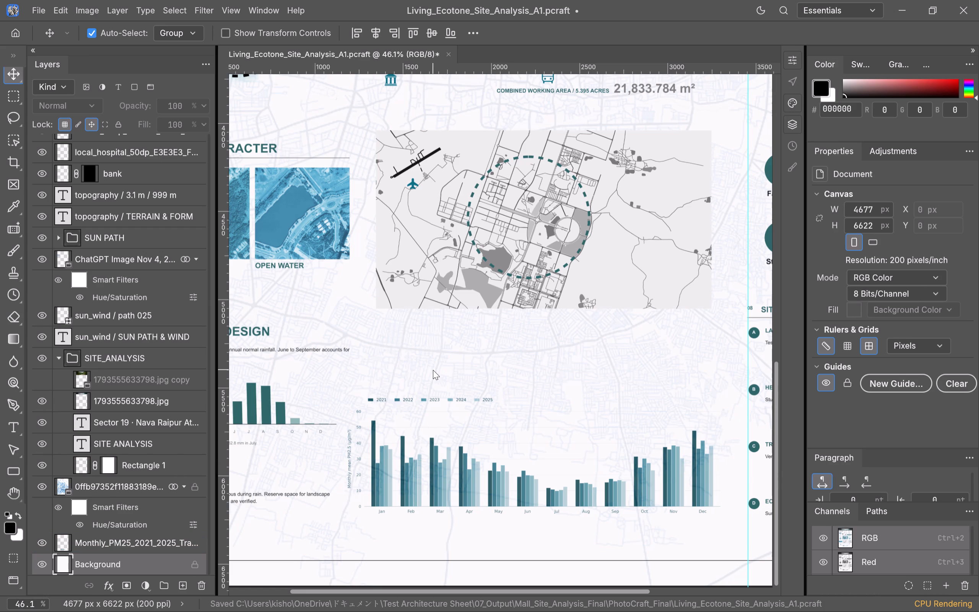
pyautogui.press('t')
pyautogui.click(461, 362)
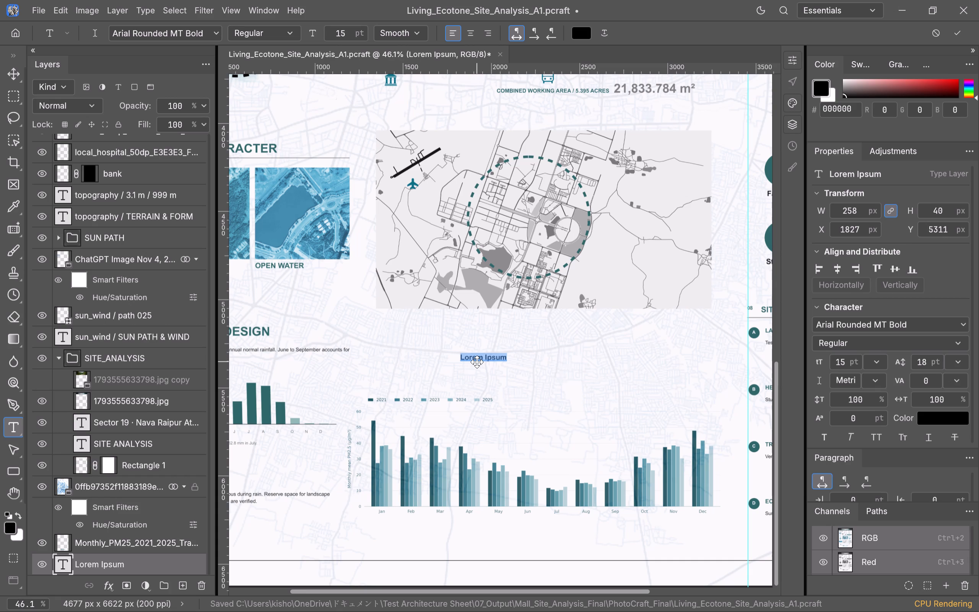
pyautogui.write('AIR QUAL')
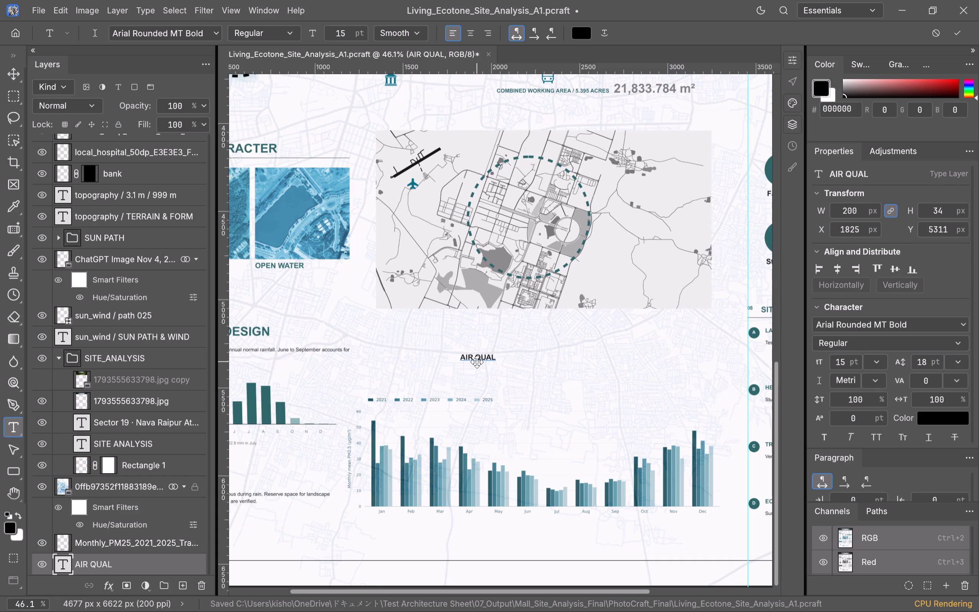
pyautogui.write('ITY')
pyautogui.hotkey('ctrl', 'a')
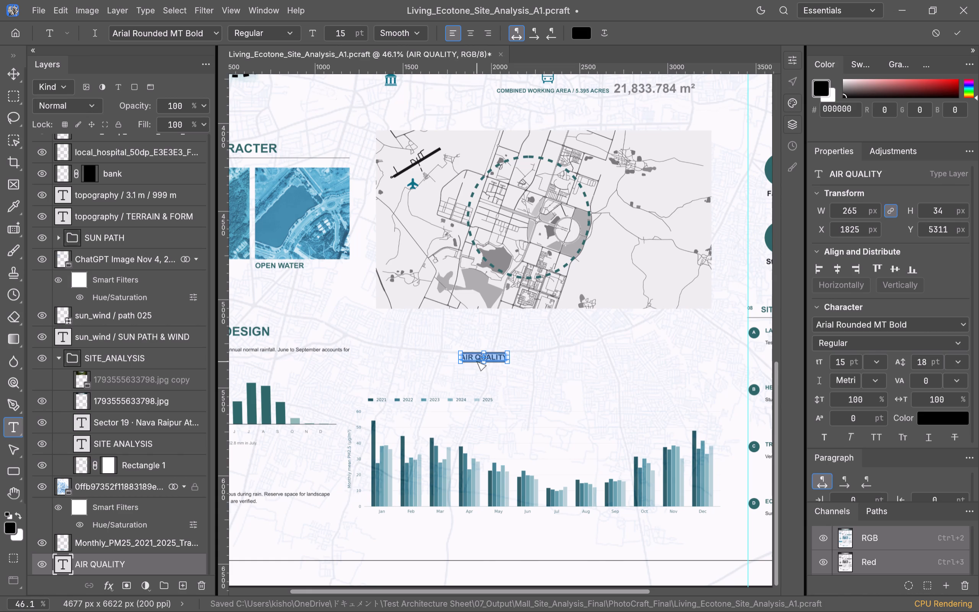
pyautogui.click(340, 34)
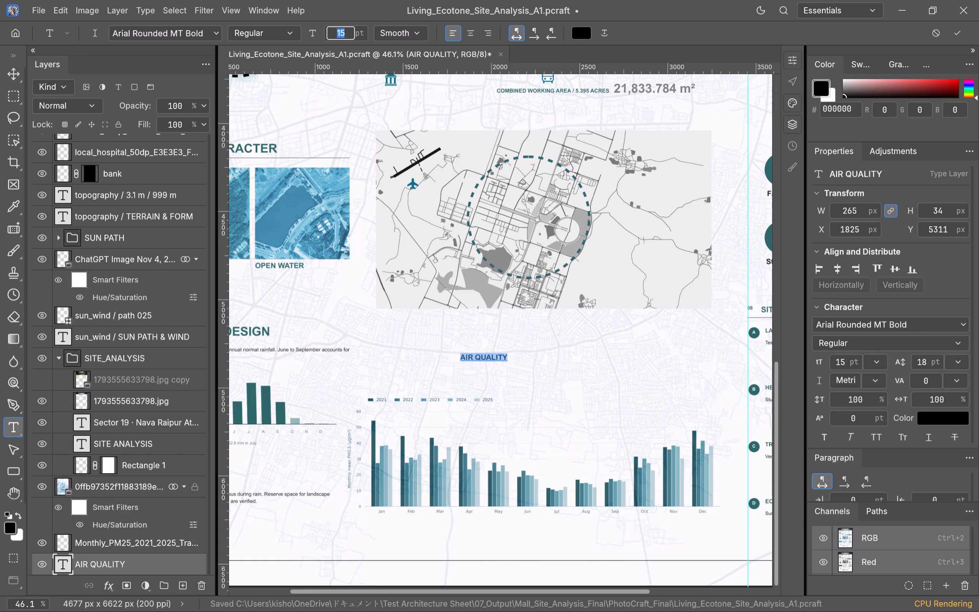
pyautogui.write('25')
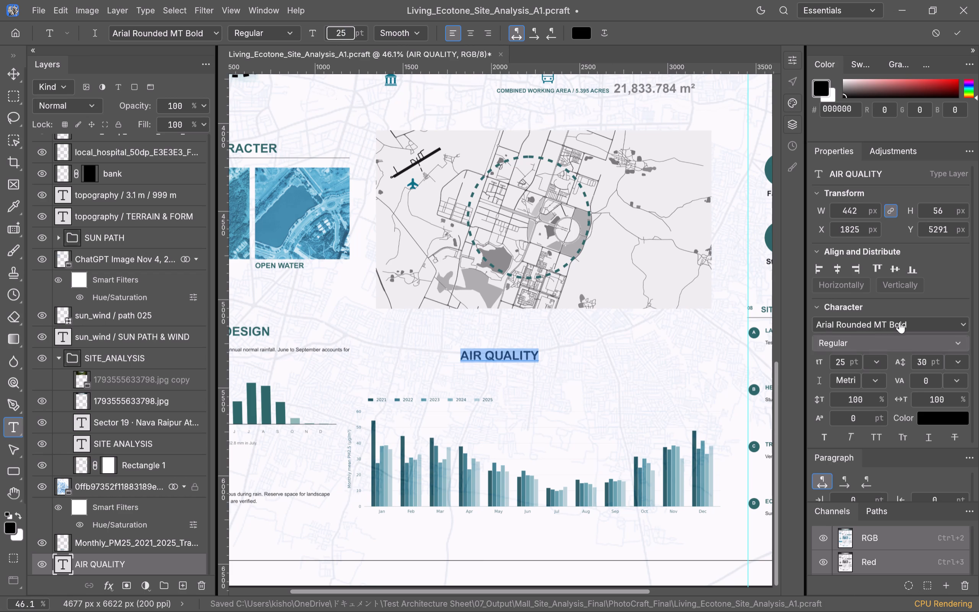
# Recolour the AIR QUALITY heading teal 2F686A, sampled from the MONSOON DESIGN heading.
pyautogui.click(932, 423)
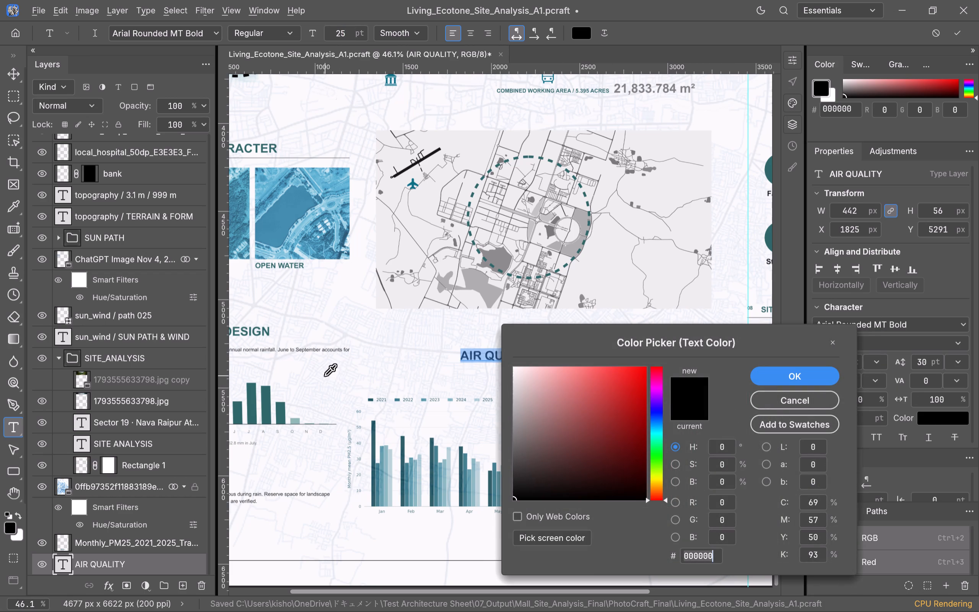
pyautogui.keyDown('alt'); pyautogui.moveTo(367, 363); pyautogui.dragTo(436, 360); pyautogui.keyUp('alt')
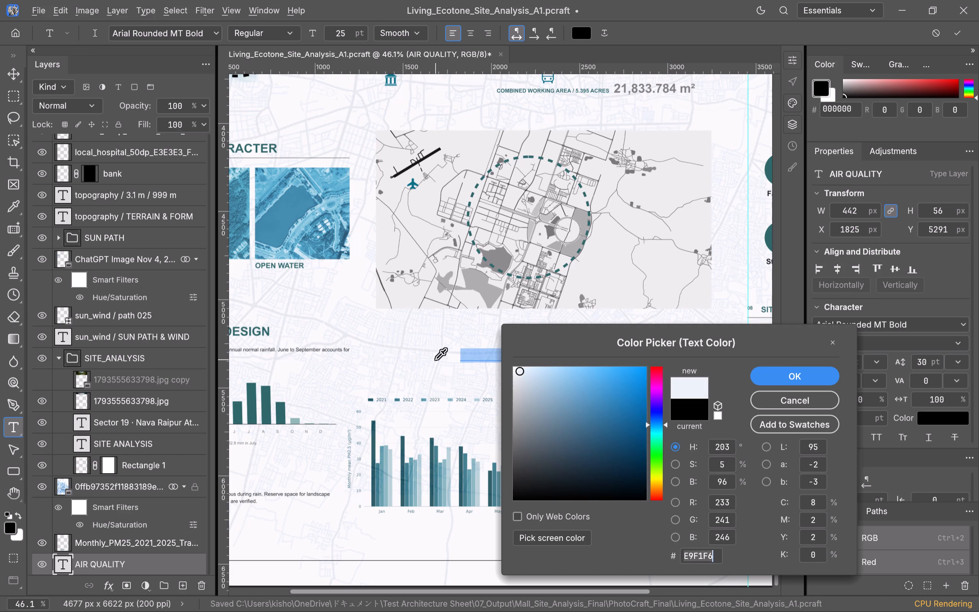
pyautogui.keyDown('alt'); pyautogui.moveTo(436, 360); pyautogui.dragTo(456, 382); pyautogui.keyUp('alt')
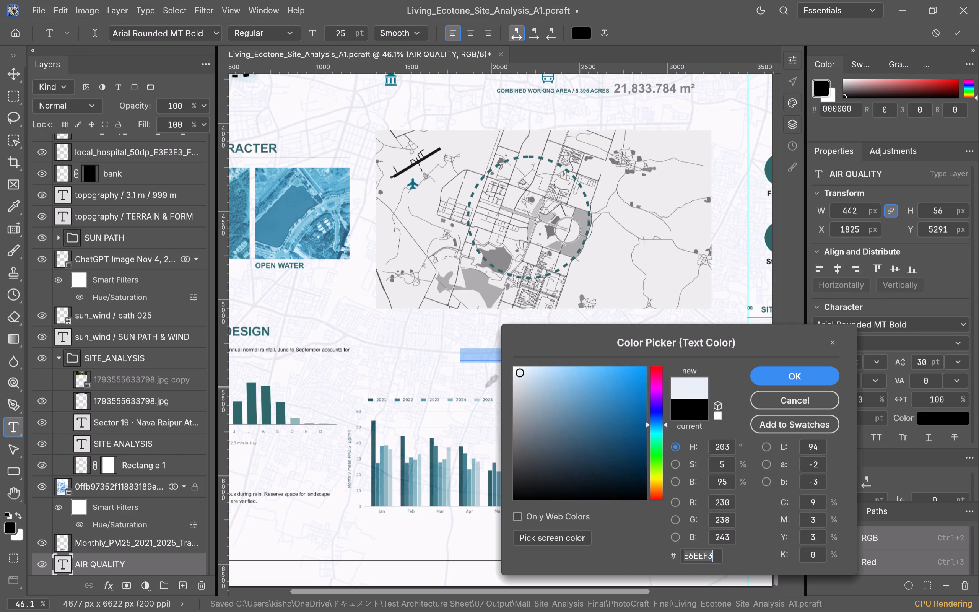
pyautogui.keyDown('alt'); pyautogui.moveTo(456, 382); pyautogui.dragTo(280, 326); pyautogui.keyUp('alt')
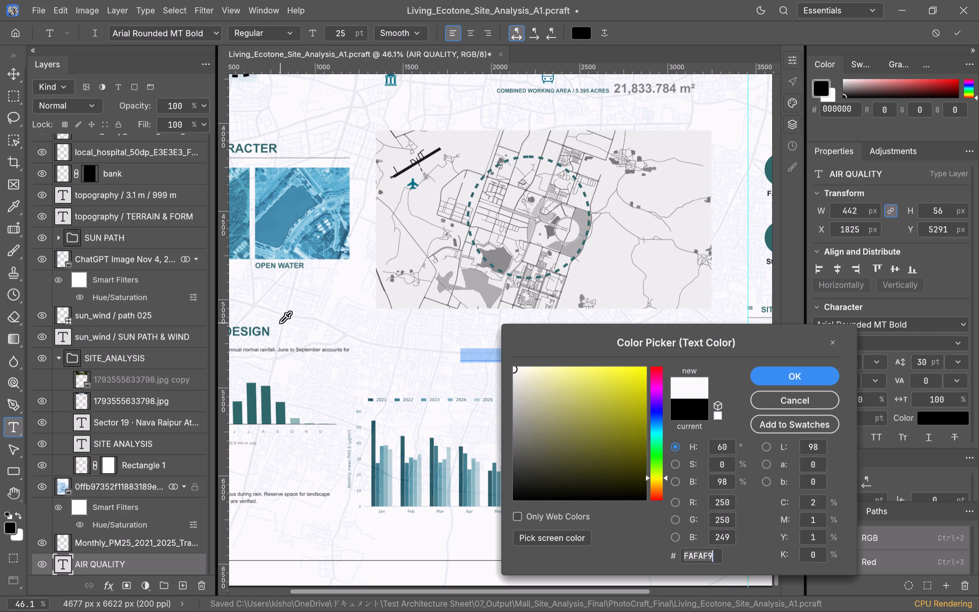
pyautogui.keyDown('alt'); pyautogui.moveTo(280, 326); pyautogui.dragTo(265, 330); pyautogui.keyUp('alt')
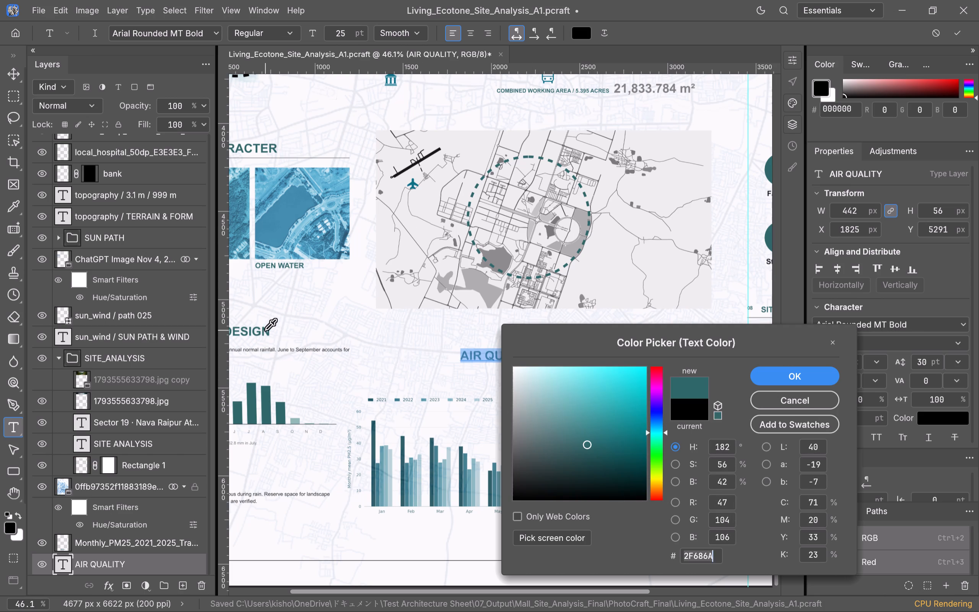
pyautogui.keyDown('alt'); pyautogui.moveTo(265, 330); pyautogui.dragTo(265, 330); pyautogui.keyUp('alt')
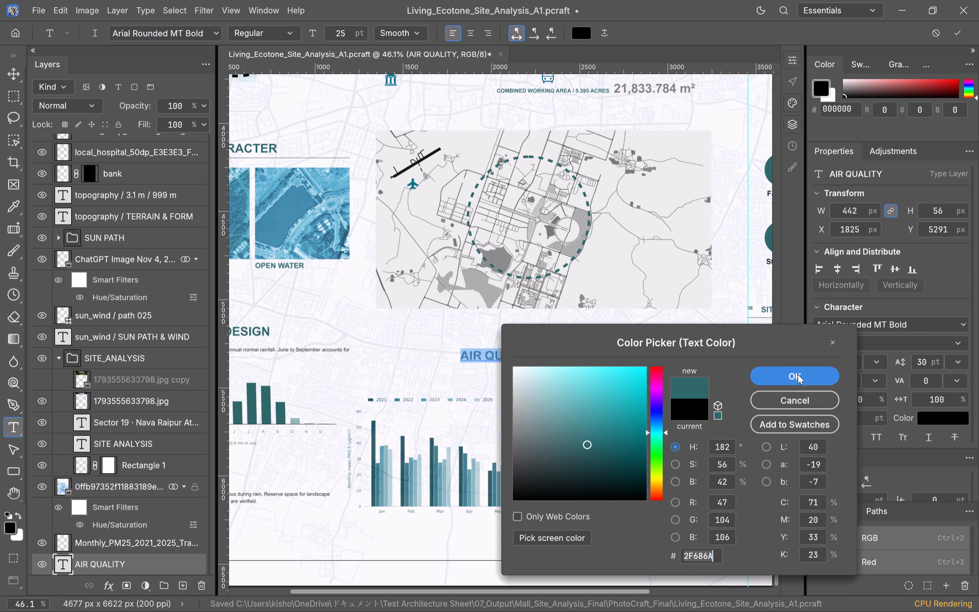
pyautogui.click(798, 374)
pyautogui.click(567, 387)
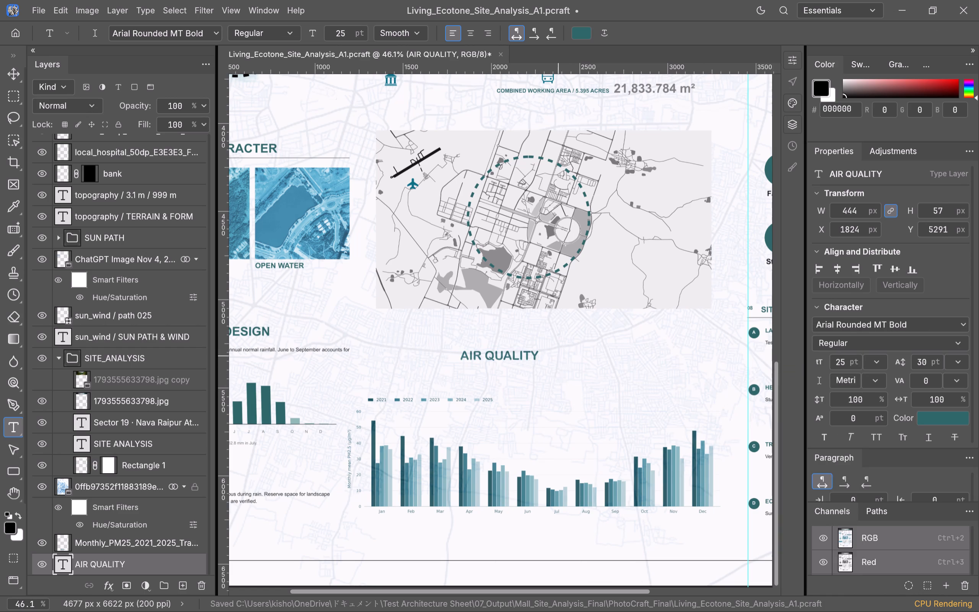
pyautogui.click(511, 354)
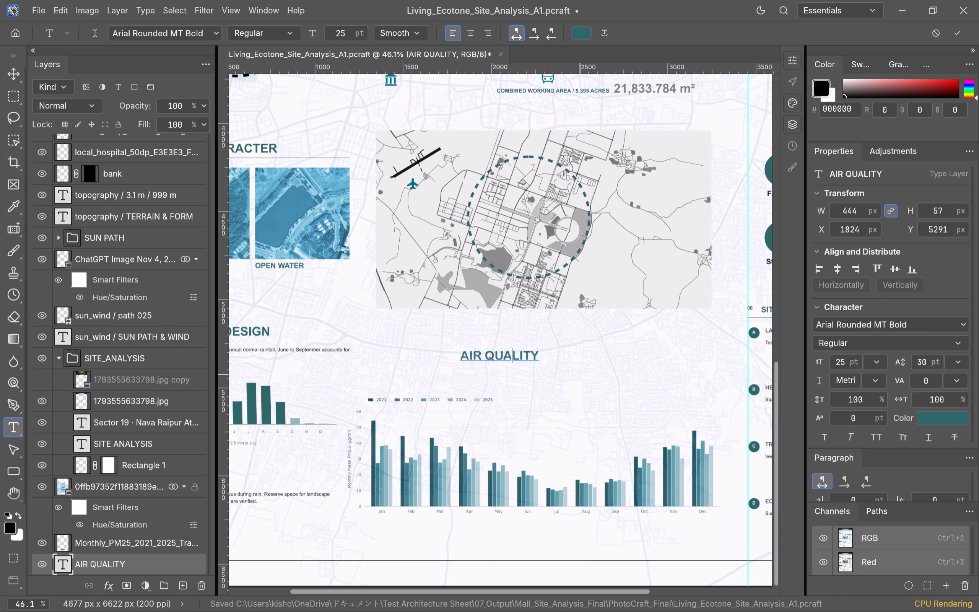
pyautogui.click(580, 375)
# Move the AIR QUALITY heading to sit centred just above the PM2.5 chart, at about X 2076, Y 5403 px.
pyautogui.click(15, 75)
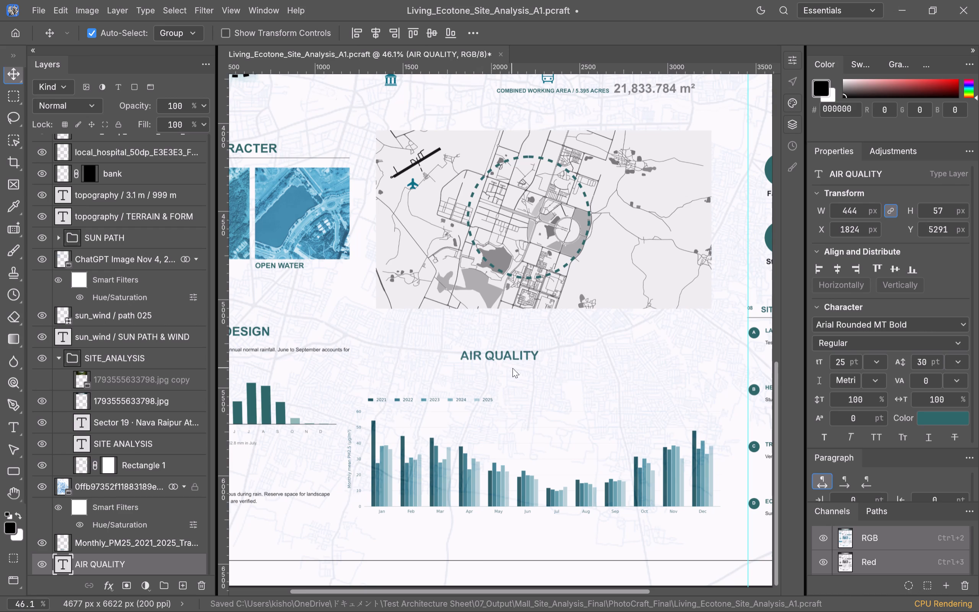
pyautogui.moveTo(514, 356); pyautogui.dragTo(453, 338)
pyautogui.keyDown('alt'); pyautogui.scroll(-10, 462, 366); pyautogui.keyUp('alt')
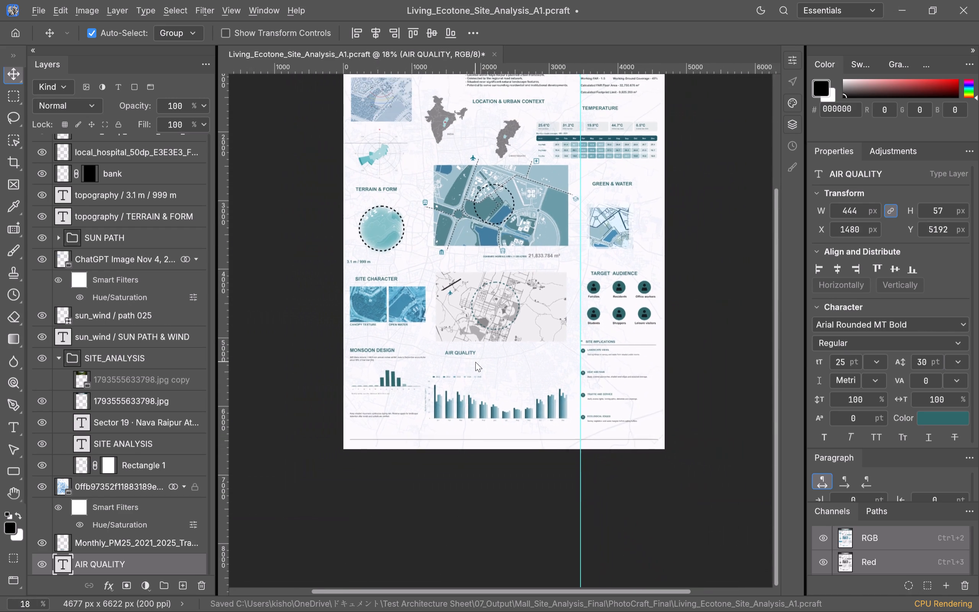
pyautogui.scroll(6, 475, 362)
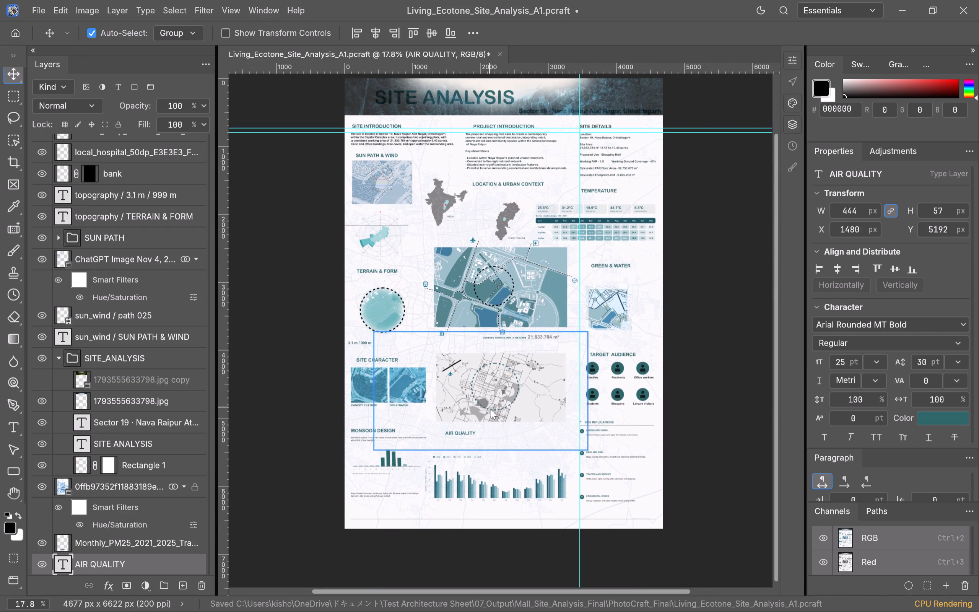
pyautogui.moveTo(462, 435); pyautogui.dragTo(503, 435)
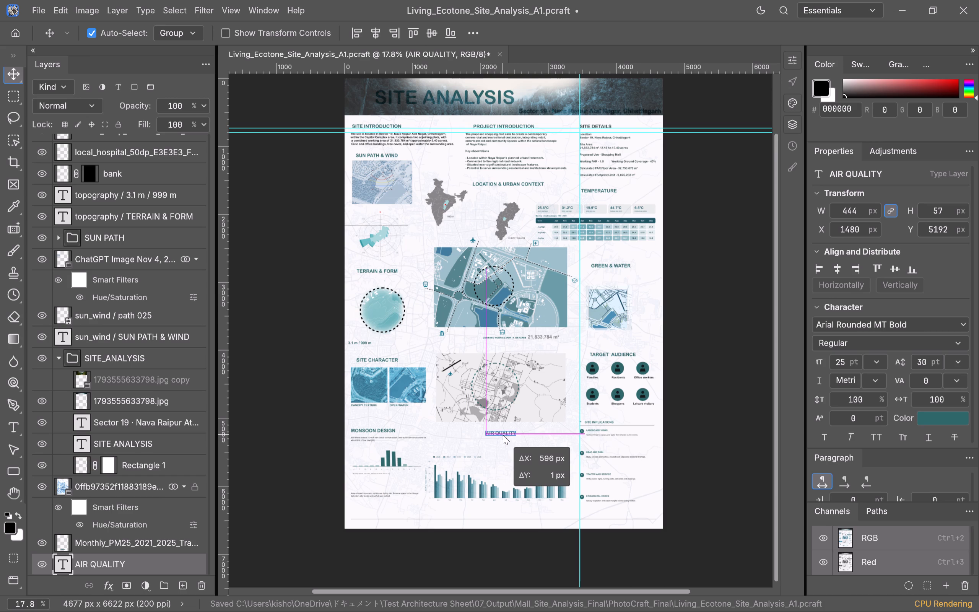
pyautogui.moveTo(503, 435); pyautogui.dragTo(503, 438)
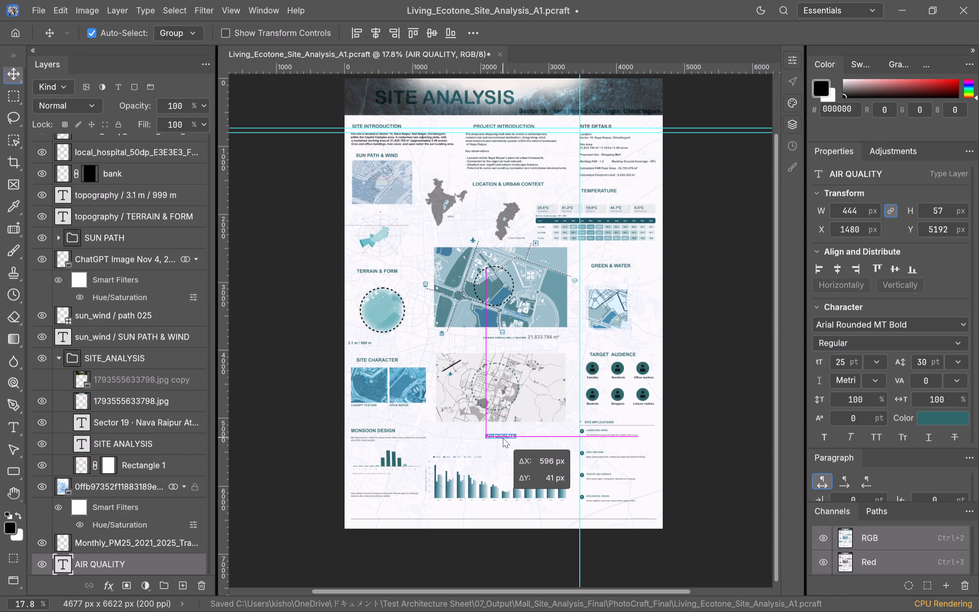
pyautogui.moveTo(503, 438); pyautogui.dragTo(503, 449)
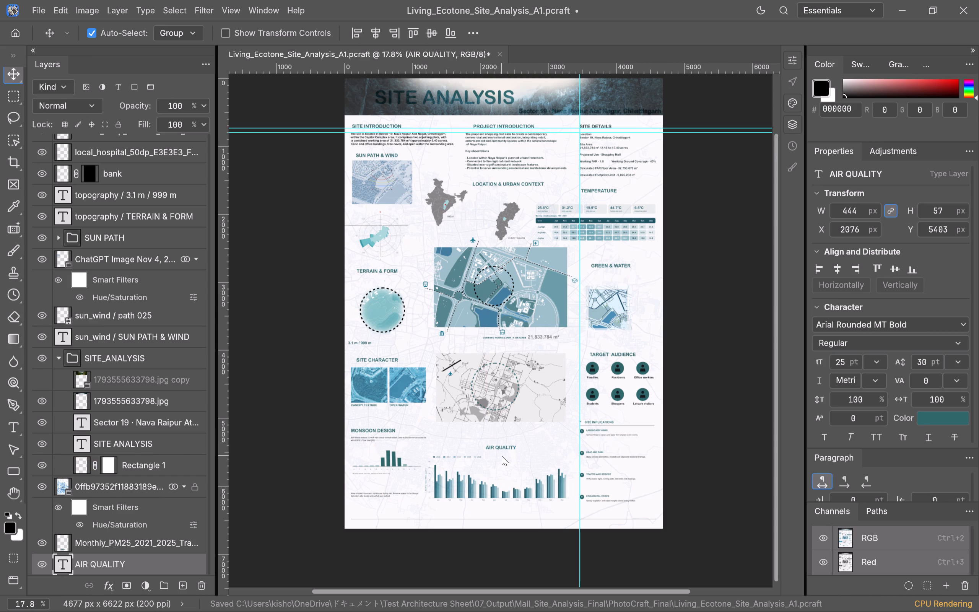
# Examine the AIR QUALITY heading's placement and the PM2.5 chart with its legend up close.
pyautogui.scroll(-1, 509, 456)
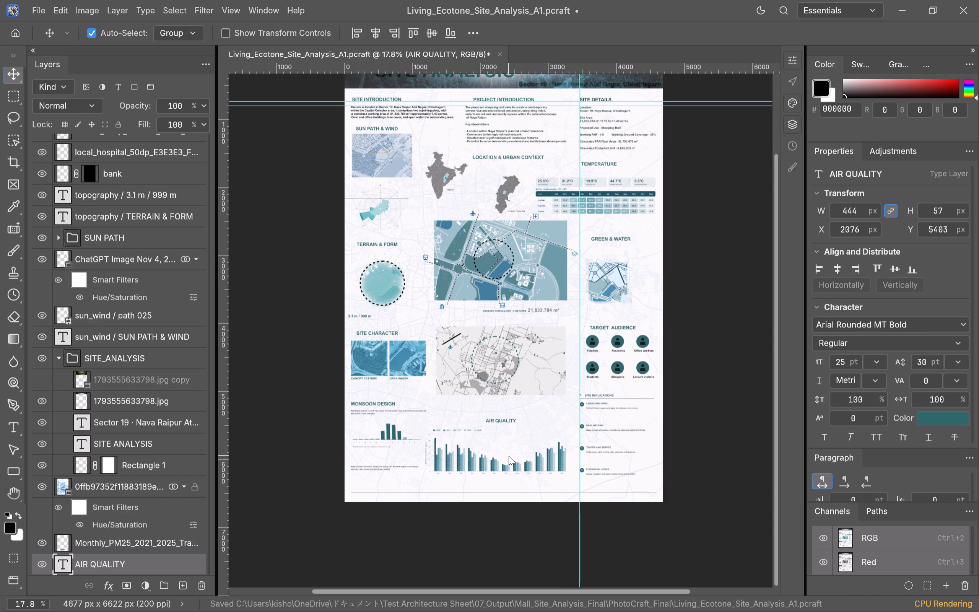
pyautogui.keyDown('alt'); pyautogui.scroll(10, 509, 456); pyautogui.keyUp('alt')
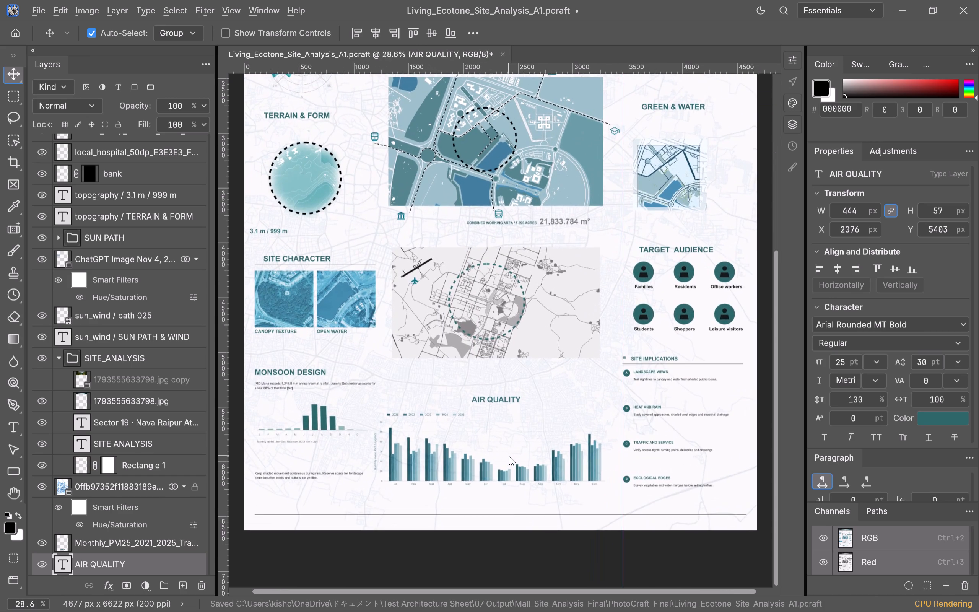
pyautogui.keyDown('alt'); pyautogui.scroll(6, 509, 456); pyautogui.keyUp('alt')
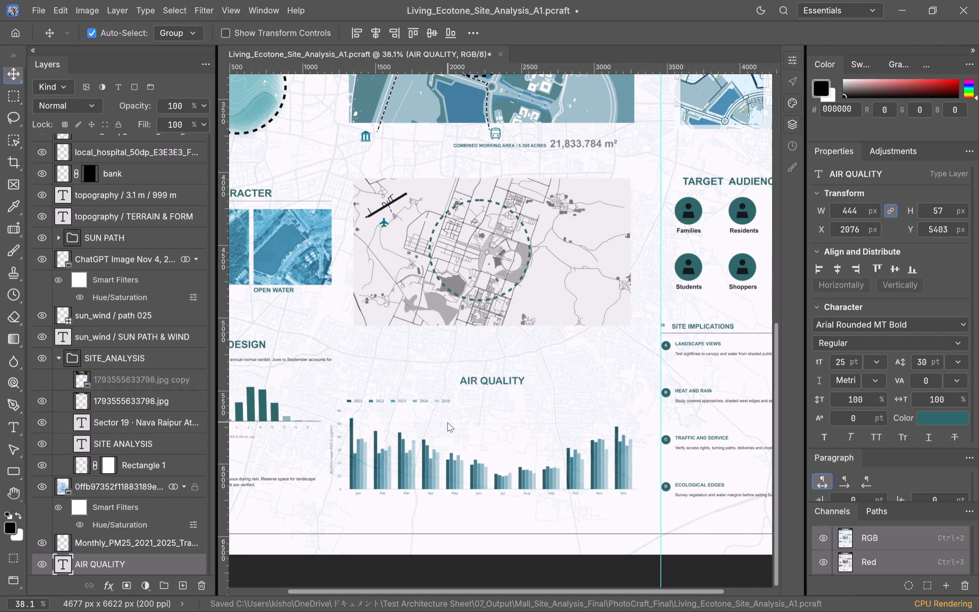
pyautogui.scroll(-2, 447, 422)
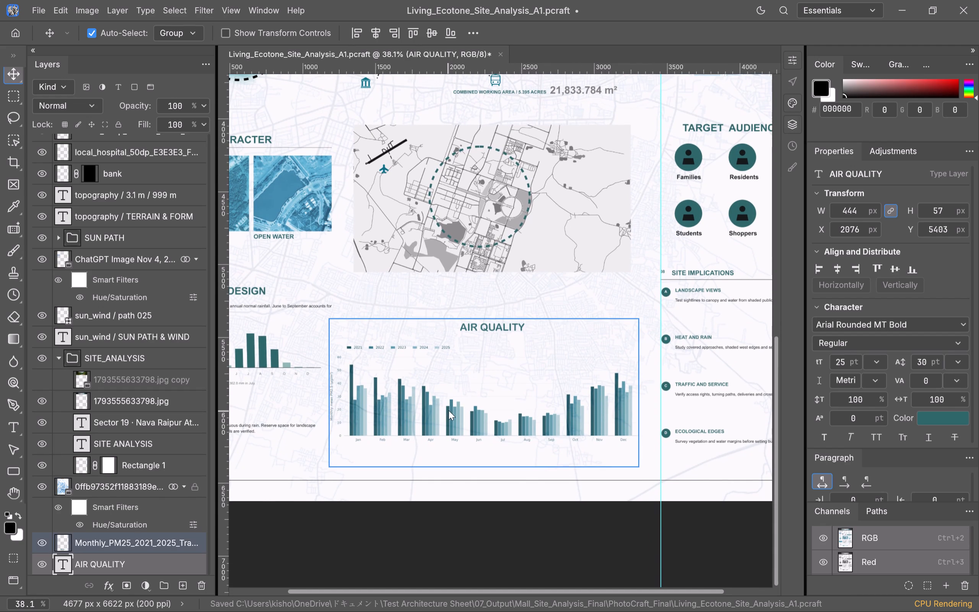
pyautogui.scroll(6, 501, 378)
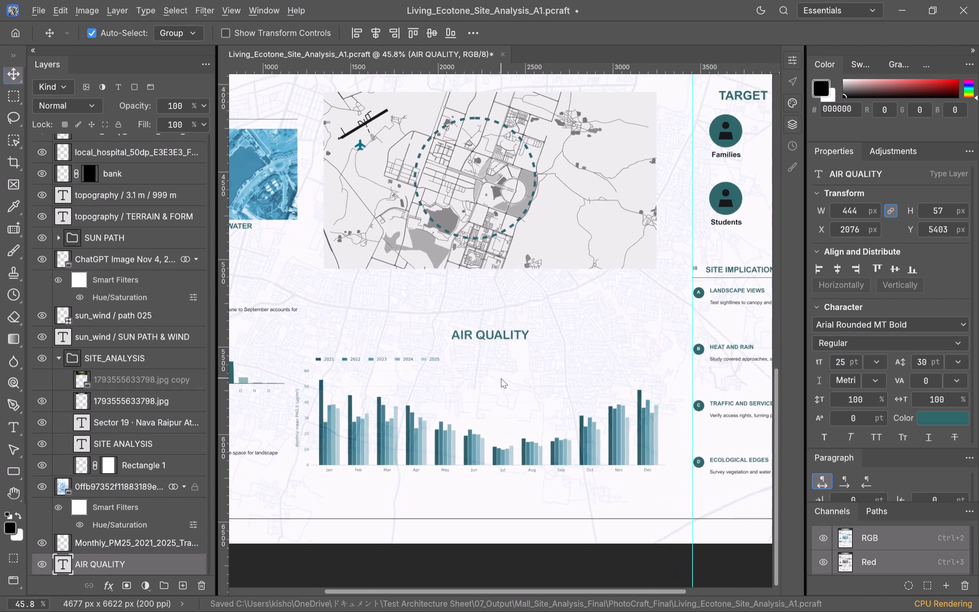
pyautogui.keyDown('alt'); pyautogui.scroll(6, 501, 378); pyautogui.keyUp('alt')
pyautogui.press('space')
pyautogui.press('space')
pyautogui.press('space')
pyautogui.press('space')
pyautogui.press('space')
pyautogui.press('space')
pyautogui.moveTo(477, 381); pyautogui.dragTo(572, 381)
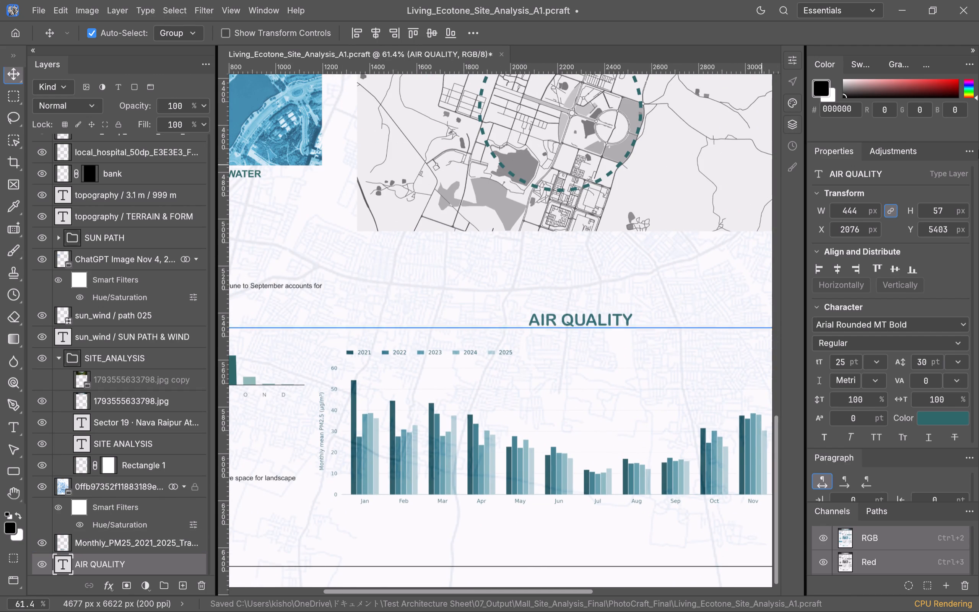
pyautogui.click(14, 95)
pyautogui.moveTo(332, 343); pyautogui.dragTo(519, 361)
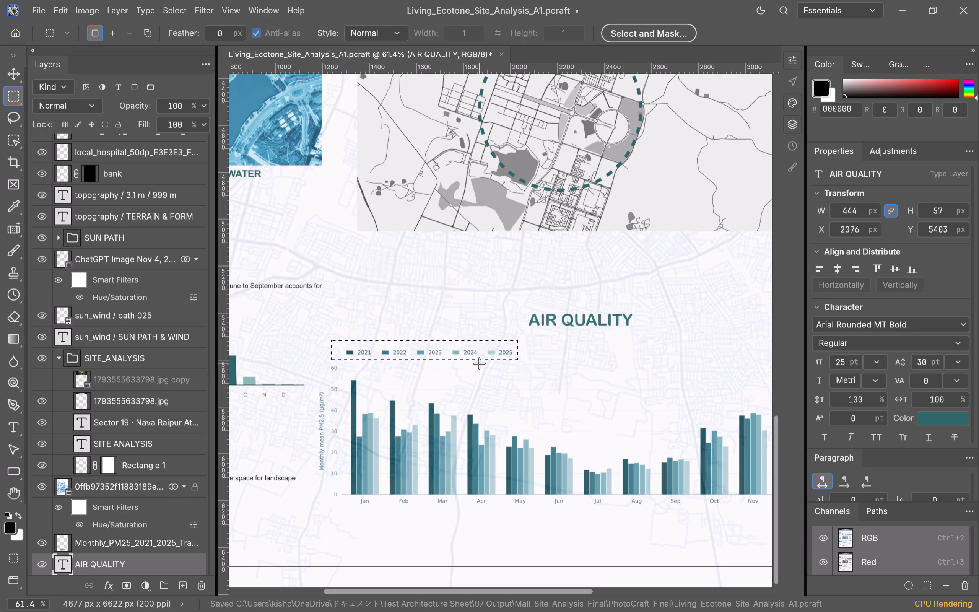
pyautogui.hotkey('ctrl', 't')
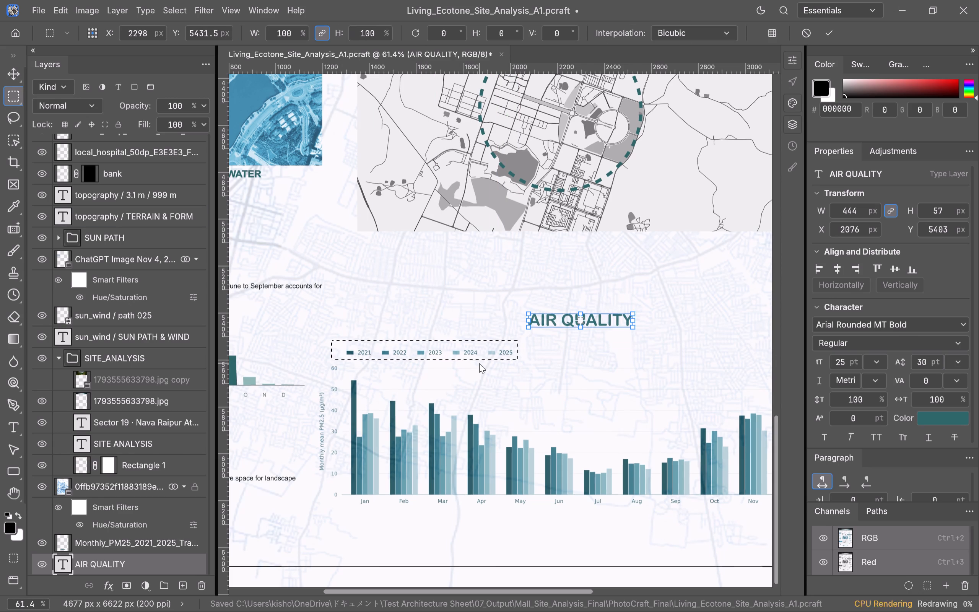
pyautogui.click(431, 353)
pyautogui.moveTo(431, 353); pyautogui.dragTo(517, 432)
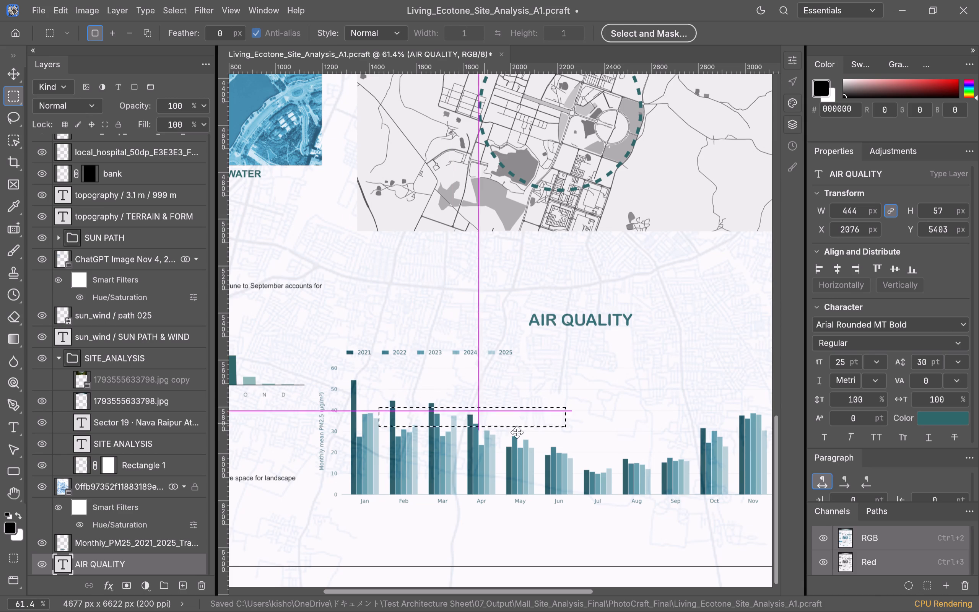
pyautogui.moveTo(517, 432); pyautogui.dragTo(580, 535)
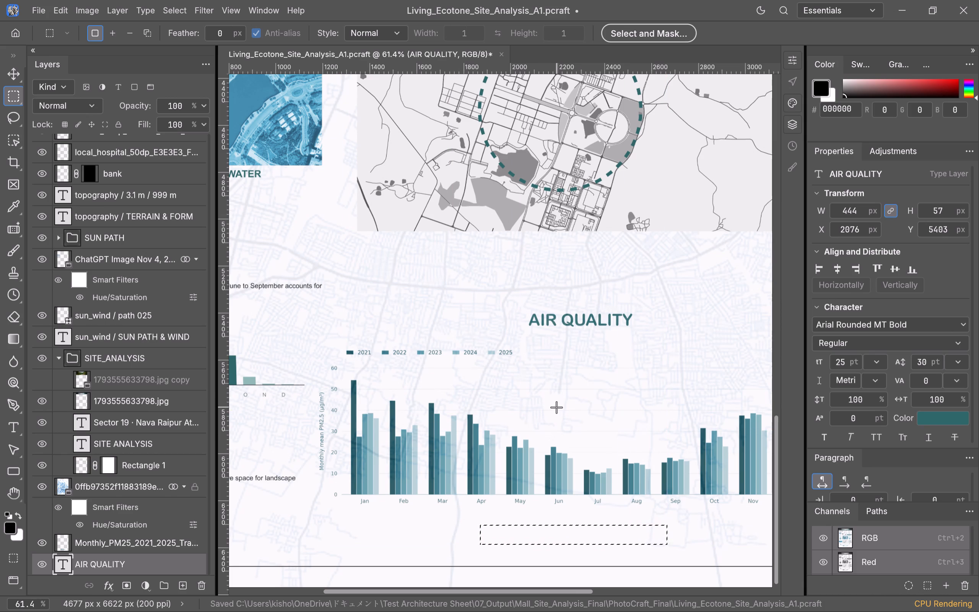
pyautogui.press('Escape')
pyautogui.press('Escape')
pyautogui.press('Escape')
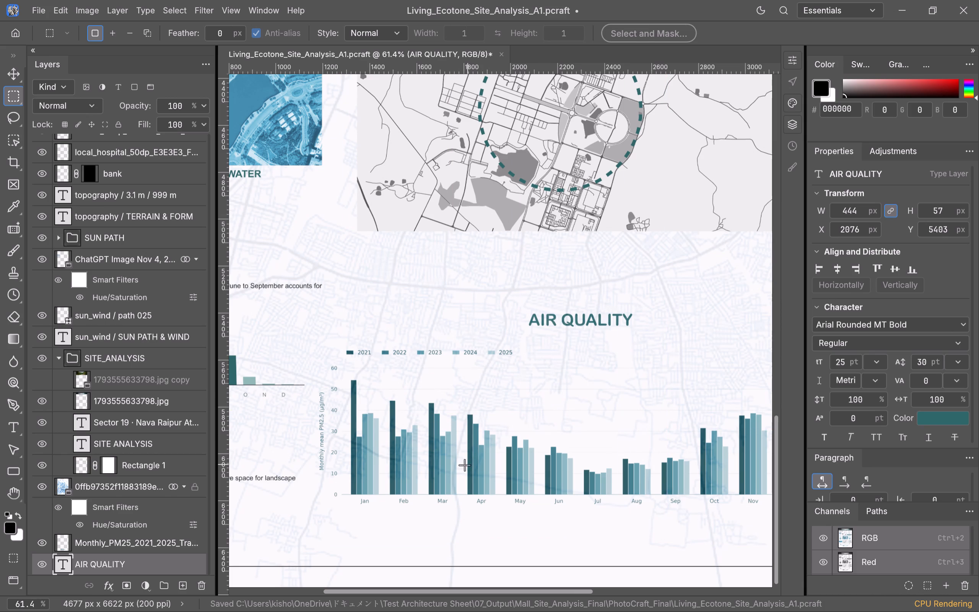
# Move the 2021–2025 legend from above the PM2.5 chart to centred beneath its month labels, enlarged to about 120%.
pyautogui.click(11, 72)
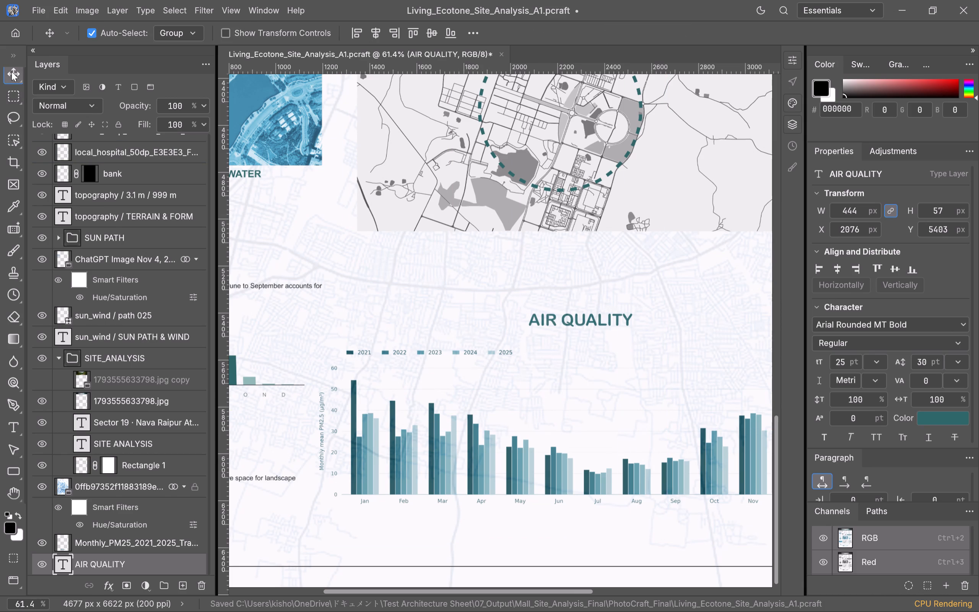
pyautogui.click(416, 435)
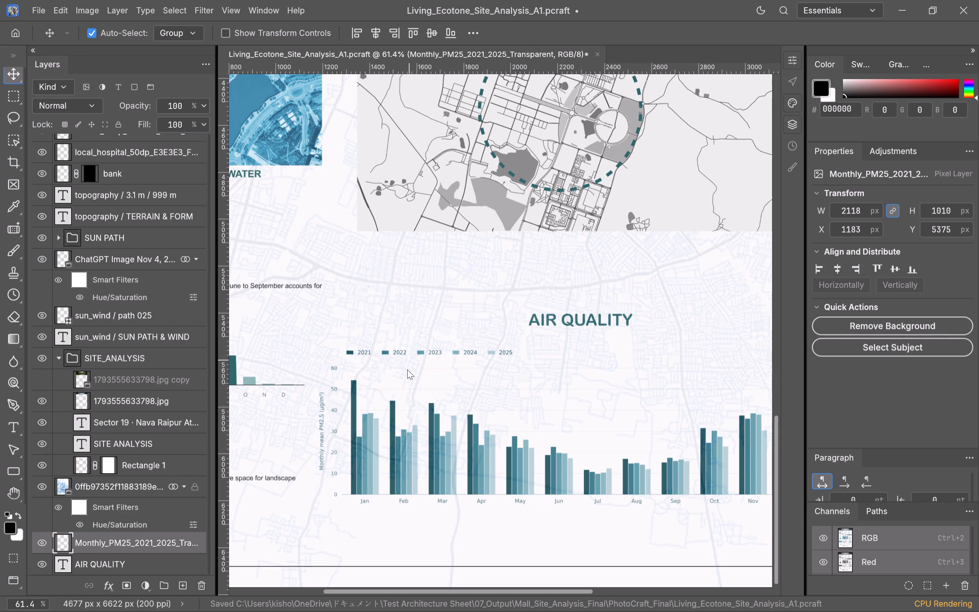
pyautogui.click(406, 444)
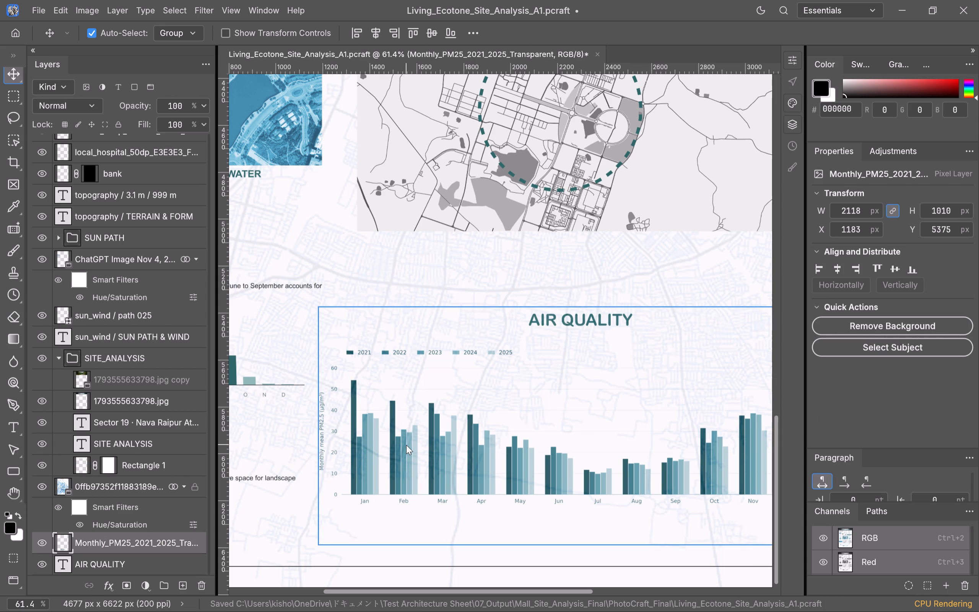
pyautogui.click(11, 97)
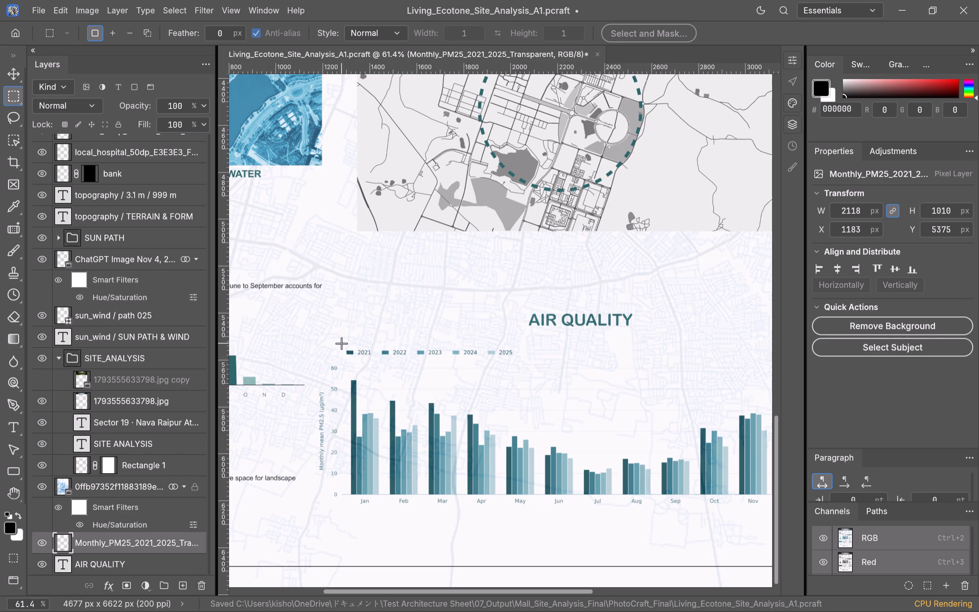
pyautogui.moveTo(342, 343); pyautogui.dragTo(522, 357)
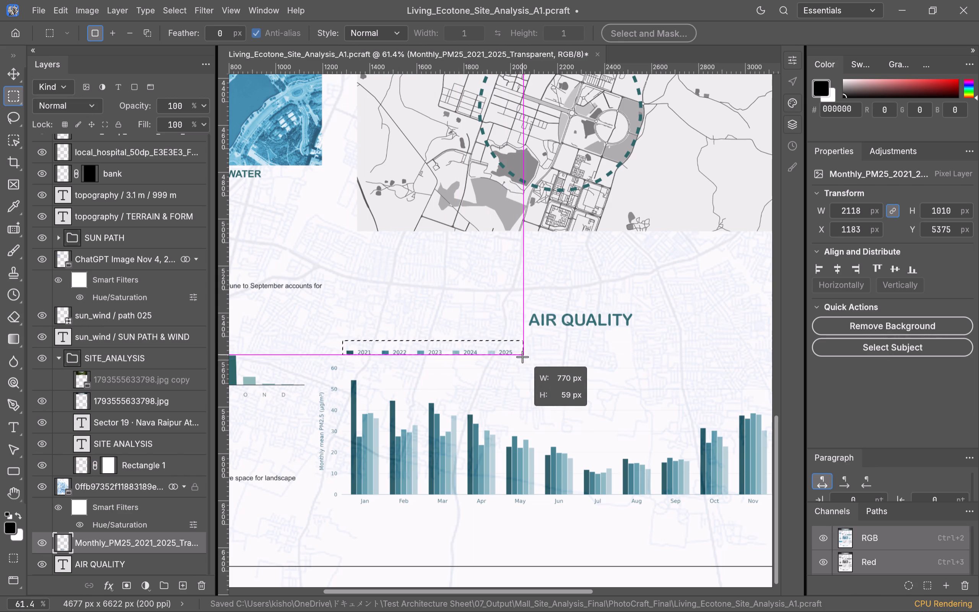
pyautogui.moveTo(522, 357); pyautogui.dragTo(522, 359)
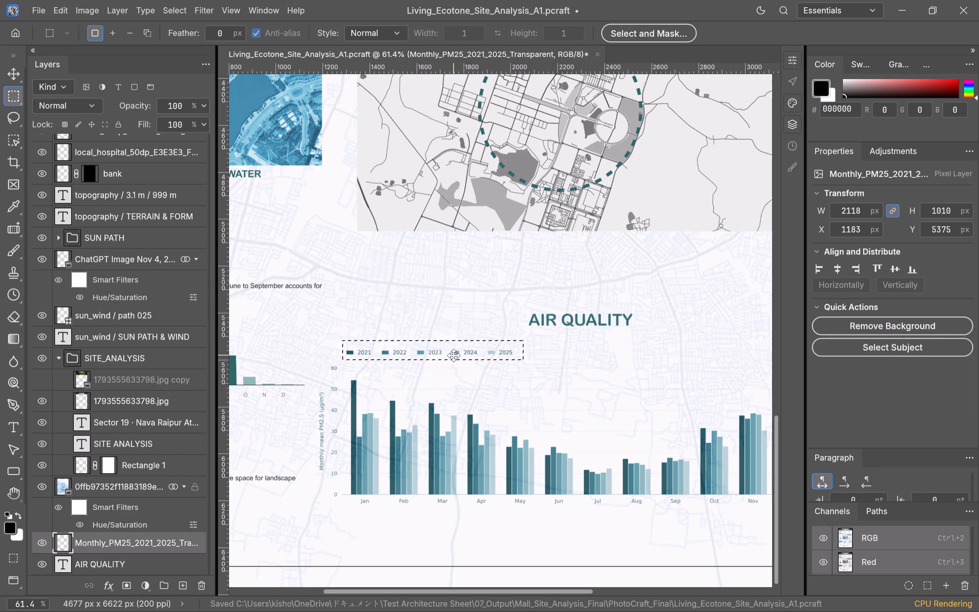
pyautogui.hotkey('ctrl', 't')
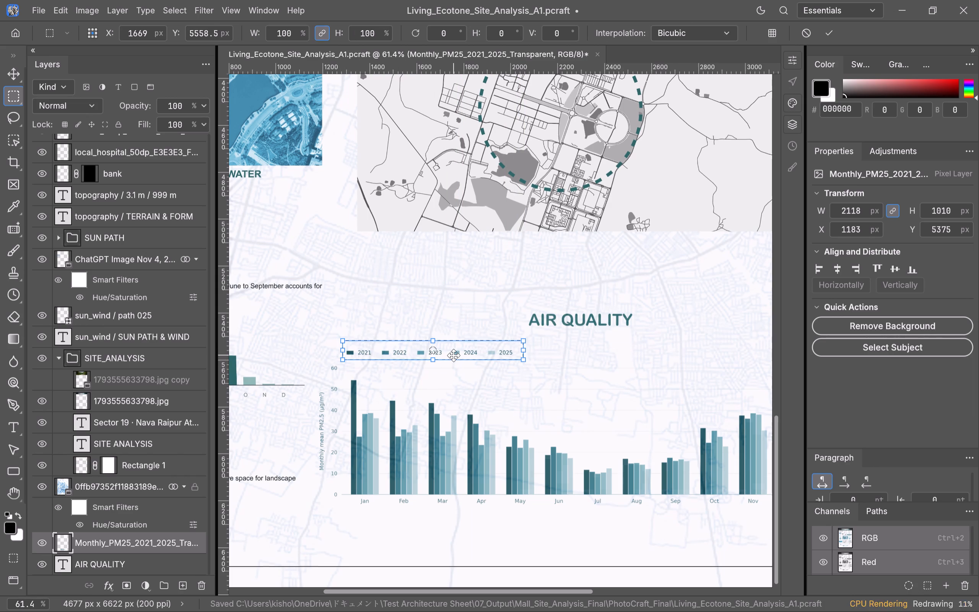
pyautogui.moveTo(485, 352); pyautogui.dragTo(493, 526)
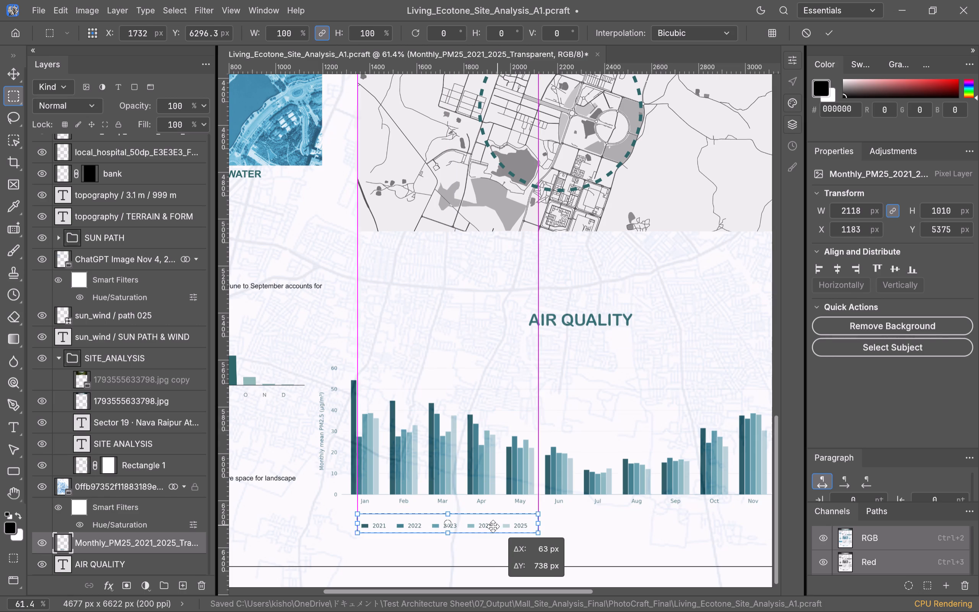
pyautogui.moveTo(493, 526); pyautogui.dragTo(486, 526)
pyautogui.moveTo(522, 534); pyautogui.dragTo(523, 538)
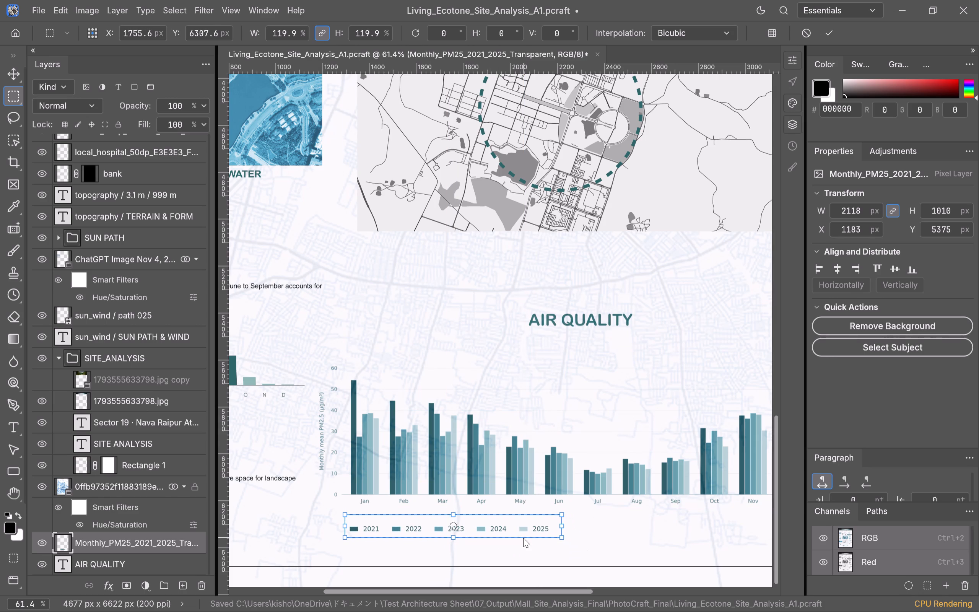
pyautogui.moveTo(500, 529); pyautogui.dragTo(507, 529)
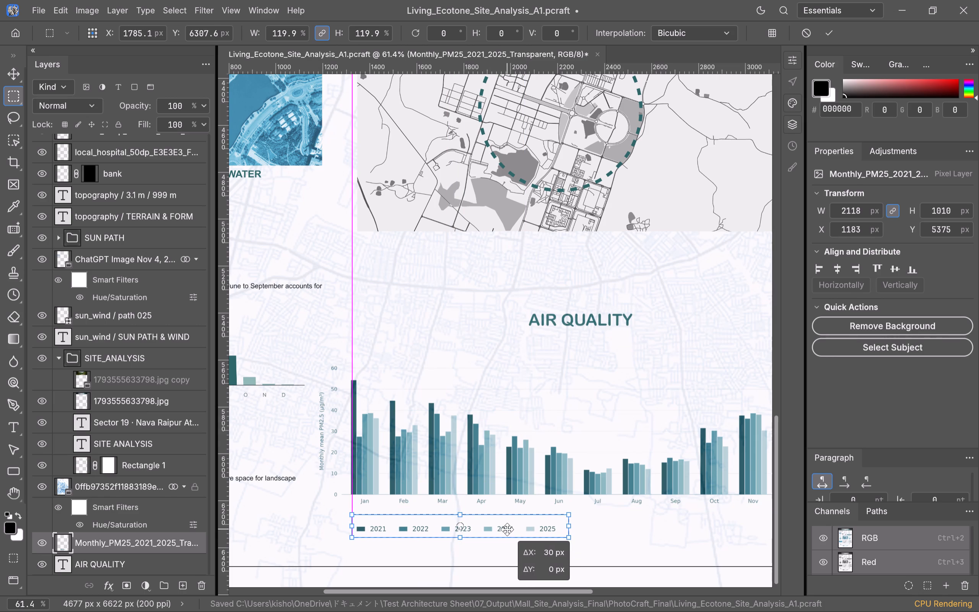
pyautogui.moveTo(507, 529); pyautogui.dragTo(505, 529)
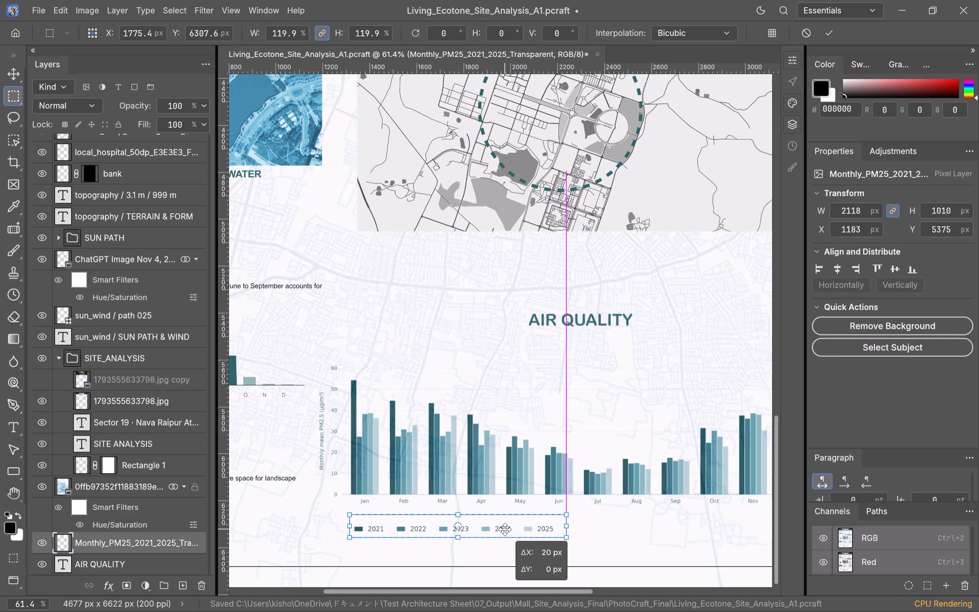
pyautogui.moveTo(505, 529); pyautogui.dragTo(607, 530)
pyautogui.click(574, 554)
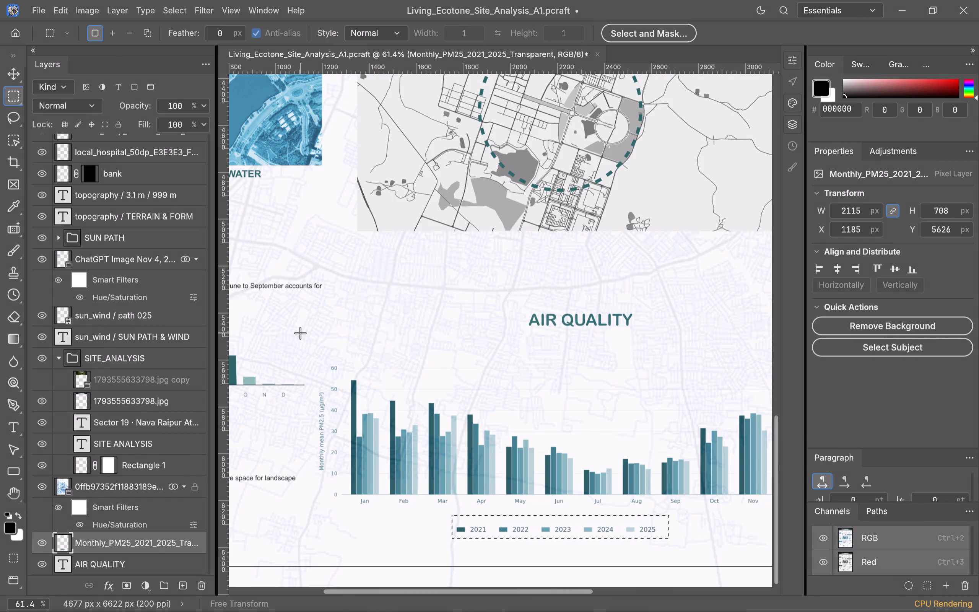
pyautogui.press('Escape')
pyautogui.keyDown('alt'); pyautogui.scroll(-4, 455, 386); pyautogui.keyUp('alt')
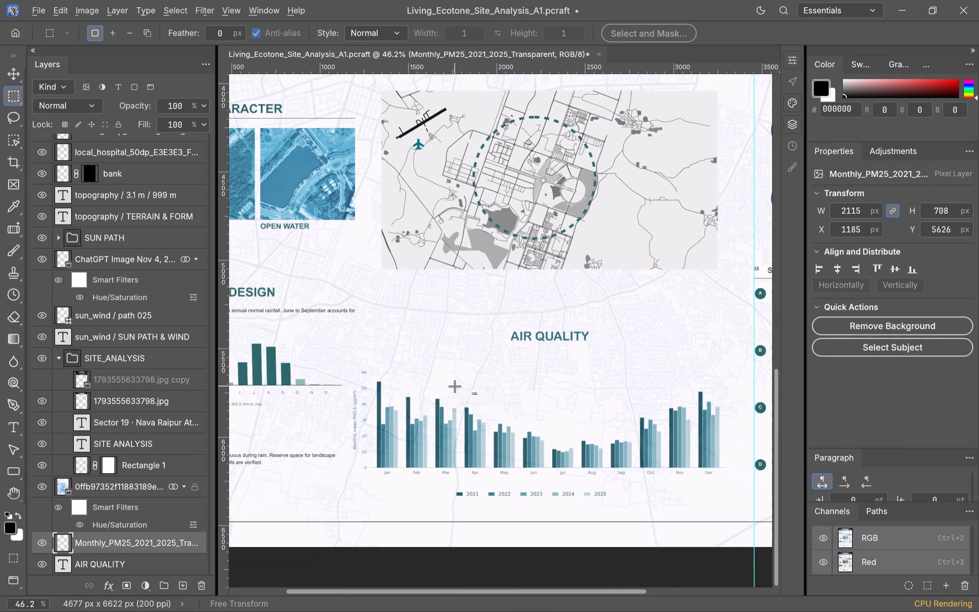
pyautogui.keyDown('alt'); pyautogui.scroll(-5, 455, 386); pyautogui.keyUp('alt')
pyautogui.press('space')
pyautogui.press('space')
pyautogui.press('space')
pyautogui.press('space')
pyautogui.press('space')
pyautogui.press('space')
pyautogui.press('space')
pyautogui.press('space')
pyautogui.press('space')
pyautogui.press('space')
pyautogui.press('space')
pyautogui.press('space')
pyautogui.press('space')
pyautogui.press('space')
pyautogui.press('space')
pyautogui.press('space')
pyautogui.press('space')
pyautogui.press('space')
pyautogui.press('space')
pyautogui.press('space')
pyautogui.moveTo(525, 374); pyautogui.dragTo(525, 392)
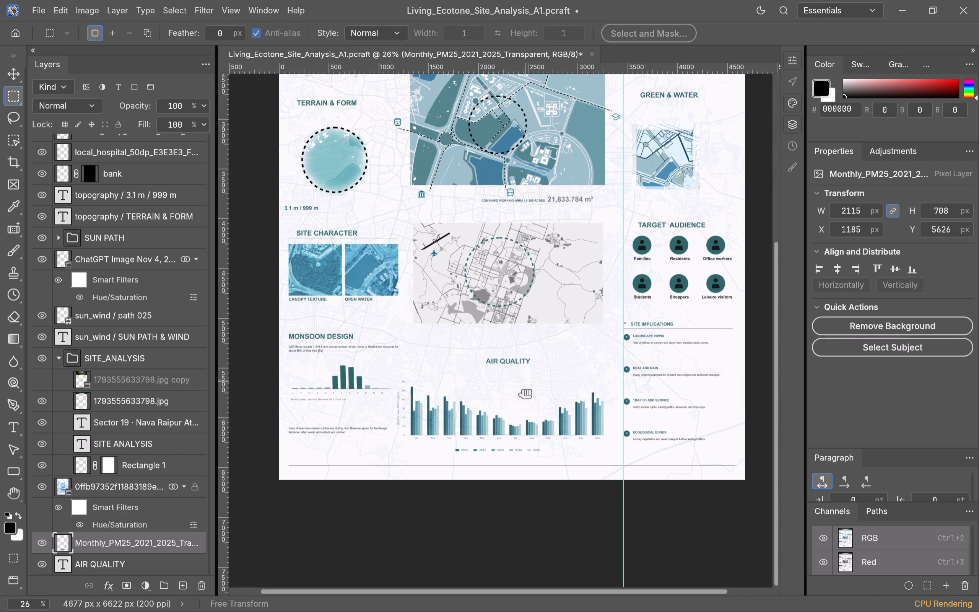
pyautogui.moveTo(525, 392); pyautogui.dragTo(521, 416)
pyautogui.moveTo(524, 378); pyautogui.dragTo(528, 426)
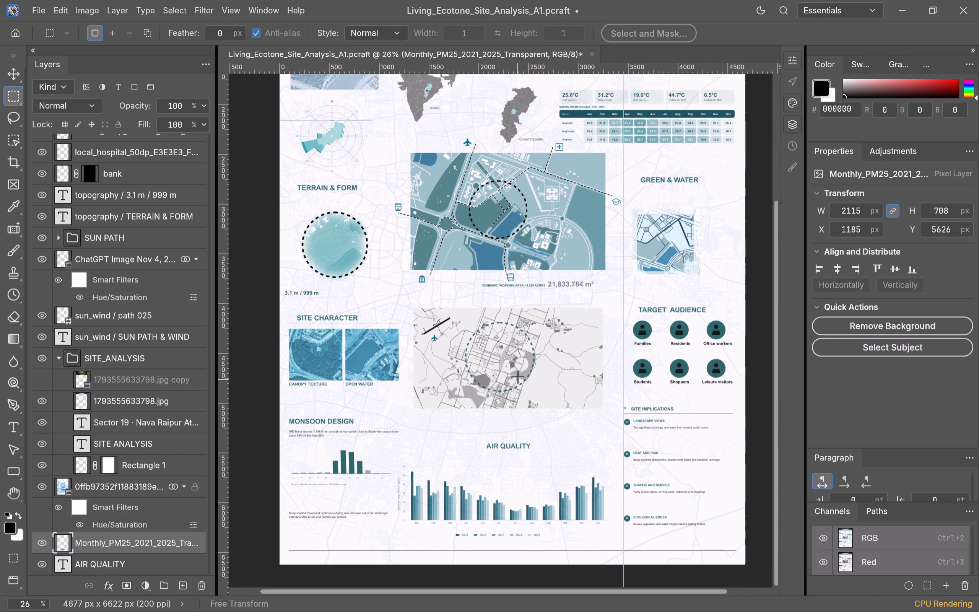
pyautogui.click(517, 374)
pyautogui.click(14, 73)
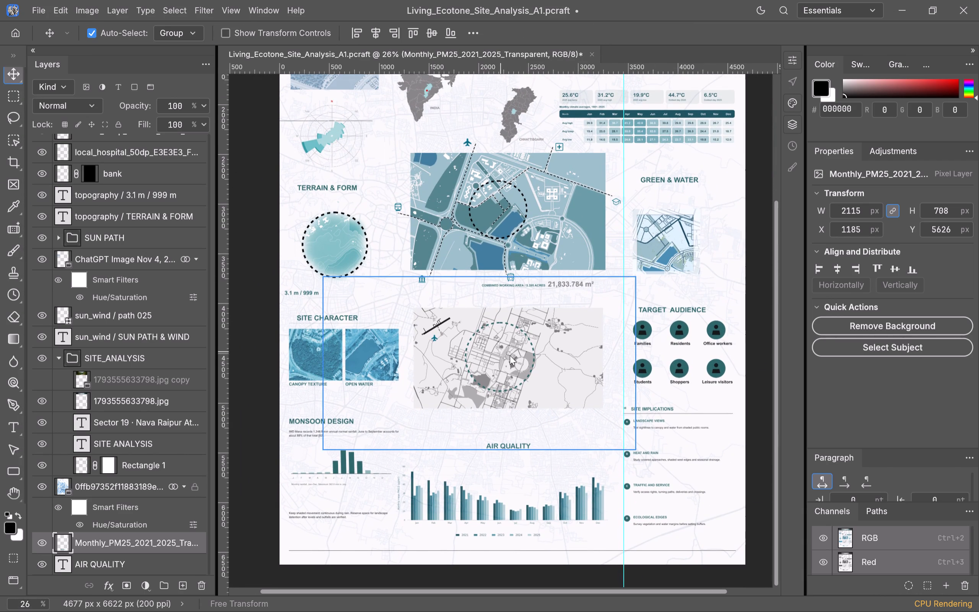
pyautogui.click(545, 355)
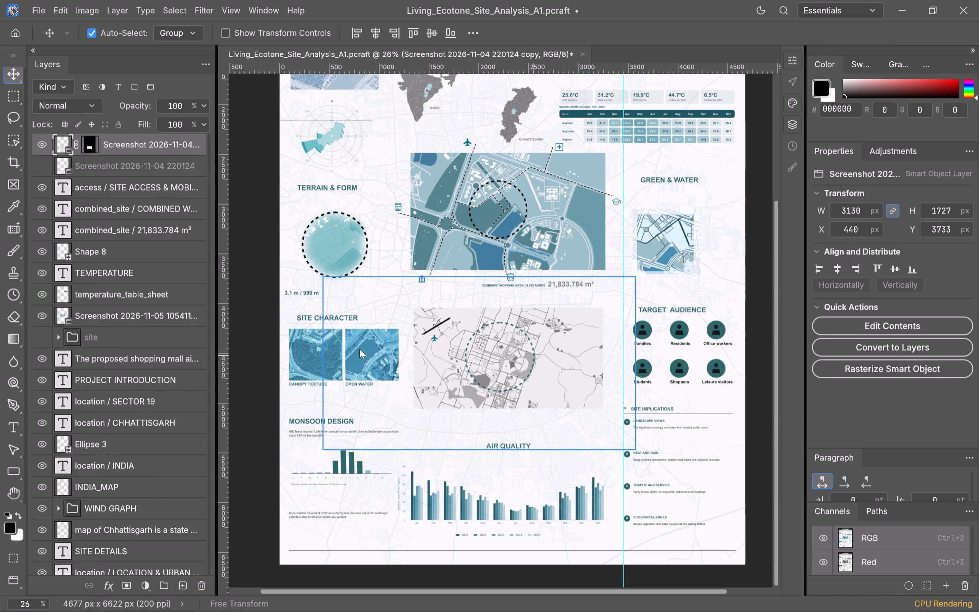
pyautogui.scroll(8, 149, 301)
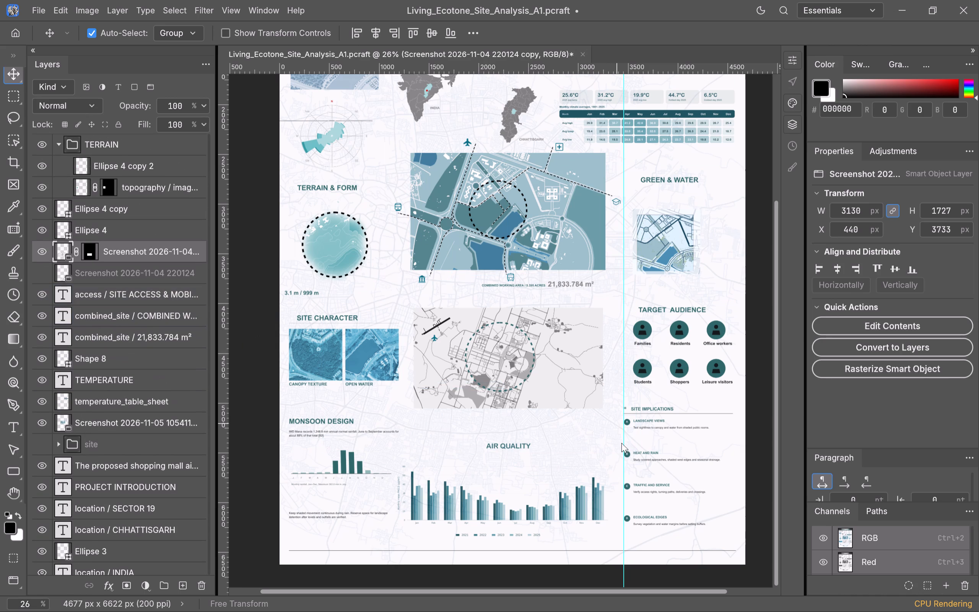
pyautogui.scroll(6, 582, 451)
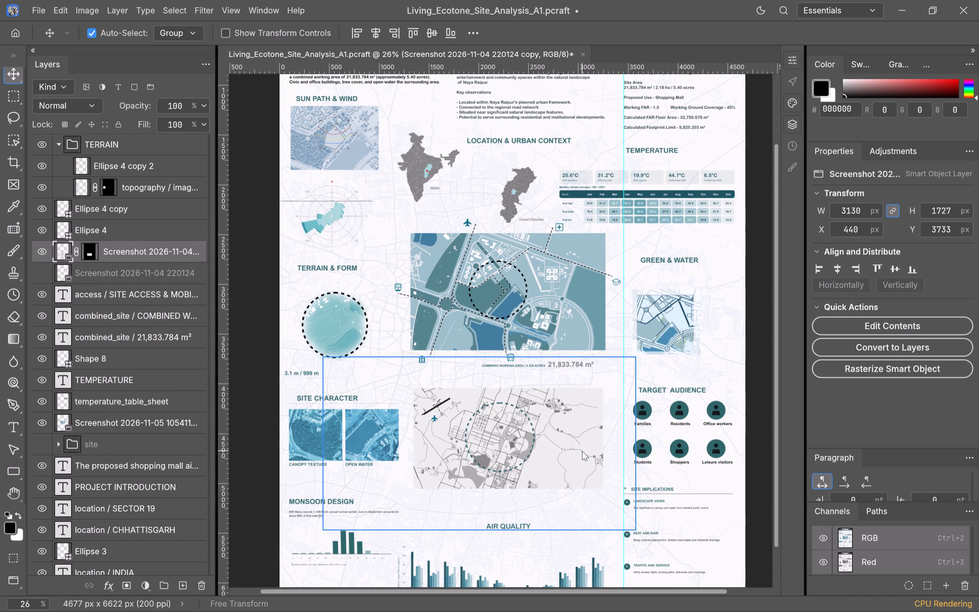
pyautogui.scroll(-1, 582, 451)
pyautogui.scroll(-3, 587, 500)
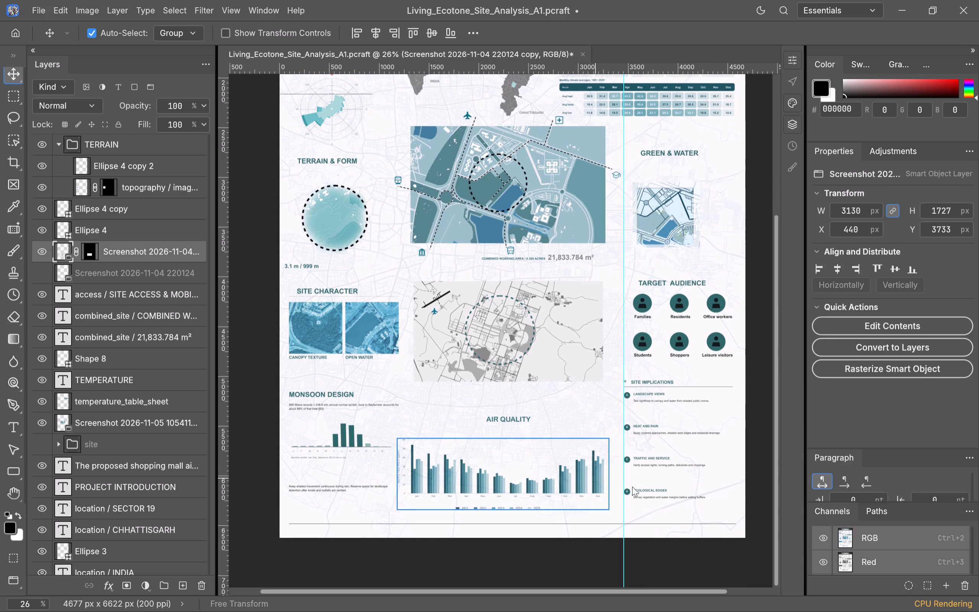
pyautogui.scroll(2, 725, 531)
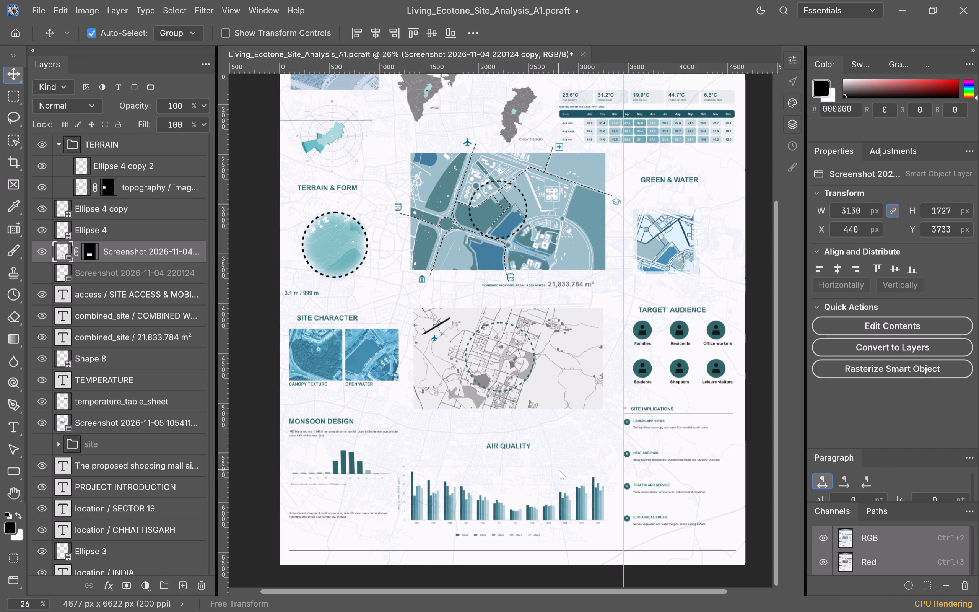
pyautogui.scroll(2, 559, 470)
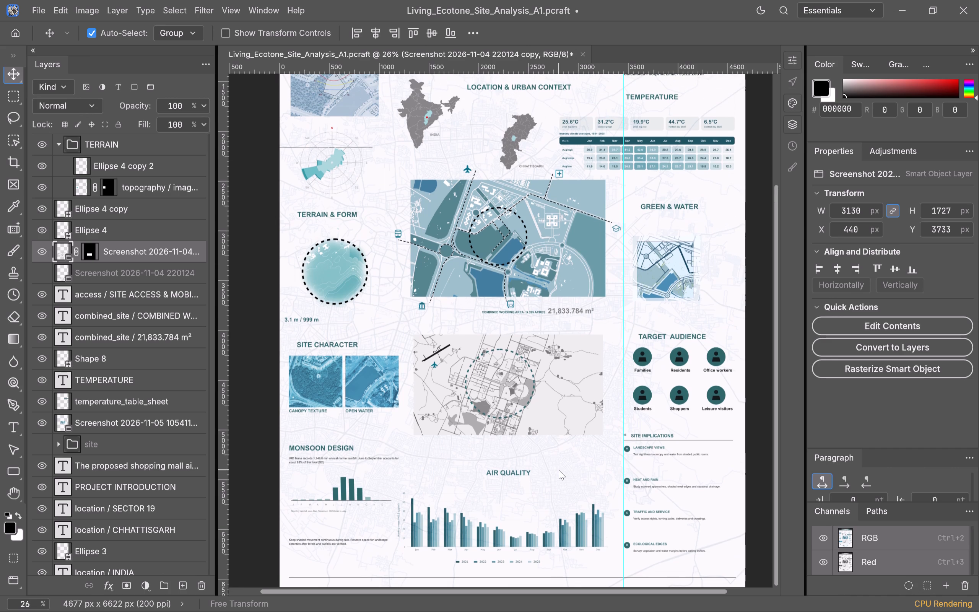
pyautogui.scroll(2, 559, 470)
pyautogui.scroll(-1, 559, 470)
pyautogui.scroll(4, 559, 470)
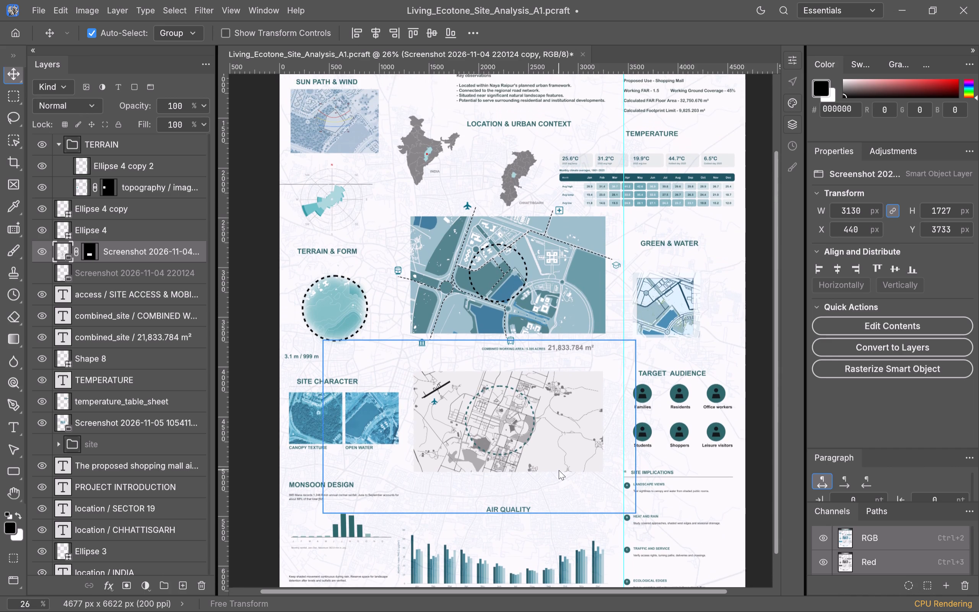
pyautogui.scroll(-3, 559, 470)
pyautogui.scroll(2, 559, 470)
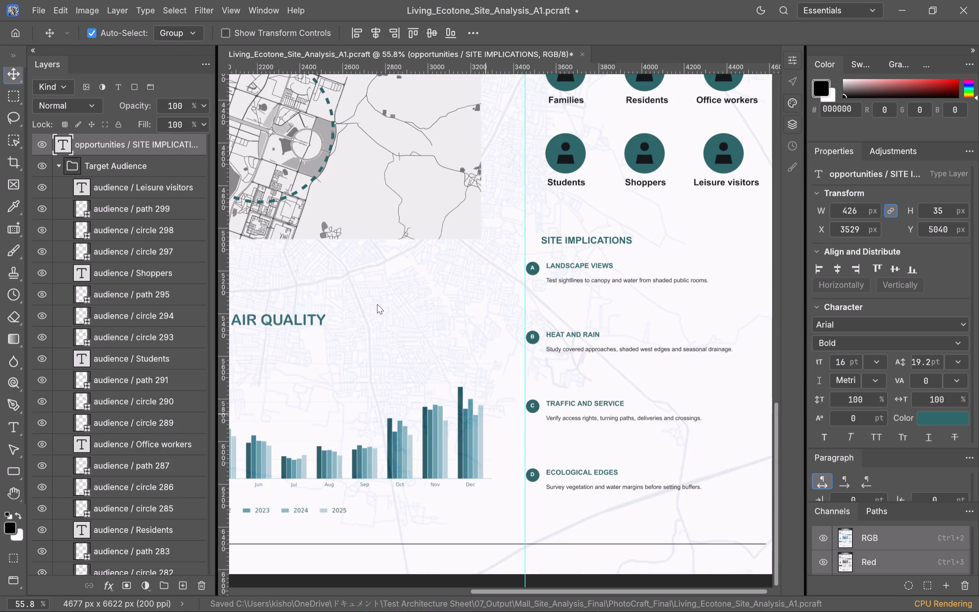
# Place Site_SWOT_Teal_01.png from the Downloads folder as an embedded image in the site analysis sheet.
pyautogui.click(17, 25)
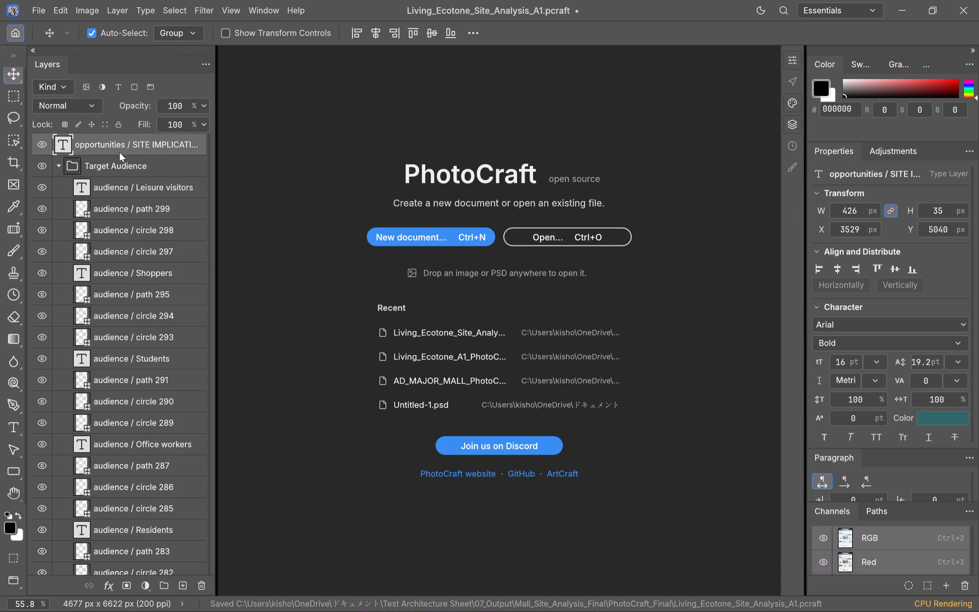
pyautogui.click(14, 32)
pyautogui.click(33, 8)
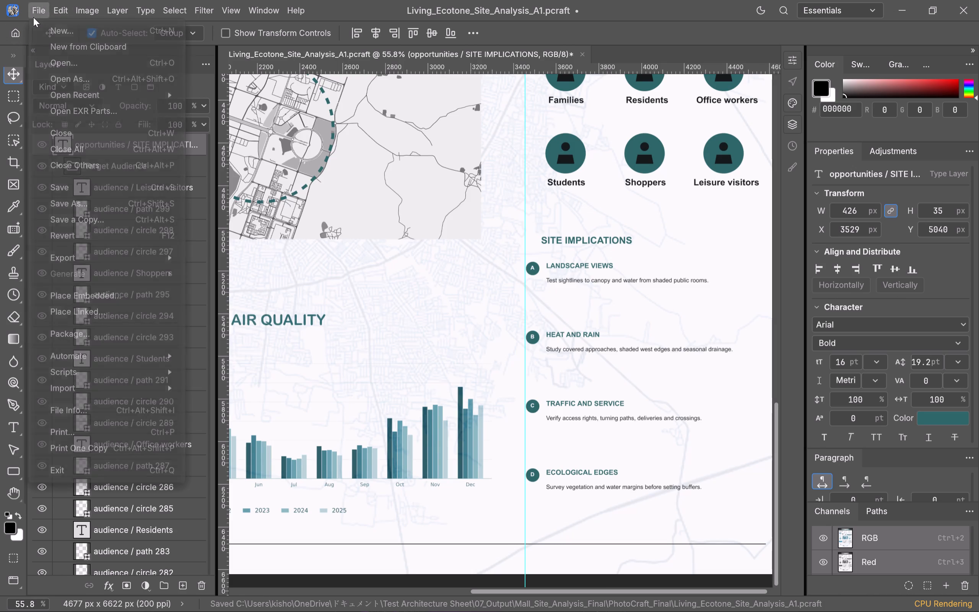
pyautogui.click(87, 294)
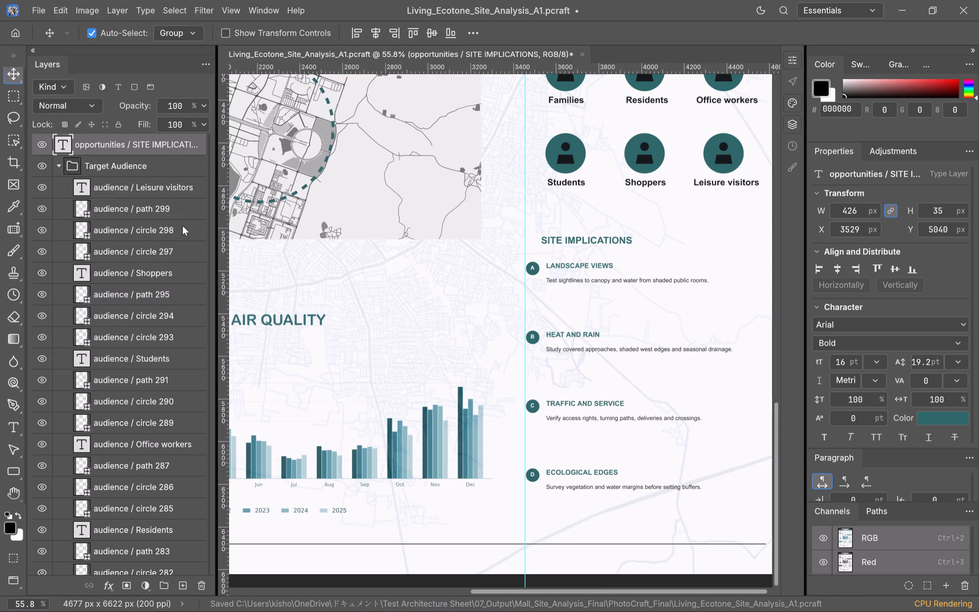
pyautogui.click(63, 197)
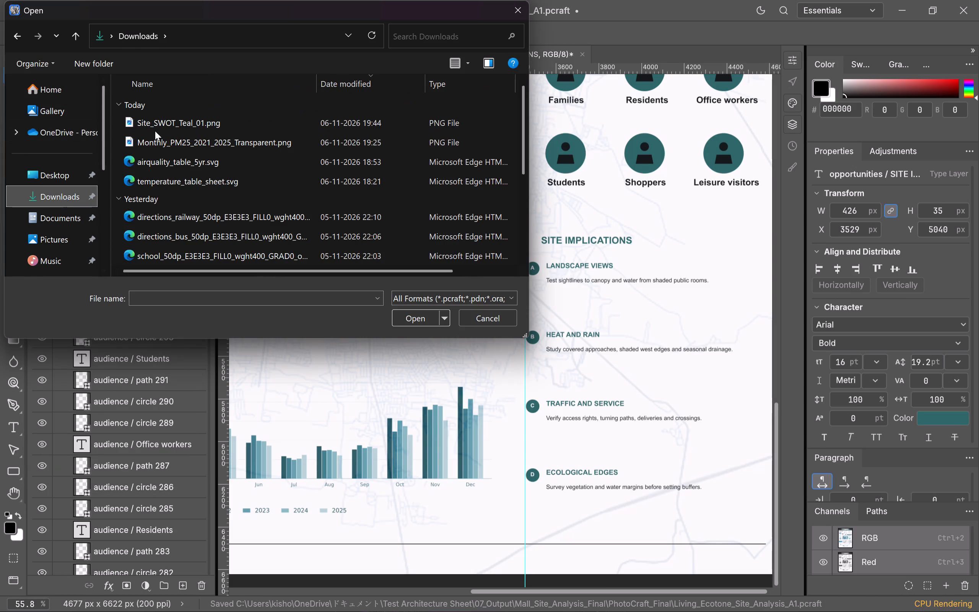
pyautogui.click(172, 125)
pyautogui.click(420, 316)
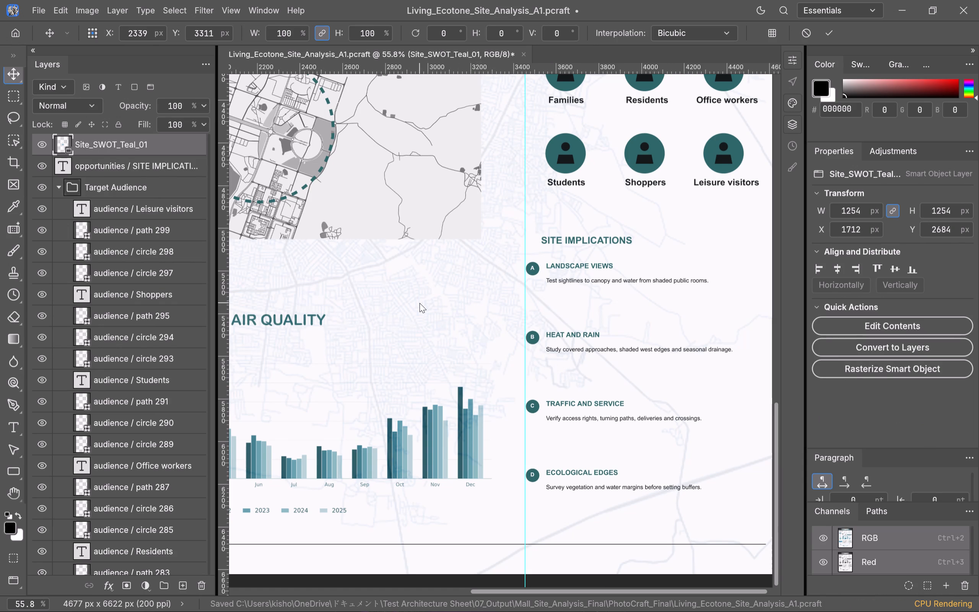
# Scale the placed SWOT graphic to 98.6% and move it over the SITE IMPLICATIONS section.
pyautogui.keyDown('alt'); pyautogui.scroll(-6, 420, 303); pyautogui.keyUp('alt')
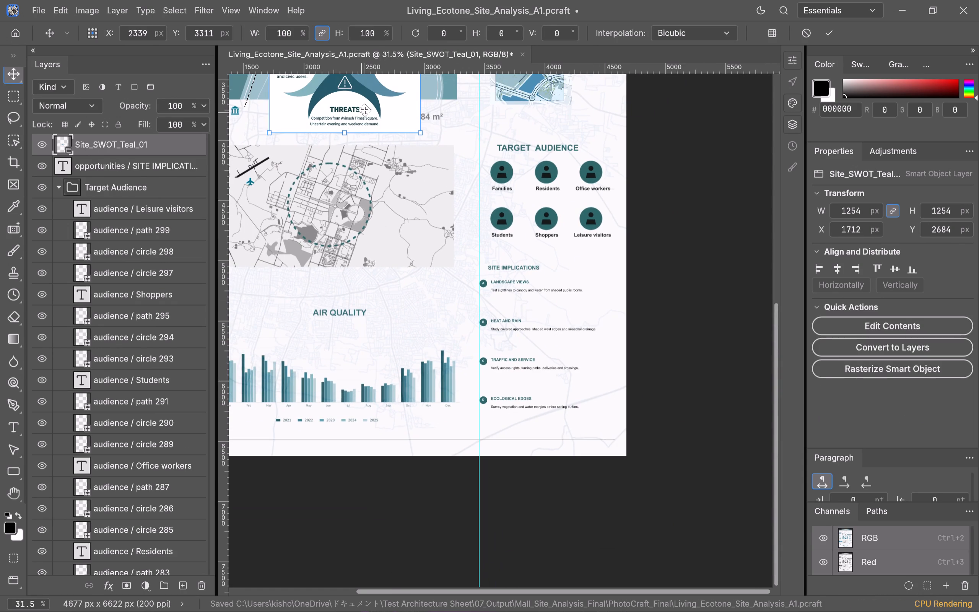
pyautogui.moveTo(364, 110); pyautogui.dragTo(528, 360)
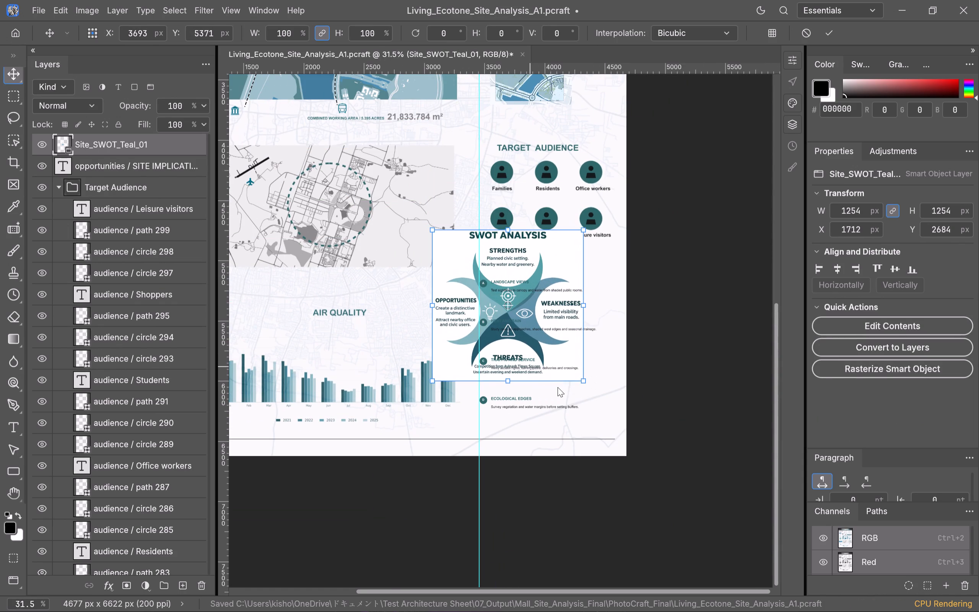
pyautogui.moveTo(585, 386); pyautogui.dragTo(579, 379)
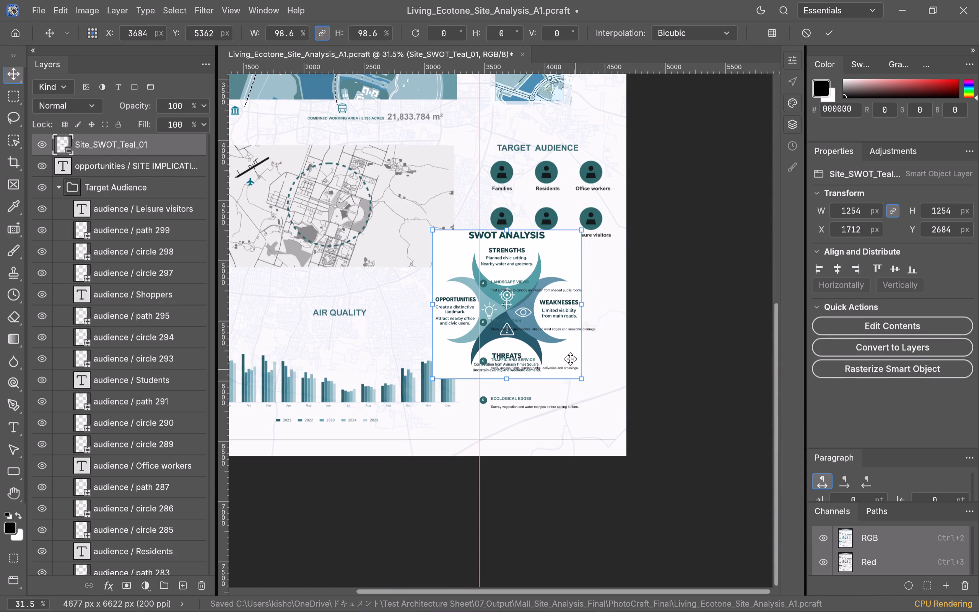
pyautogui.moveTo(529, 309); pyautogui.dragTo(554, 362)
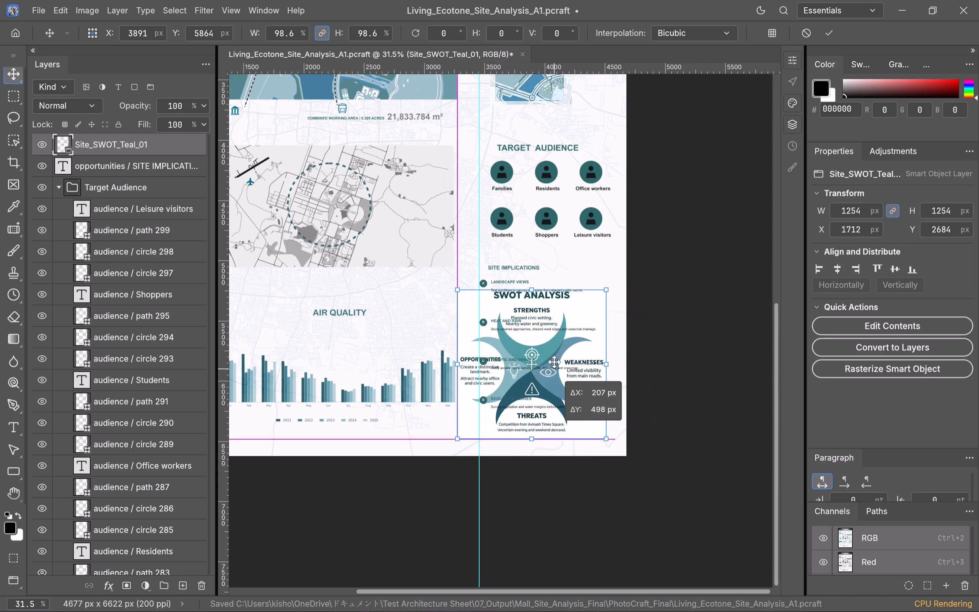
pyautogui.moveTo(554, 362); pyautogui.dragTo(554, 360)
# Try the SWOT graphic over the TARGET AUDIENCE and GREEN & WATER areas, then apply the transform with it below the first row of audience icons.
pyautogui.scroll(16, 555, 356)
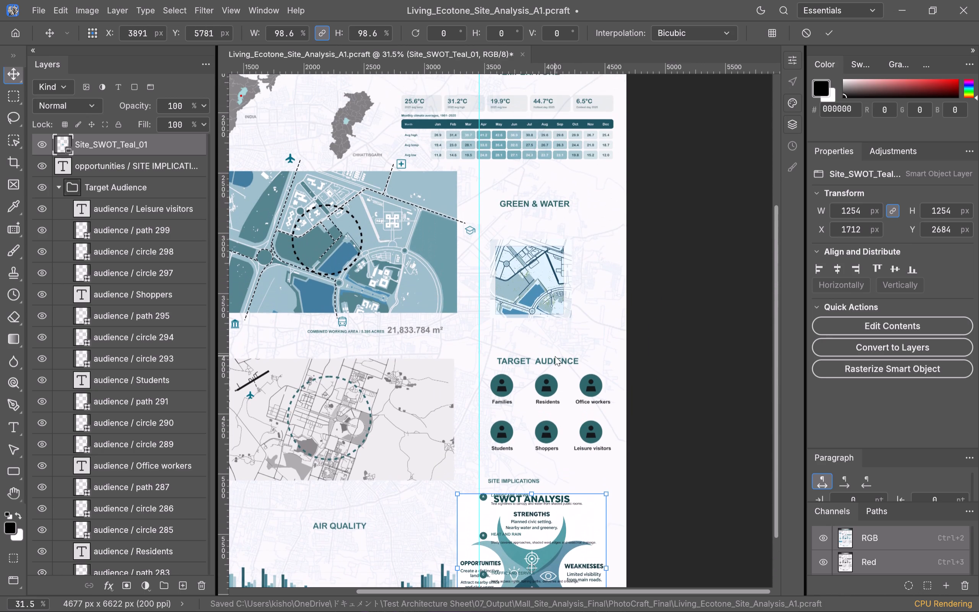
pyautogui.scroll(-4, 555, 356)
pyautogui.moveTo(574, 418); pyautogui.dragTo(585, 196)
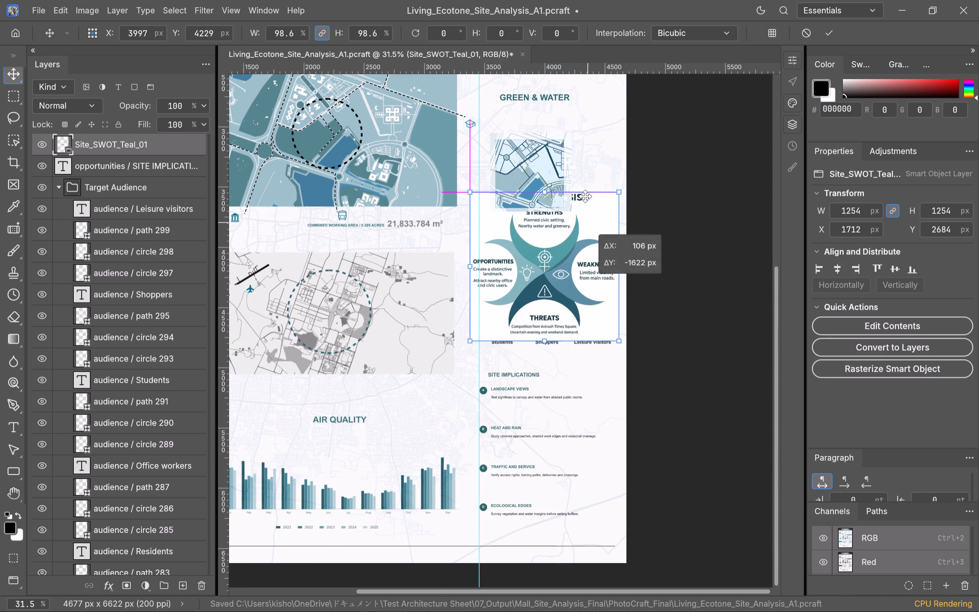
pyautogui.moveTo(585, 196); pyautogui.dragTo(569, 252)
pyautogui.scroll(4, 569, 248)
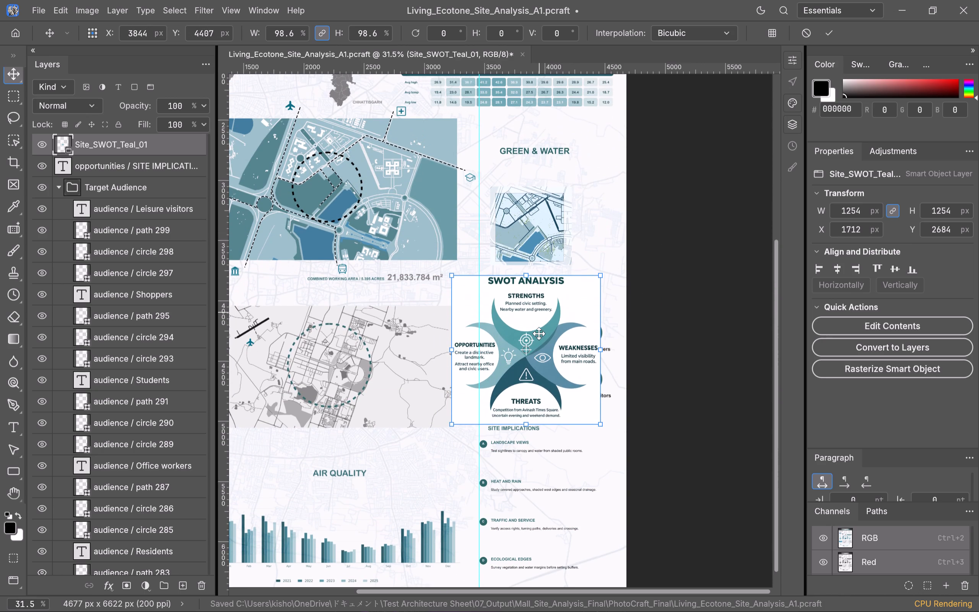
pyautogui.moveTo(555, 321); pyautogui.dragTo(571, 183)
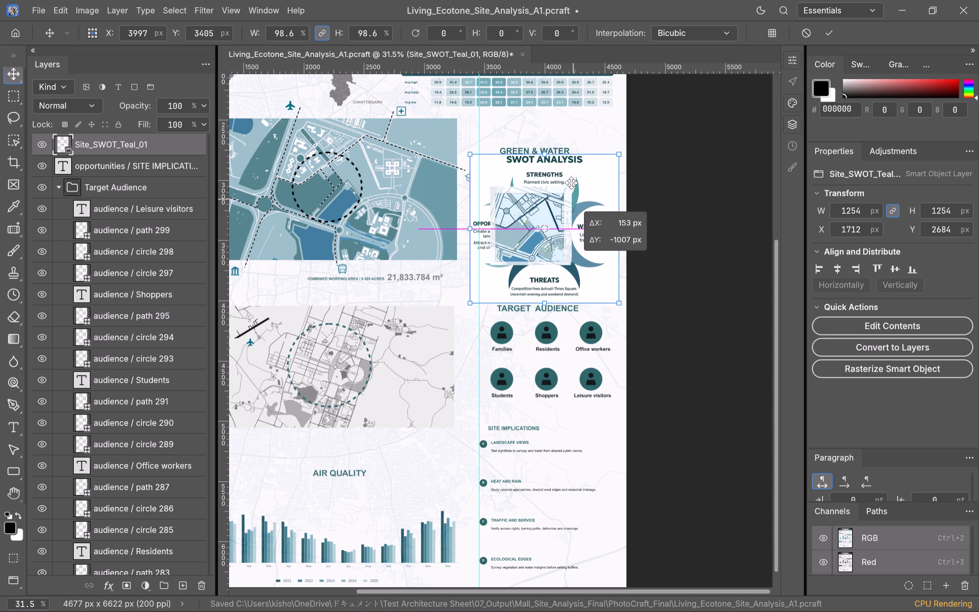
pyautogui.moveTo(571, 183); pyautogui.dragTo(570, 180)
pyautogui.moveTo(586, 167); pyautogui.dragTo(586, 391)
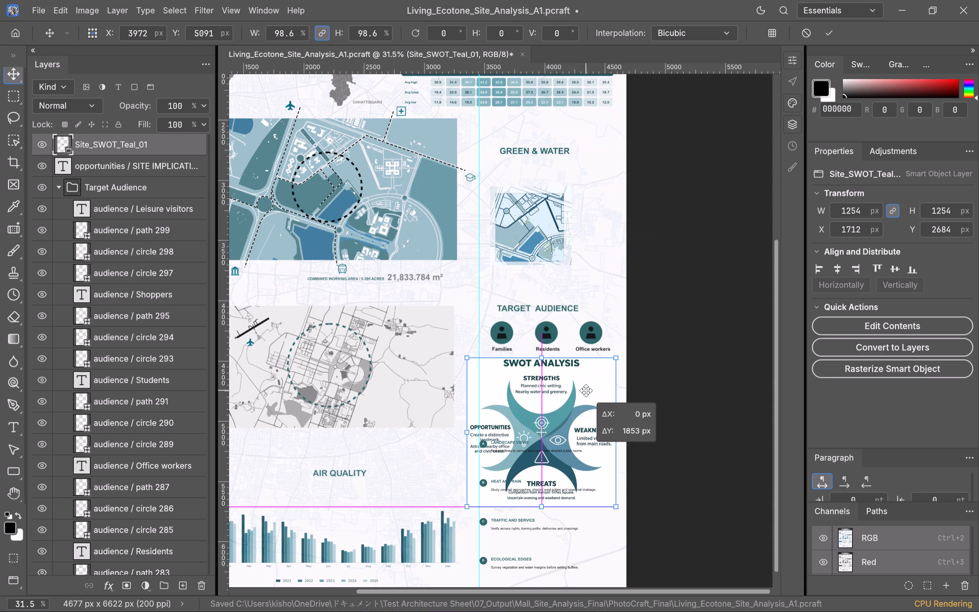
pyautogui.moveTo(586, 391); pyautogui.dragTo(585, 391)
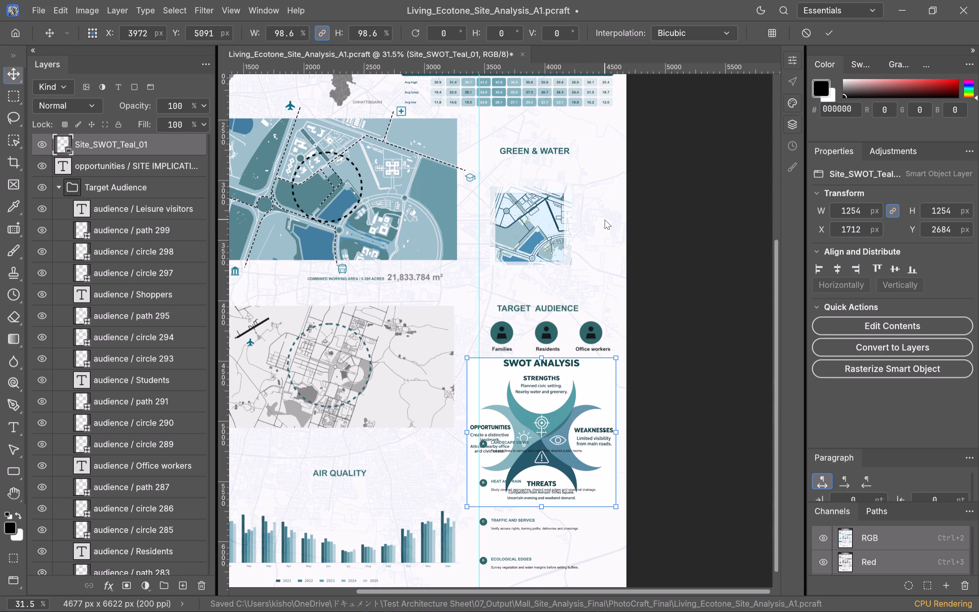
pyautogui.click(600, 220)
# Delete the GREEN & WATER map image and its heading from the sheet.
pyautogui.click(534, 223)
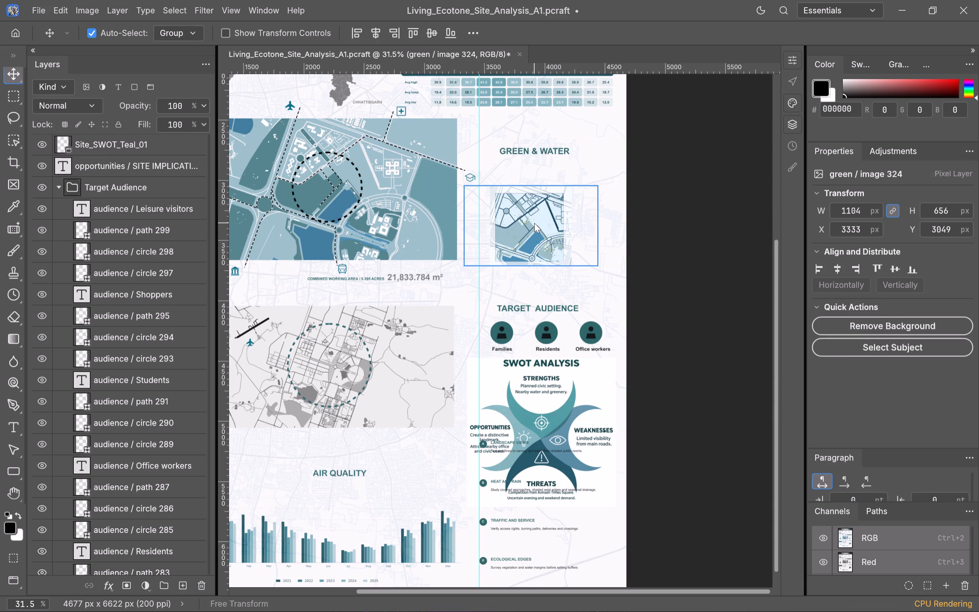
pyautogui.press('Delete')
pyautogui.click(537, 149)
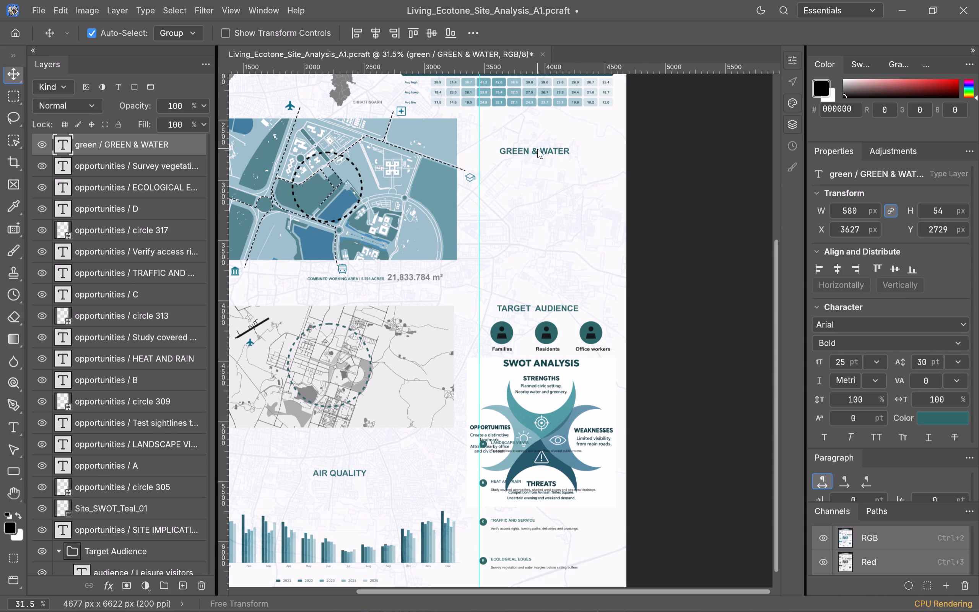
pyautogui.press('Delete')
# Move the SWOT graphic into the emptied area between the TEMPERATURE table and TARGET AUDIENCE, at about X 3375, Y 2630 px.
pyautogui.click(550, 402)
pyautogui.moveTo(549, 400); pyautogui.dragTo(561, 160)
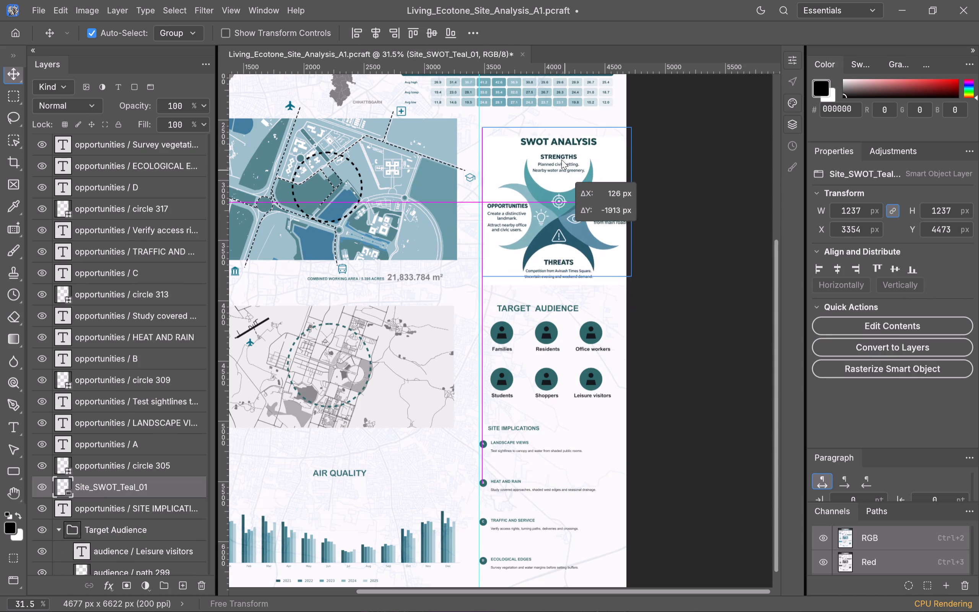
pyautogui.moveTo(561, 160); pyautogui.dragTo(552, 178)
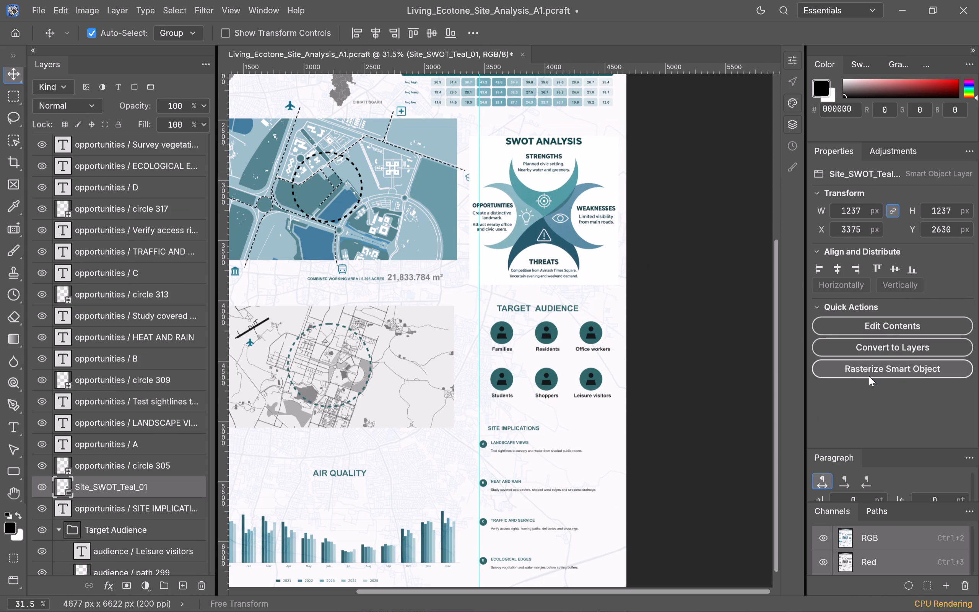
# Rasterize the Site_SWOT_Teal_01 smart object layer.
pyautogui.click(871, 369)
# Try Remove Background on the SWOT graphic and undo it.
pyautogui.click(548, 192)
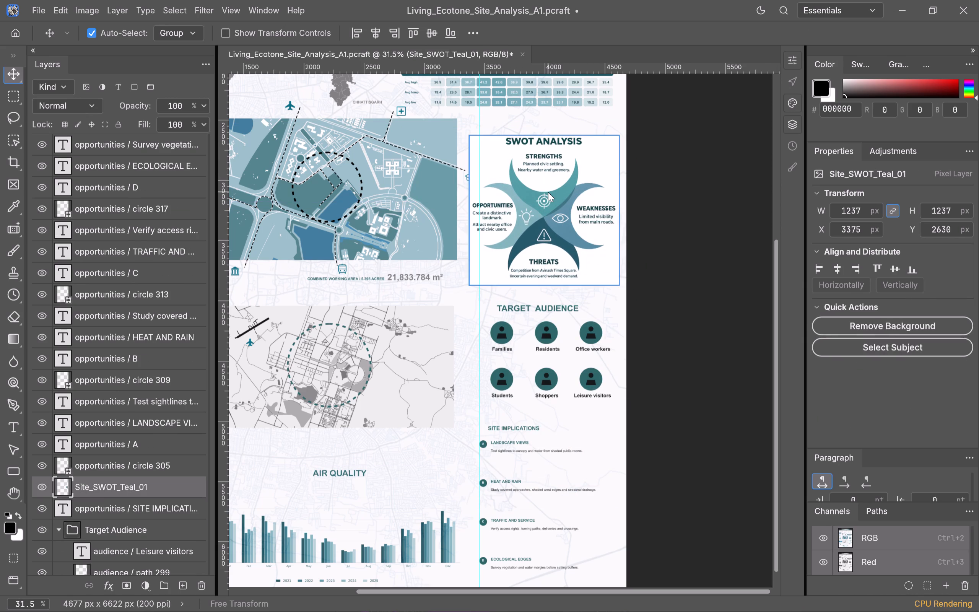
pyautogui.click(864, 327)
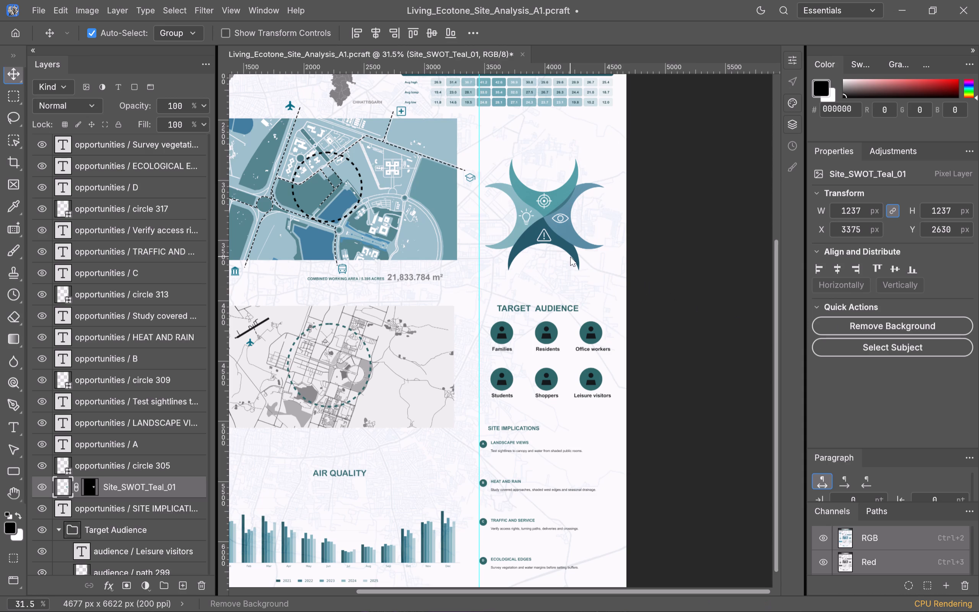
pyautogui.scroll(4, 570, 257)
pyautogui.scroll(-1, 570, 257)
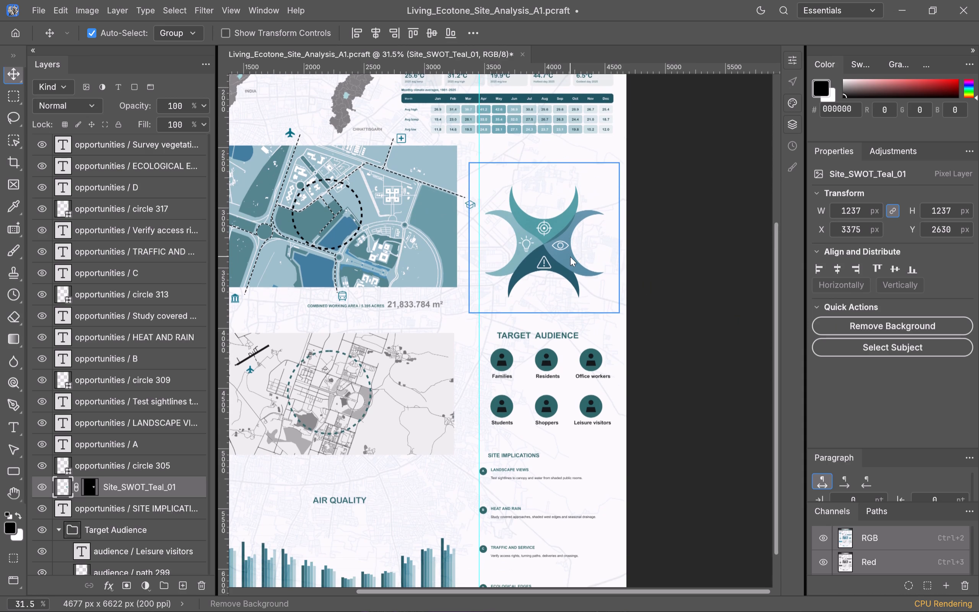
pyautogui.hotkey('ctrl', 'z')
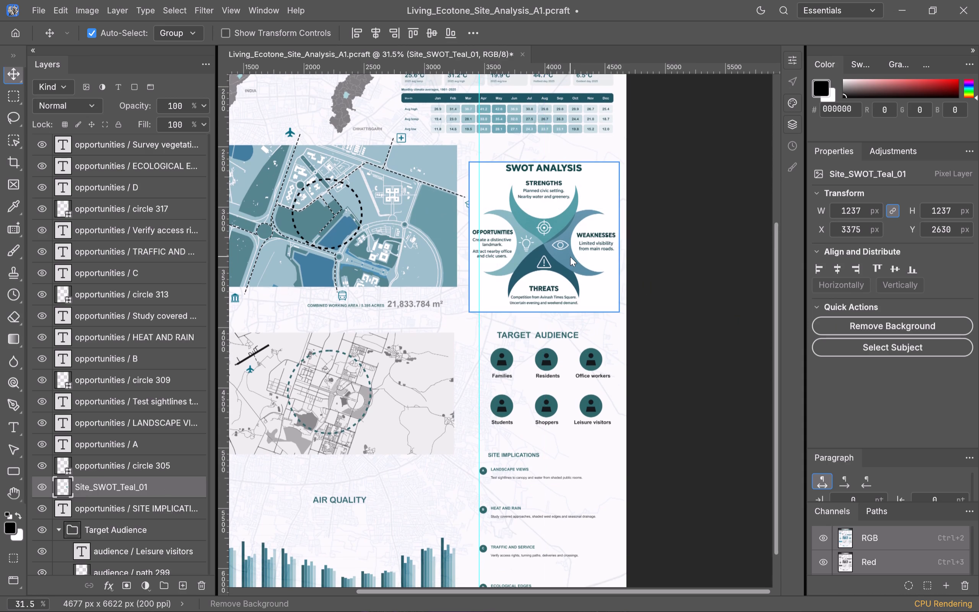
# Fine-tune the SWOT graphic's position between the TEMPERATURE table and TARGET AUDIENCE, to about X 3399, Y 2538 px.
pyautogui.scroll(4, 569, 303)
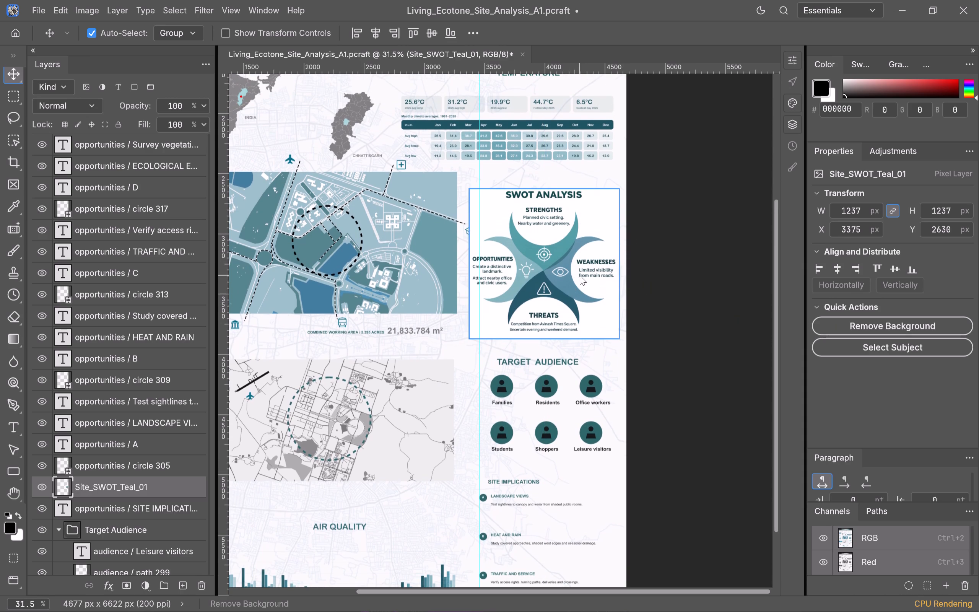
pyautogui.moveTo(558, 296); pyautogui.dragTo(556, 293)
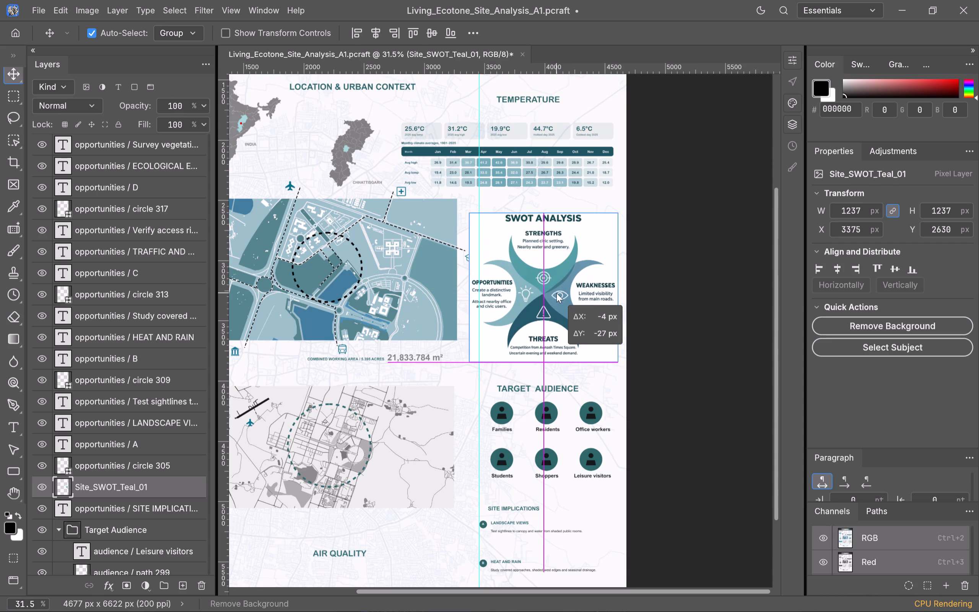
pyautogui.moveTo(556, 293); pyautogui.dragTo(560, 293)
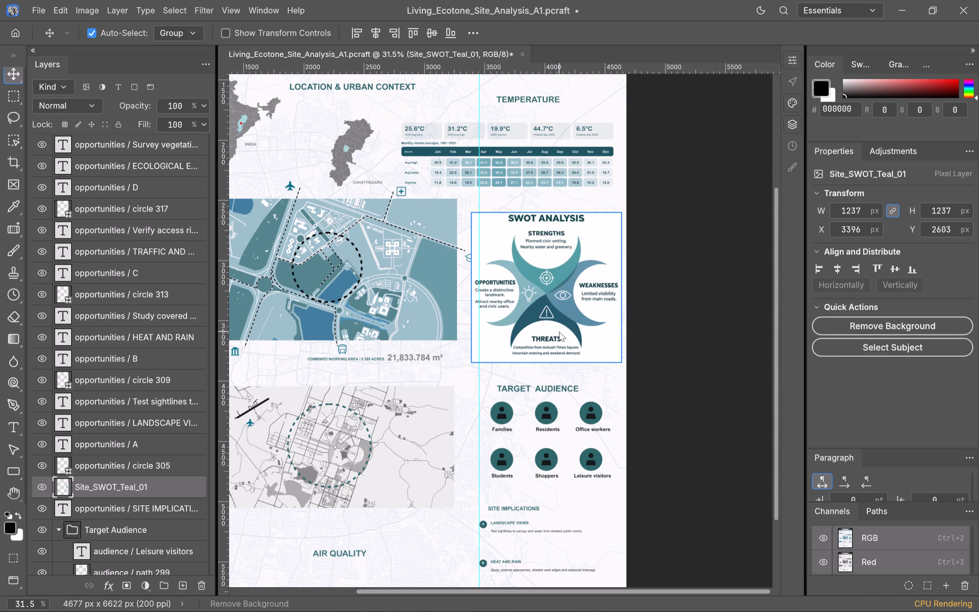
pyautogui.scroll(4, 569, 318)
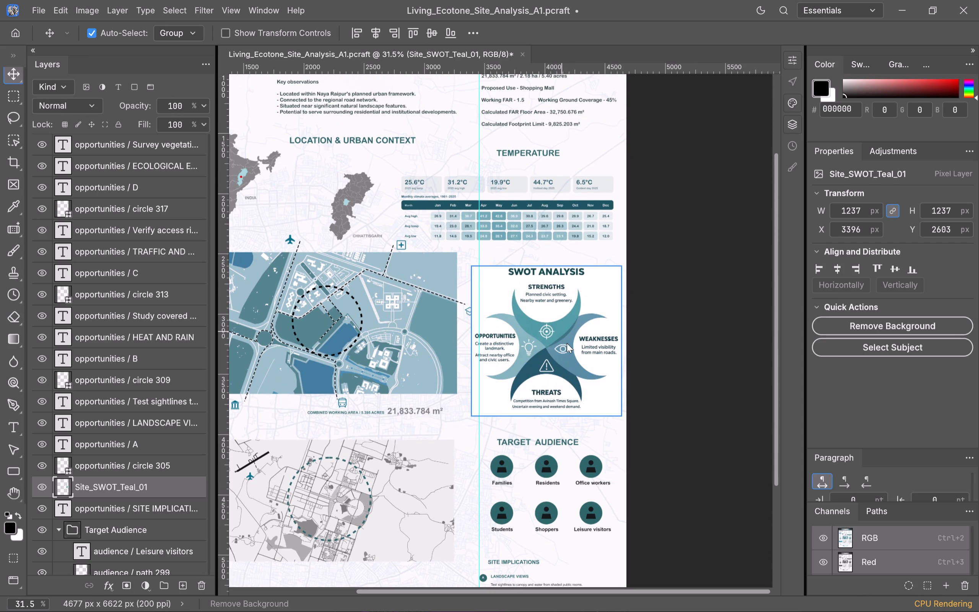
pyautogui.click(568, 333)
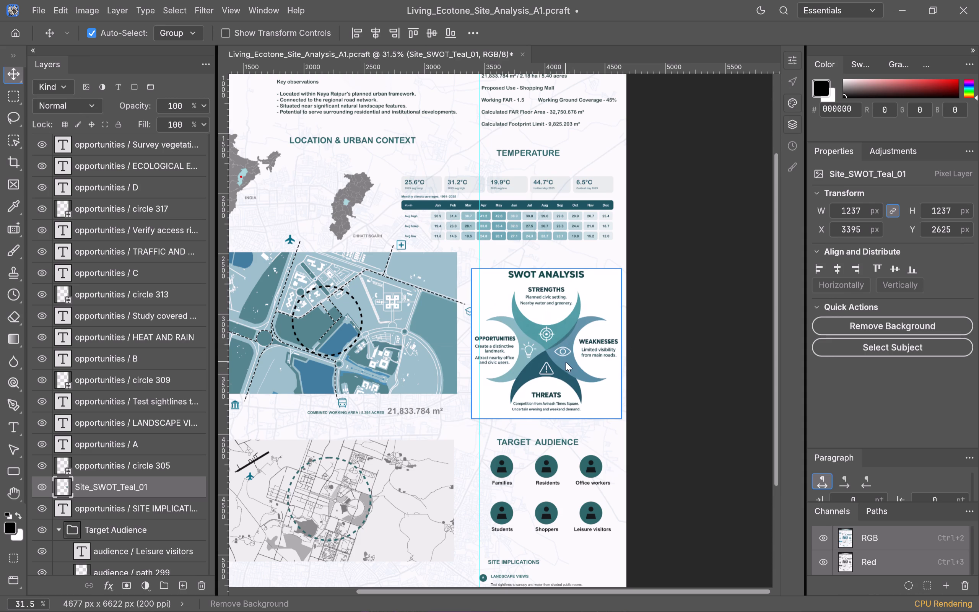
pyautogui.moveTo(566, 362); pyautogui.dragTo(569, 352)
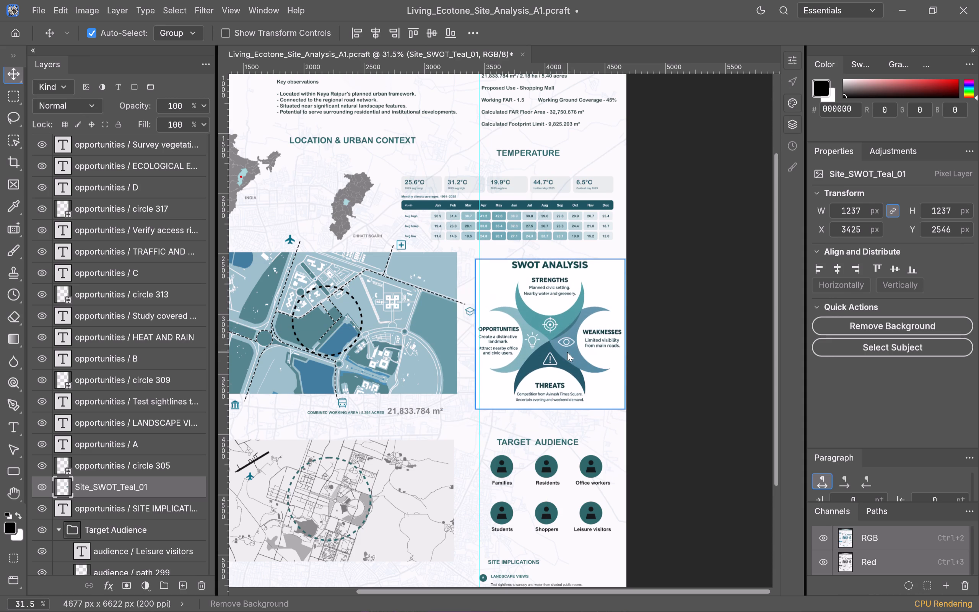
pyautogui.click(567, 352)
# Add the heading "SWAT ANALISYS" above the SWOT graphic in 25 pt Arial Rounded MT Bold, using teal 2F686A sampled from the TEMPERATURE heading.
pyautogui.scroll(2, 564, 350)
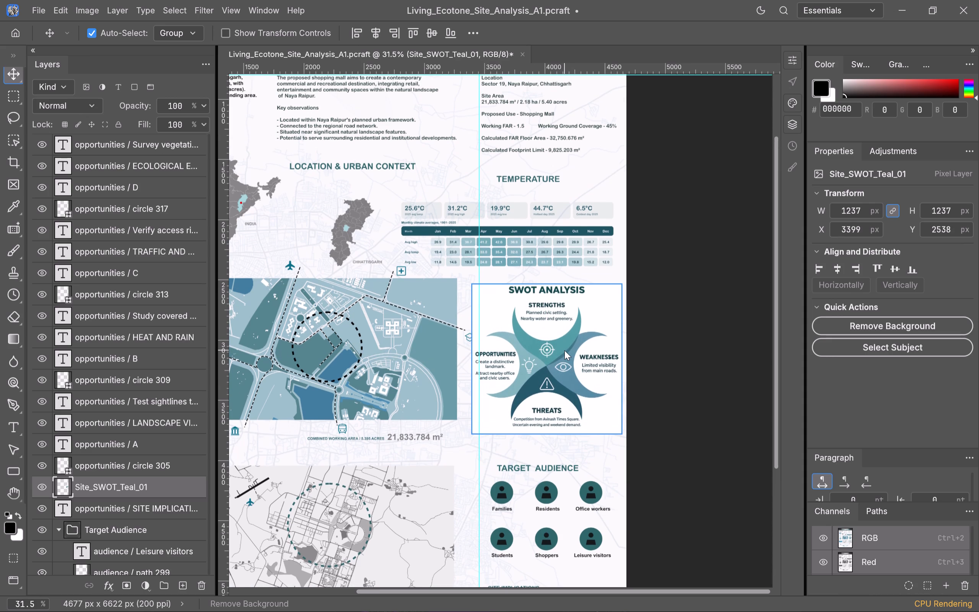
pyautogui.keyDown('alt'); pyautogui.scroll(6, 564, 350); pyautogui.keyUp('alt')
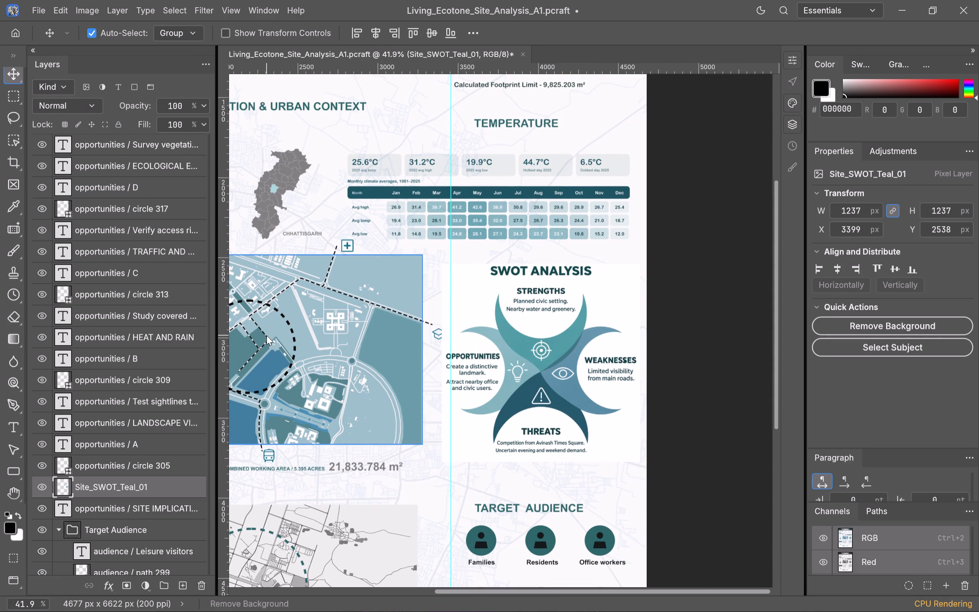
pyautogui.press('t')
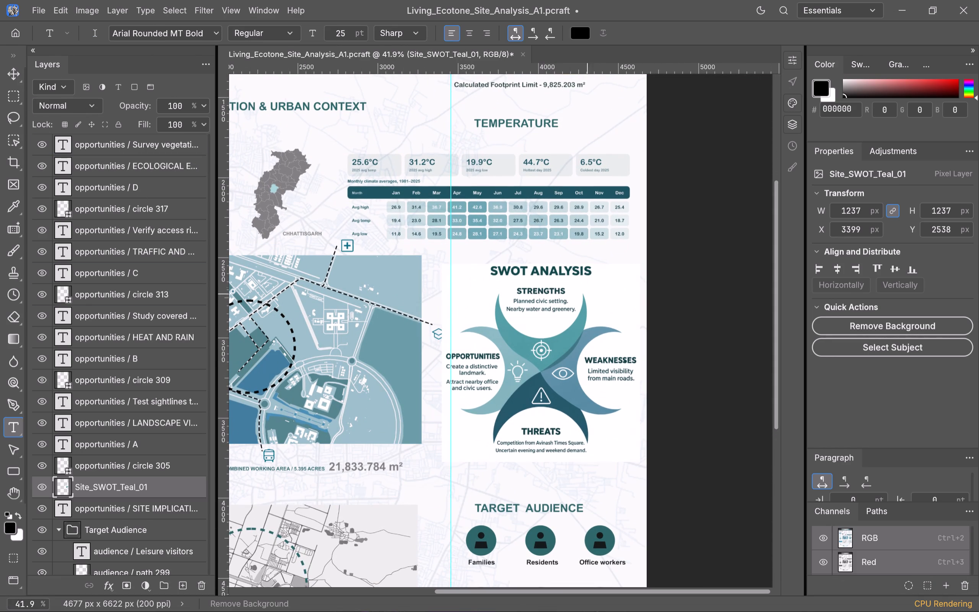
pyautogui.click(578, 36)
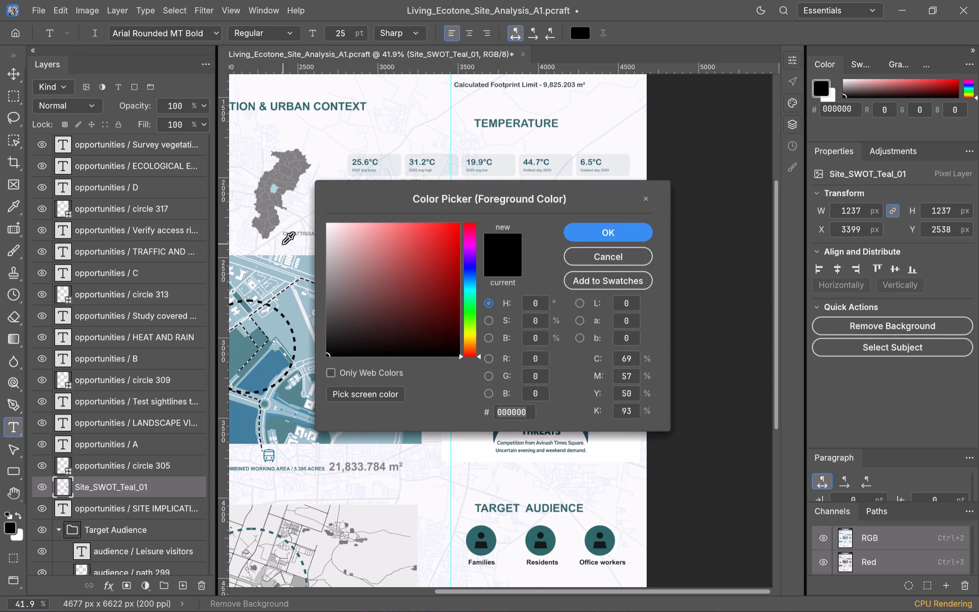
pyautogui.click(497, 121)
pyautogui.click(589, 229)
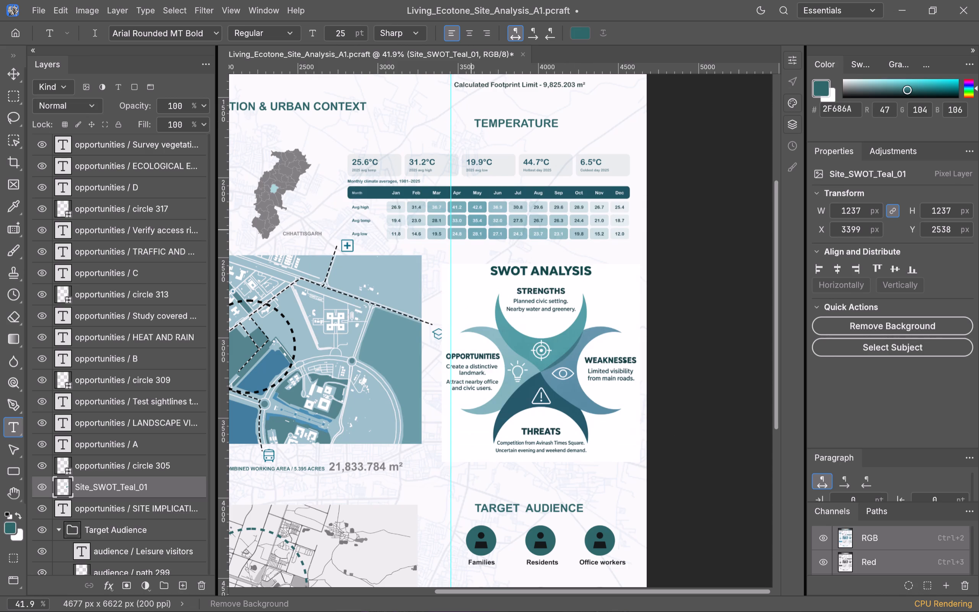
pyautogui.press('t')
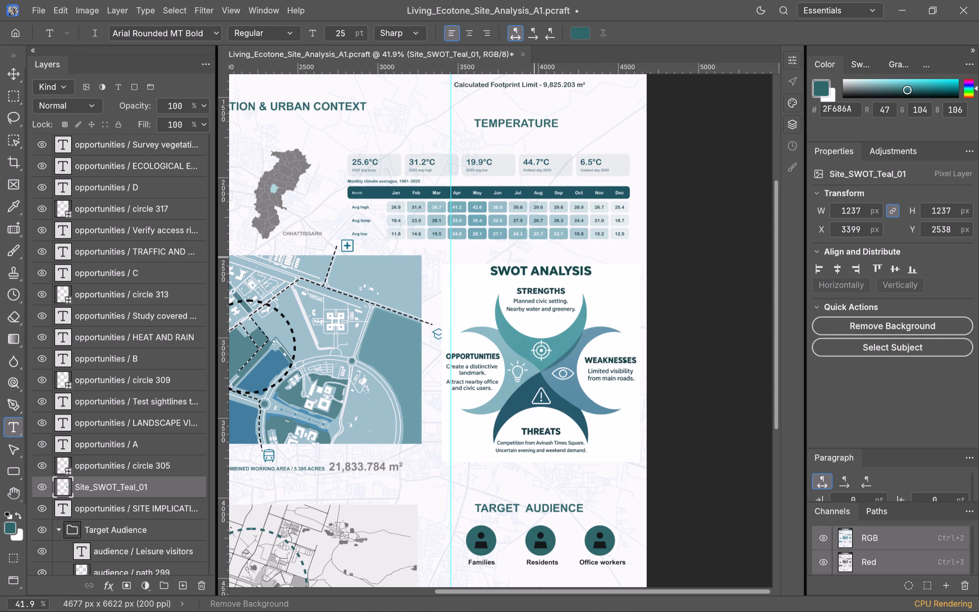
pyautogui.click(534, 257)
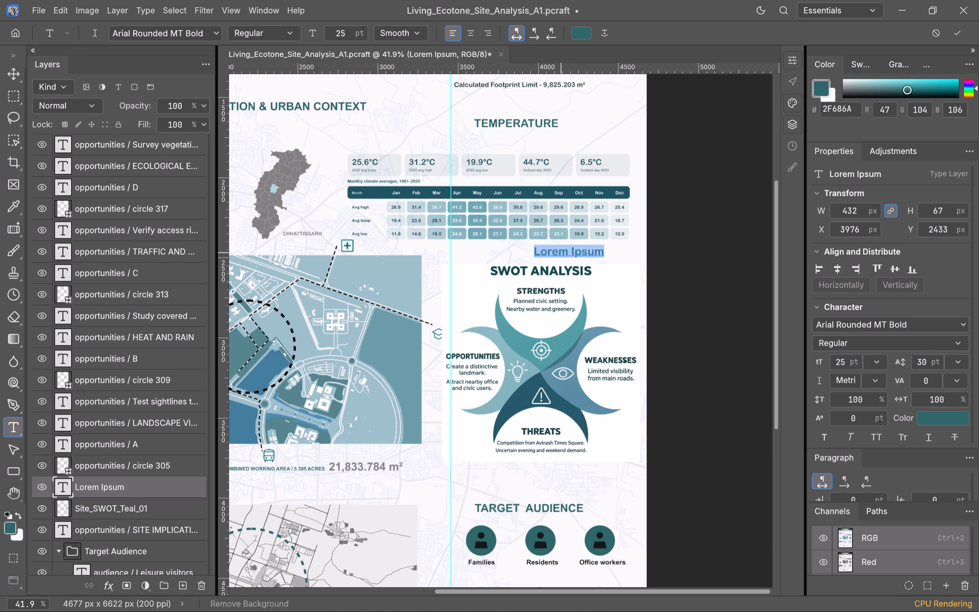
pyautogui.press('w')
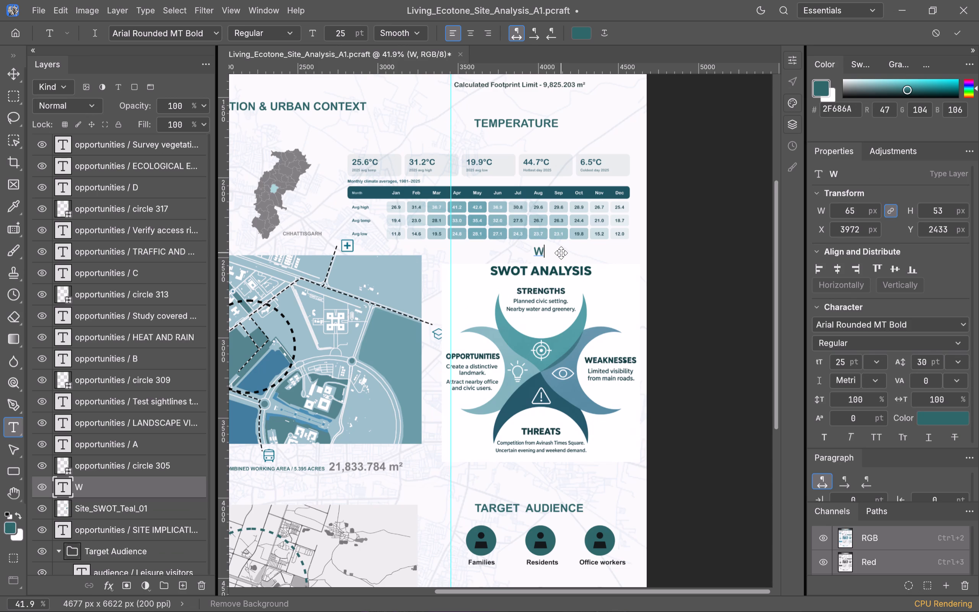
pyautogui.press('BackSpace')
pyautogui.write('SWAT ANALISYS')
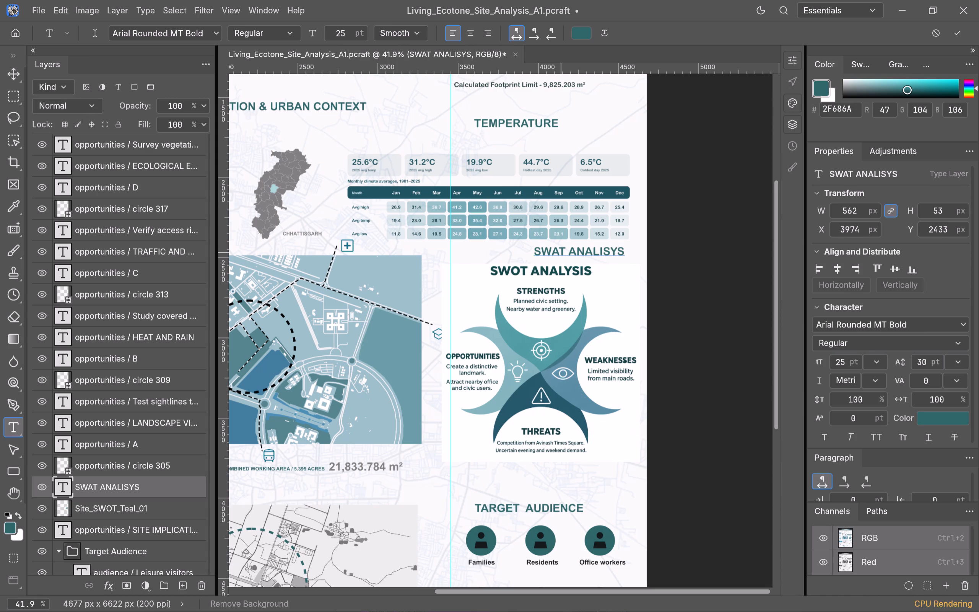
pyautogui.click(505, 300)
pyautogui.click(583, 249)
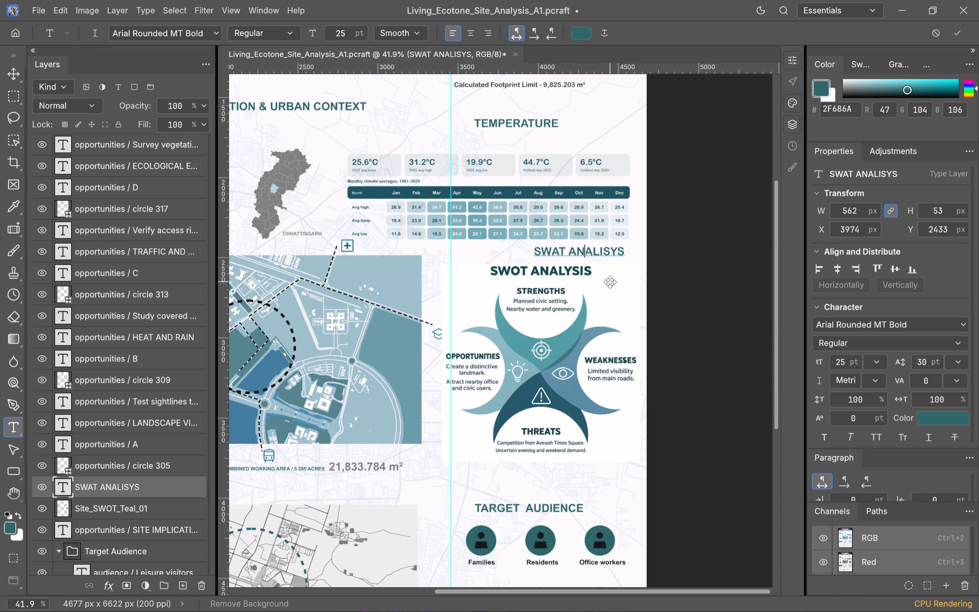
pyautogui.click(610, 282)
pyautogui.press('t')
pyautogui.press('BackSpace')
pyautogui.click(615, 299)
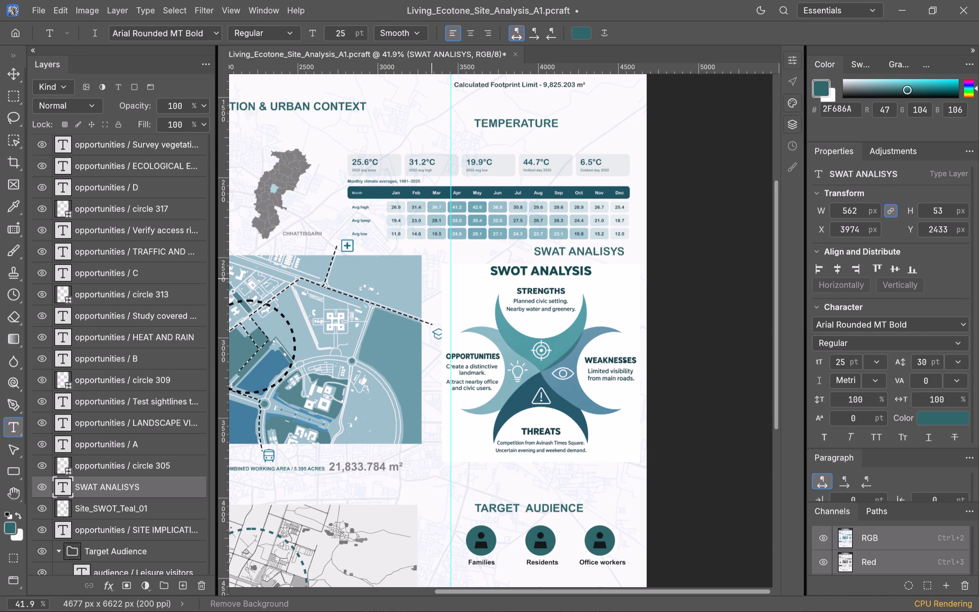
# Add a separate 25 pt teal "STRENGTHS" label over the upper part of the SWOT graphic, at about X 4111, Y 2855 px.
pyautogui.click(554, 323)
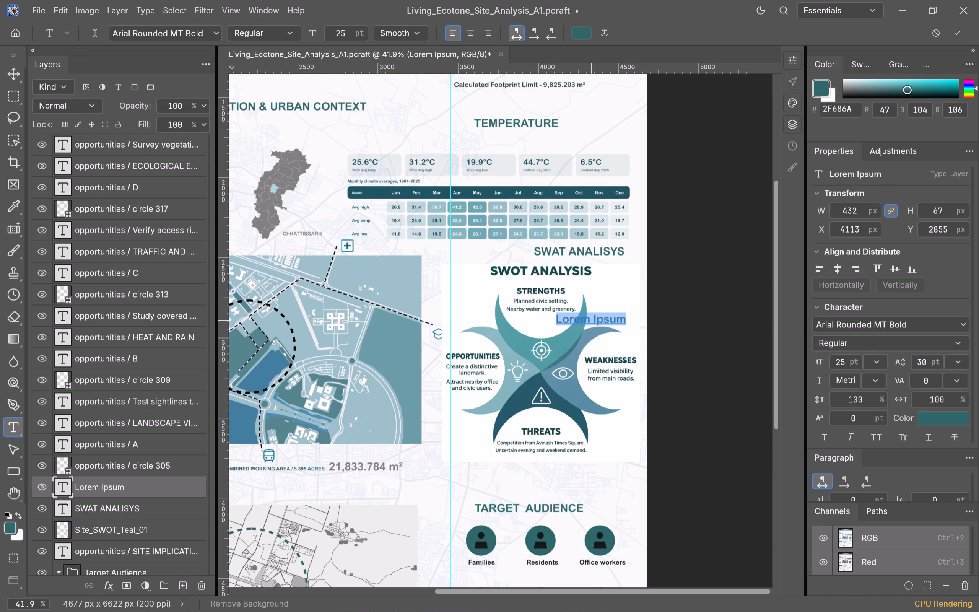
pyautogui.write('STRENGTH')
pyautogui.press('s')
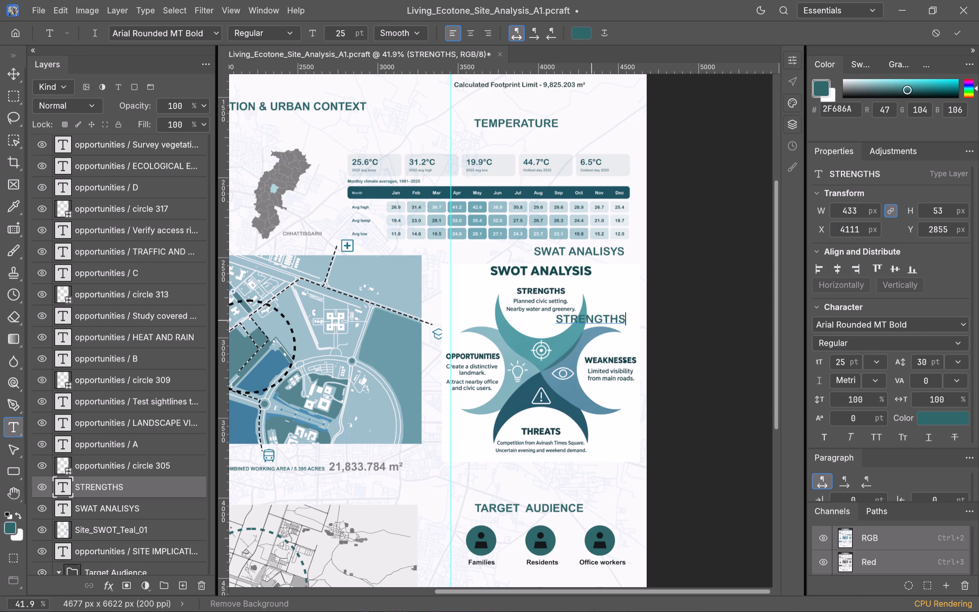
pyautogui.click(602, 346)
pyautogui.click(581, 362)
# Add a separate 25 pt teal label reading "OPPORUNITIES" above the graphic's opportunities text, at about X 3572, Y 2993 px.
pyautogui.click(470, 346)
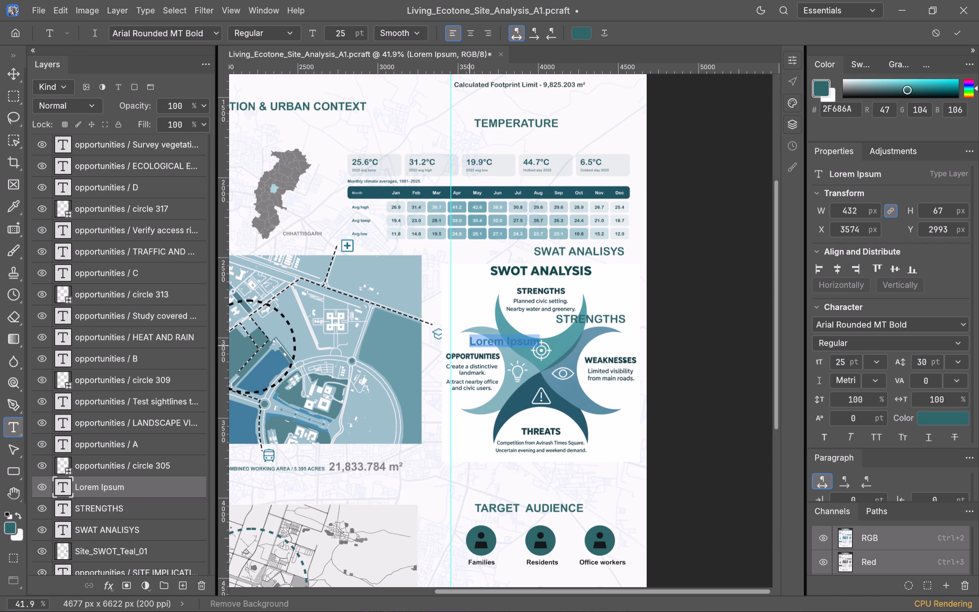
pyautogui.write('OPP')
pyautogui.press('p')
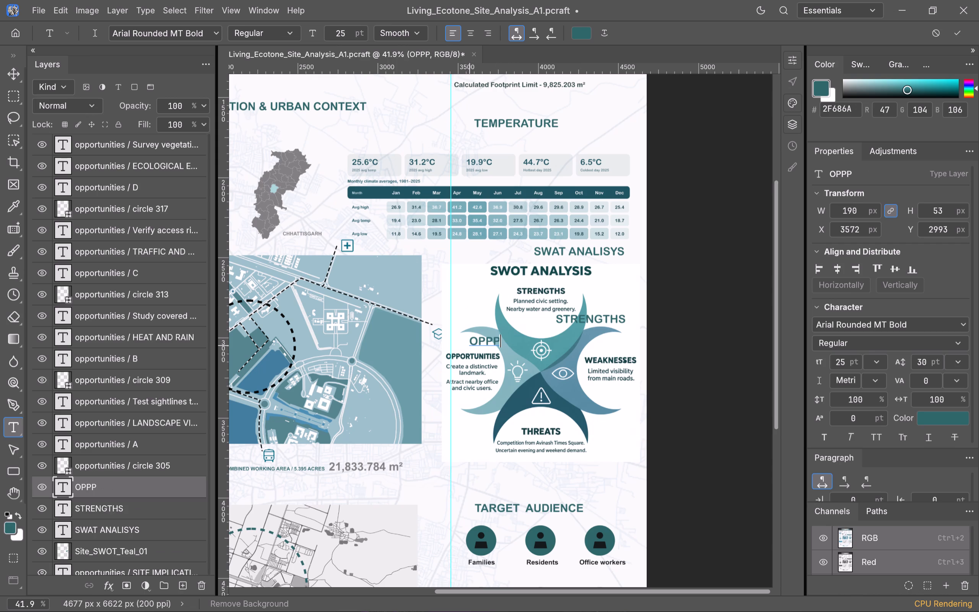
pyautogui.press('BackSpace')
pyautogui.write('OT')
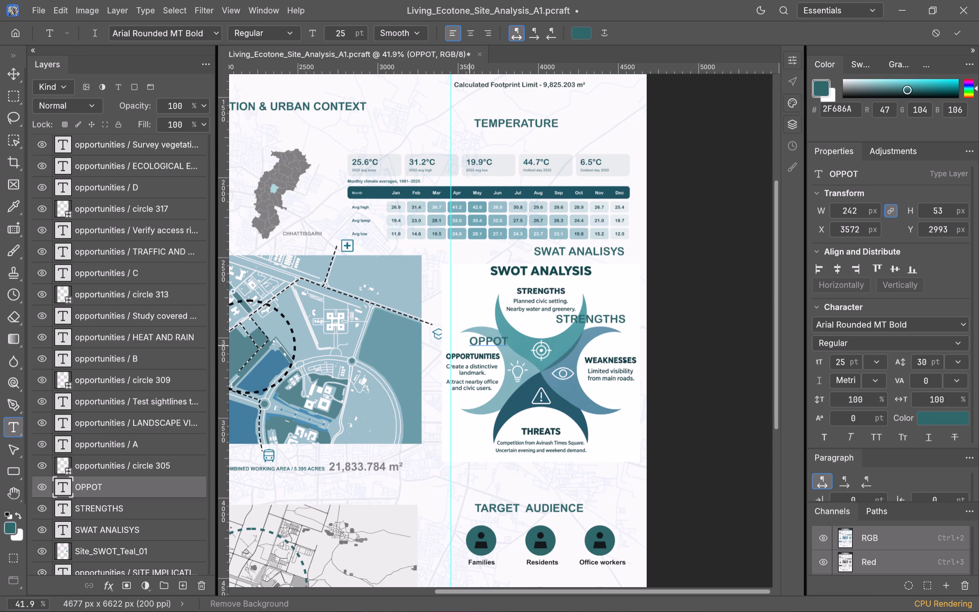
pyautogui.press('BackSpace')
pyautogui.write('RT')
pyautogui.press('BackSpace')
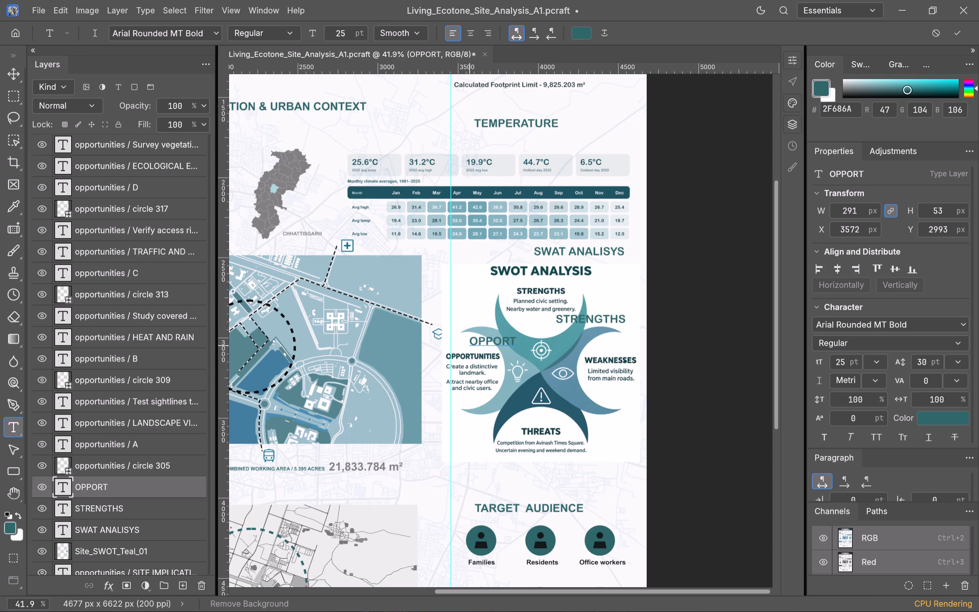
pyautogui.write('UNITIES')
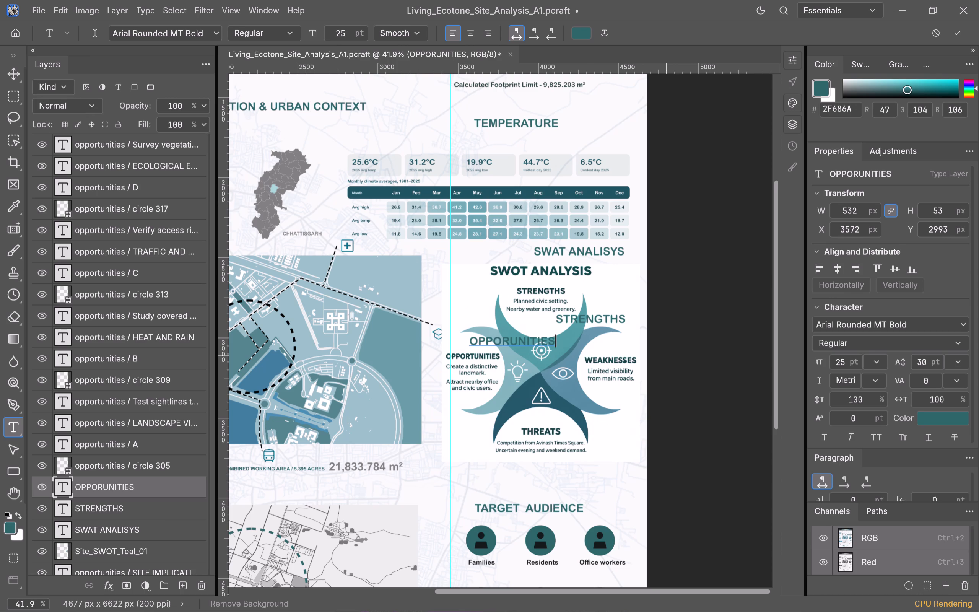
pyautogui.doubleClick(613, 357)
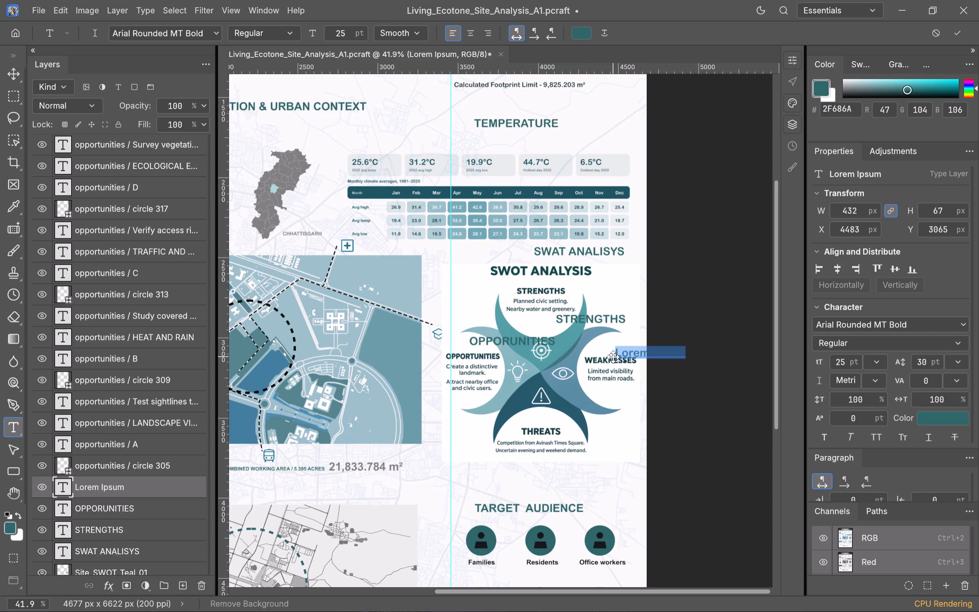
pyautogui.write('WEAKNESS')
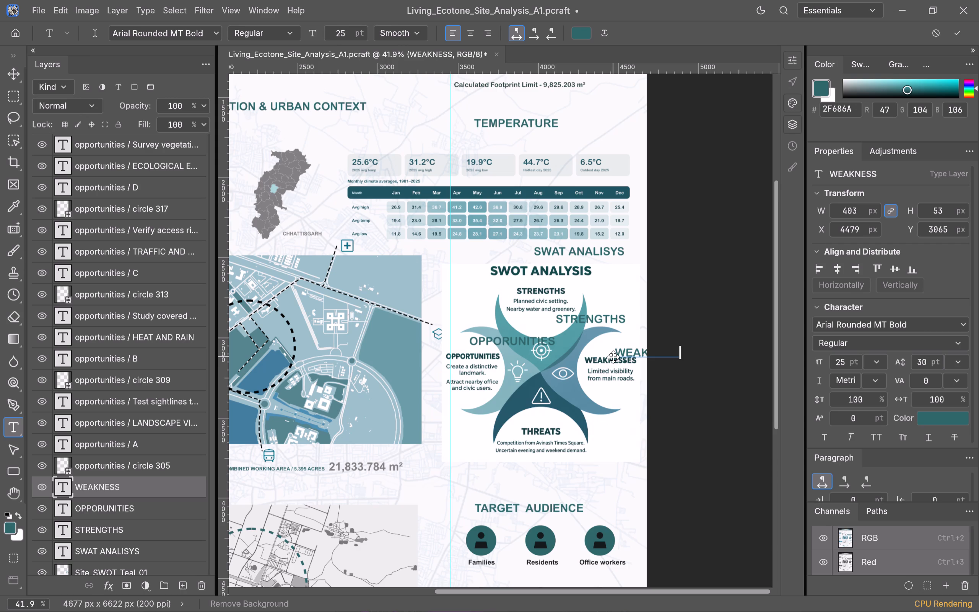
pyautogui.write('ES')
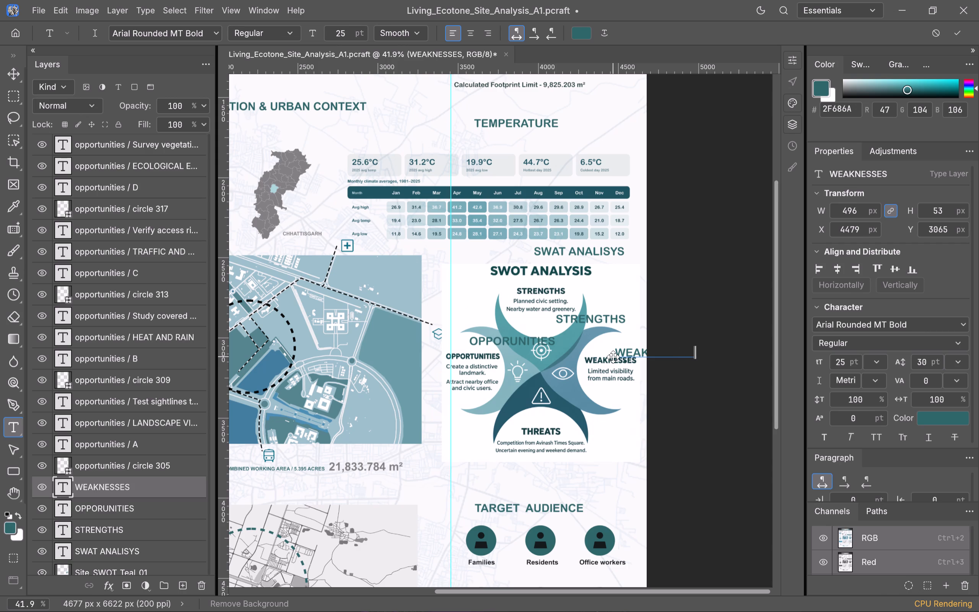
pyautogui.moveTo(609, 367); pyautogui.dragTo(555, 365)
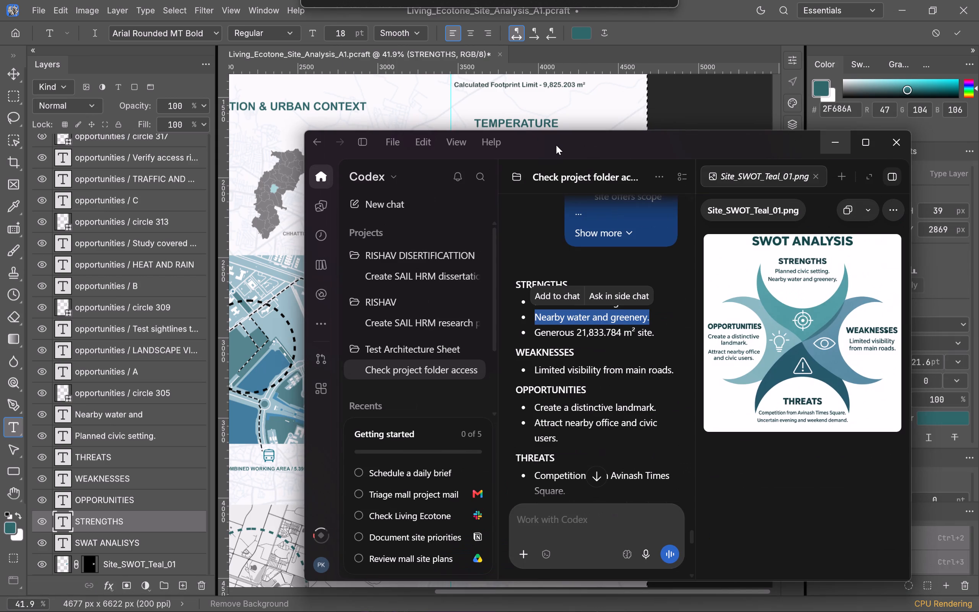
pyautogui.moveTo(556, 145); pyautogui.dragTo(561, 150)
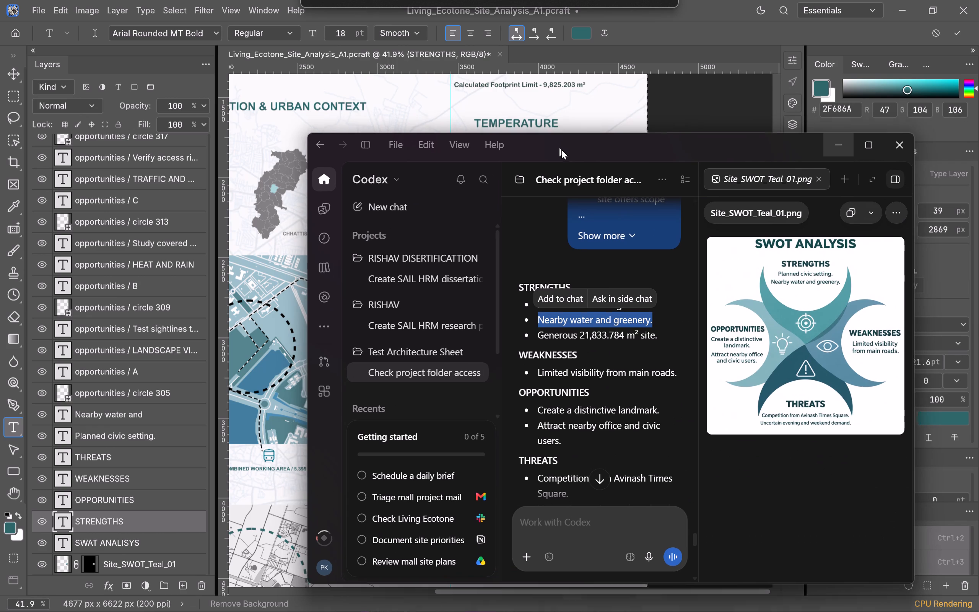
pyautogui.moveTo(561, 150); pyautogui.dragTo(571, 207)
pyautogui.click(854, 207)
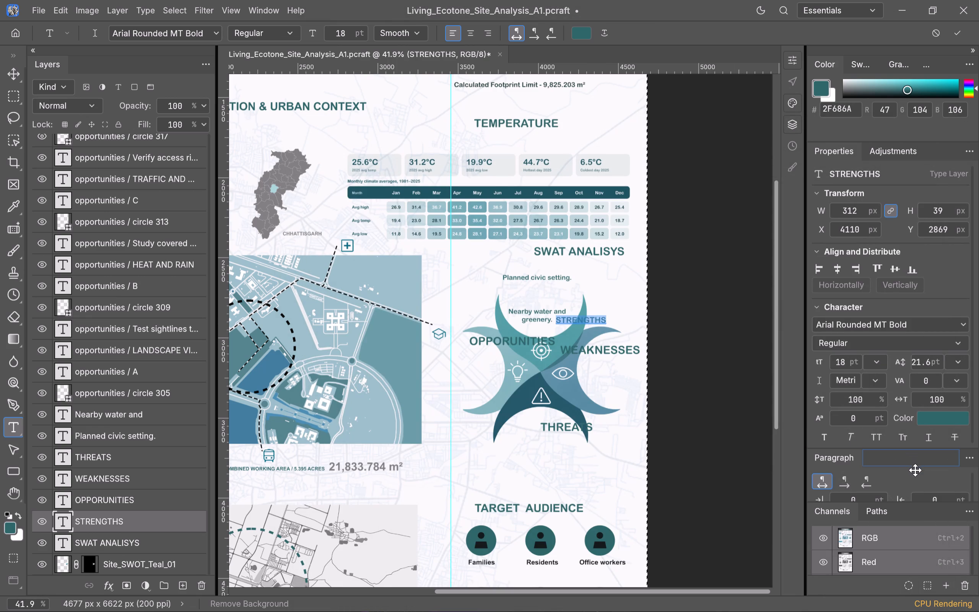
# Apply faux bold to the "STRENGTHS" label.
pyautogui.scroll(-2, 915, 470)
pyautogui.scroll(-1, 860, 458)
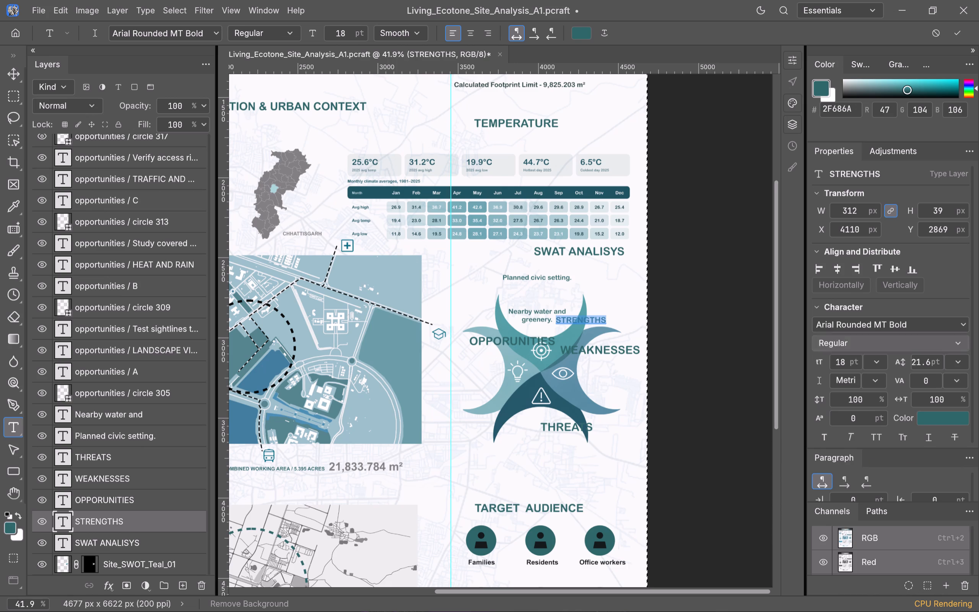
pyautogui.scroll(-3, 813, 382)
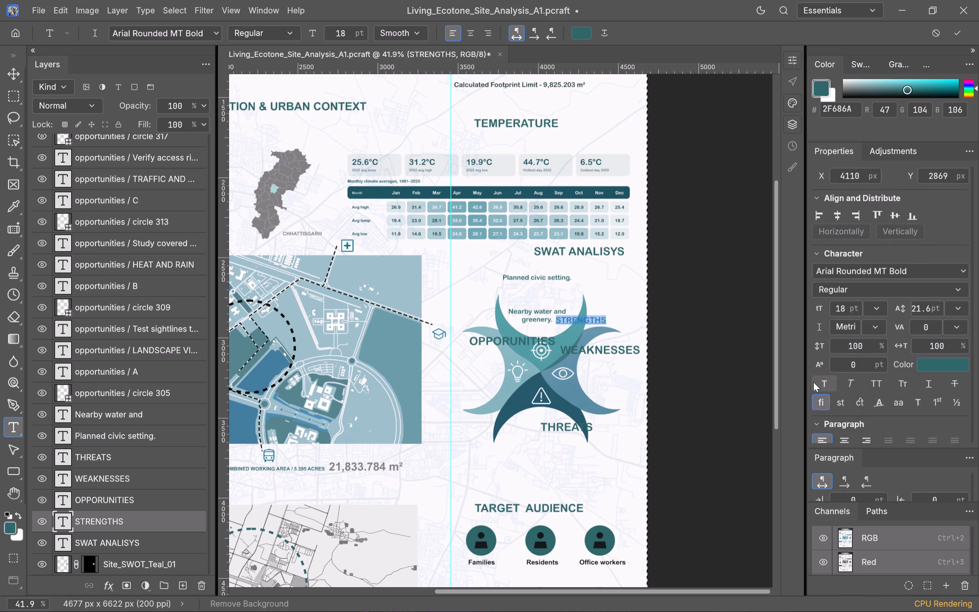
pyautogui.scroll(-1, 816, 390)
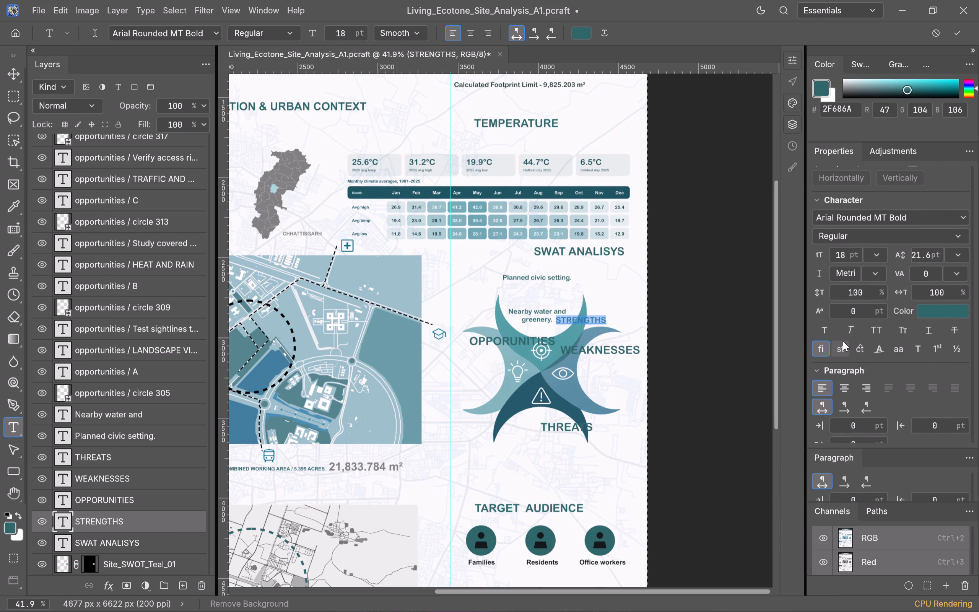
pyautogui.click(826, 326)
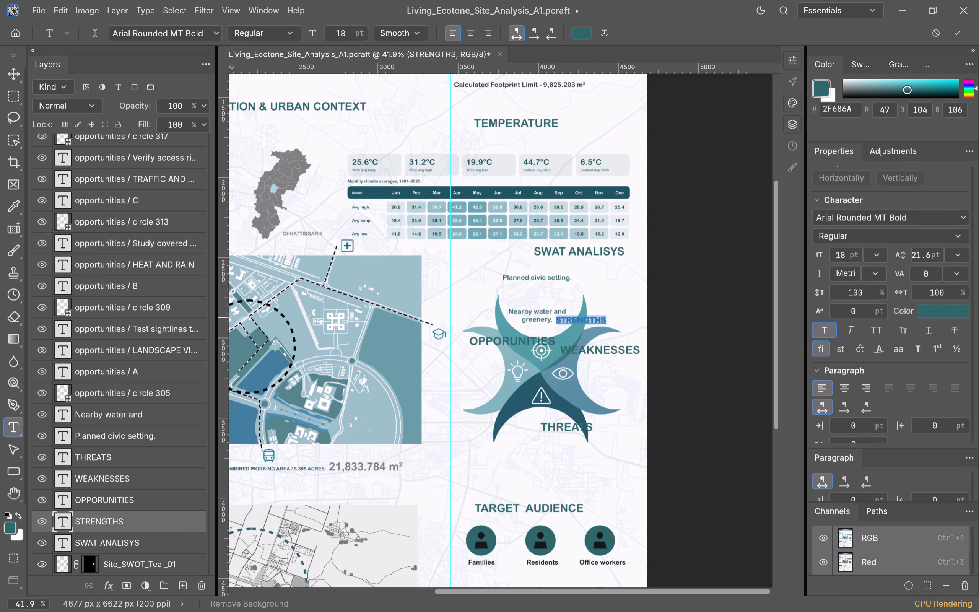
pyautogui.click(627, 322)
# Set the "WEAKNESSES" label's text size to 18 pt and apply faux bold.
pyautogui.doubleClick(601, 353)
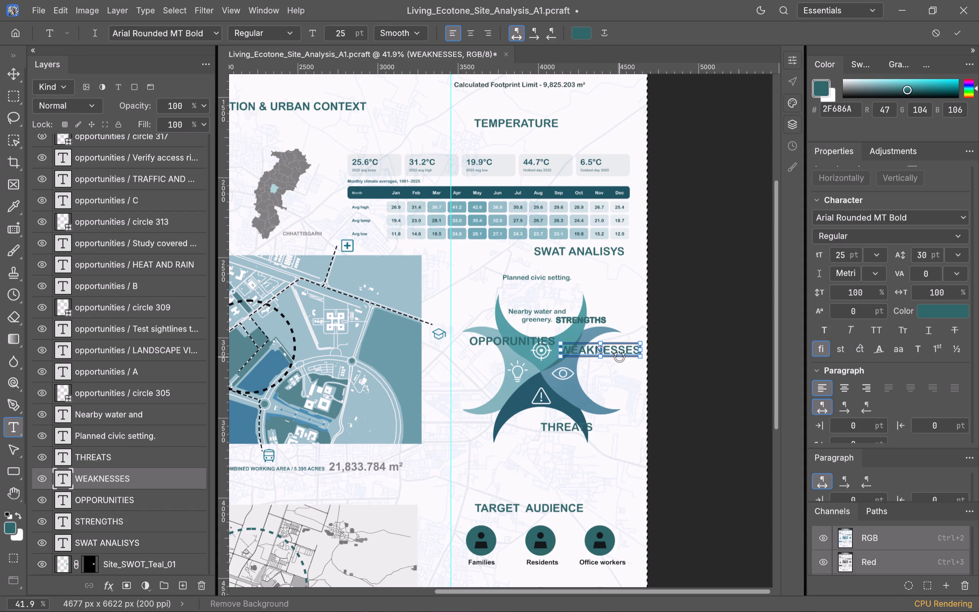
pyautogui.hotkey('ctrl', 'a')
pyautogui.scroll(-3, 343, 39)
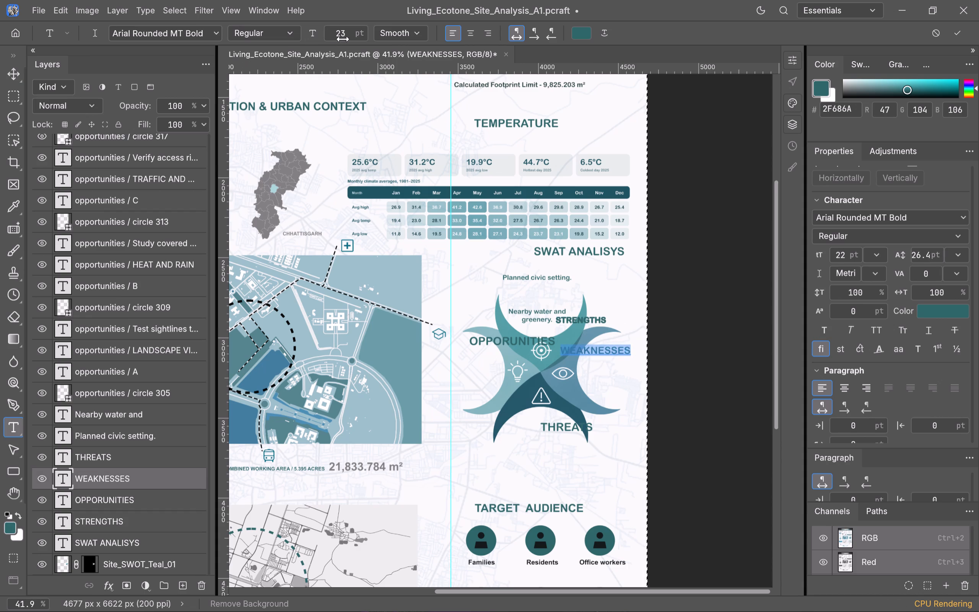
pyautogui.scroll(-5, 344, 35)
pyautogui.scroll(2, 343, 38)
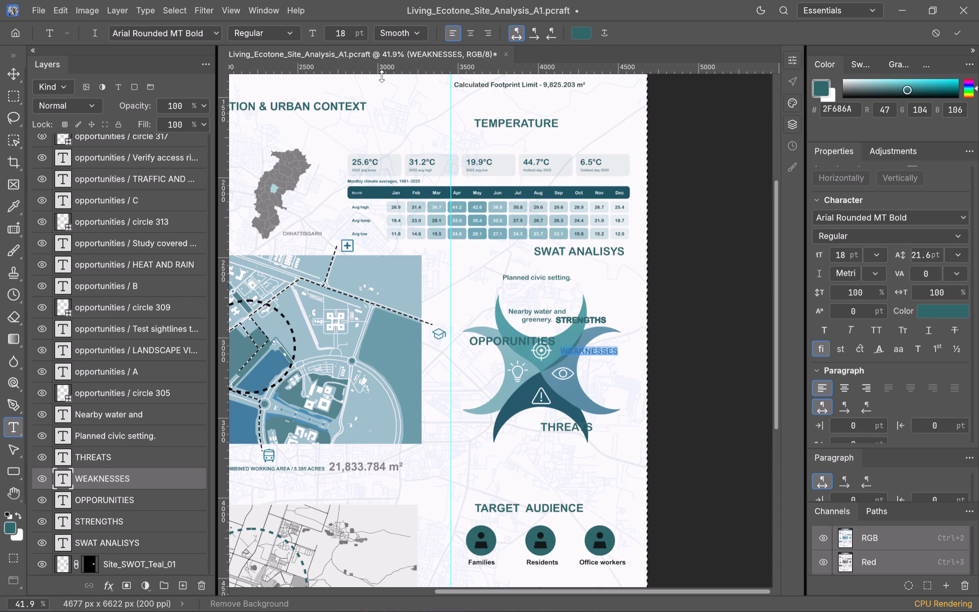
pyautogui.click(823, 326)
pyautogui.click(619, 377)
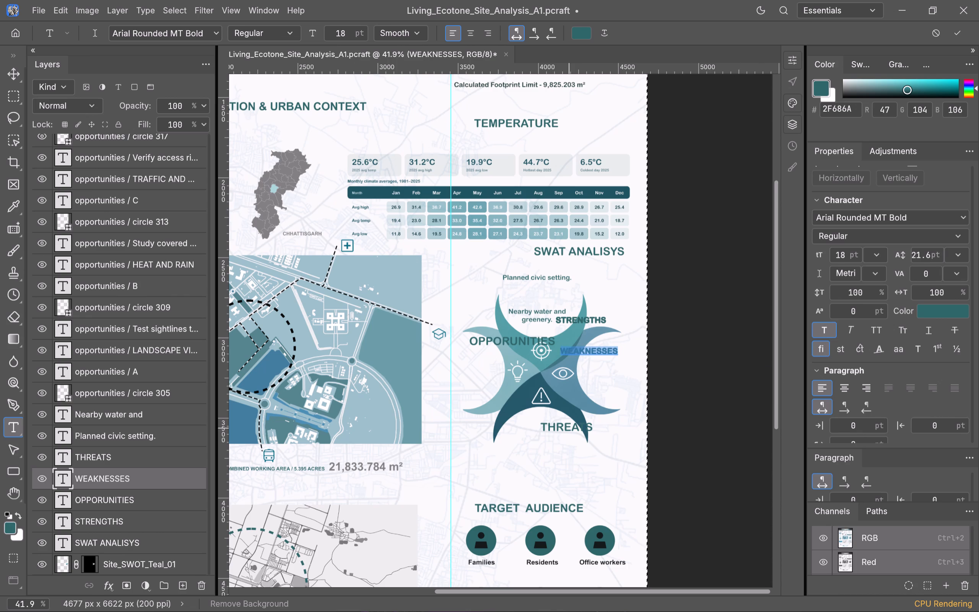
# Set the "THREATS" label's text size to 18 pt and apply faux bold.
pyautogui.doubleClick(568, 430)
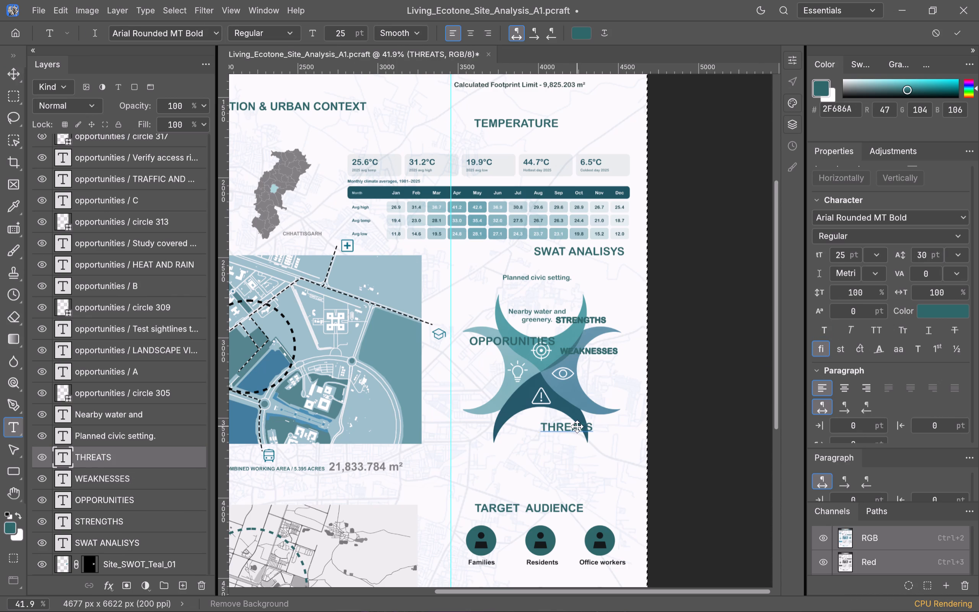
pyautogui.hotkey('ctrl', 'a')
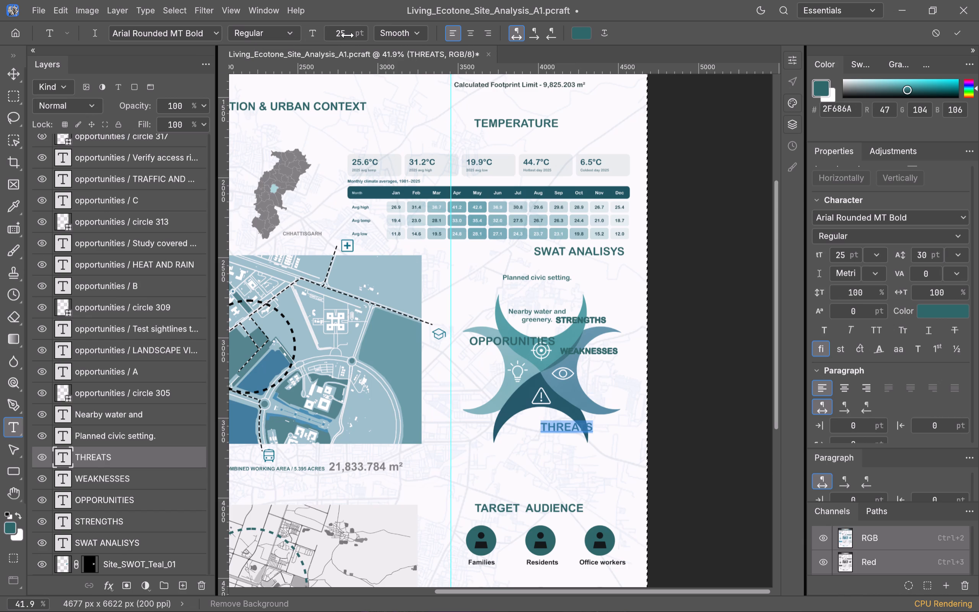
pyautogui.scroll(-8, 348, 35)
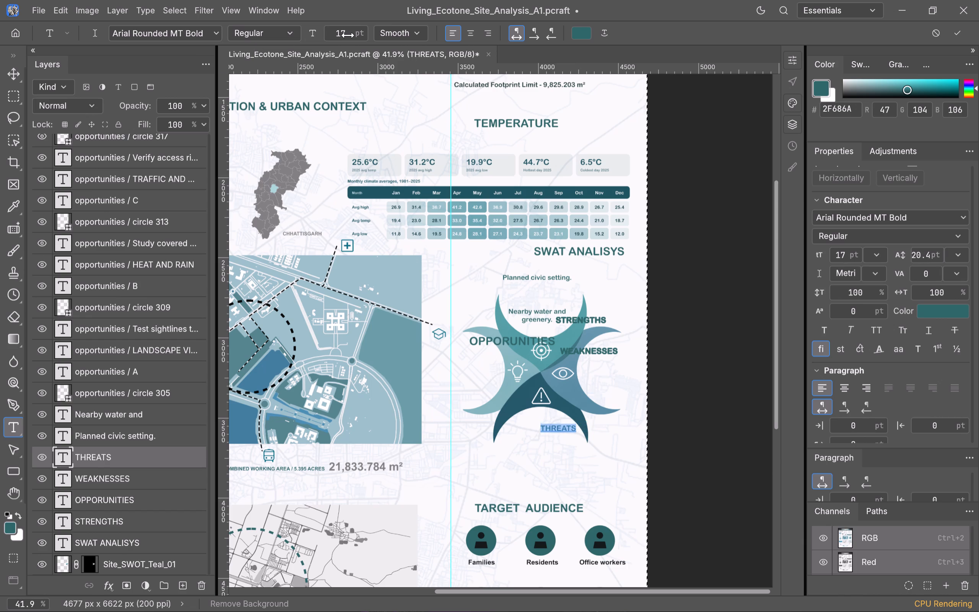
pyautogui.scroll(2, 348, 35)
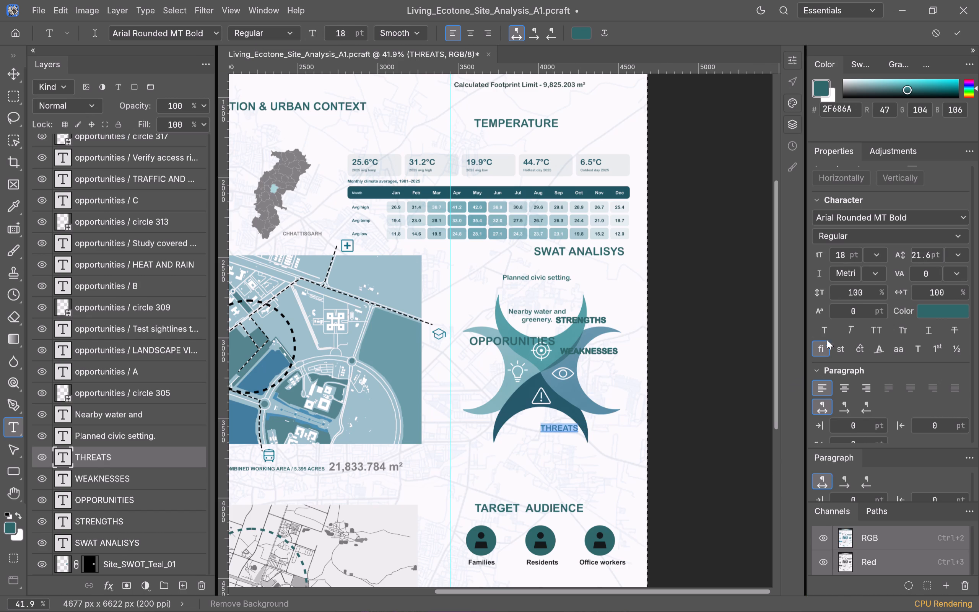
pyautogui.click(828, 327)
pyautogui.click(606, 455)
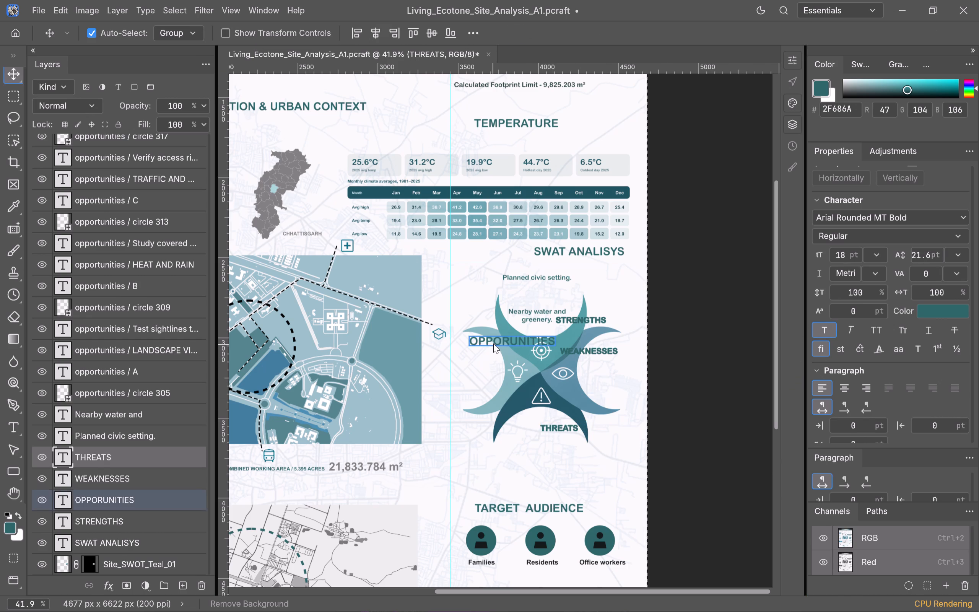
# Set the "OPPORUNITIES" label's text size to 18 pt and apply faux bold.
pyautogui.doubleClick(493, 343)
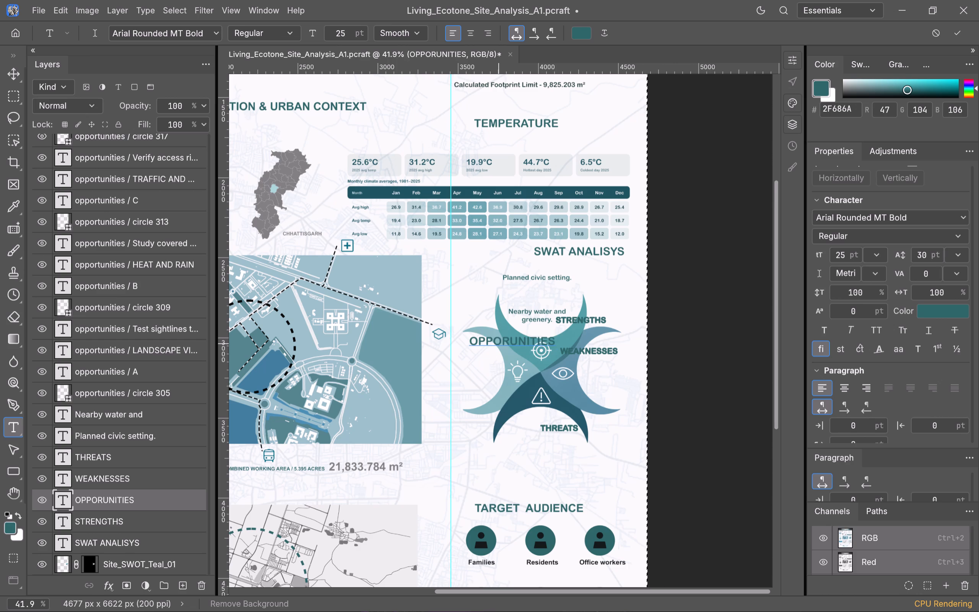
pyautogui.hotkey('ctrl', 'a')
pyautogui.scroll(-2, 335, 35)
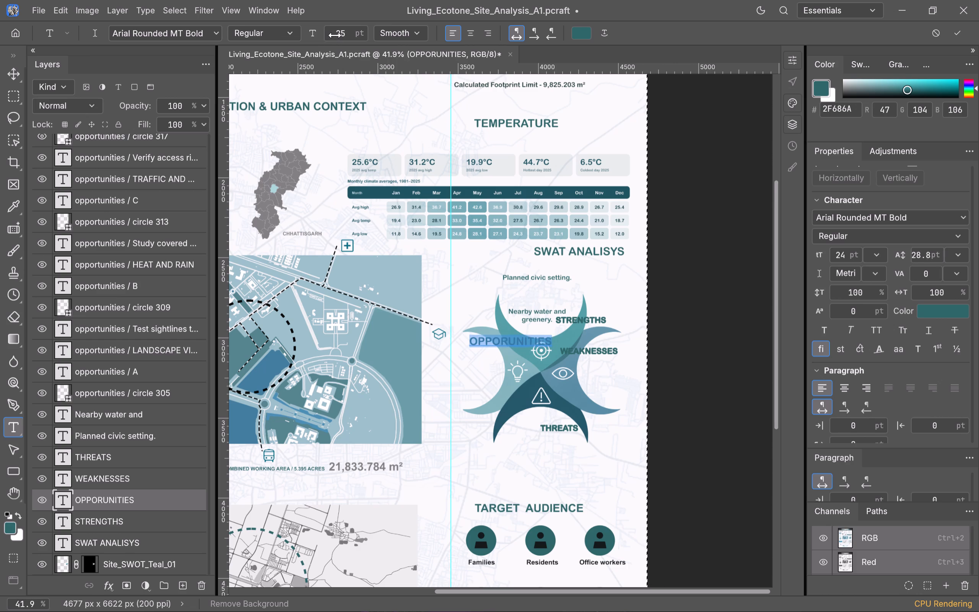
pyautogui.scroll(-5, 335, 40)
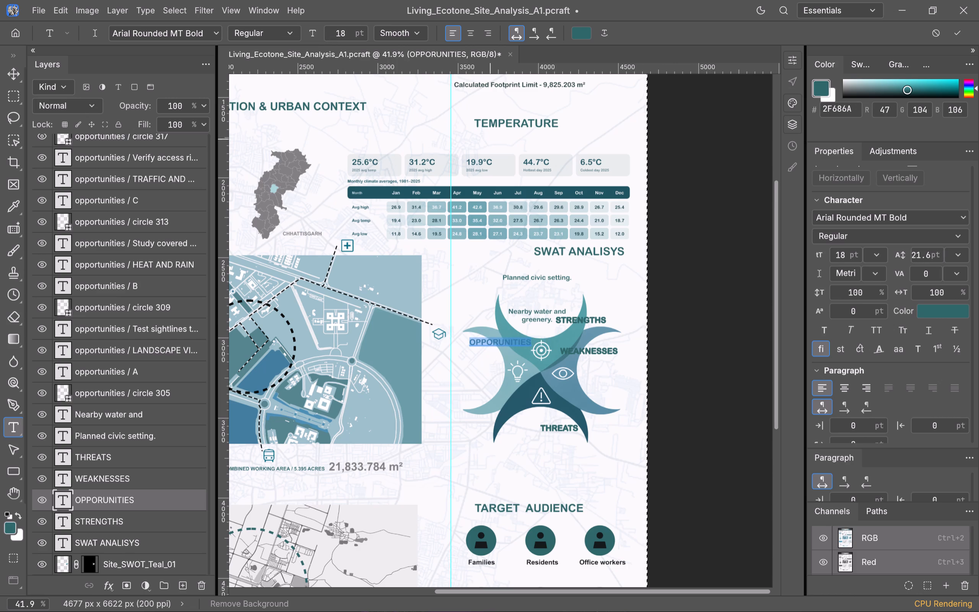
pyautogui.click(824, 329)
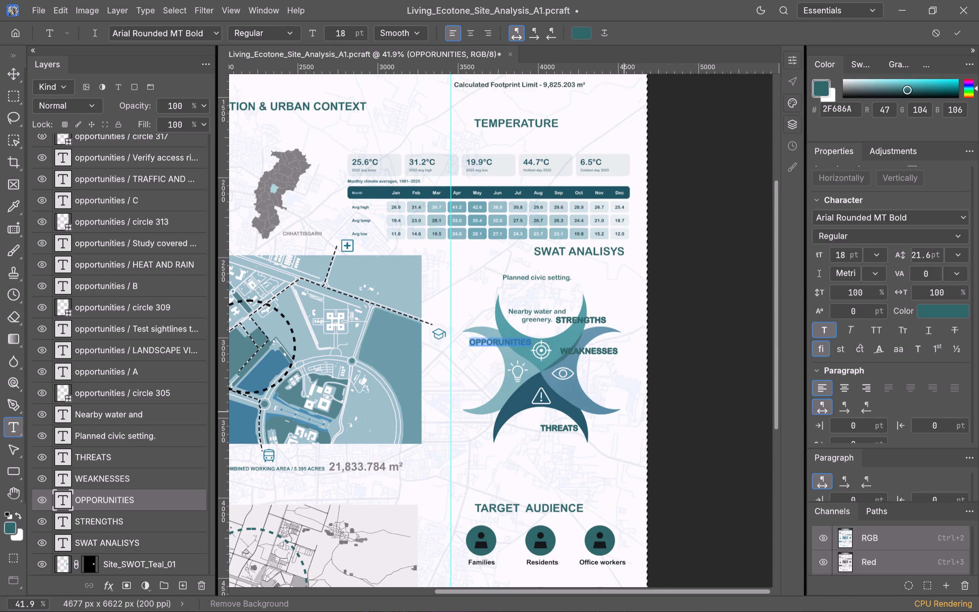
pyautogui.click(624, 400)
# Move the "OPPORUNITIES" and "WEAKNESSES" labels outward to the SWOT graphic's left and right crescents.
pyautogui.click(500, 341)
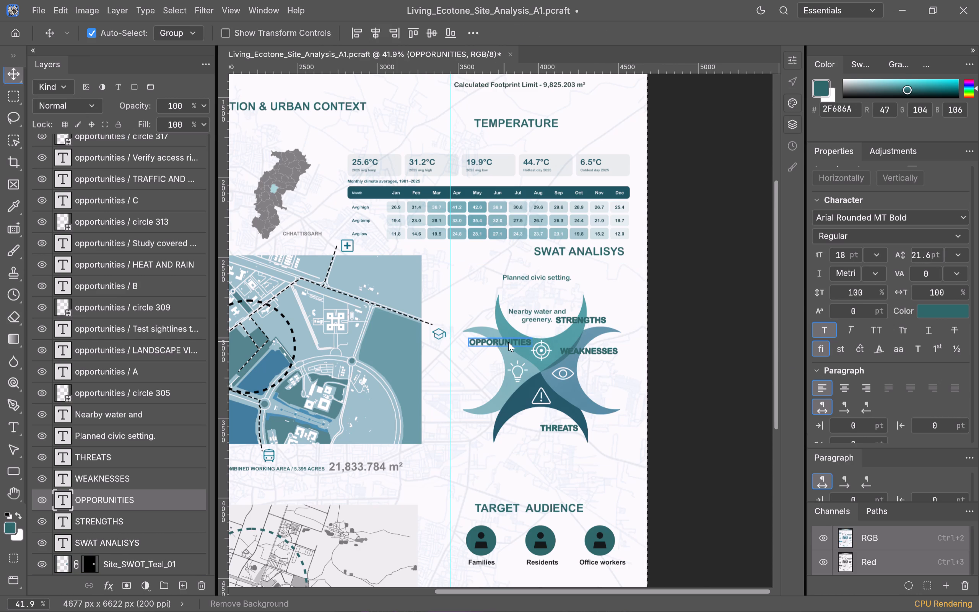
pyautogui.moveTo(509, 342); pyautogui.dragTo(478, 353)
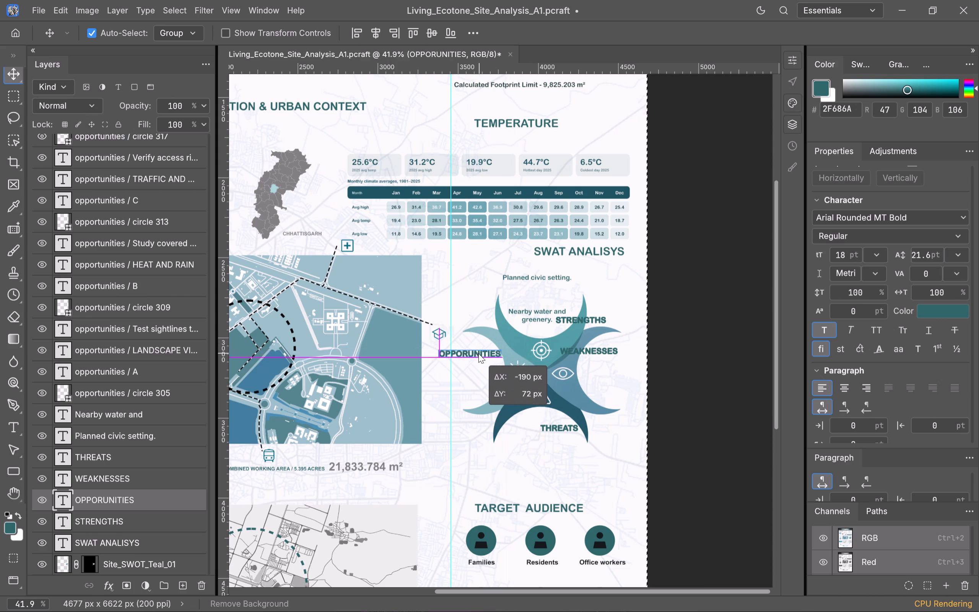
pyautogui.moveTo(478, 353); pyautogui.dragTo(477, 353)
pyautogui.moveTo(581, 352); pyautogui.dragTo(610, 358)
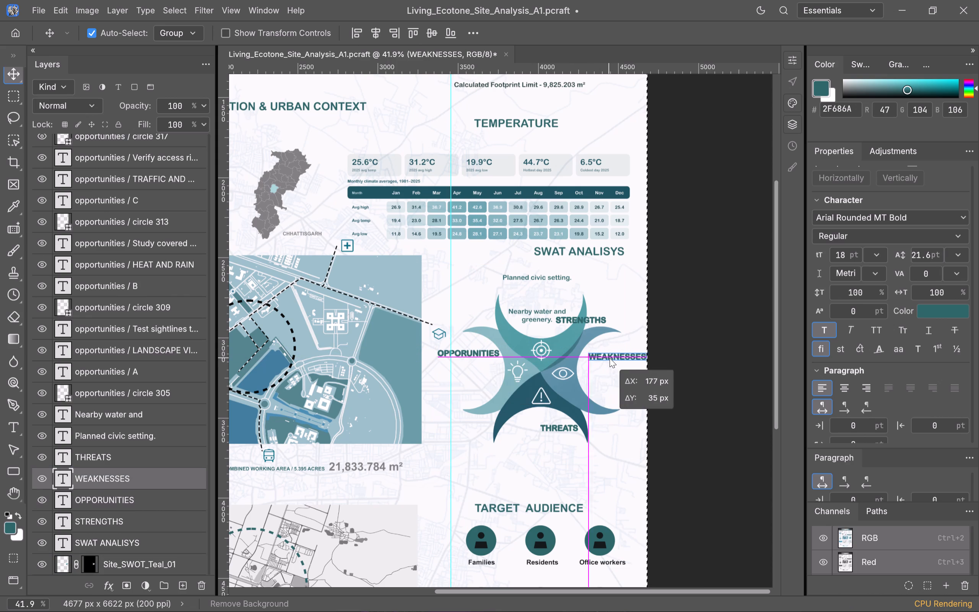
pyautogui.moveTo(610, 358); pyautogui.dragTo(606, 357)
# Clear the canvas selection and scale the Site_SWOT_Teal_01 graphic to about 87.3%, placing it at about X 3464, Y 2637 px.
pyautogui.click(604, 409)
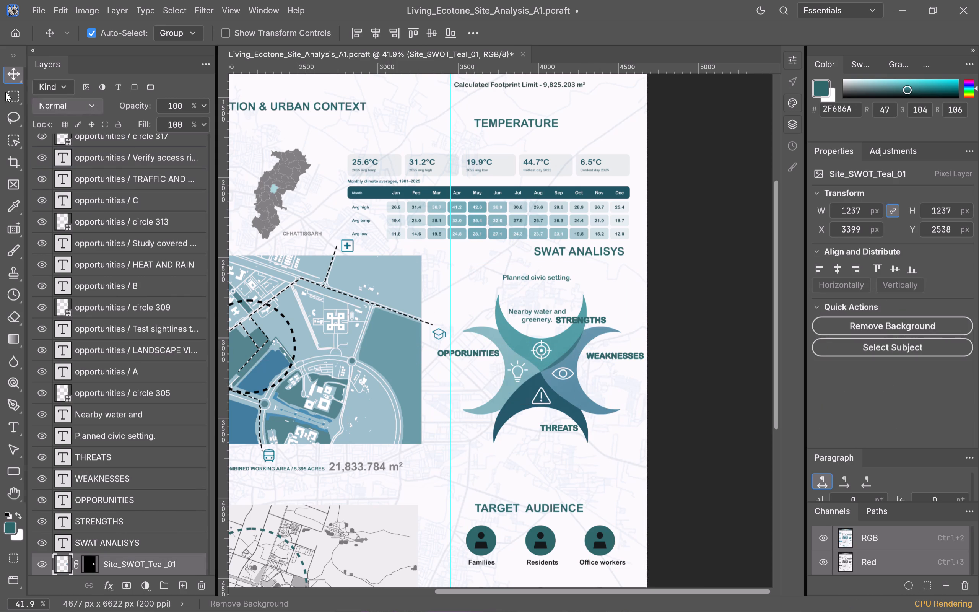
pyautogui.click(17, 73)
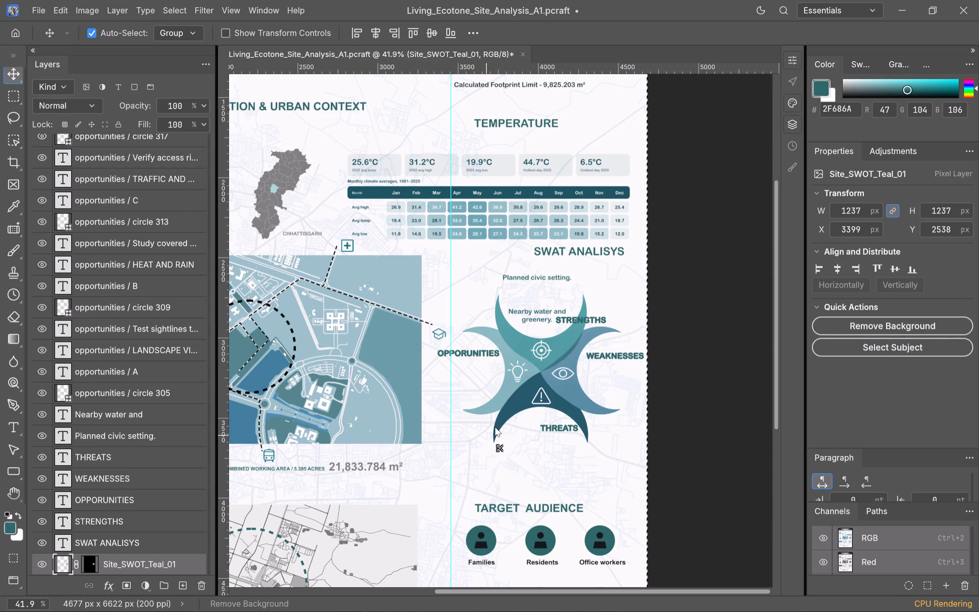
pyautogui.press('Escape')
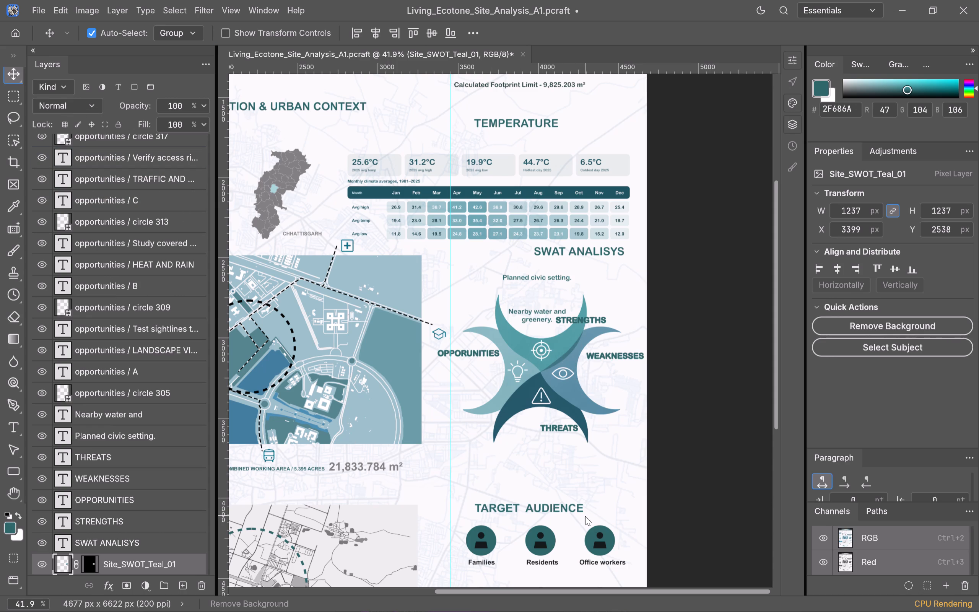
pyautogui.press('Escape')
pyautogui.press('Escape')
pyautogui.click(556, 375)
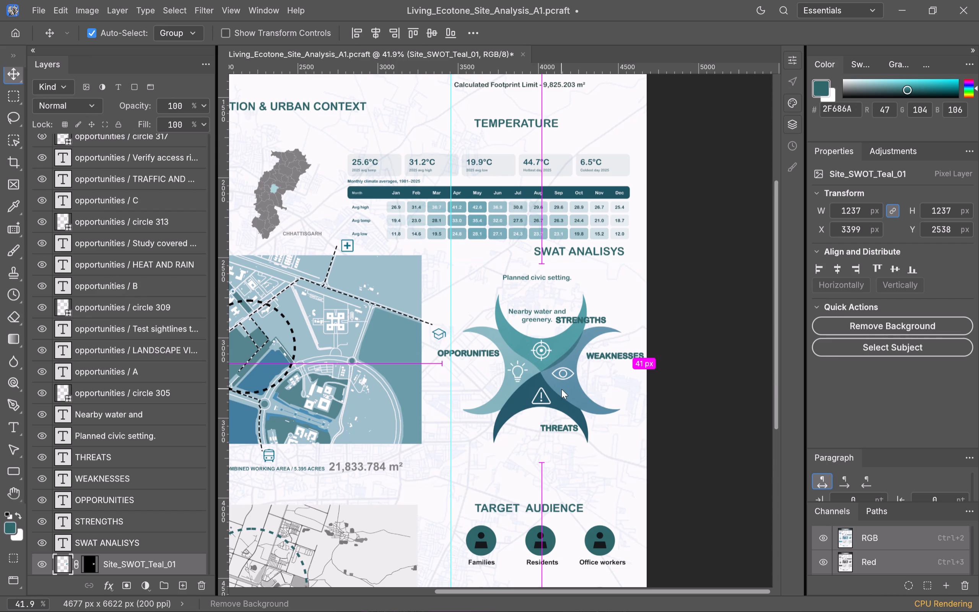
pyautogui.hotkey('ctrl', 't')
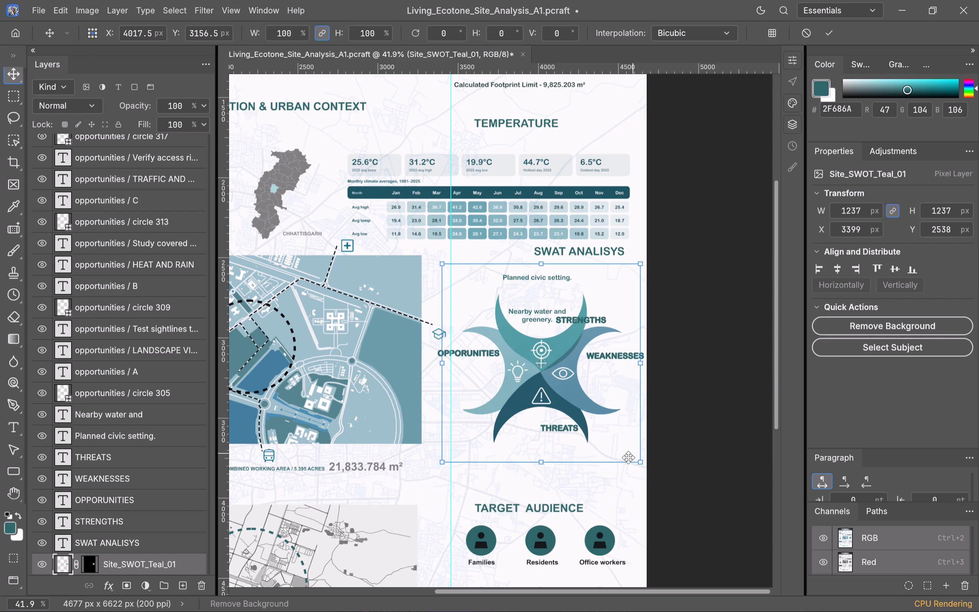
pyautogui.moveTo(638, 463); pyautogui.dragTo(624, 447)
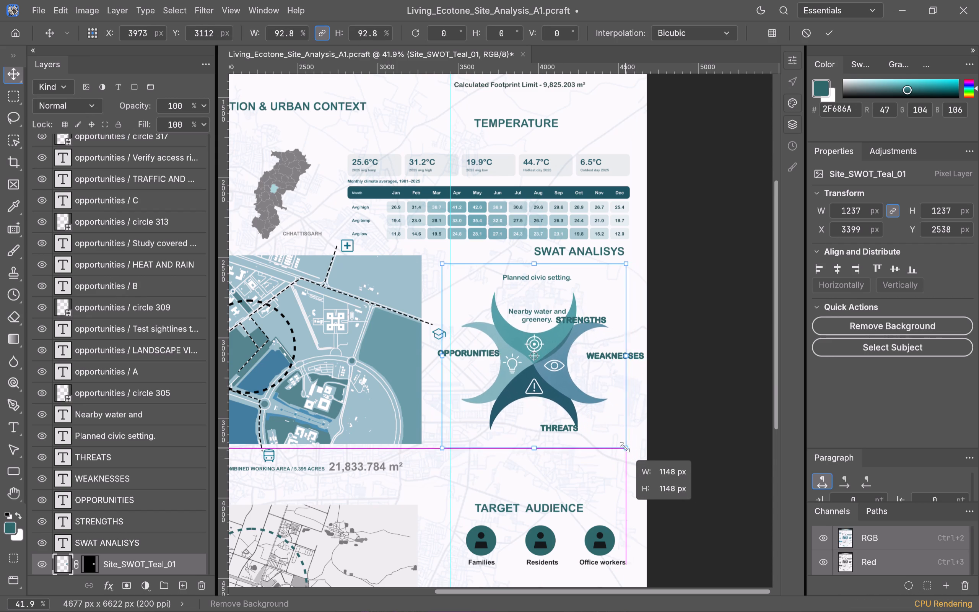
pyautogui.moveTo(624, 447); pyautogui.dragTo(614, 436)
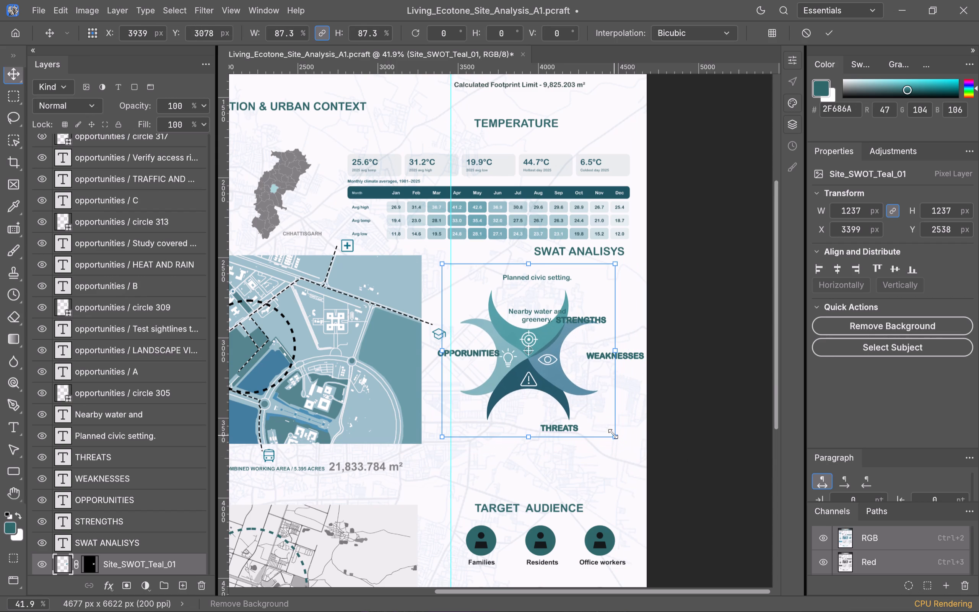
pyautogui.moveTo(554, 364); pyautogui.dragTo(564, 380)
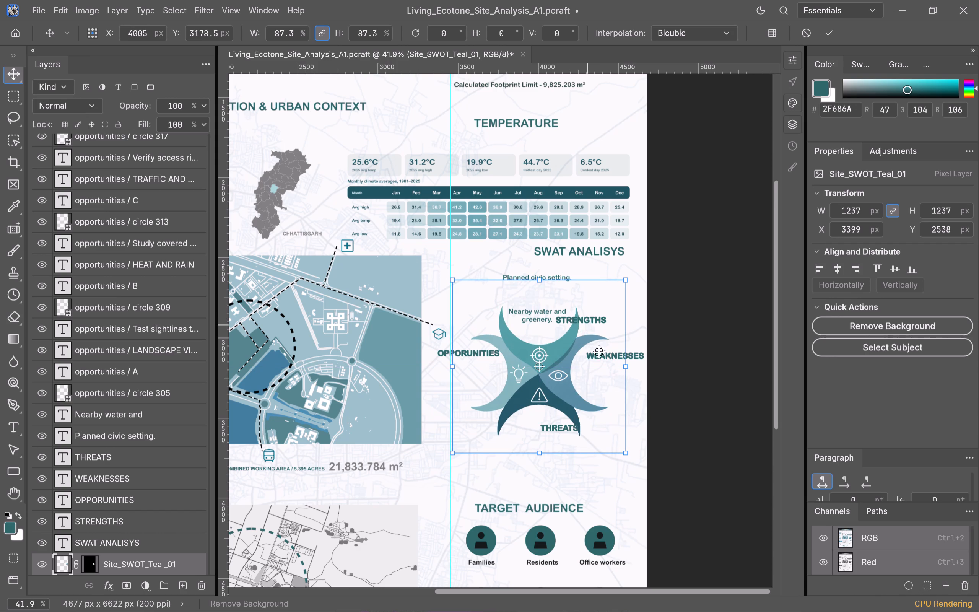
pyautogui.click(605, 482)
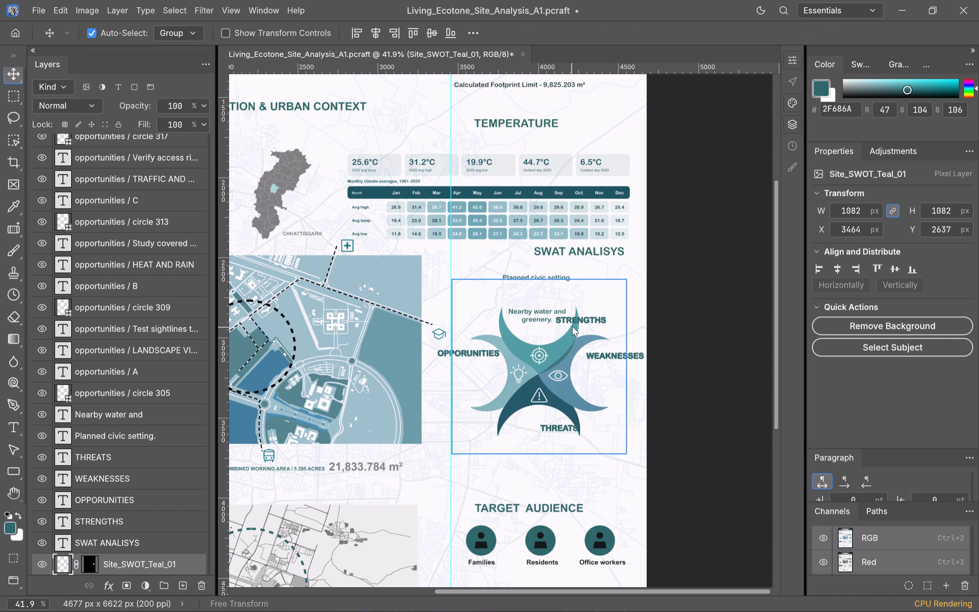
# Move the "STRENGTHS" label above the graphic's upper crescent and place "Planned civic setting." directly beneath it.
pyautogui.moveTo(577, 322); pyautogui.dragTo(538, 290)
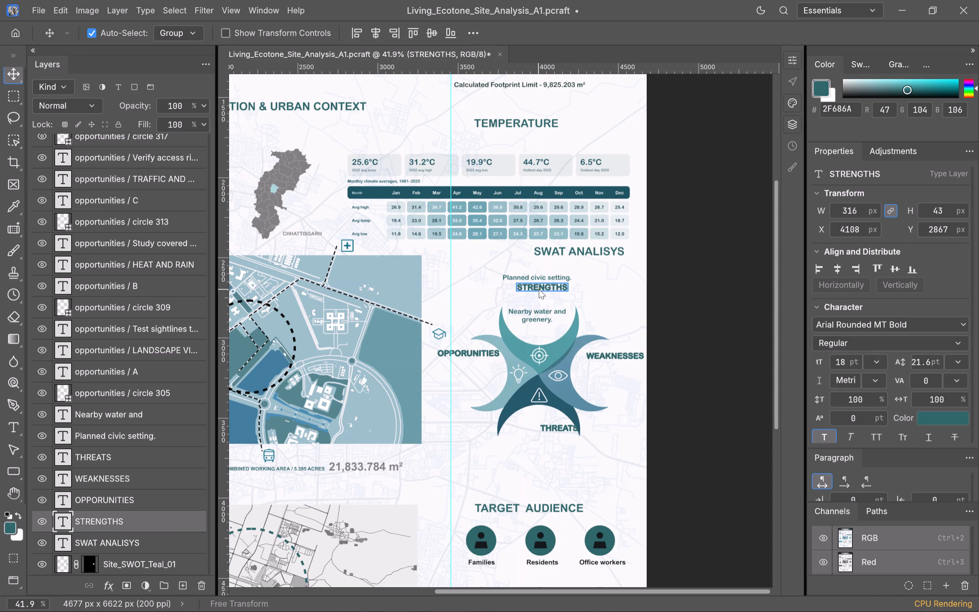
pyautogui.moveTo(545, 278); pyautogui.dragTo(546, 301)
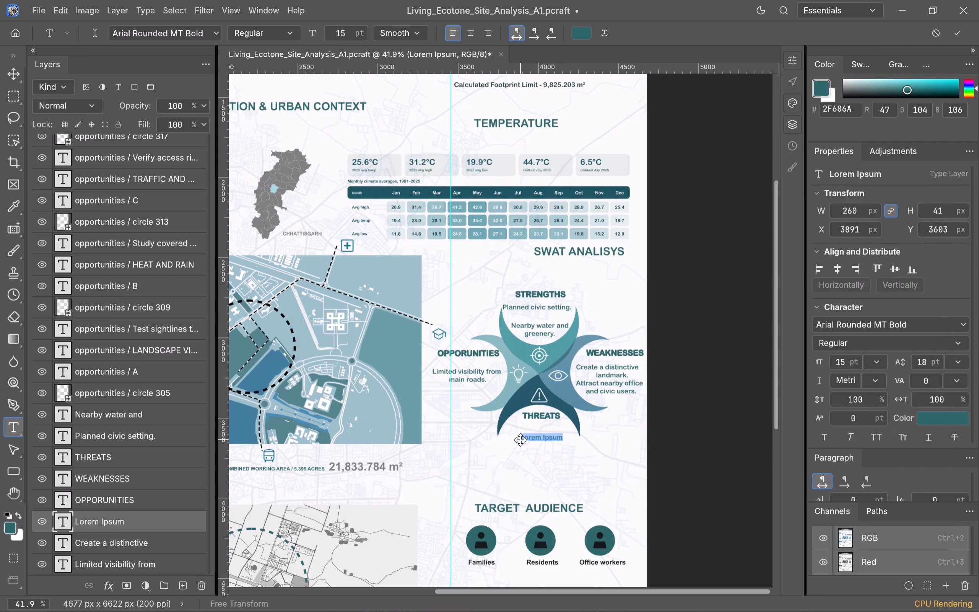
pyautogui.moveTo(473, 416); pyautogui.dragTo(469, 410)
pyautogui.hotkey('ctrl', 'v')
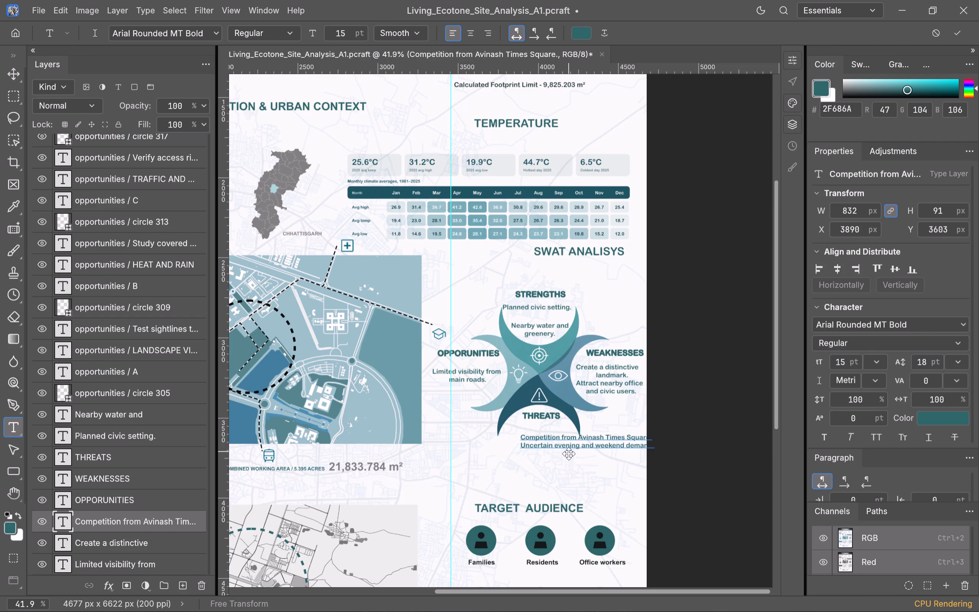
pyautogui.moveTo(568, 458); pyautogui.dragTo(549, 451)
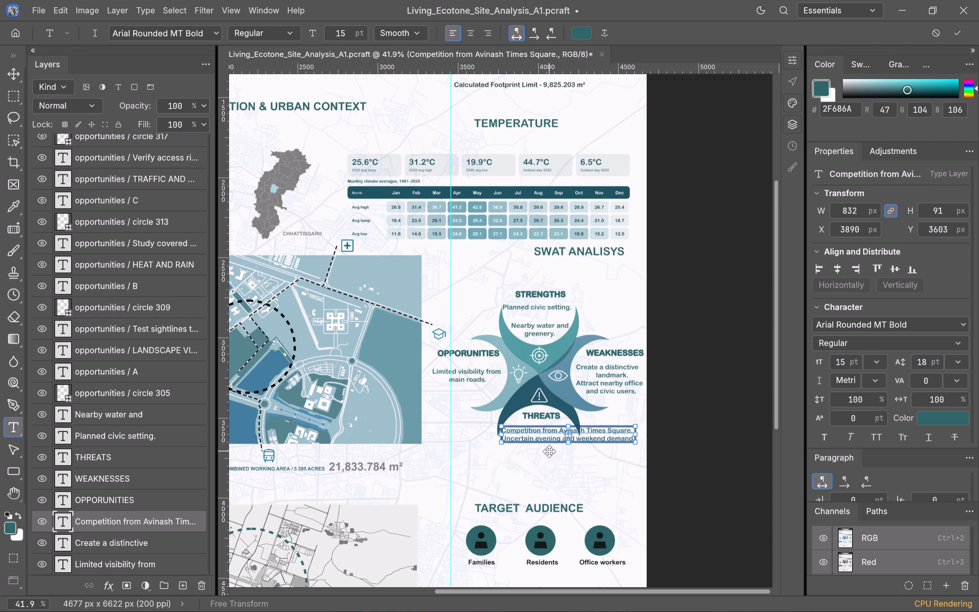
pyautogui.moveTo(549, 451); pyautogui.dragTo(545, 457)
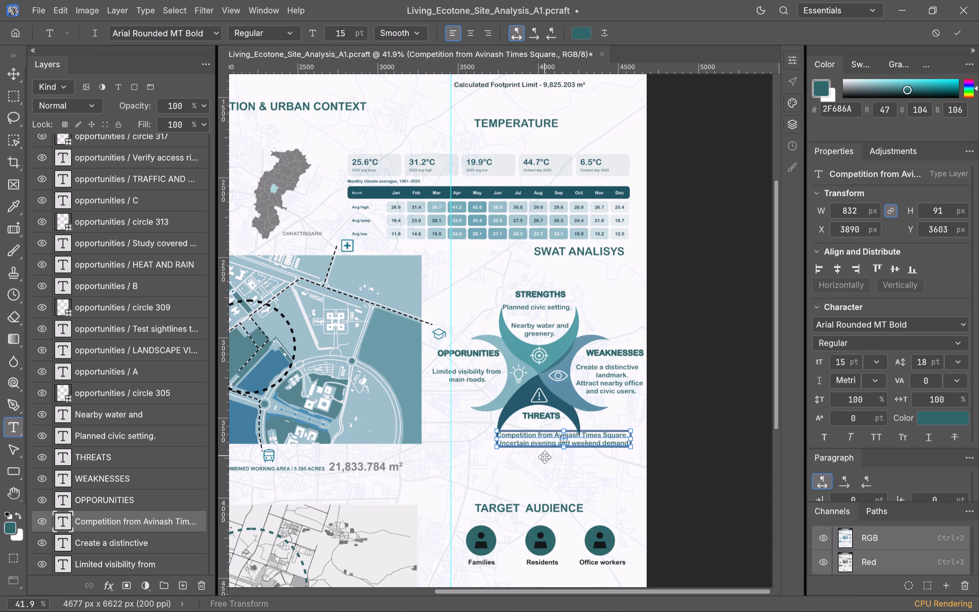
pyautogui.moveTo(545, 457); pyautogui.dragTo(545, 461)
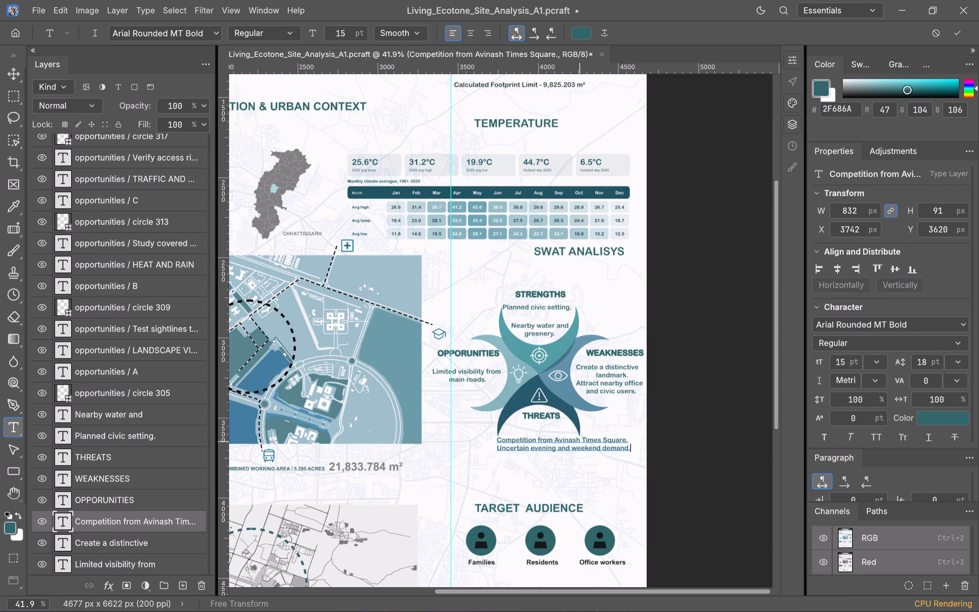
# Break "Competition from Avinash Times Square." after "Avinash" and indent "Times Square." so it sits centred beneath the first line.
pyautogui.click(580, 442)
pyautogui.press('Return')
pyautogui.press('space')
pyautogui.press('space')
pyautogui.press('space')
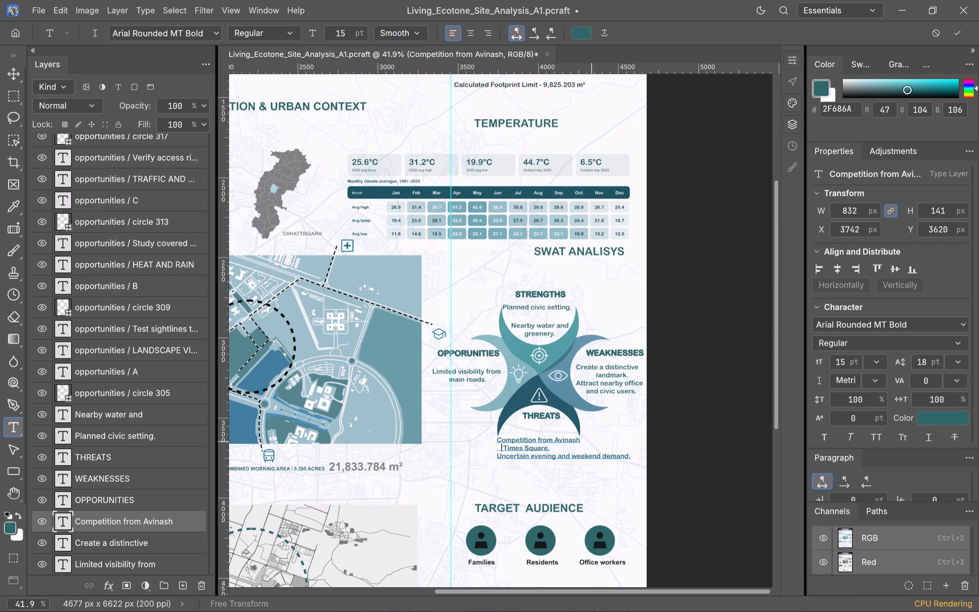
pyautogui.press('space')
pyautogui.press('space')
pyautogui.press('space')
pyautogui.press('space')
pyautogui.press('space')
pyautogui.press('space')
pyautogui.press('space')
pyautogui.press('space')
pyautogui.press('space')
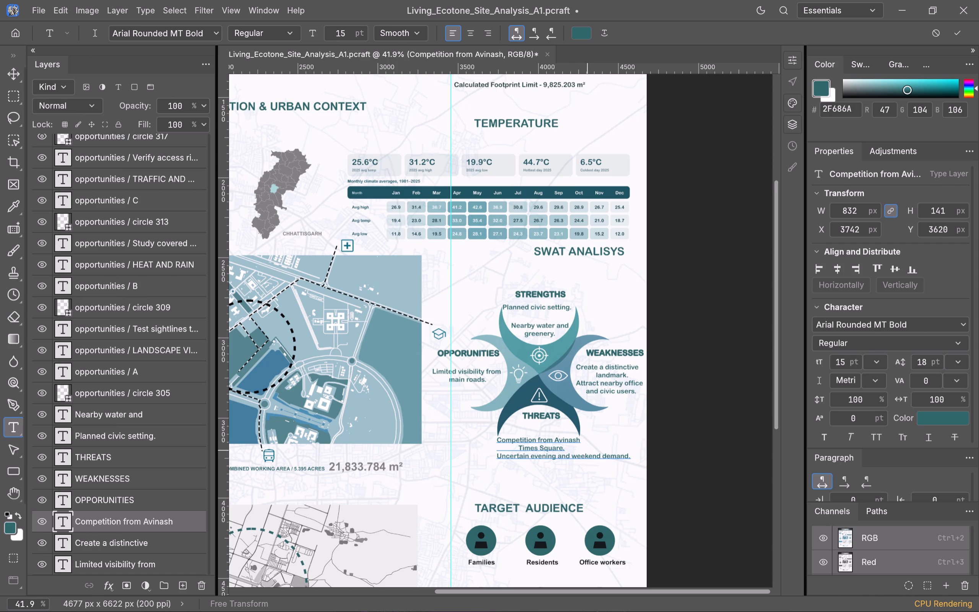
# Break "Uncertain evening and weekend demand." after "and" and indent both resulting lines so they sit centred under the first Threats bullet.
pyautogui.click(573, 457)
pyautogui.press('Return')
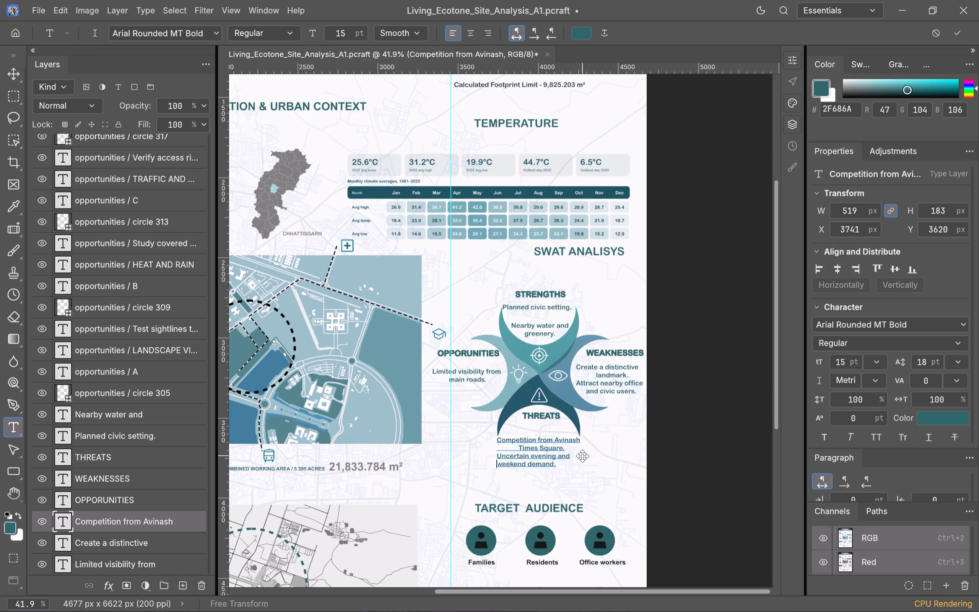
pyautogui.press('space')
pyautogui.press('space')
pyautogui.press('space')
pyautogui.press('space')
pyautogui.press('space')
pyautogui.press('space')
pyautogui.press('space')
pyautogui.click(497, 458)
pyautogui.press('space')
pyautogui.press('space')
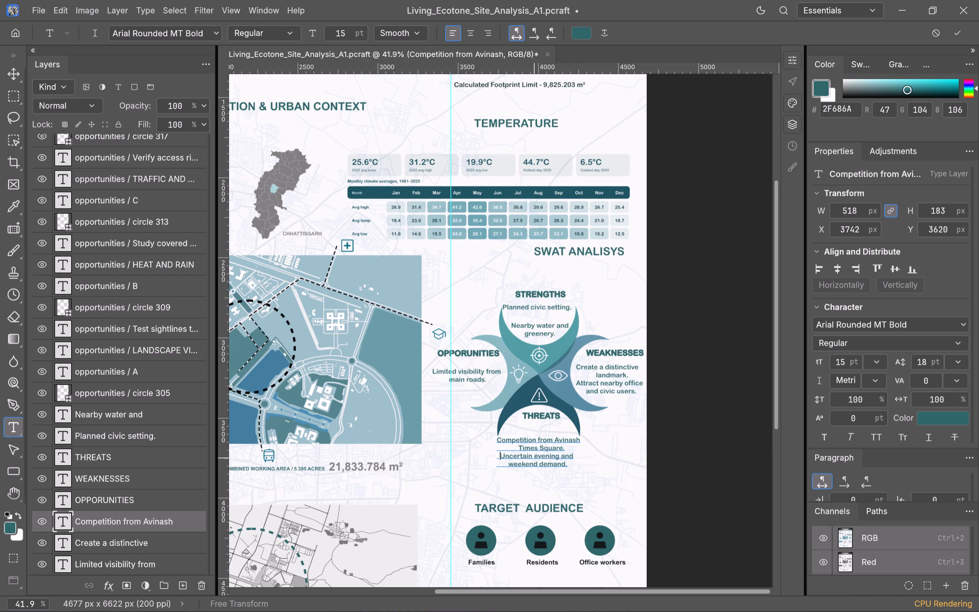
pyautogui.press('space')
pyautogui.click(611, 462)
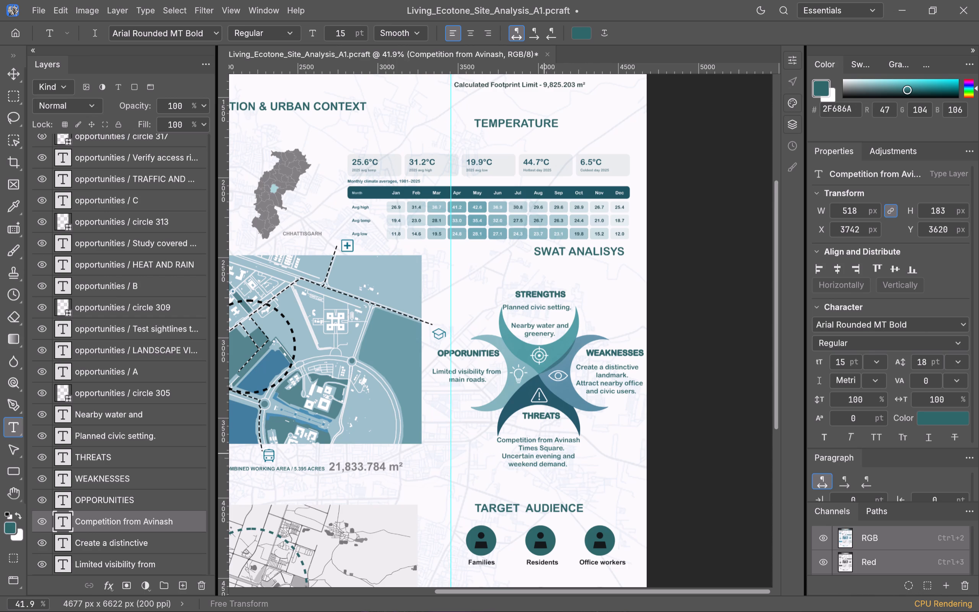
# Move the Threats bullet text up slightly beneath "THREATS", to about X 3742, Y 3598 px.
pyautogui.click(543, 453)
pyautogui.moveTo(572, 479); pyautogui.dragTo(572, 469)
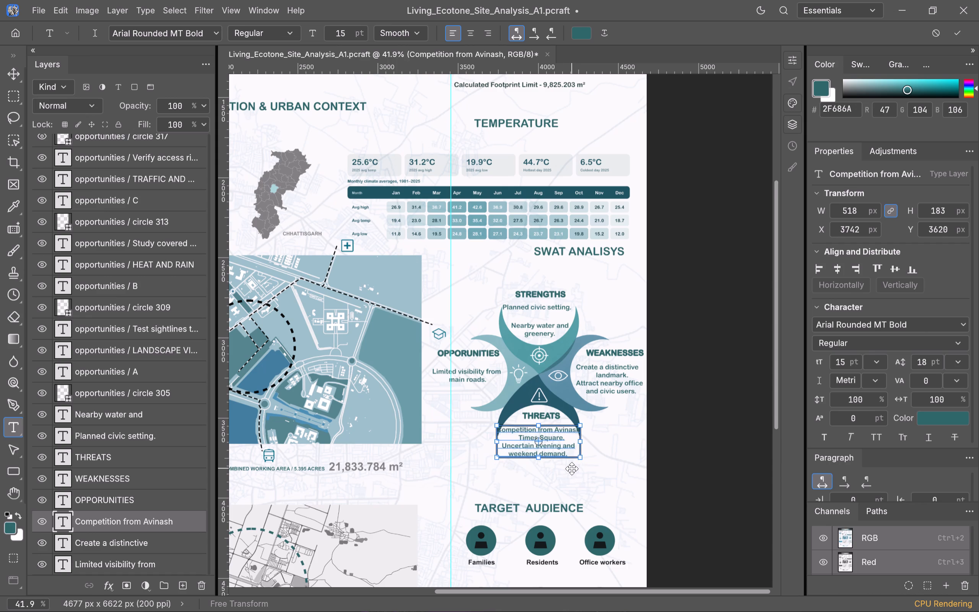
pyautogui.moveTo(572, 469); pyautogui.dragTo(572, 468)
pyautogui.moveTo(572, 468); pyautogui.dragTo(572, 475)
pyautogui.click(598, 462)
pyautogui.click(538, 418)
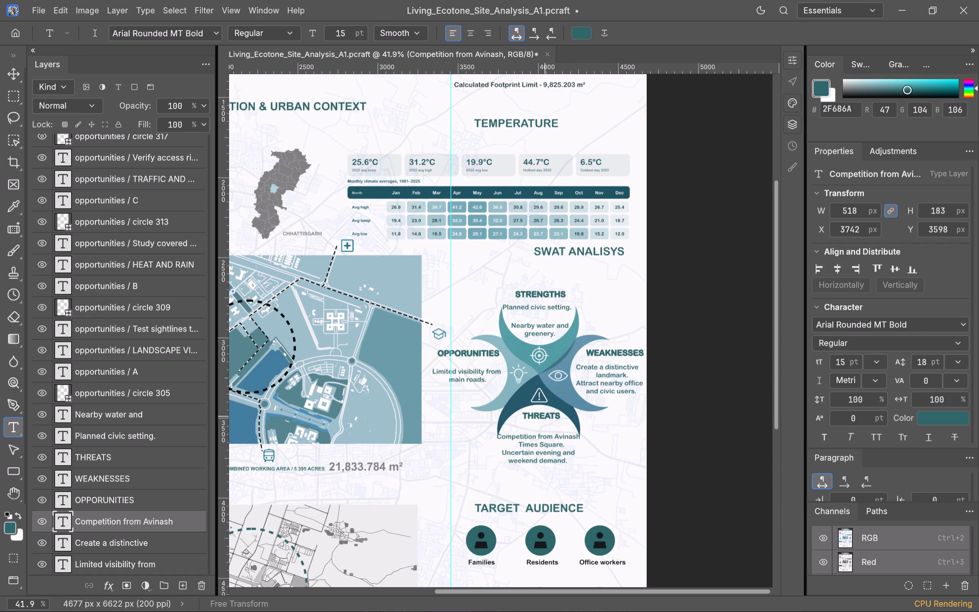
# Review the overall sheet layout, comparing the SWOT graphic with the surrounding maps, headings, charts and site implications.
pyautogui.scroll(-2, 545, 416)
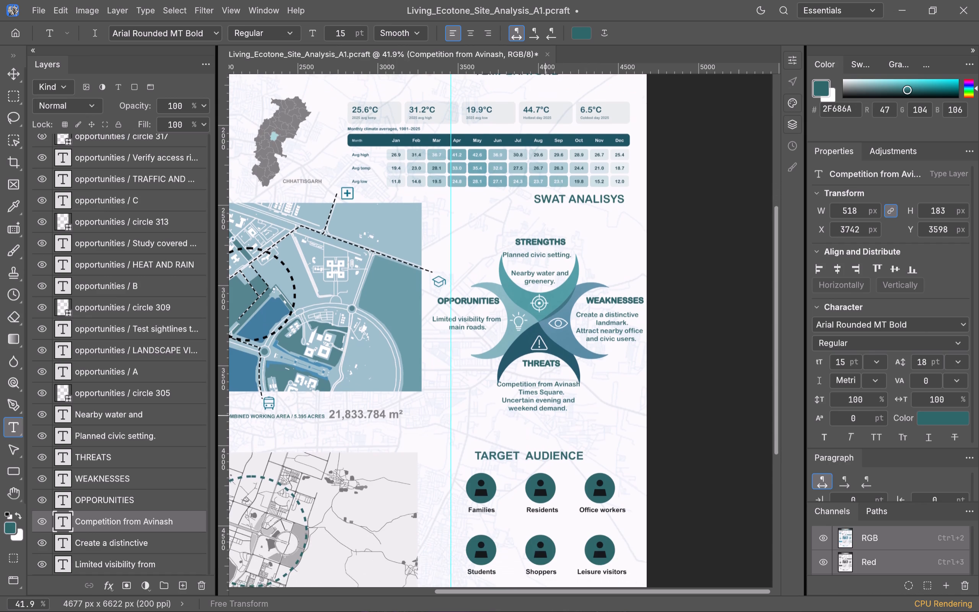
pyautogui.scroll(2, 545, 416)
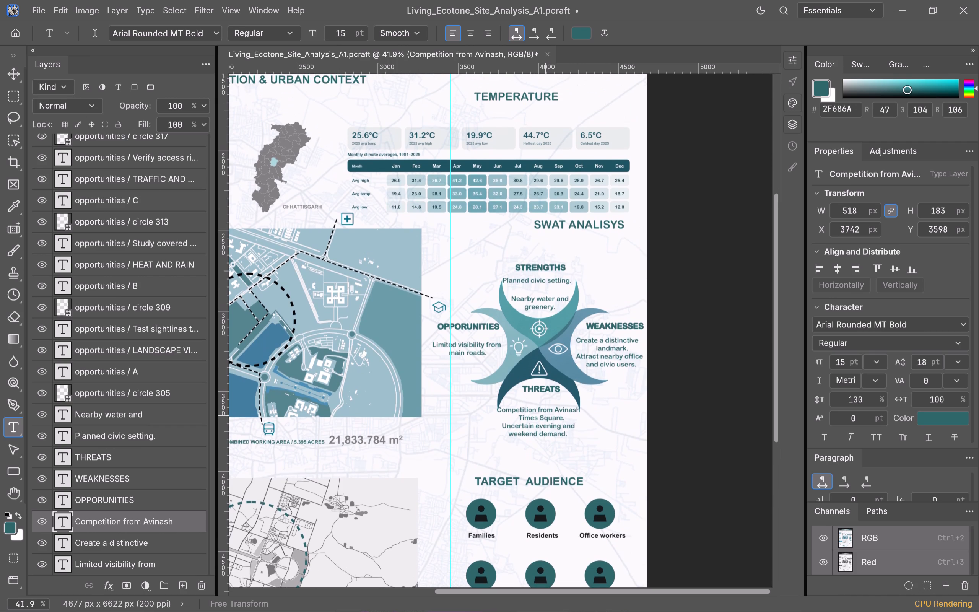
pyautogui.keyDown('alt'); pyautogui.scroll(-7, 545, 416); pyautogui.keyUp('alt')
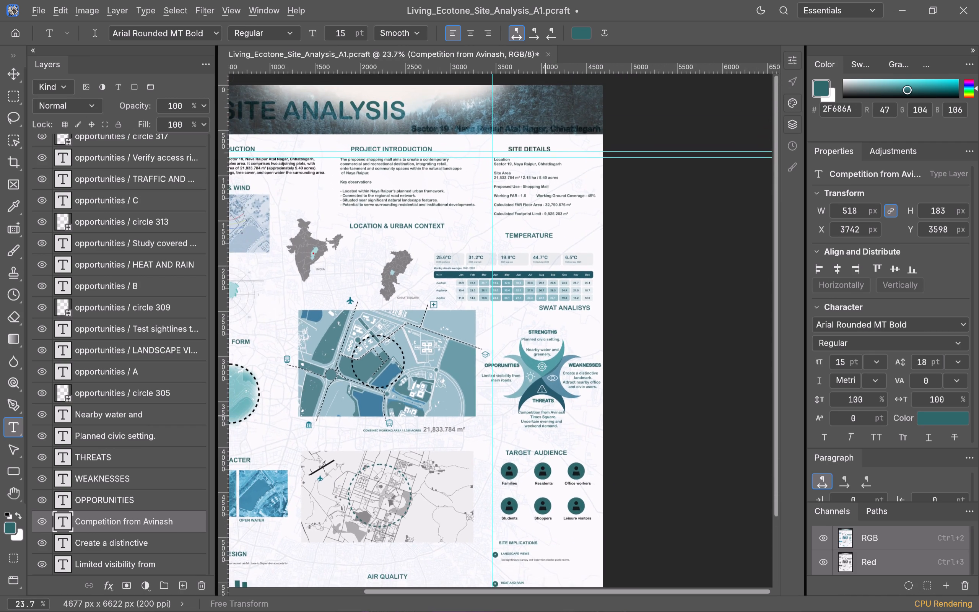
pyautogui.keyDown('alt'); pyautogui.scroll(-1, 545, 417); pyautogui.keyUp('alt')
pyautogui.keyDown('alt'); pyautogui.scroll(6, 545, 417); pyautogui.keyUp('alt')
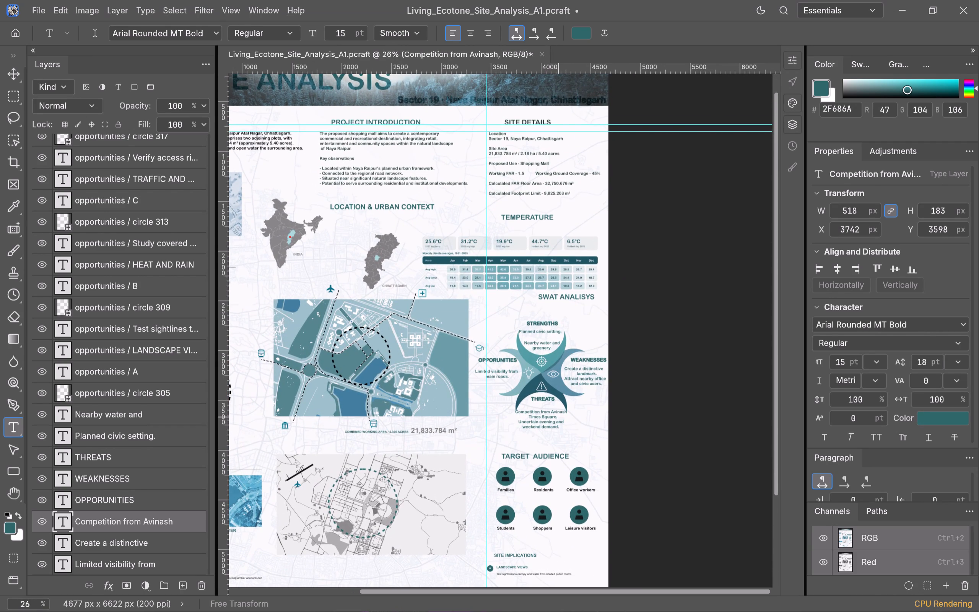
pyautogui.press('space')
pyautogui.press('space')
pyautogui.press('space')
pyautogui.press('space')
pyautogui.press('space')
pyautogui.press('space')
pyautogui.press('space')
pyautogui.press('space')
pyautogui.press('space')
pyautogui.press('space')
pyautogui.press('space')
pyautogui.press('space')
pyautogui.press('space')
pyautogui.press('space')
pyautogui.press('space')
pyautogui.press('space')
pyautogui.press('space')
pyautogui.press('space')
pyautogui.press('space')
pyautogui.press('space')
pyautogui.moveTo(478, 439); pyautogui.dragTo(617, 403)
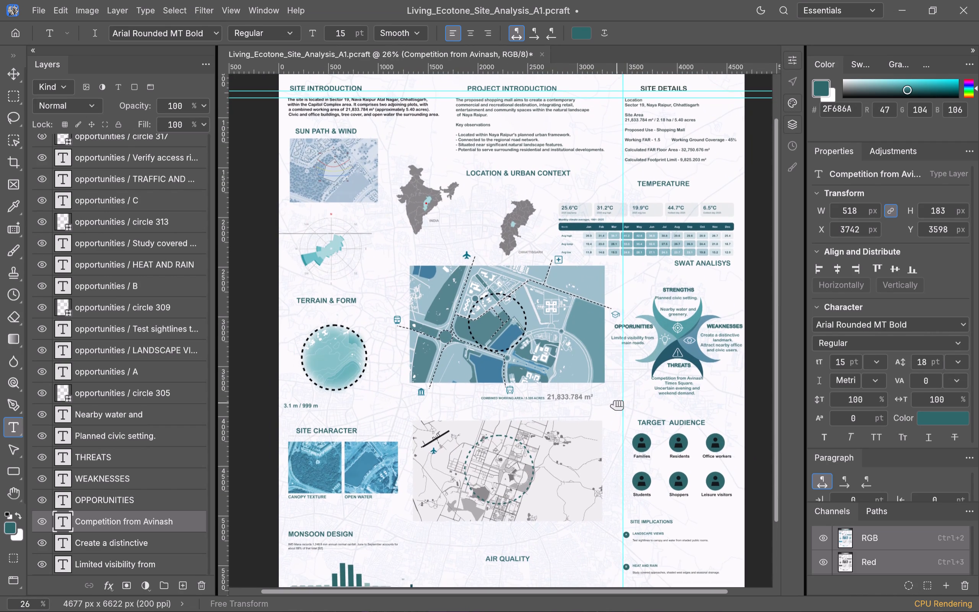
pyautogui.moveTo(617, 403); pyautogui.dragTo(609, 403)
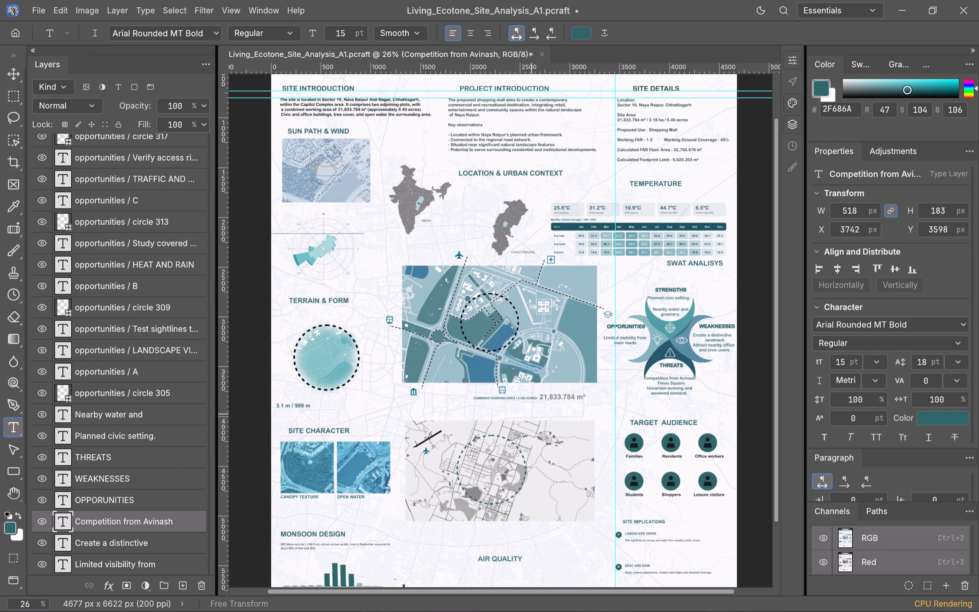
pyautogui.press('space')
pyautogui.press('space')
pyautogui.press('space')
pyautogui.press('space')
pyautogui.press('space')
pyautogui.press('space')
pyautogui.press('space')
pyautogui.press('space')
pyautogui.press('space')
pyautogui.press('space')
pyautogui.press('space')
pyautogui.press('space')
pyautogui.press('space')
pyautogui.press('space')
pyautogui.press('space')
pyautogui.press('space')
pyautogui.press('space')
pyautogui.press('space')
pyautogui.press('space')
pyautogui.press('space')
pyautogui.moveTo(437, 544); pyautogui.dragTo(431, 449)
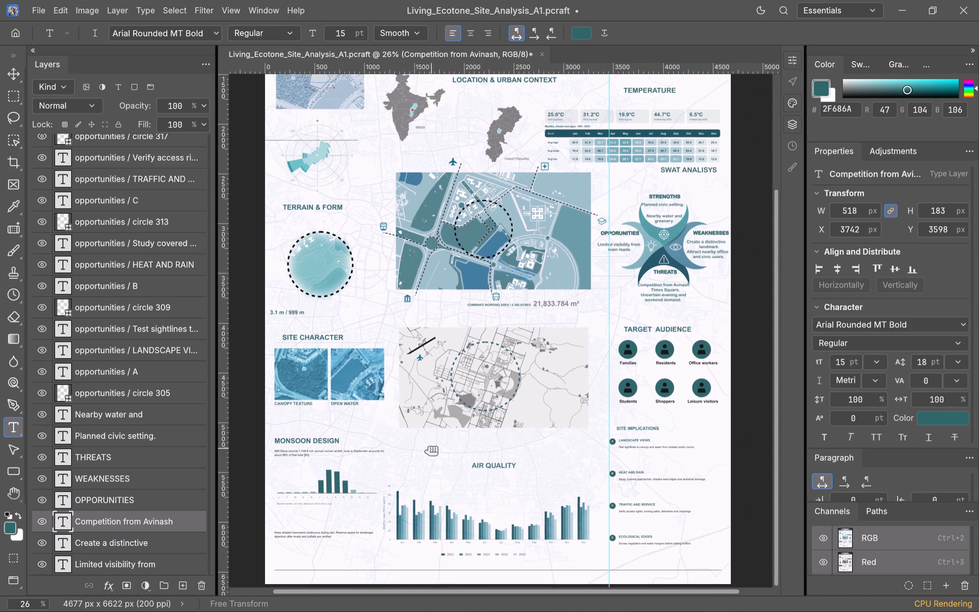
pyautogui.moveTo(431, 449); pyautogui.dragTo(423, 448)
pyautogui.press('space')
pyautogui.press('space')
pyautogui.press('space')
pyautogui.press('space')
pyautogui.press('space')
pyautogui.press('space')
pyautogui.press('space')
pyautogui.press('space')
pyautogui.press('space')
pyautogui.press('space')
pyautogui.press('space')
pyautogui.moveTo(436, 450); pyautogui.dragTo(440, 446)
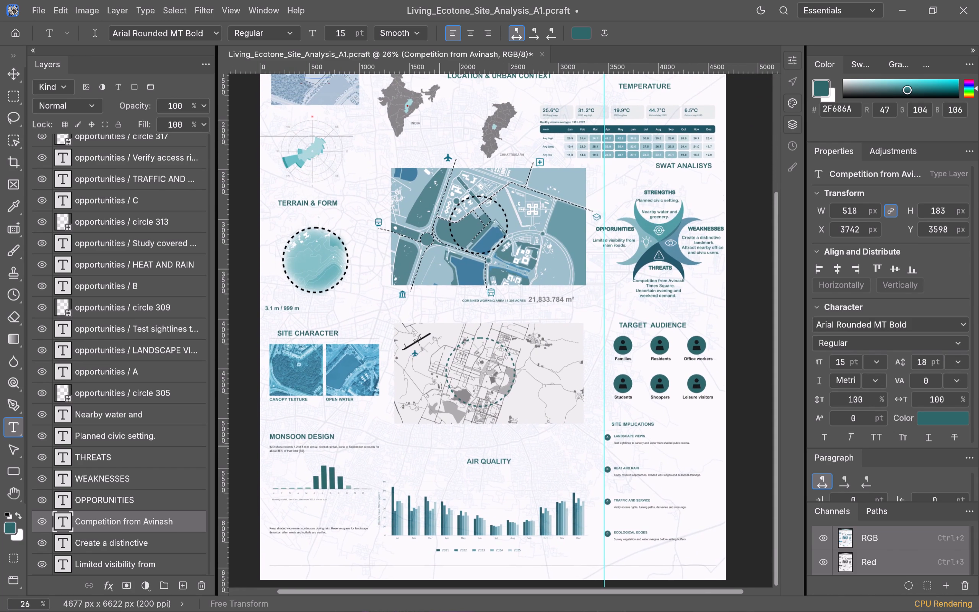
# Move the "SWAT ANALISYS" heading so it sits centred above "STRENGTHS", at about X 3686, Y 2537 px.
pyautogui.scroll(4, 496, 444)
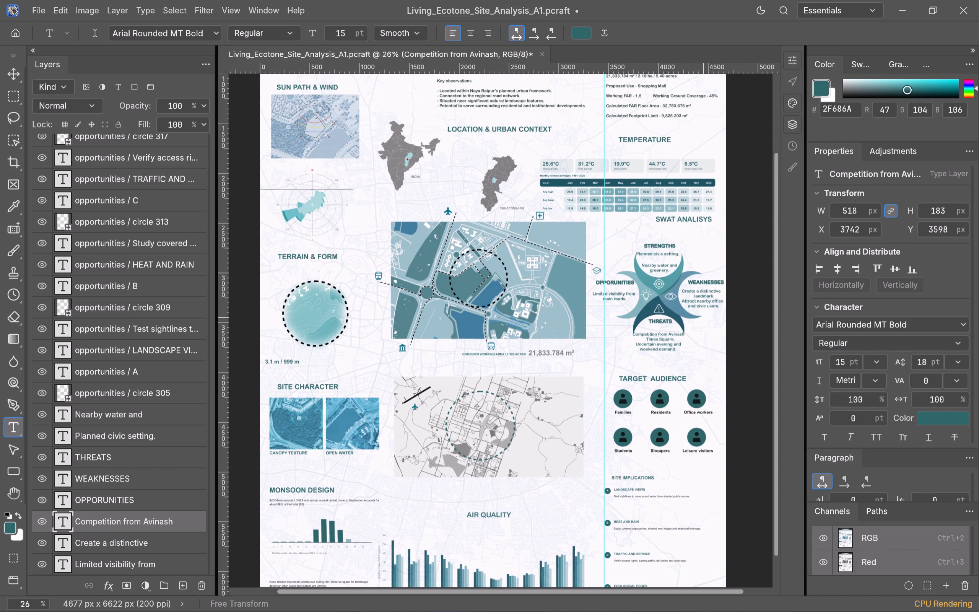
pyautogui.scroll(8, 694, 340)
pyautogui.press('space')
pyautogui.press('space')
pyautogui.press('space')
pyautogui.press('space')
pyautogui.press('space')
pyautogui.press('space')
pyautogui.press('space')
pyautogui.press('space')
pyautogui.press('space')
pyautogui.press('space')
pyautogui.press('space')
pyautogui.press('space')
pyautogui.press('space')
pyautogui.moveTo(616, 349); pyautogui.dragTo(602, 391)
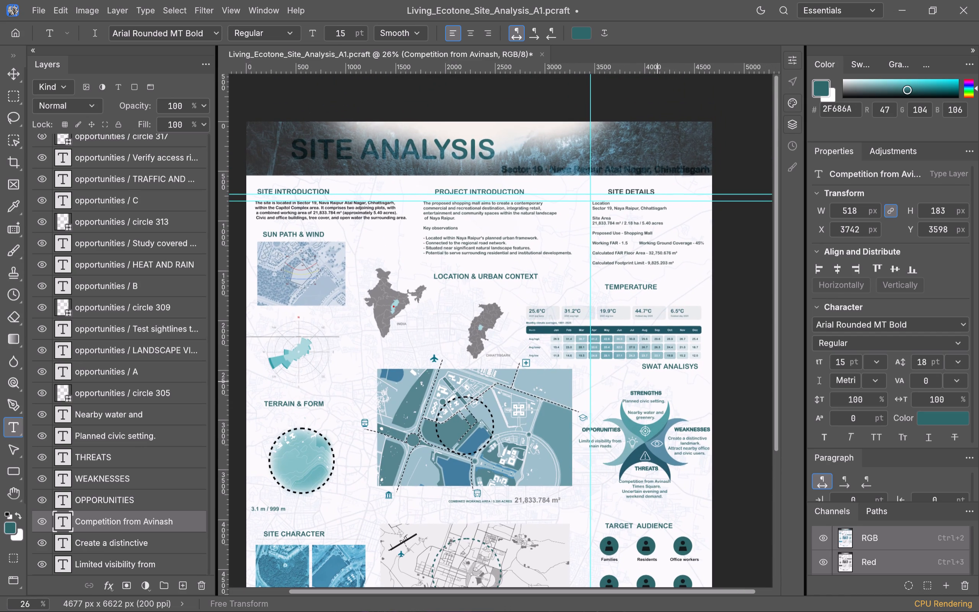
pyautogui.click(664, 369)
pyautogui.moveTo(670, 378); pyautogui.dragTo(649, 390)
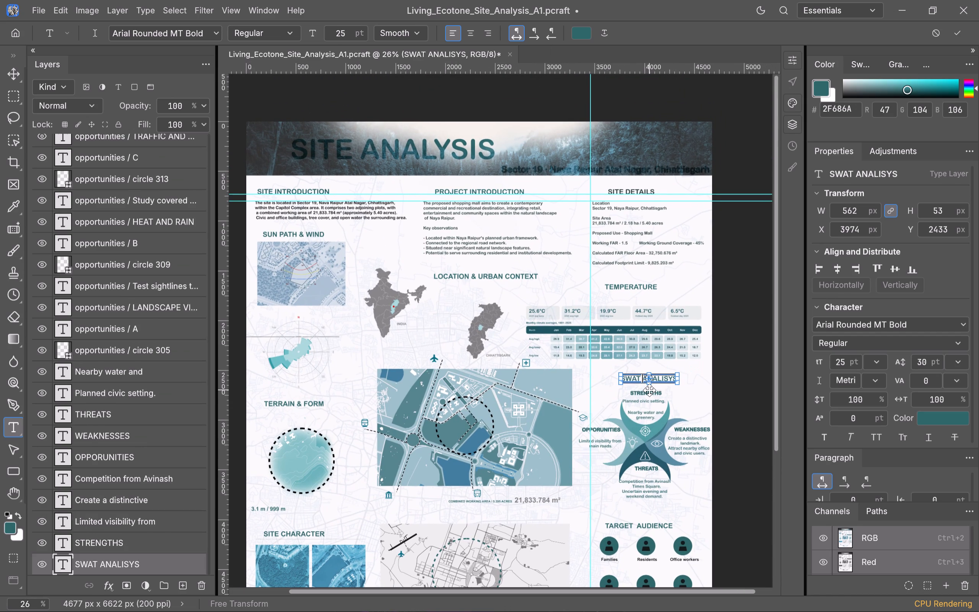
pyautogui.moveTo(649, 390); pyautogui.dragTo(641, 390)
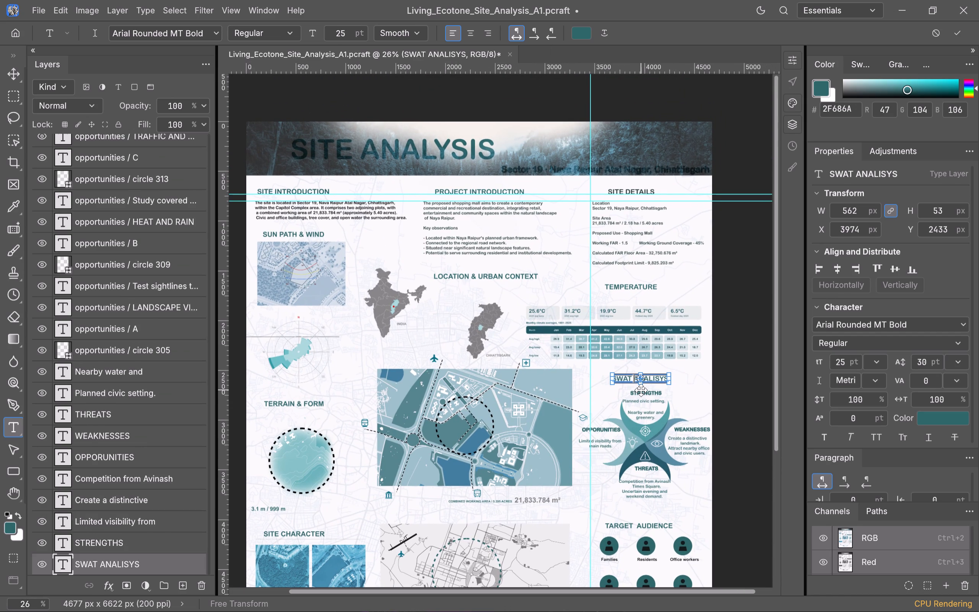
pyautogui.moveTo(641, 390); pyautogui.dragTo(642, 388)
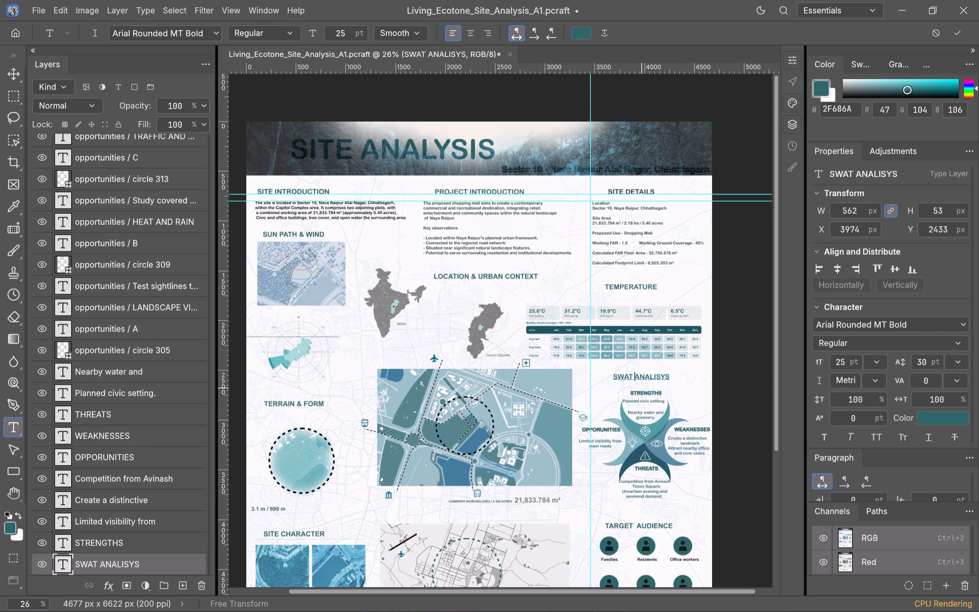
pyautogui.click(694, 391)
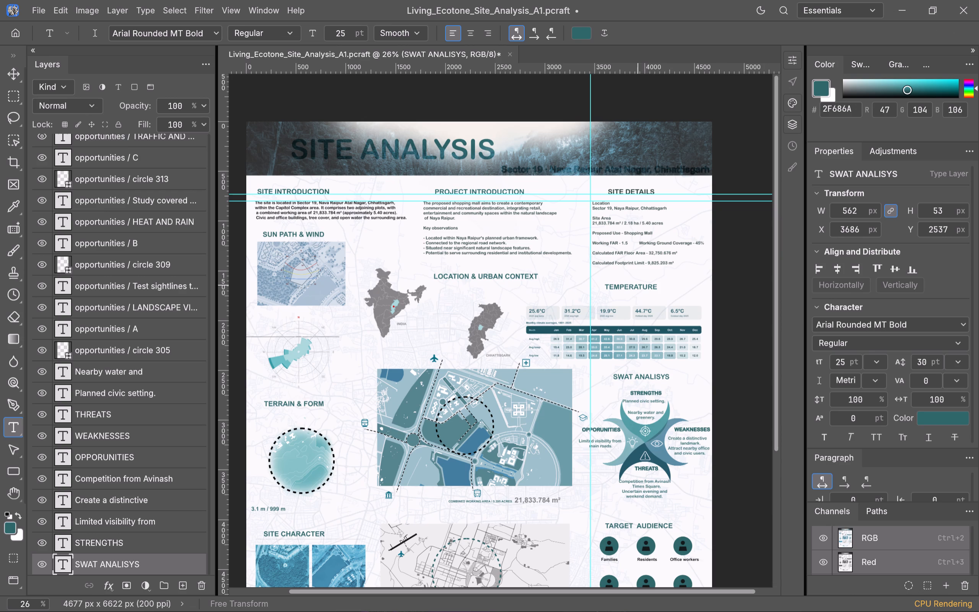
# Move the "TEMPERATURE" heading to about X 3714, Y 1626 px, in line with the "SWAT ANALISYS" heading.
pyautogui.click(636, 286)
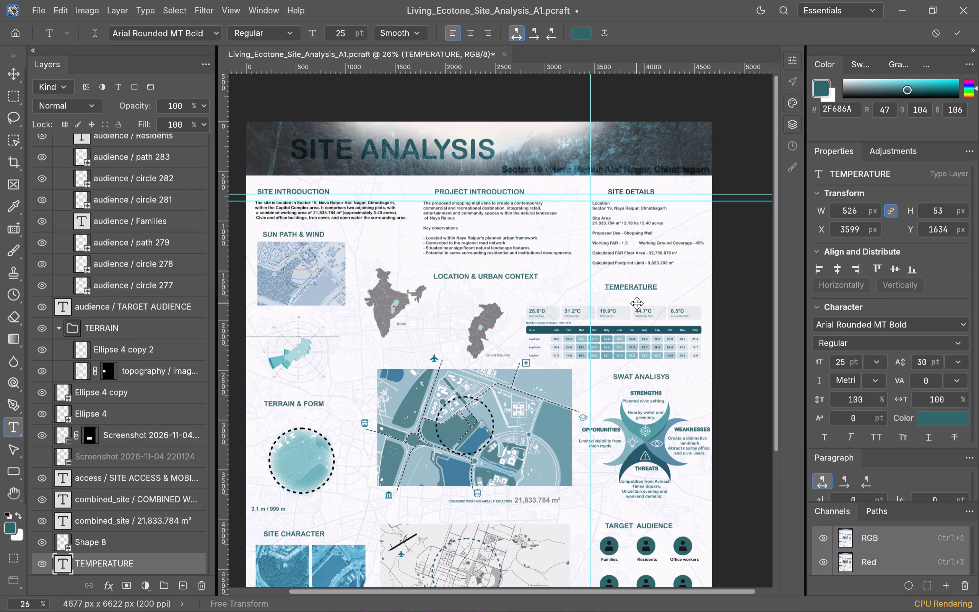
pyautogui.moveTo(637, 303); pyautogui.dragTo(648, 303)
pyautogui.click(686, 262)
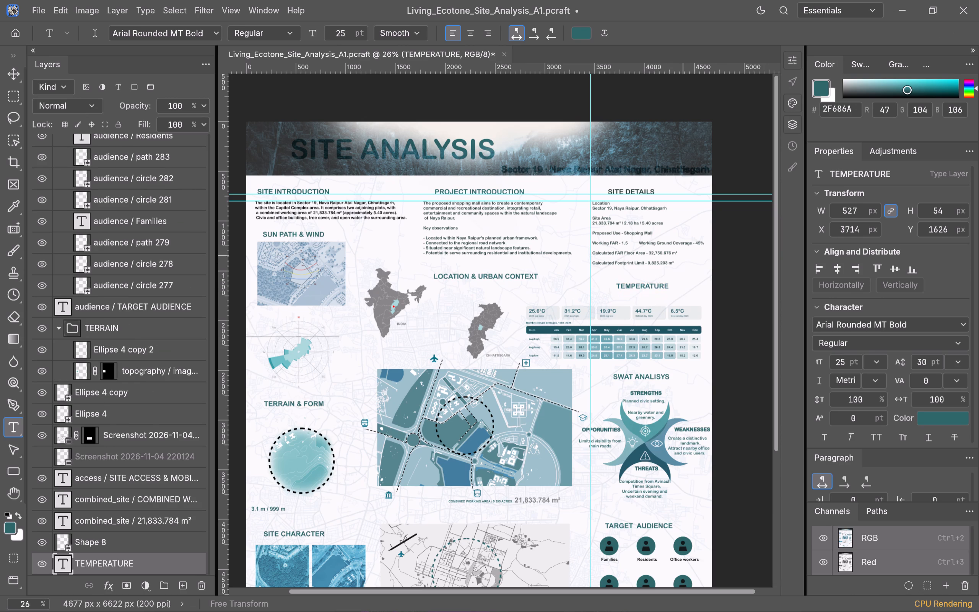
# Indent the "SITE DETAILS" heading line by six more spaces to line it up with "TEMPERATURE" below.
pyautogui.click(633, 190)
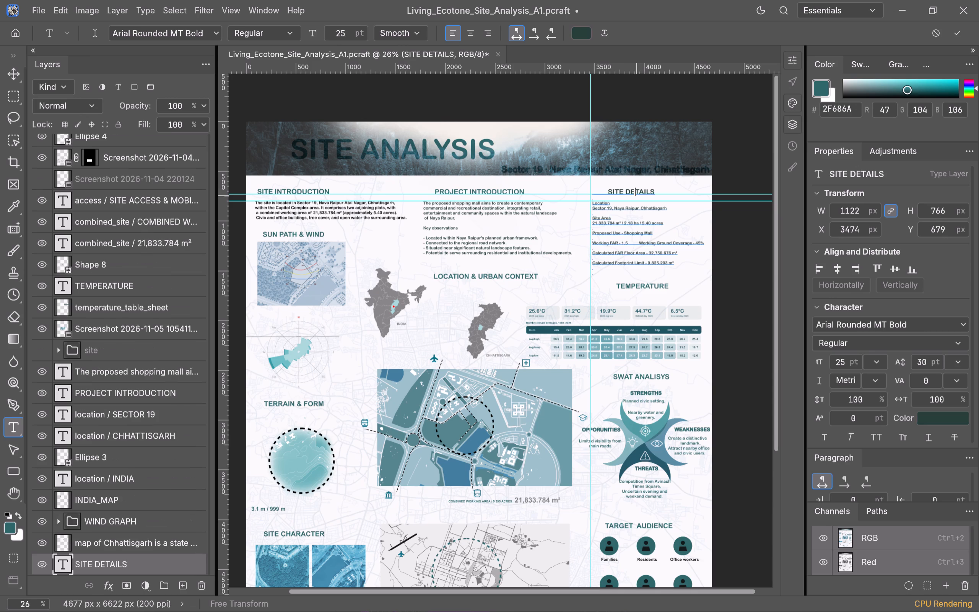
pyautogui.click(613, 193)
pyautogui.click(608, 192)
pyautogui.press('space')
pyautogui.press('space')
pyautogui.press('space')
pyautogui.press('space')
pyautogui.press('space')
pyautogui.press('space')
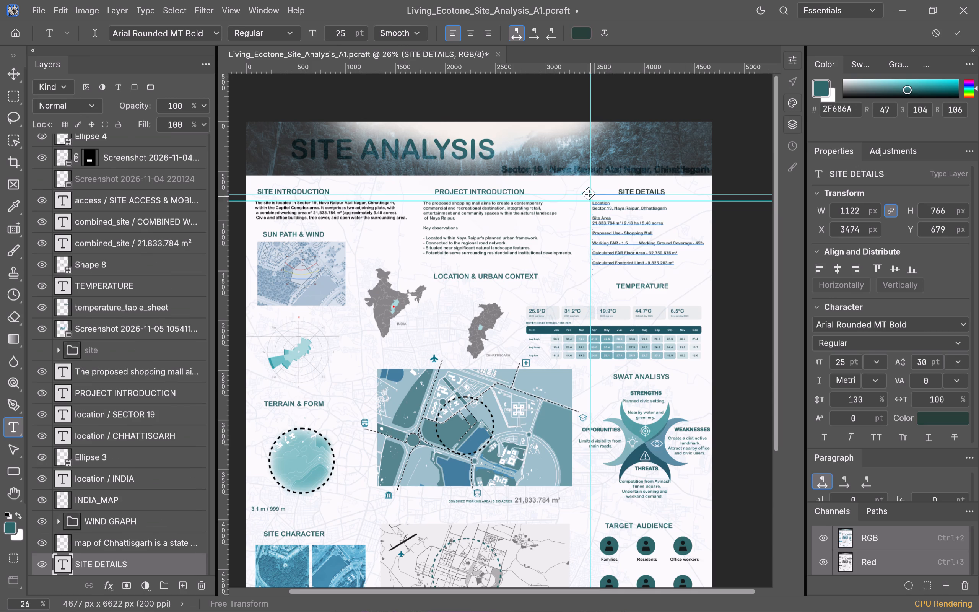
pyautogui.click(584, 185)
# Move the "TARGET AUDIENCE" heading horizontally to about X 3688 px, keeping Y 4034 px, to align with the headings above.
pyautogui.scroll(-5, 655, 325)
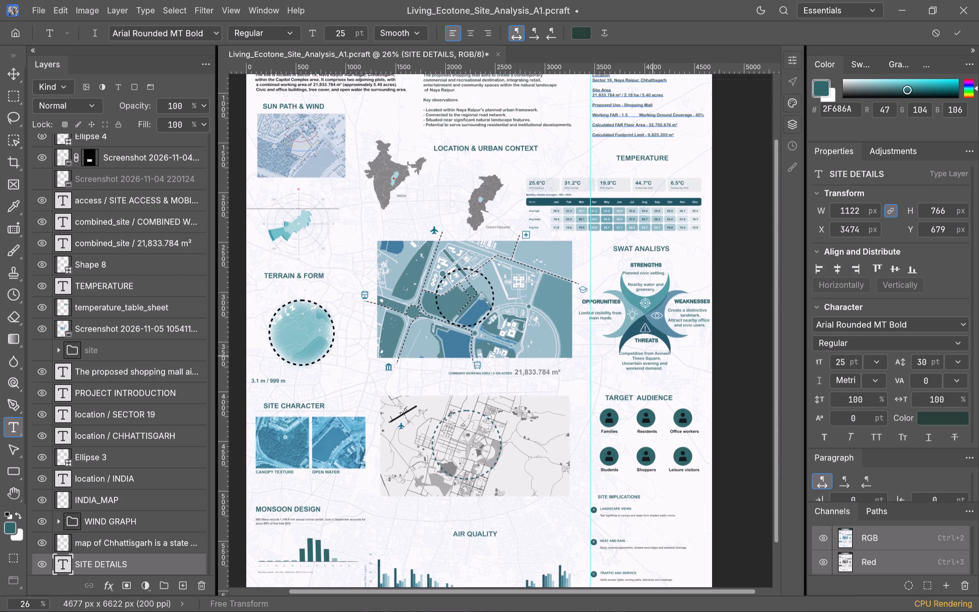
pyautogui.scroll(-4, 653, 356)
pyautogui.click(606, 283)
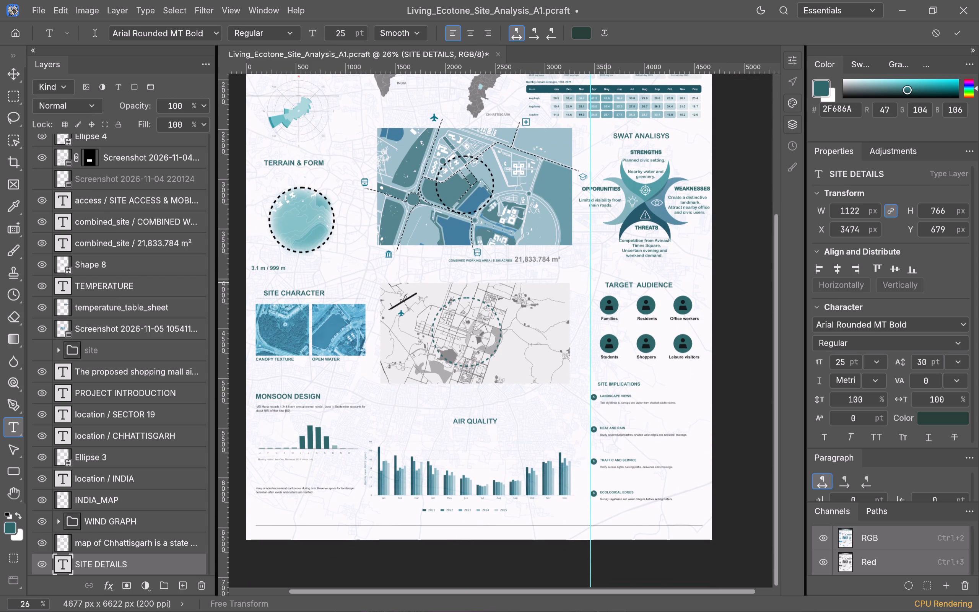
pyautogui.click(633, 284)
pyautogui.click(646, 286)
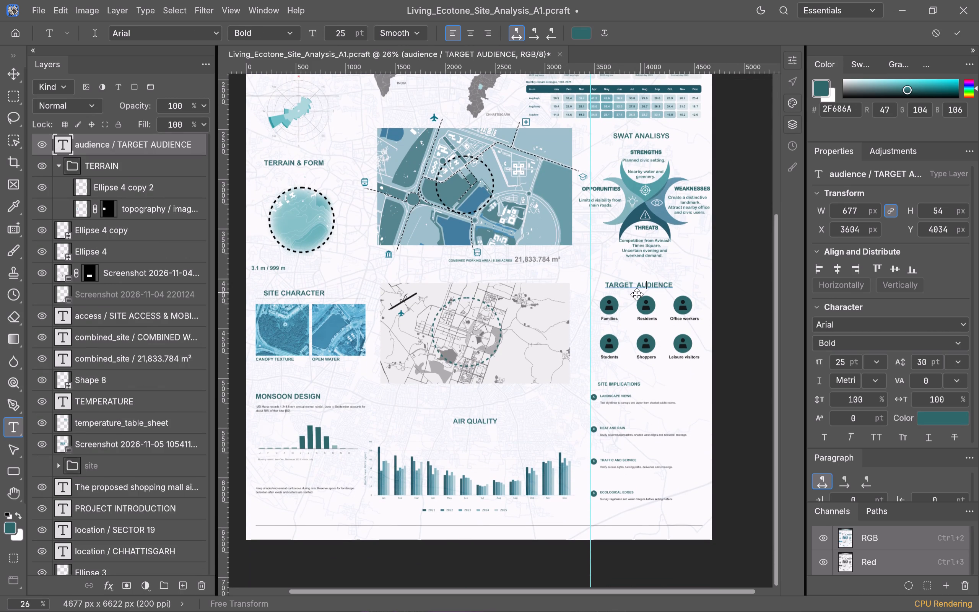
pyautogui.moveTo(635, 295); pyautogui.dragTo(644, 295)
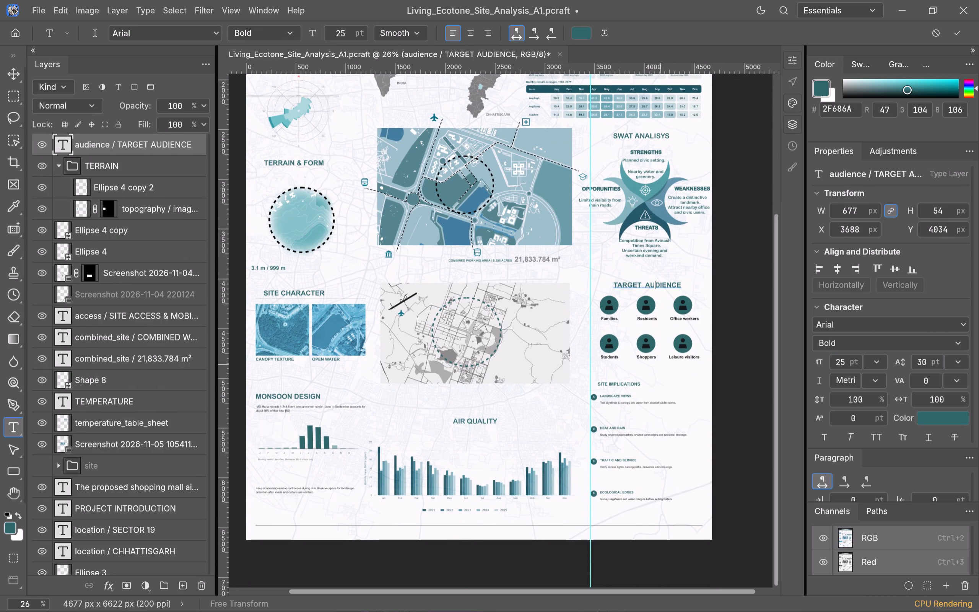
pyautogui.click(688, 387)
# Set the whole "SITE IMPLICATIONS" heading to 25 pt.
pyautogui.scroll(-2, 661, 381)
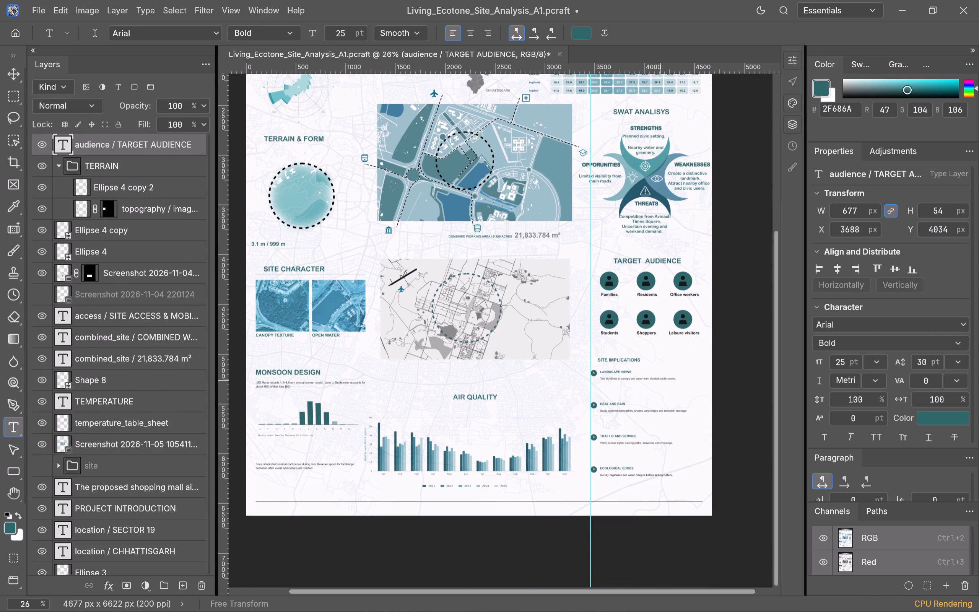
pyautogui.doubleClick(636, 329)
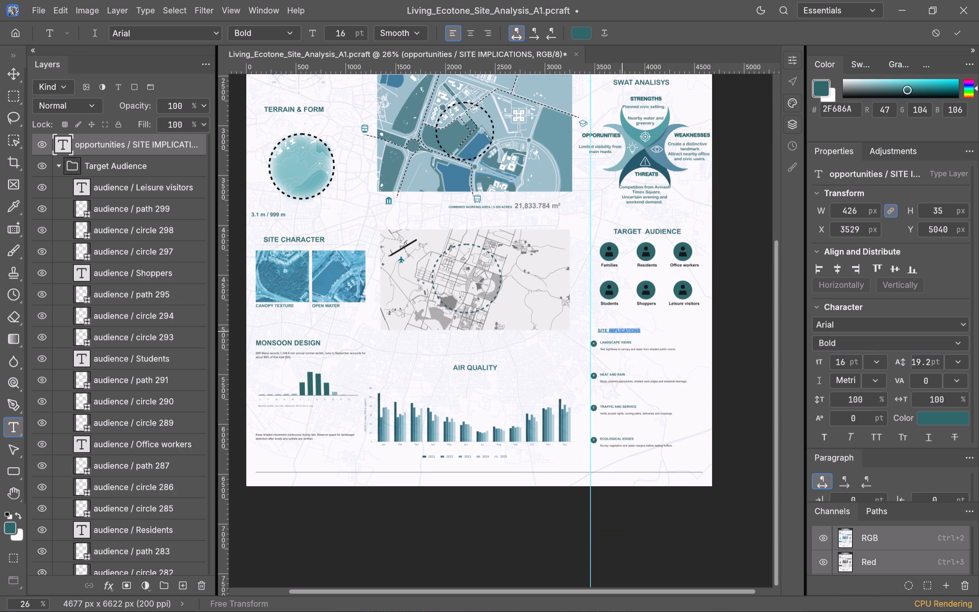
pyautogui.hotkey('ctrl', 'a')
pyautogui.scroll(14, 340, 36)
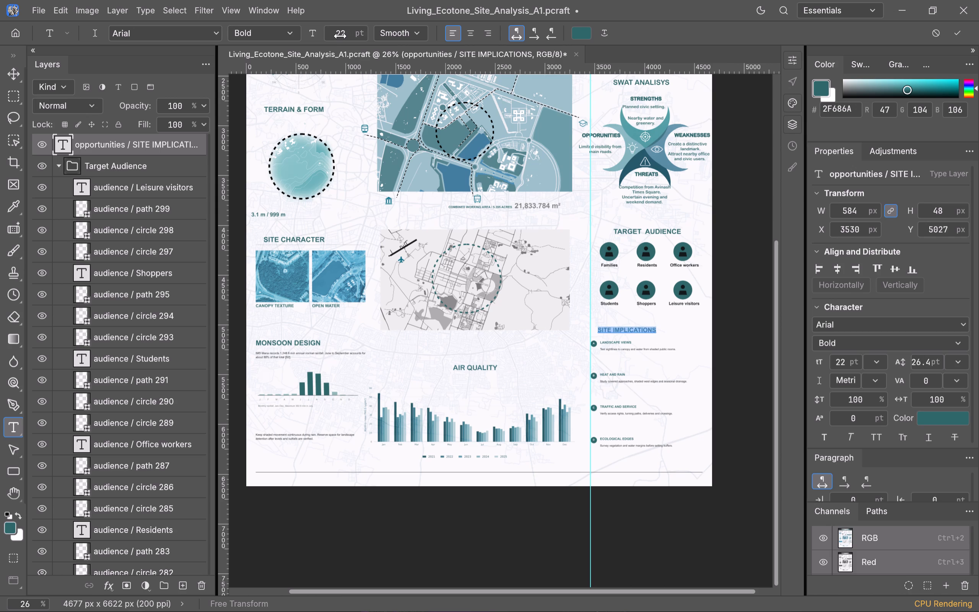
pyautogui.scroll(4, 340, 36)
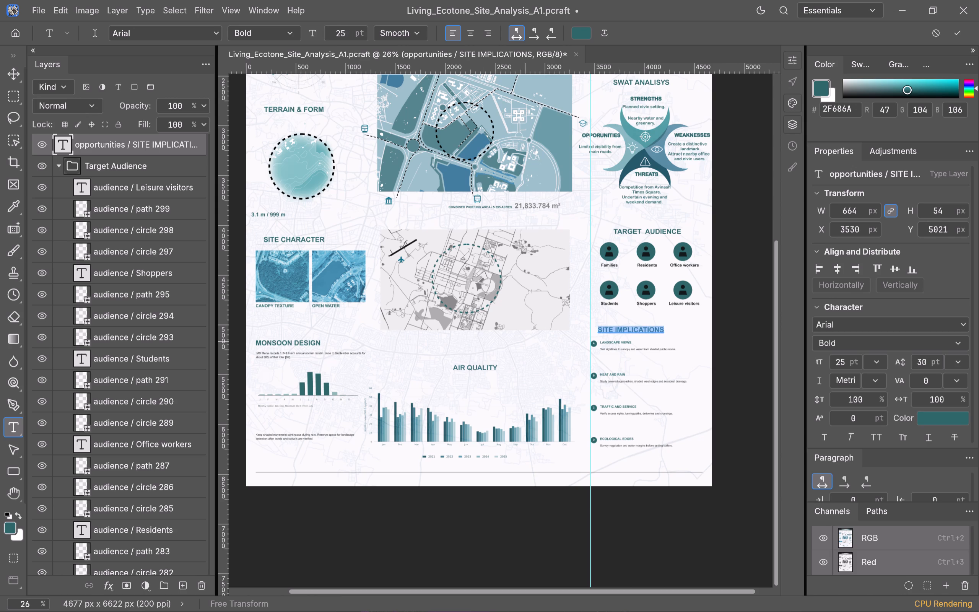
pyautogui.click(541, 363)
# Move the "SITE IMPLICATIONS" heading to about X 3699, Y 5025 px, centred beneath the "TARGET AUDIENCE" block.
pyautogui.click(596, 328)
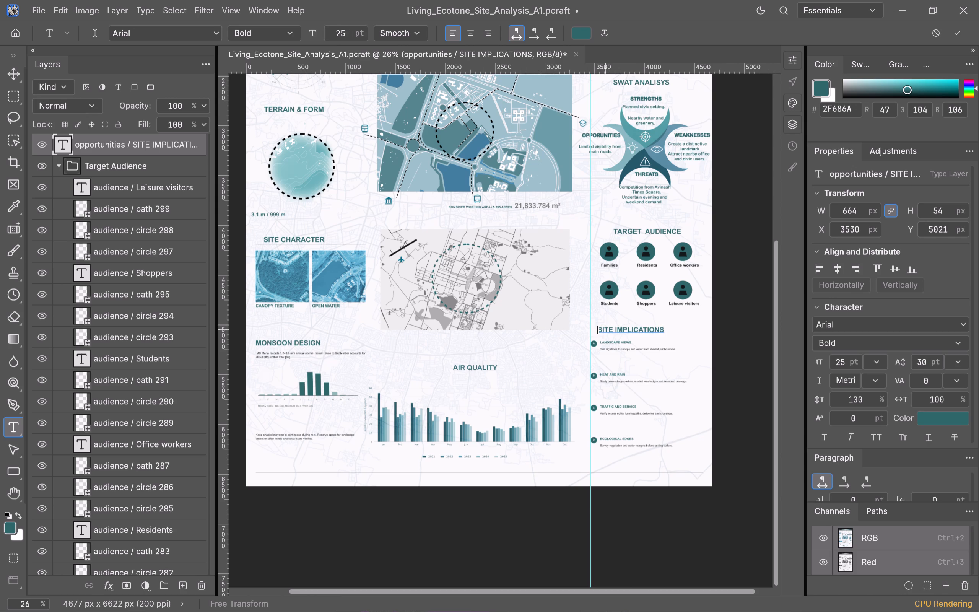
pyautogui.moveTo(676, 331); pyautogui.dragTo(687, 331)
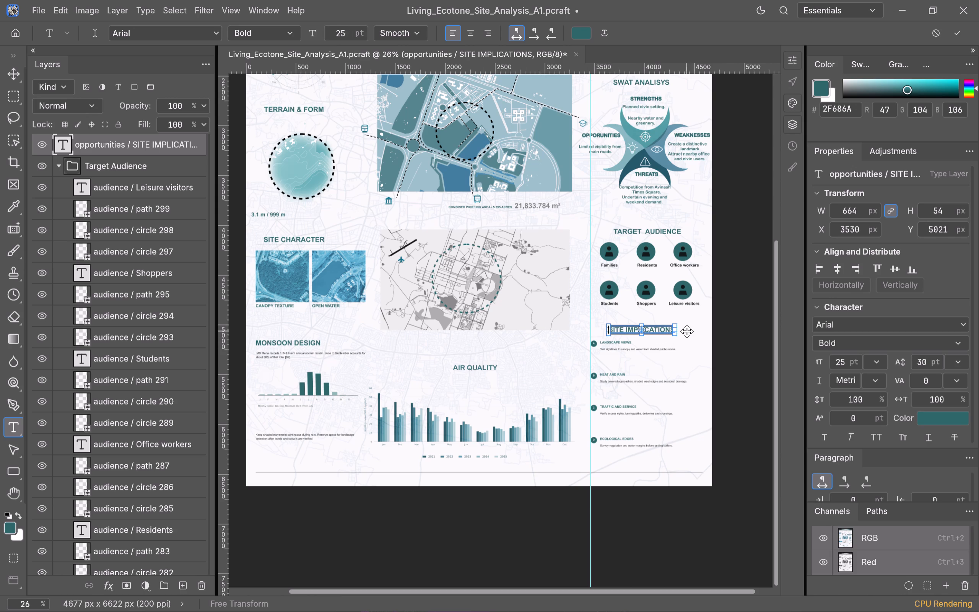
pyautogui.moveTo(687, 331); pyautogui.dragTo(693, 332)
pyautogui.click(692, 360)
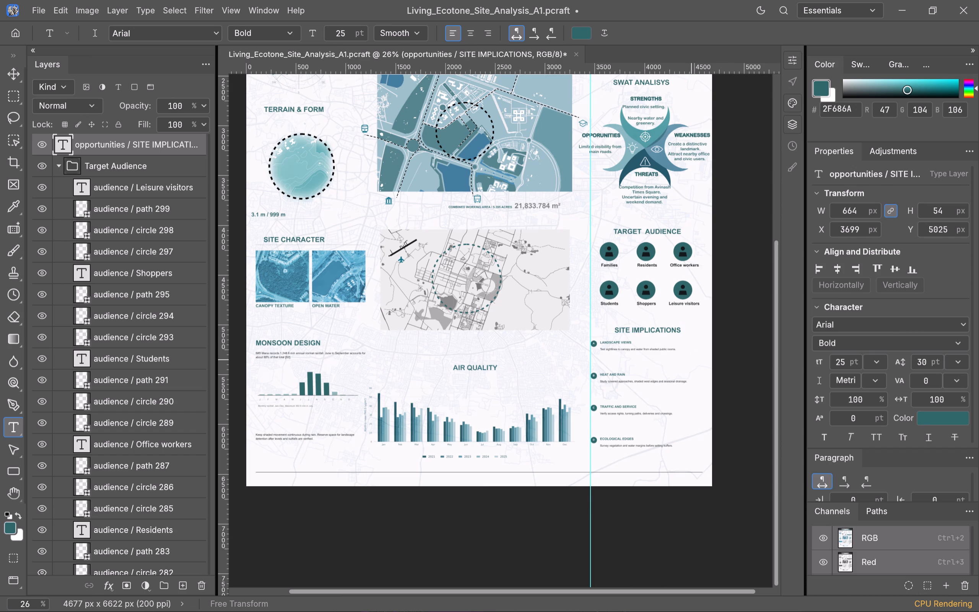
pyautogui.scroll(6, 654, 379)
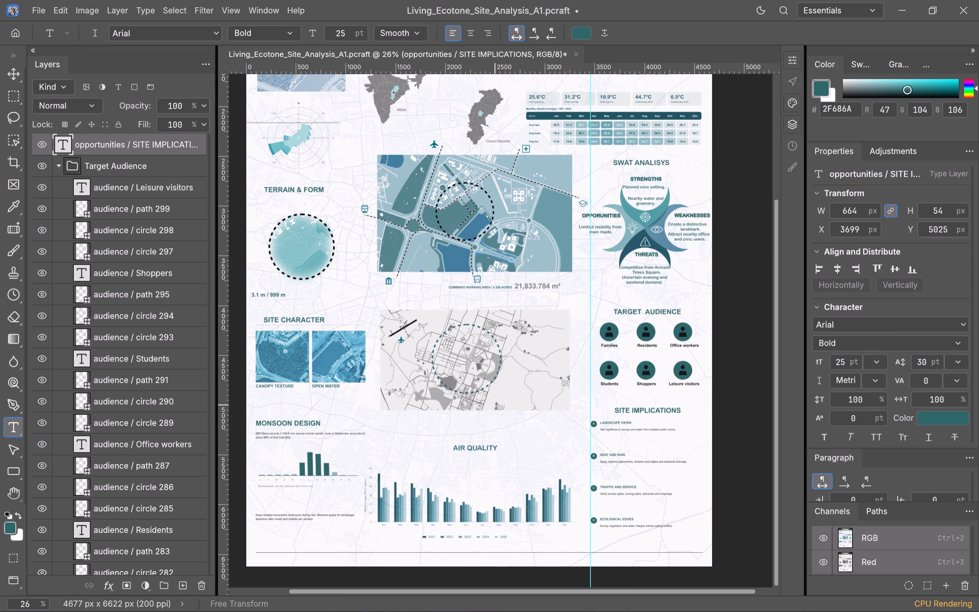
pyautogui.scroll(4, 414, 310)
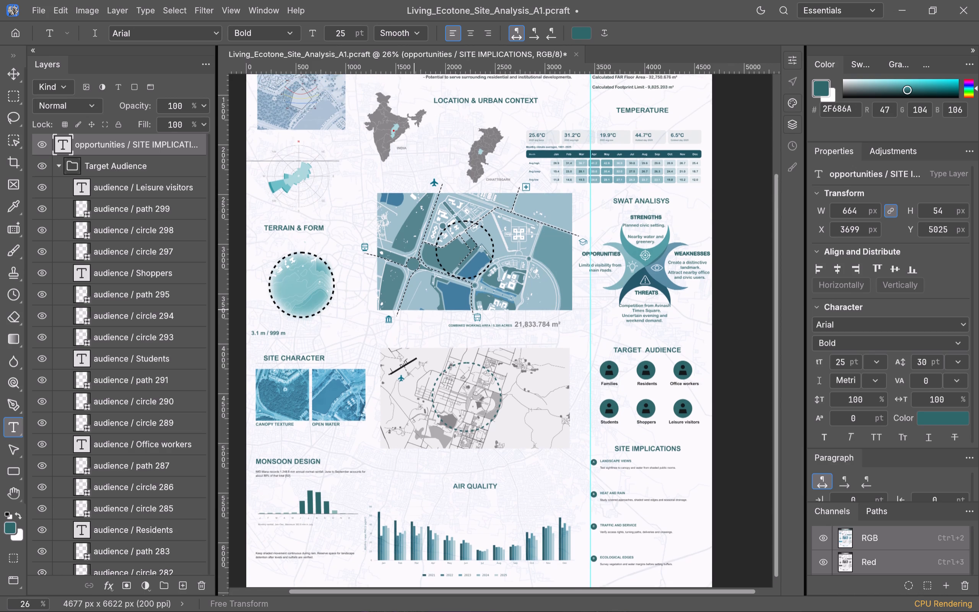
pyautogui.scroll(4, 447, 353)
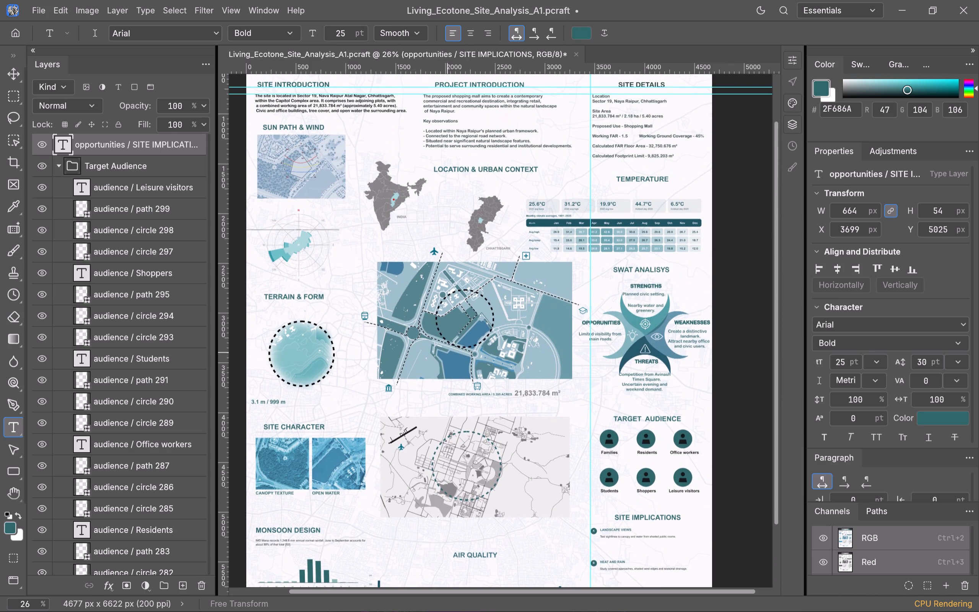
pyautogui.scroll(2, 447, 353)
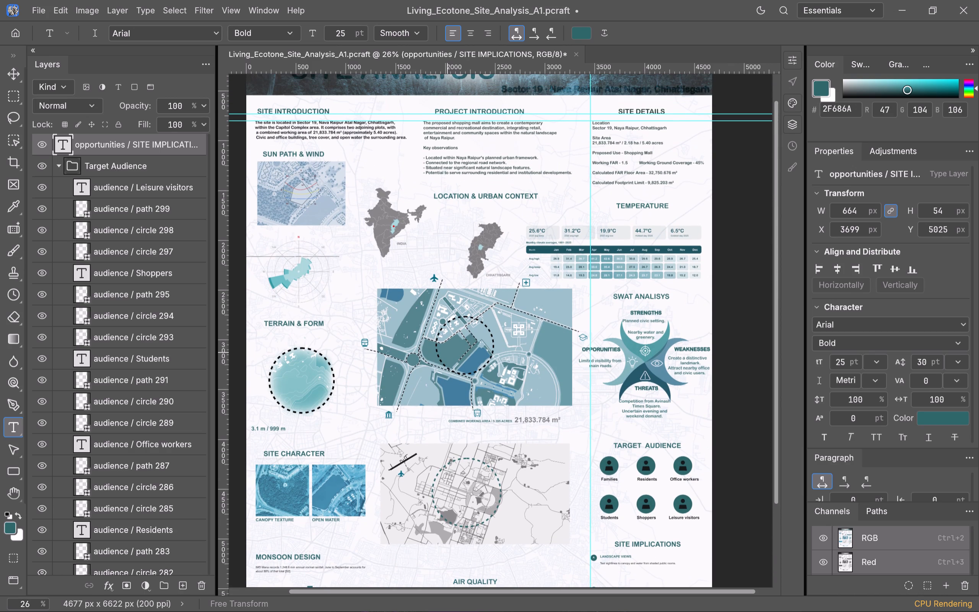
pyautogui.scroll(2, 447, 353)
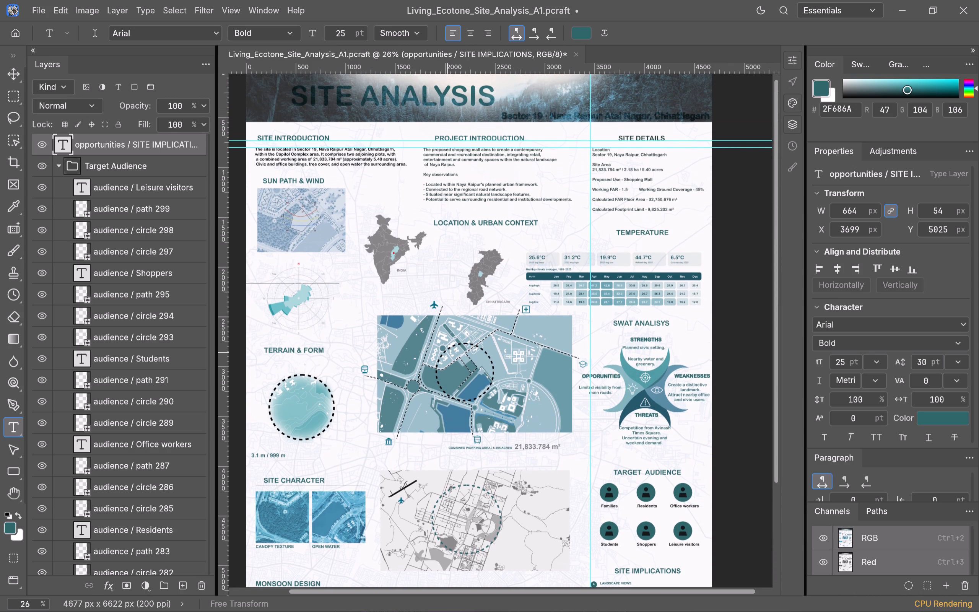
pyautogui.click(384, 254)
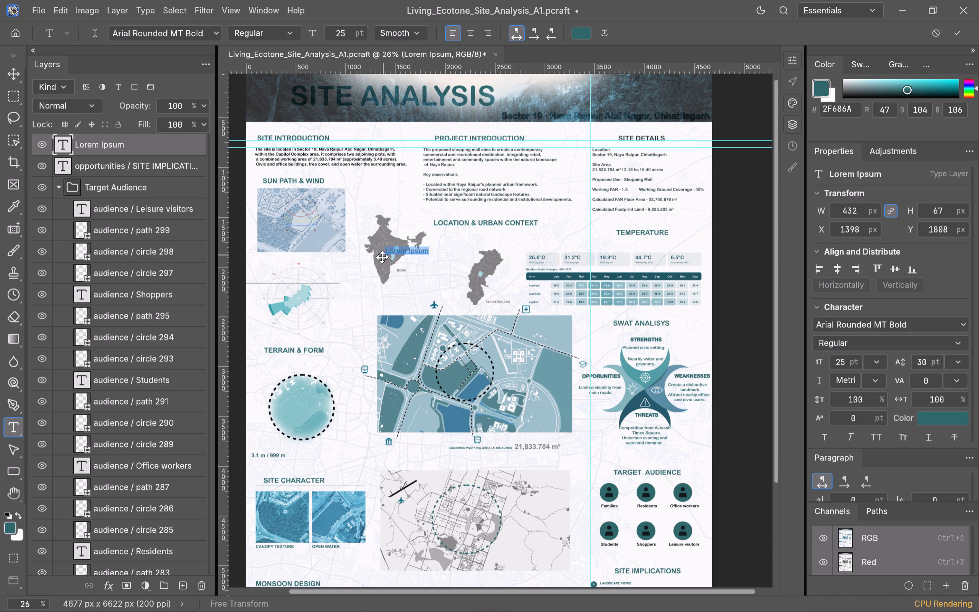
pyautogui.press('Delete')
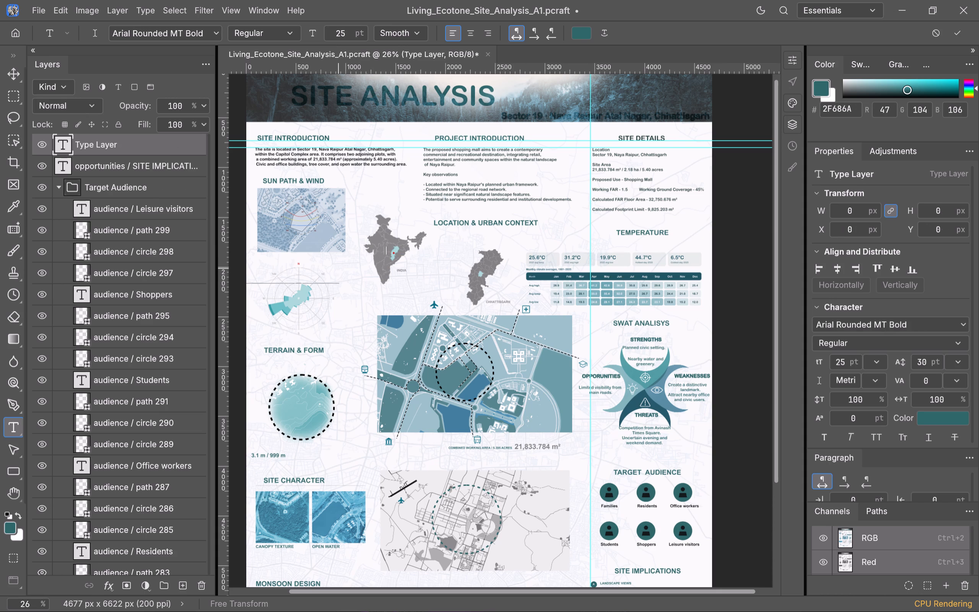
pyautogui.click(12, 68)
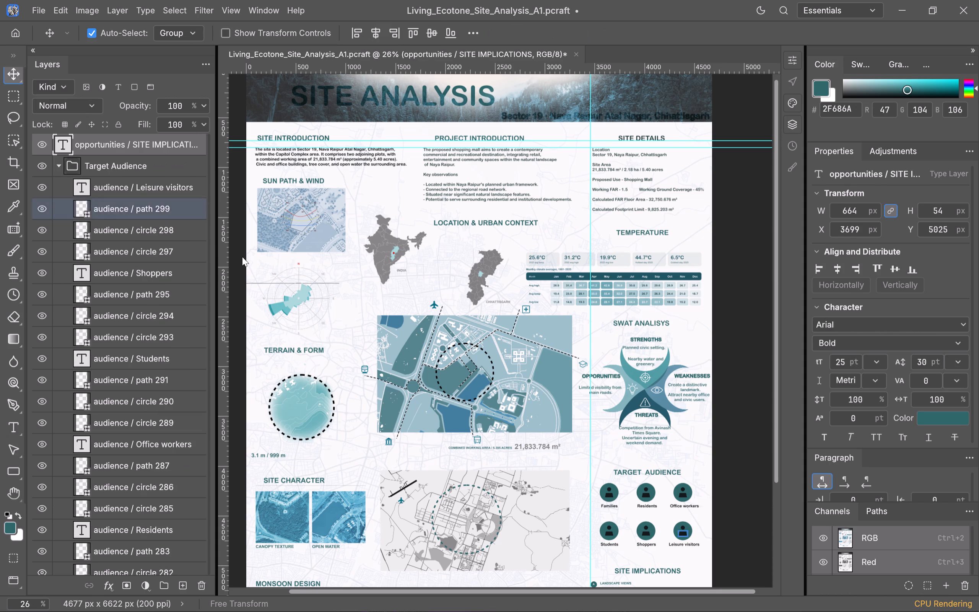
# Move the India map with its red marker and "INDIA" label about 185 px right and 138 px down, nearer the Chhattisgarh map.
pyautogui.click(387, 257)
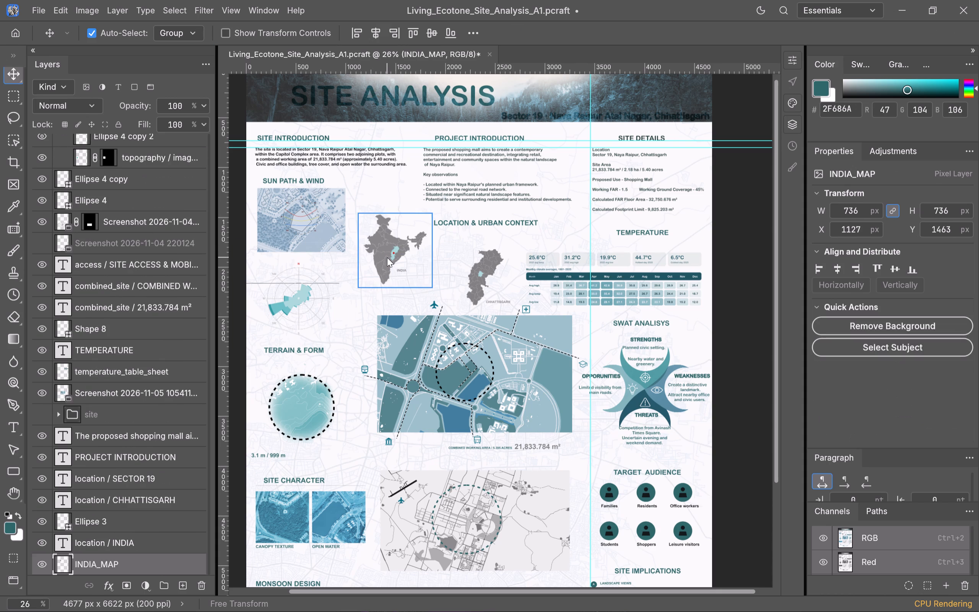
pyautogui.click(380, 261)
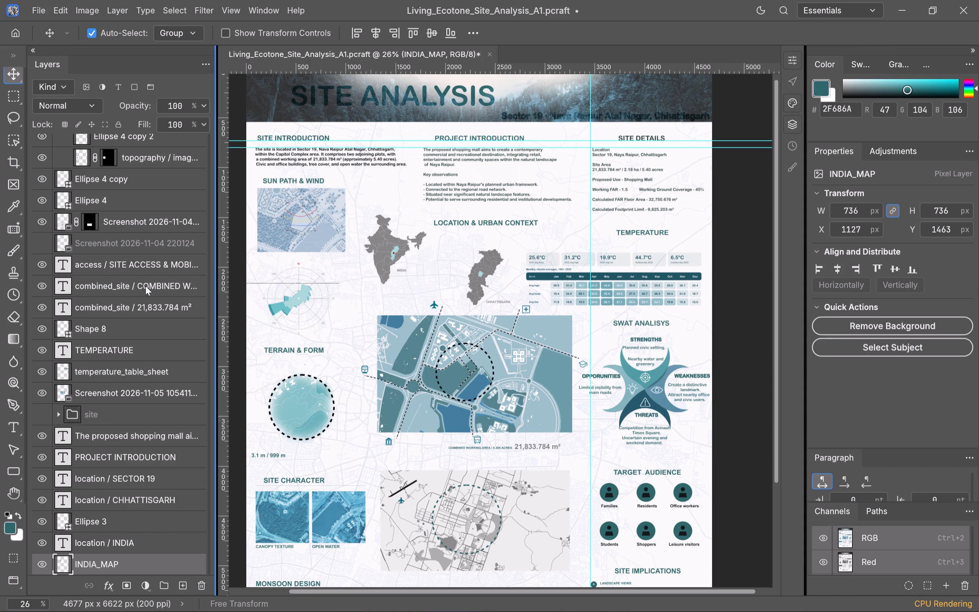
pyautogui.scroll(16, 137, 292)
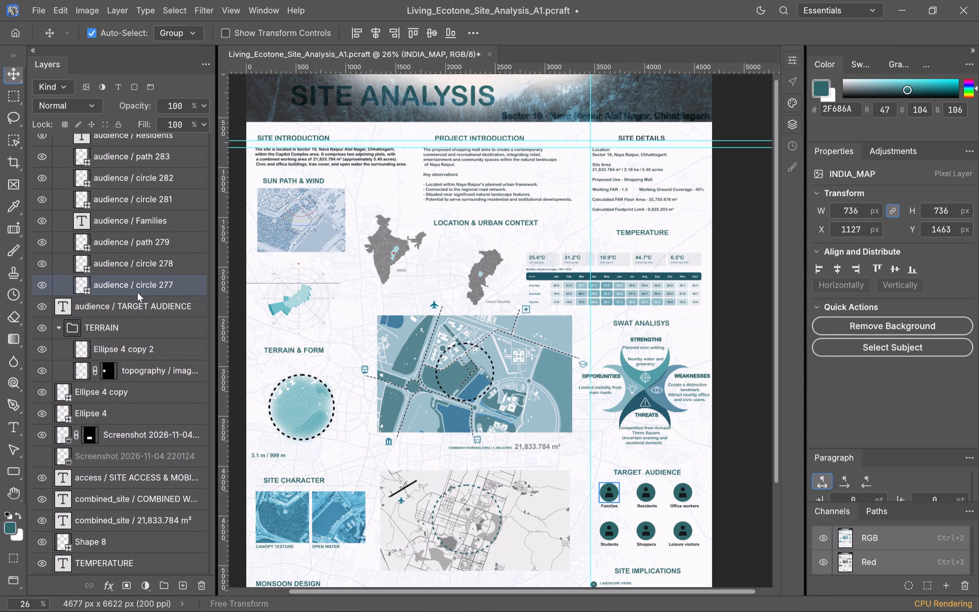
pyautogui.scroll(14, 155, 342)
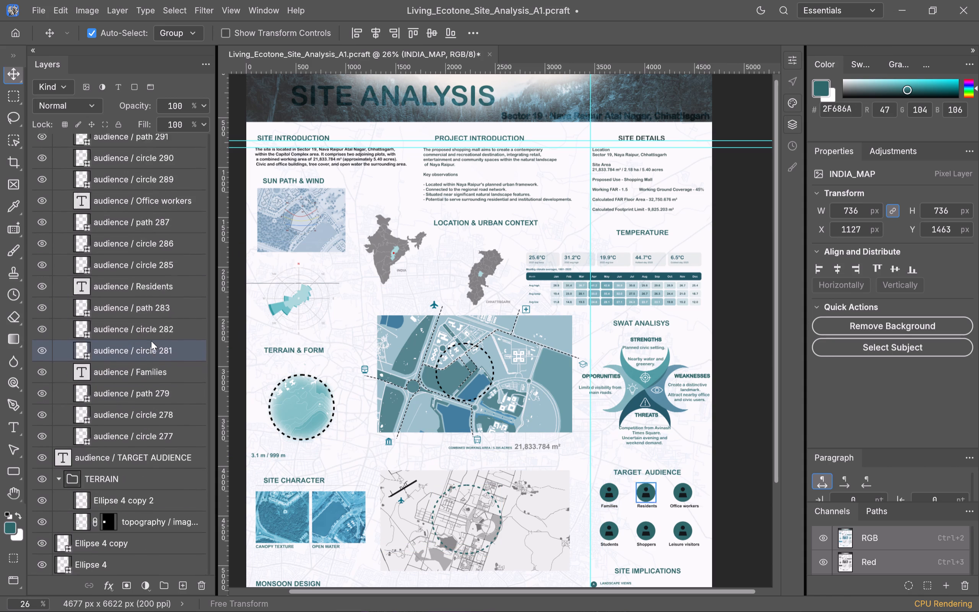
pyautogui.scroll(20, 151, 341)
pyautogui.scroll(6, 151, 341)
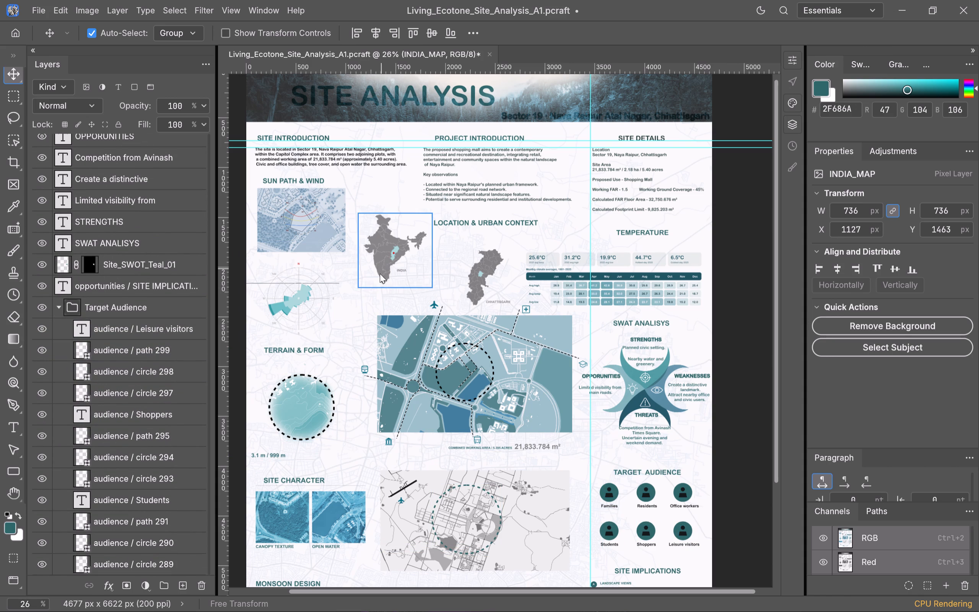
pyautogui.keyDown('alt'); pyautogui.scroll(12, 379, 277); pyautogui.keyUp('alt')
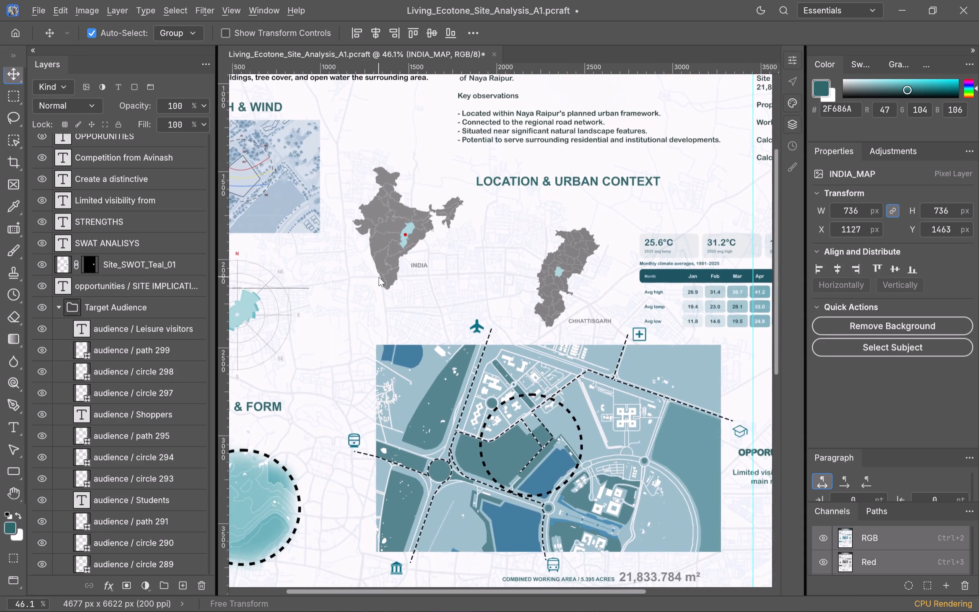
pyautogui.keyDown('alt'); pyautogui.scroll(6, 370, 275); pyautogui.keyUp('alt')
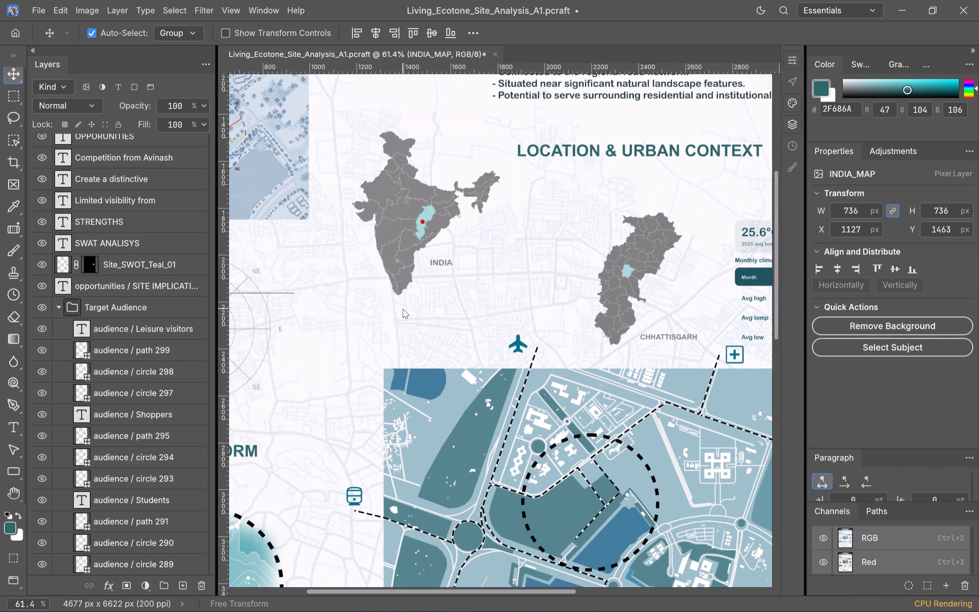
pyautogui.keyDown('shift'); pyautogui.click(390, 208); pyautogui.keyUp('shift')
pyautogui.keyDown('shift'); pyautogui.click(422, 222); pyautogui.keyUp('shift')
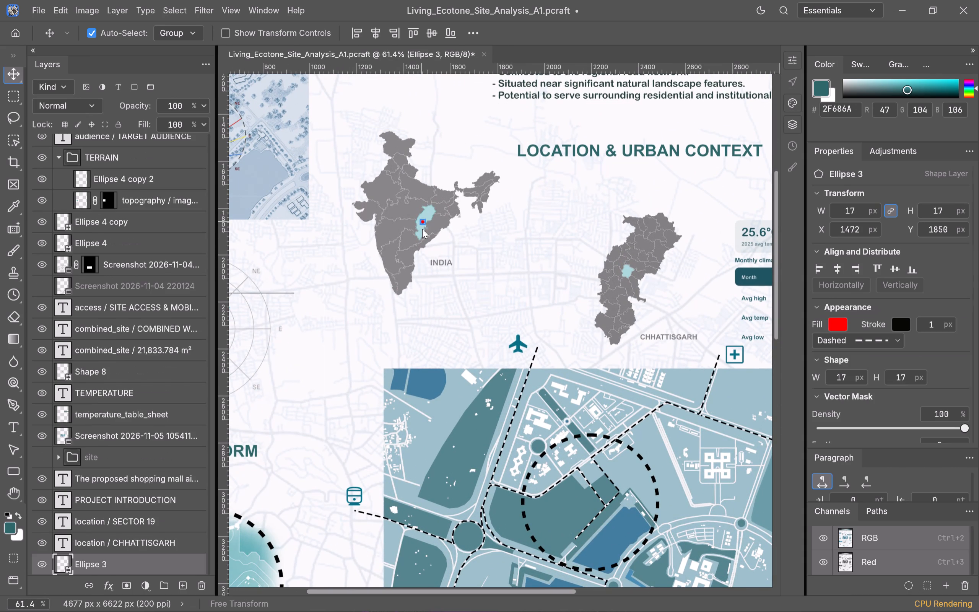
pyautogui.keyDown('shift'); pyautogui.click(446, 260); pyautogui.keyUp('shift')
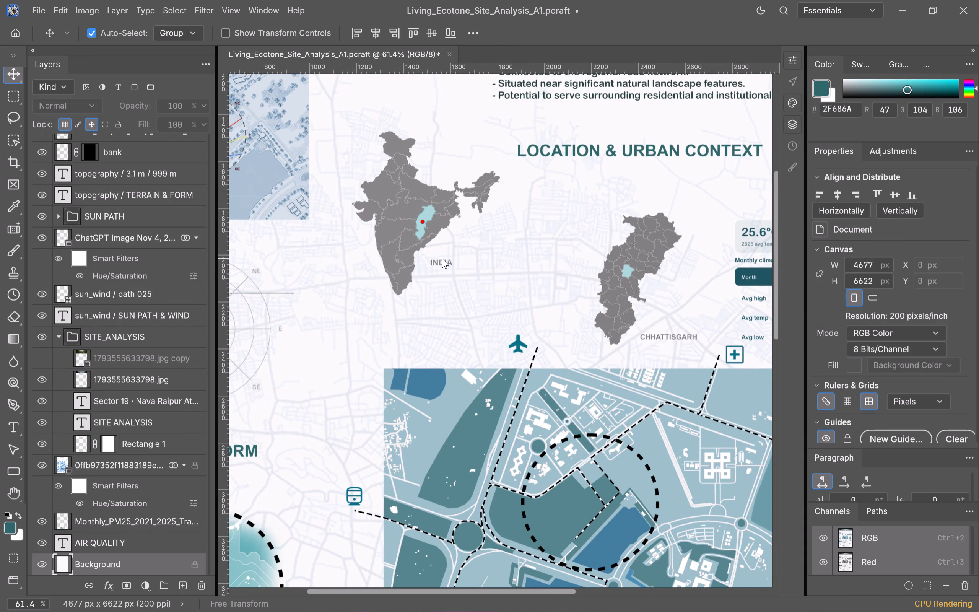
pyautogui.keyDown('shift'); pyautogui.click(442, 259); pyautogui.keyUp('shift')
pyautogui.keyDown('shift'); pyautogui.click(442, 261); pyautogui.keyUp('shift')
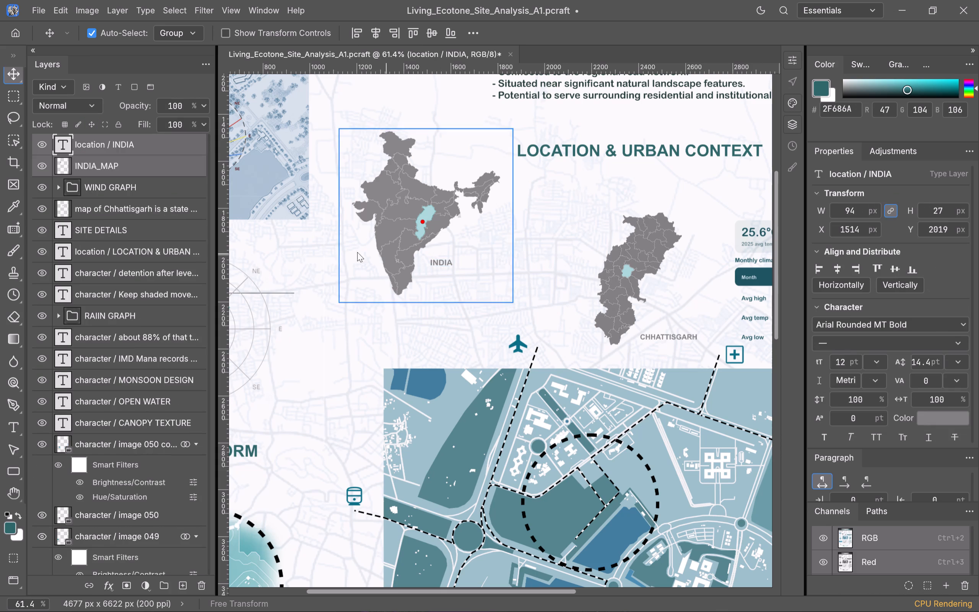
pyautogui.keyDown('shift'); pyautogui.scroll(4, 171, 269); pyautogui.keyUp('shift')
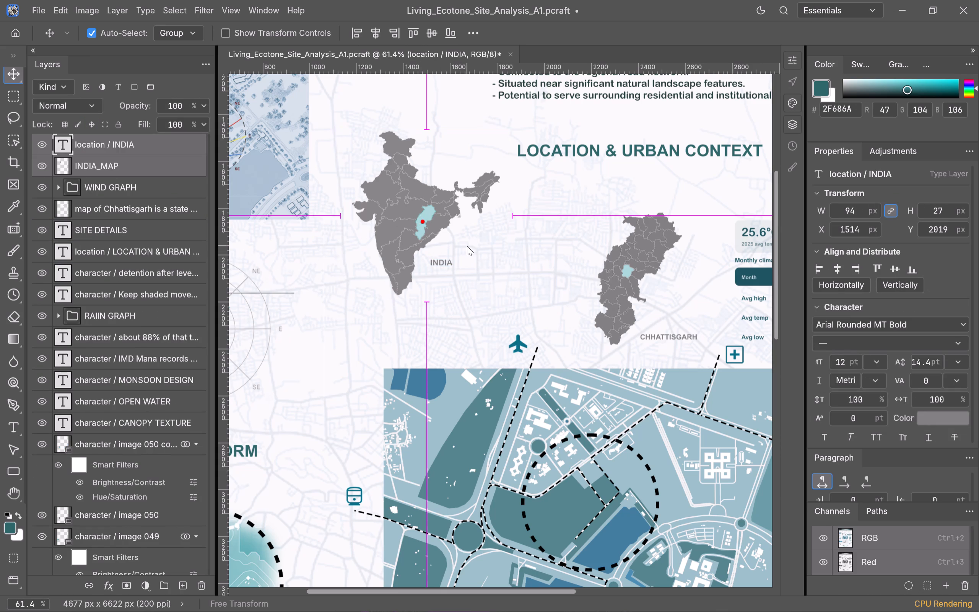
pyautogui.hotkey('ctrl', 't')
pyautogui.moveTo(384, 232); pyautogui.dragTo(384, 244)
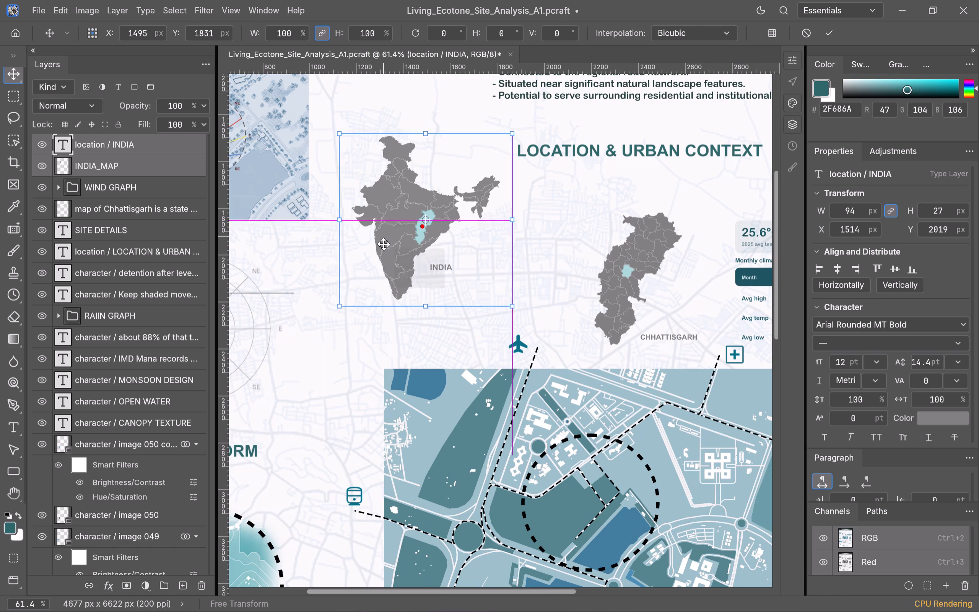
pyautogui.moveTo(384, 244); pyautogui.dragTo(421, 265)
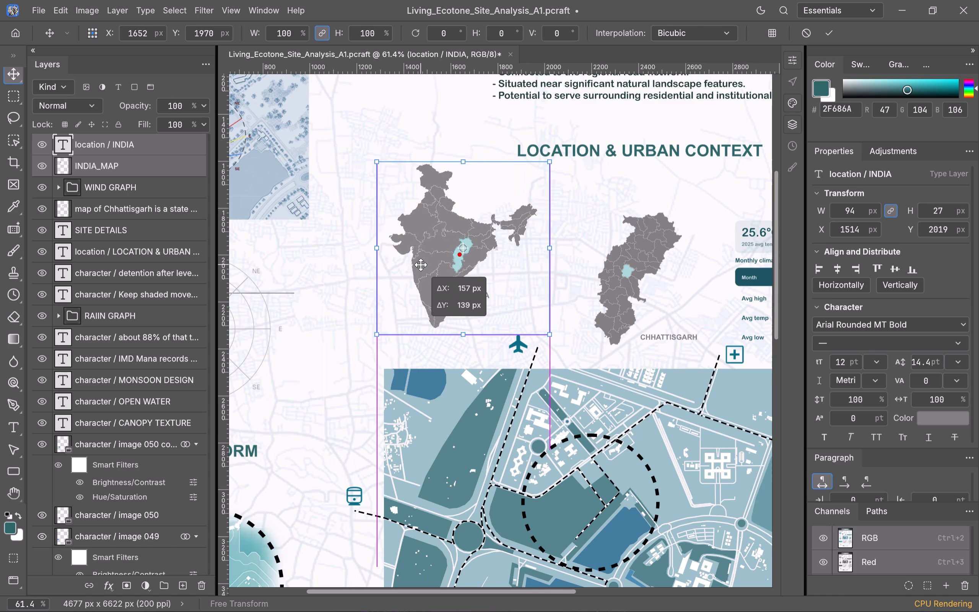
pyautogui.moveTo(421, 265); pyautogui.dragTo(426, 262)
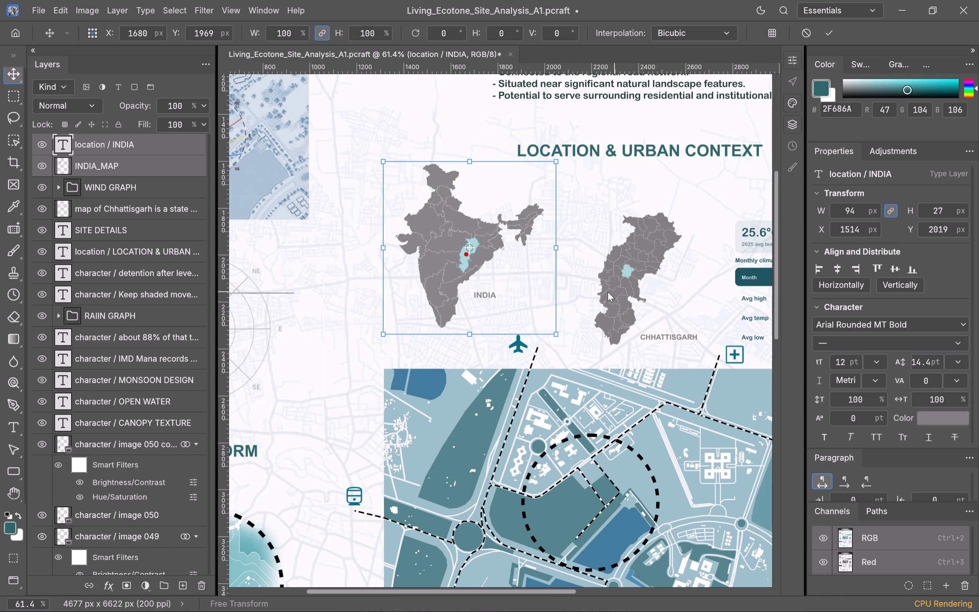
pyautogui.click(571, 288)
# Examine the sheet's overall layout, from the introduction and location maps down to the air quality chart and site implications.
pyautogui.scroll(2, 555, 299)
pyautogui.scroll(-2, 555, 299)
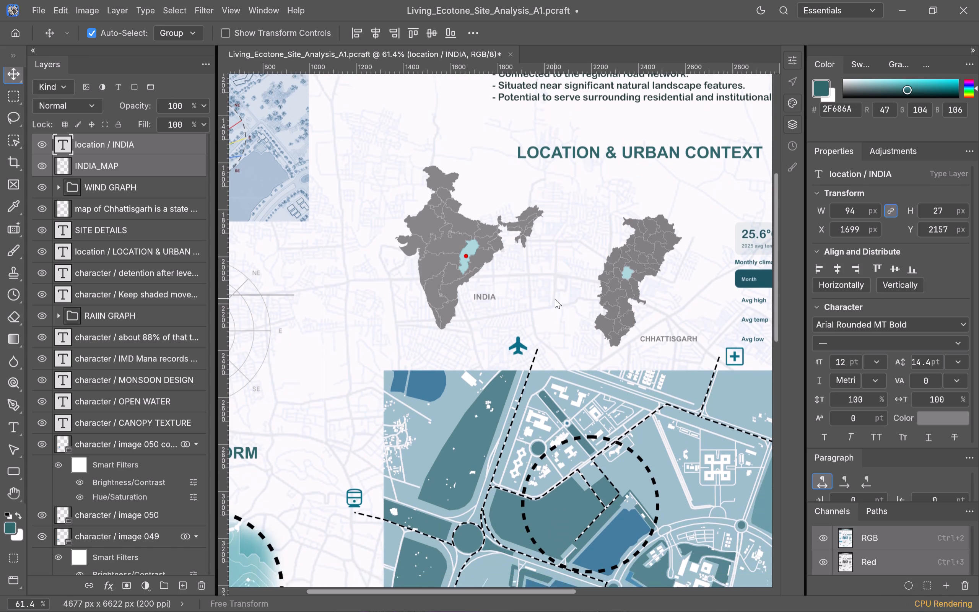
pyautogui.keyDown('alt'); pyautogui.scroll(-10, 555, 299); pyautogui.keyUp('alt')
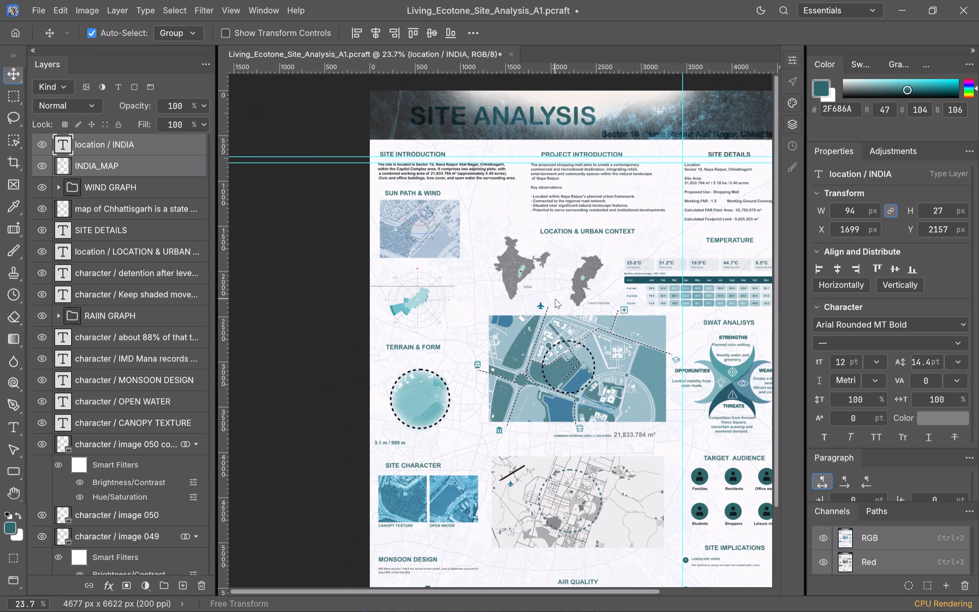
pyautogui.scroll(-4, 555, 299)
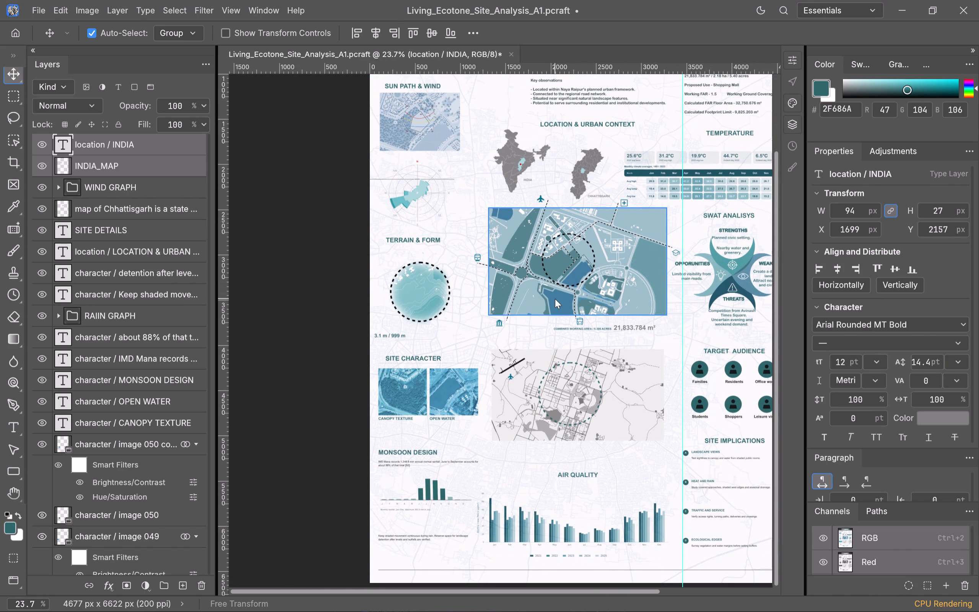
pyautogui.scroll(2, 555, 299)
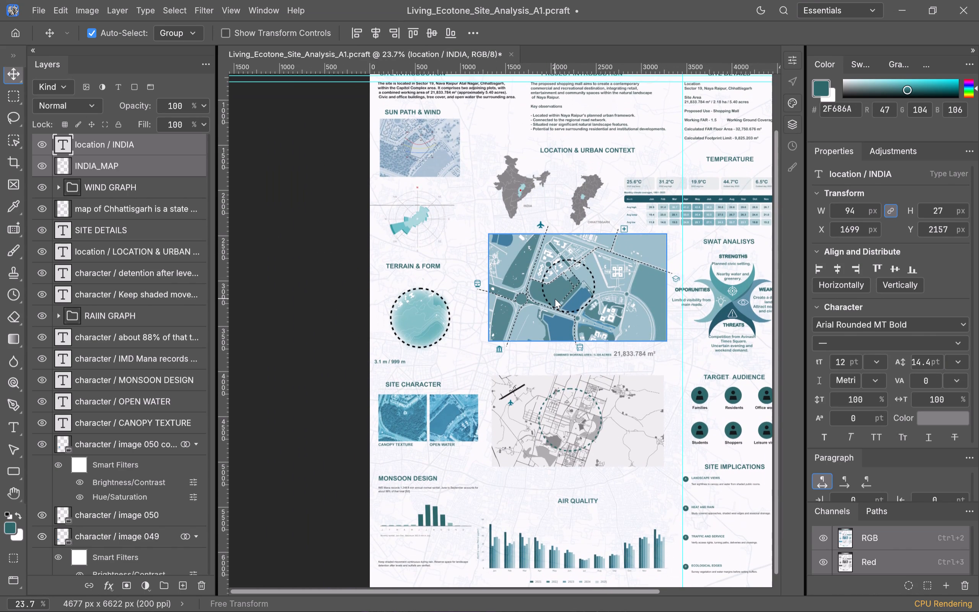
pyautogui.scroll(2, 555, 299)
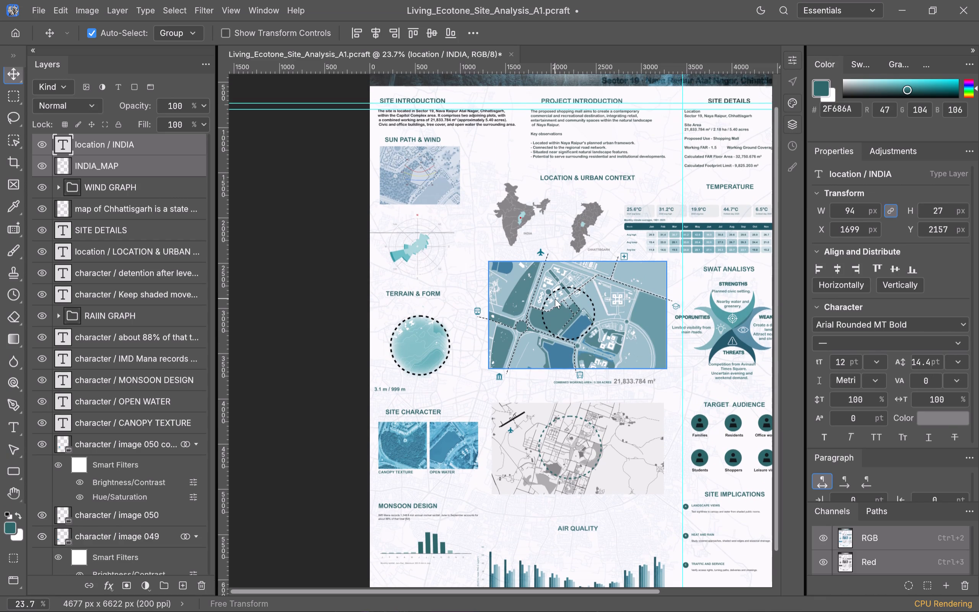
pyautogui.scroll(-4, 555, 299)
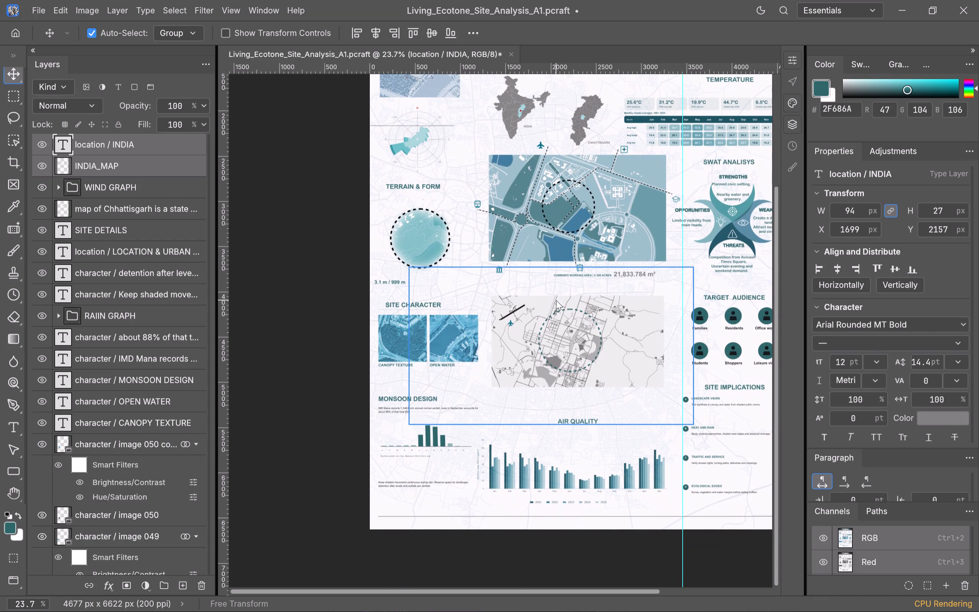
pyautogui.scroll(4, 556, 300)
pyautogui.scroll(-2, 556, 300)
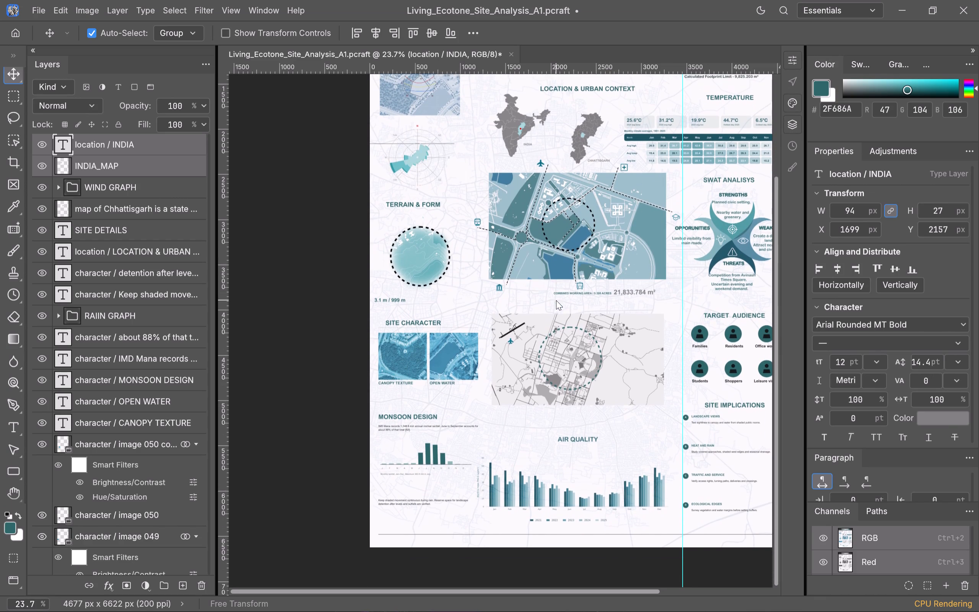
pyautogui.scroll(-2, 556, 300)
pyautogui.scroll(2, 556, 301)
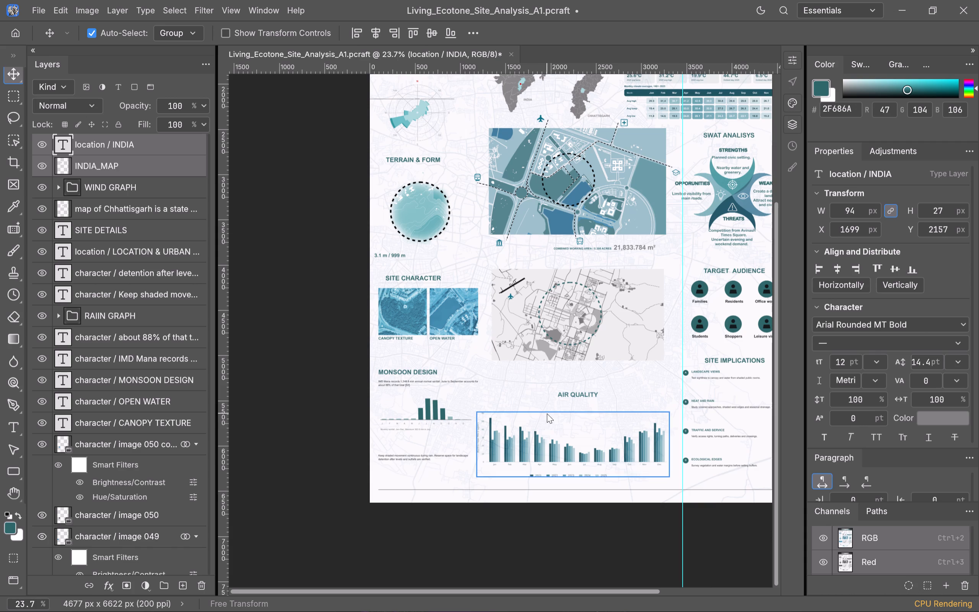
pyautogui.scroll(2, 547, 413)
pyautogui.press('space')
pyautogui.press('space')
pyautogui.press('space')
pyautogui.press('space')
pyautogui.press('space')
pyautogui.press('space')
pyautogui.press('space')
pyautogui.press('space')
pyautogui.press('space')
pyautogui.press('space')
pyautogui.press('space')
pyautogui.press('space')
pyautogui.press('space')
pyautogui.press('space')
pyautogui.press('space')
pyautogui.press('space')
pyautogui.press('space')
pyautogui.press('space')
pyautogui.press('space')
pyautogui.press('space')
pyautogui.moveTo(637, 418); pyautogui.dragTo(585, 424)
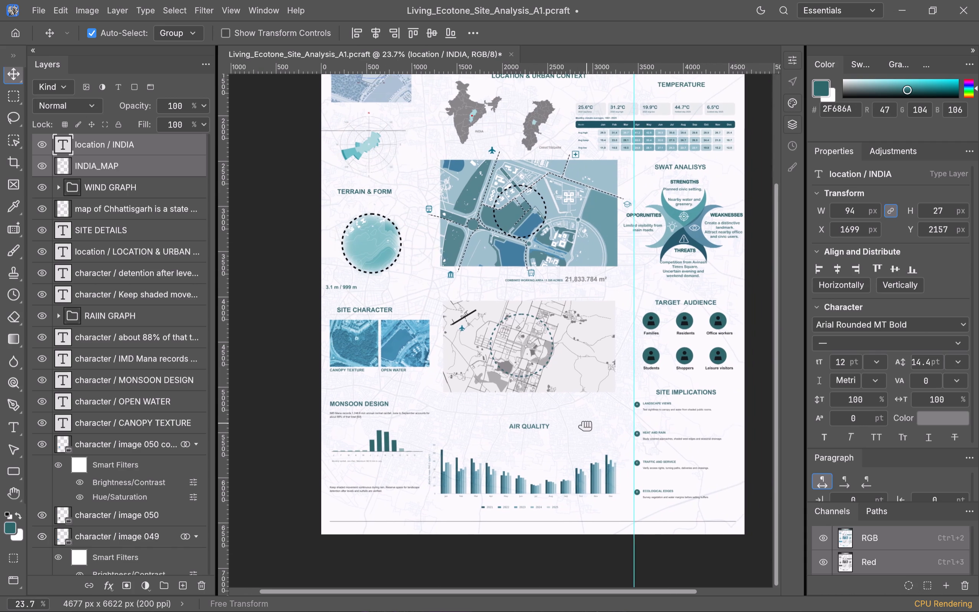
pyautogui.moveTo(585, 424); pyautogui.dragTo(585, 444)
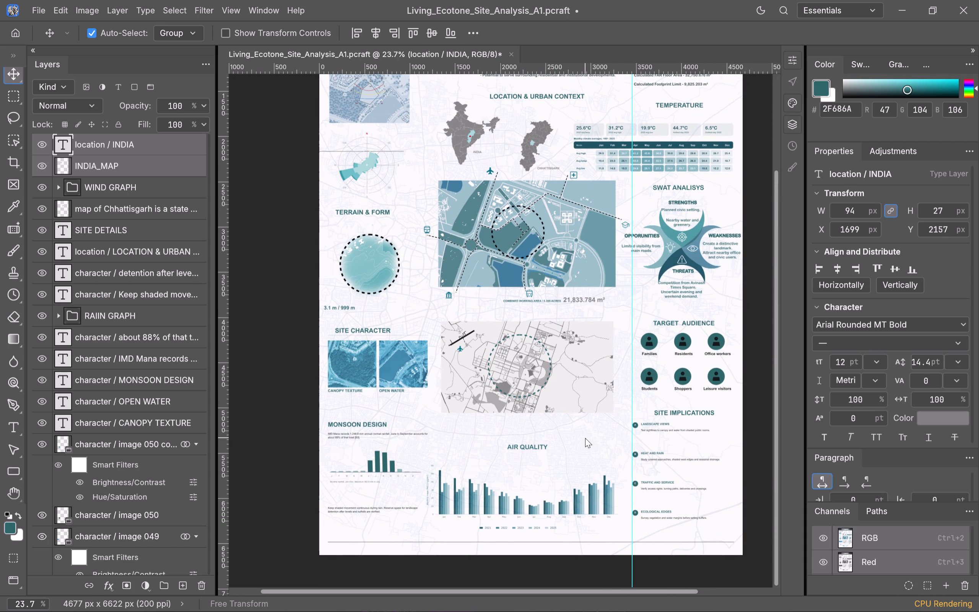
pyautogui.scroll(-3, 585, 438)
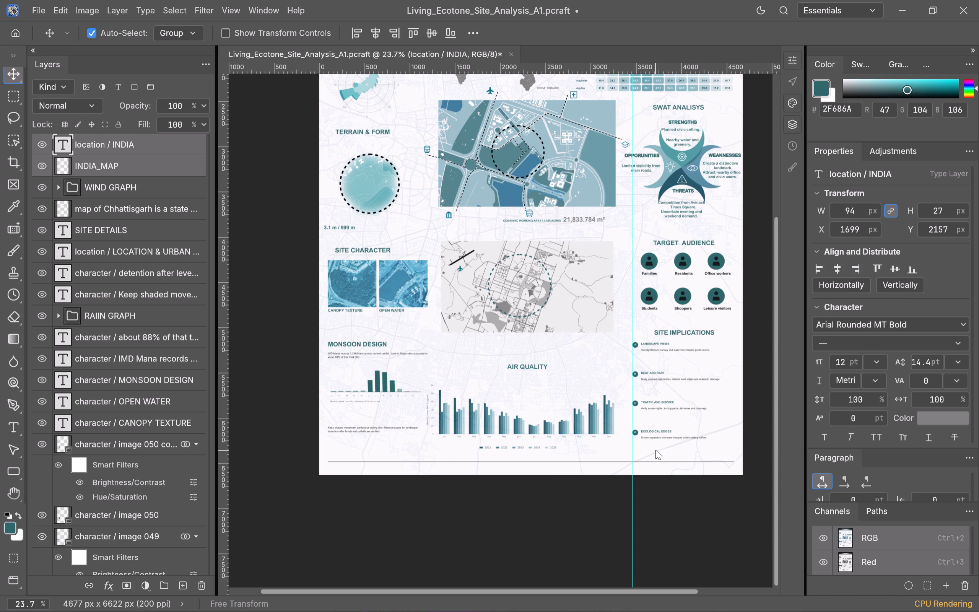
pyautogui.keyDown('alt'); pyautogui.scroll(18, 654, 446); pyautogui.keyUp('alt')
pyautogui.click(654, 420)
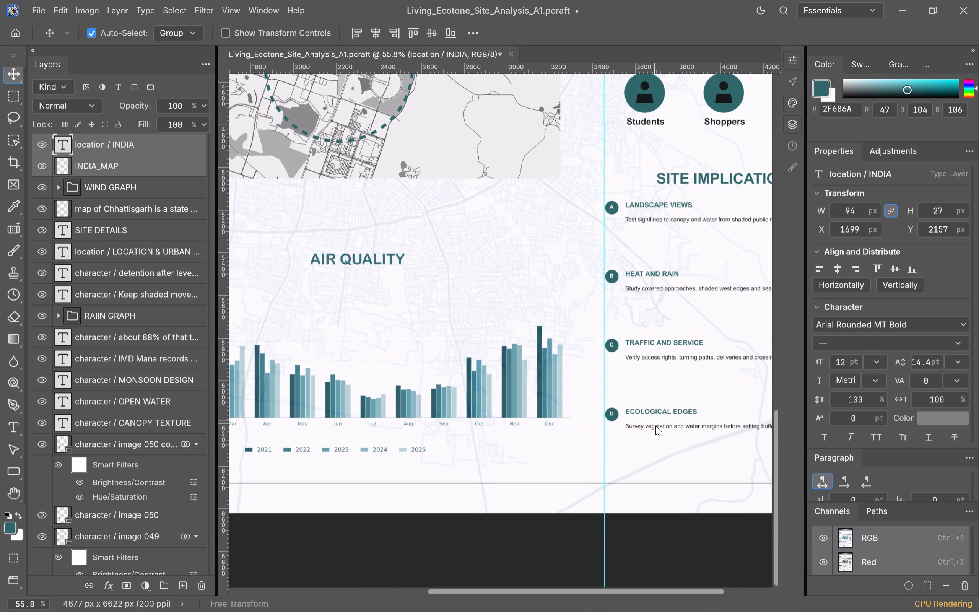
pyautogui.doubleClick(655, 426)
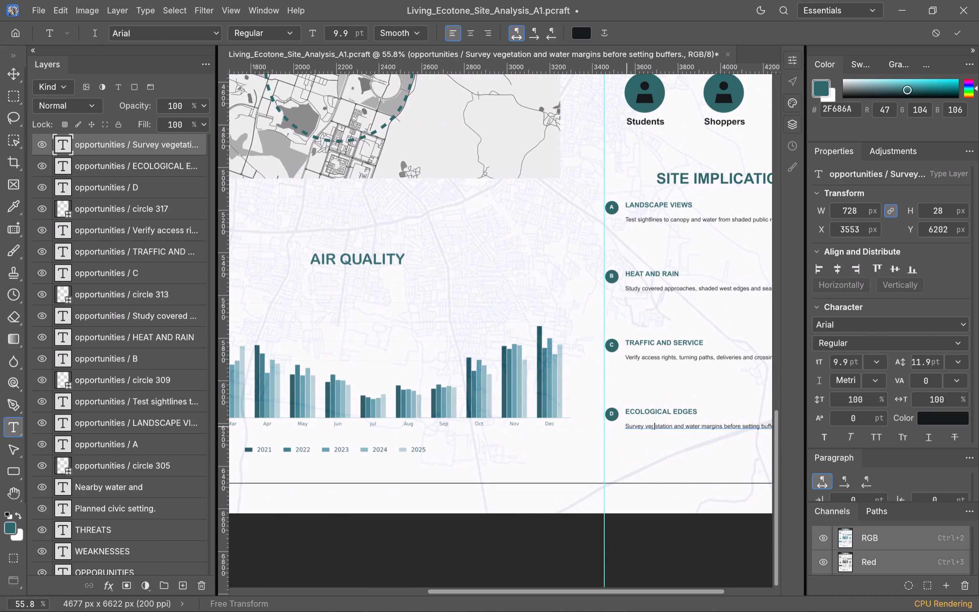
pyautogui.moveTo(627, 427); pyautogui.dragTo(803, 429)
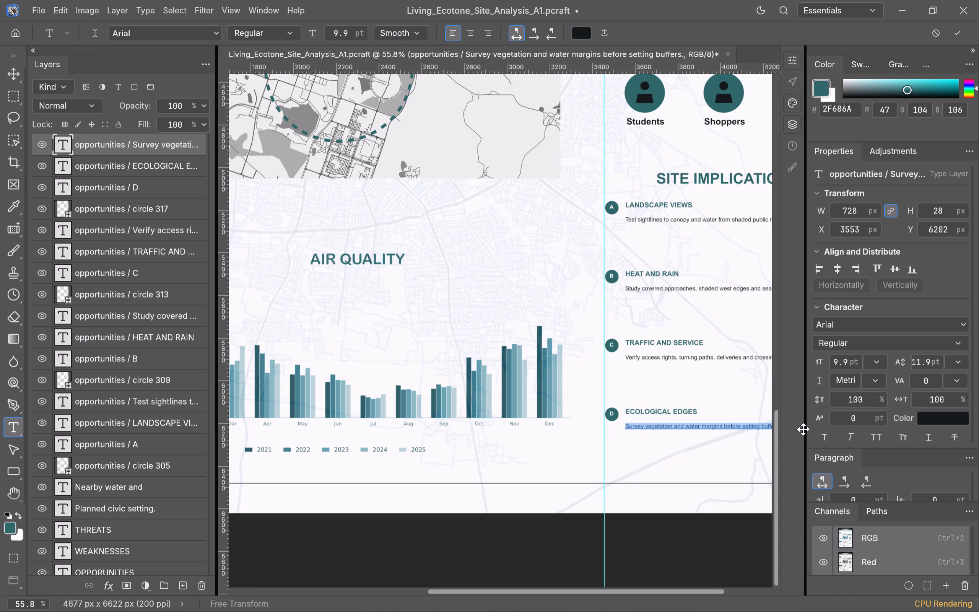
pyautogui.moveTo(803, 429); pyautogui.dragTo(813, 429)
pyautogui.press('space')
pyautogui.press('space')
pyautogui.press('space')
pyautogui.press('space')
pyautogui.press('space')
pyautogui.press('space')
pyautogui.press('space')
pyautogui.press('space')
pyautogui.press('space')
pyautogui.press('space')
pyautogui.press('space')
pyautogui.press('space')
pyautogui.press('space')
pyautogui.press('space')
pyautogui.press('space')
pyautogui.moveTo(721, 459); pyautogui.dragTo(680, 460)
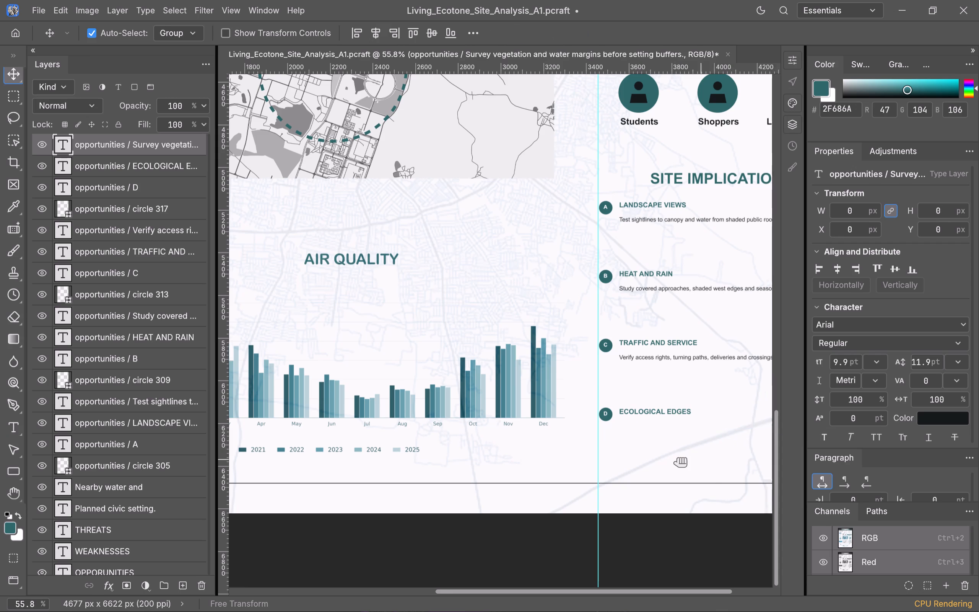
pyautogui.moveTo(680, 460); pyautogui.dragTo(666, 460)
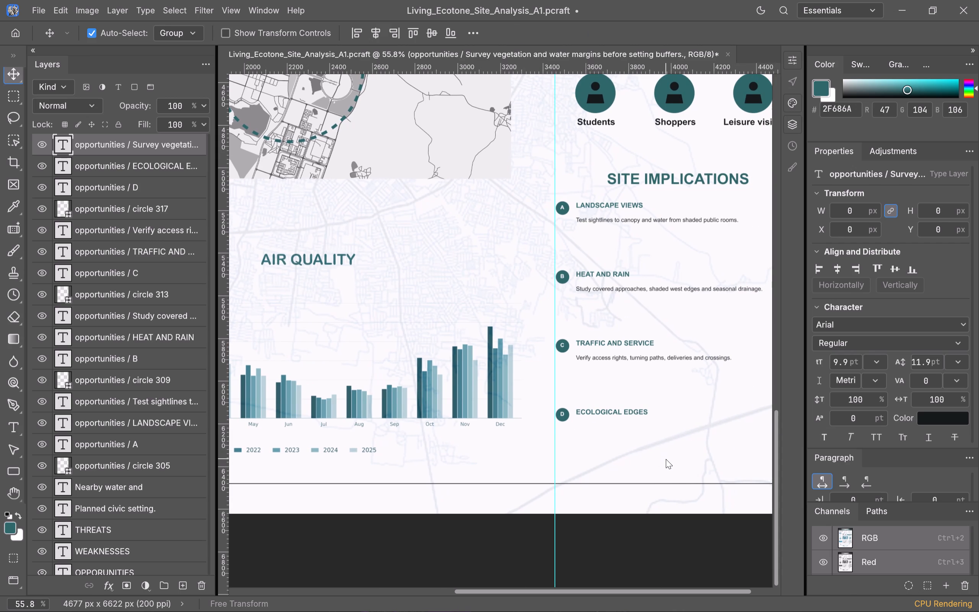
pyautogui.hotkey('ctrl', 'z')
# Set the whole "Survey vegetation and water margins before setting buffers." description under "ECOLOGICAL EDGES" to 15 pt.
pyautogui.doubleClick(672, 427)
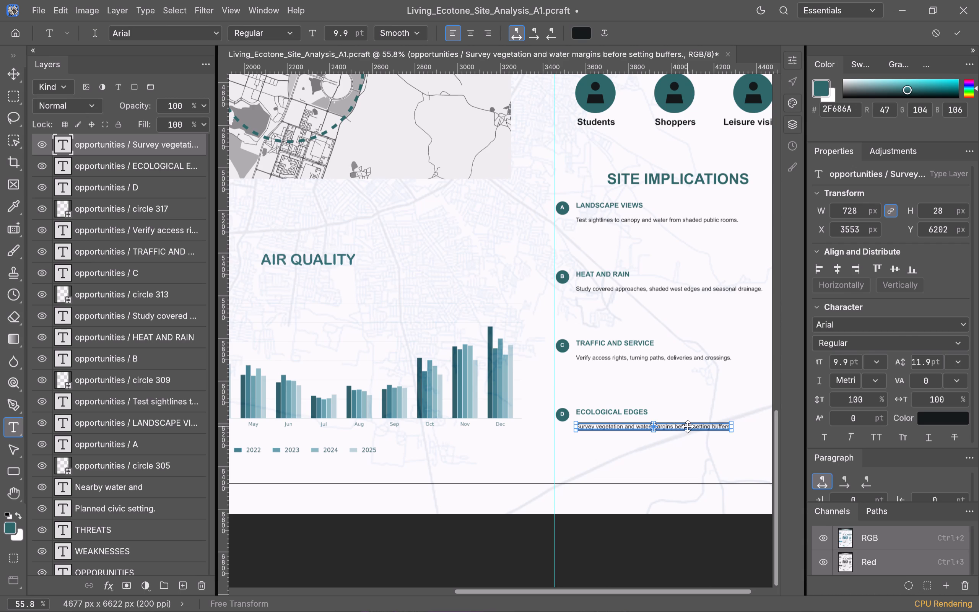
pyautogui.hotkey('ctrl', 'a')
pyautogui.scroll(8, 351, 34)
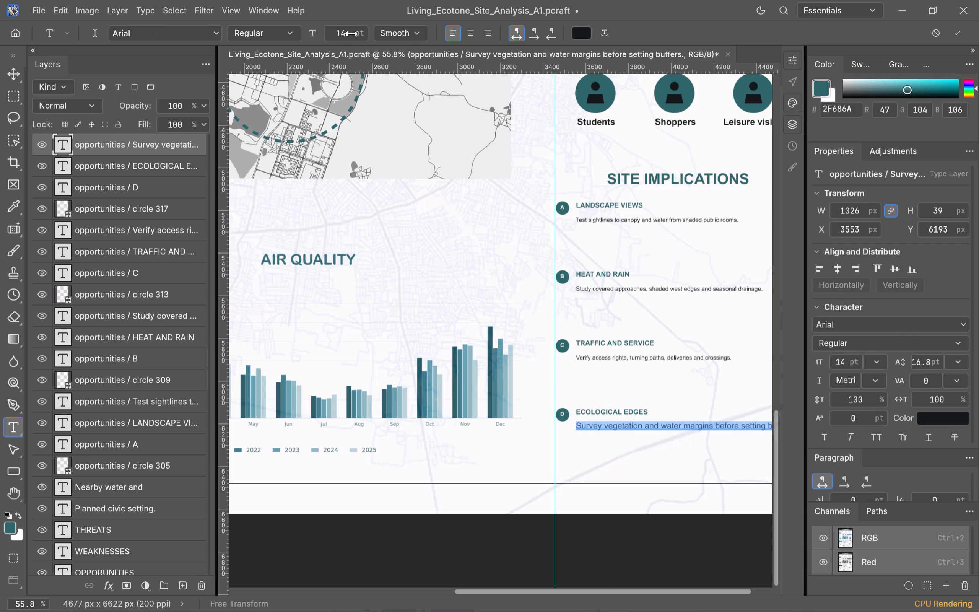
pyautogui.scroll(2, 351, 34)
pyautogui.click(590, 450)
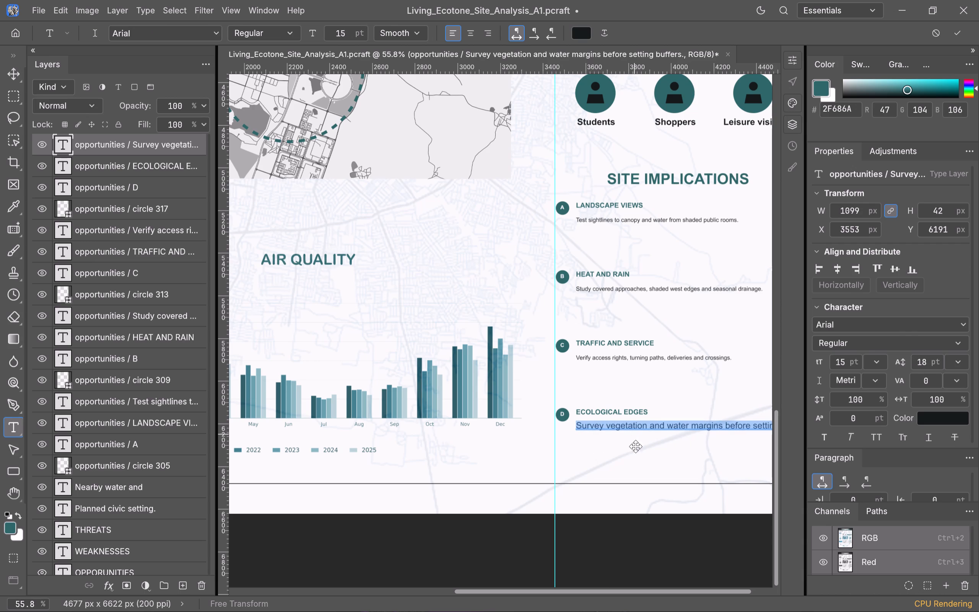
pyautogui.click(631, 458)
# Set the whole "Verify access rights, turning paths, deliveries and crossings." description under "TRAFFIC AND SERVICE" to 15 pt.
pyautogui.press('space')
pyautogui.press('space')
pyautogui.press('space')
pyautogui.press('space')
pyautogui.press('space')
pyautogui.press('space')
pyautogui.press('space')
pyautogui.press('space')
pyautogui.press('space')
pyautogui.press('space')
pyautogui.press('space')
pyautogui.press('space')
pyautogui.press('space')
pyautogui.press('space')
pyautogui.press('space')
pyautogui.press('space')
pyautogui.press('space')
pyautogui.press('space')
pyautogui.press('space')
pyautogui.press('space')
pyautogui.moveTo(639, 455); pyautogui.dragTo(584, 480)
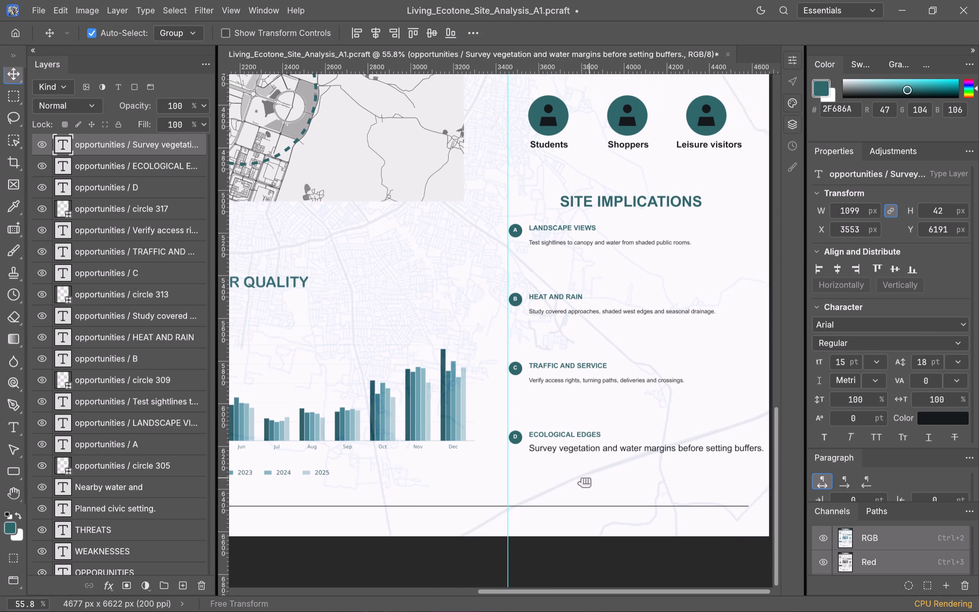
pyautogui.moveTo(584, 480); pyautogui.dragTo(567, 500)
pyautogui.doubleClick(543, 407)
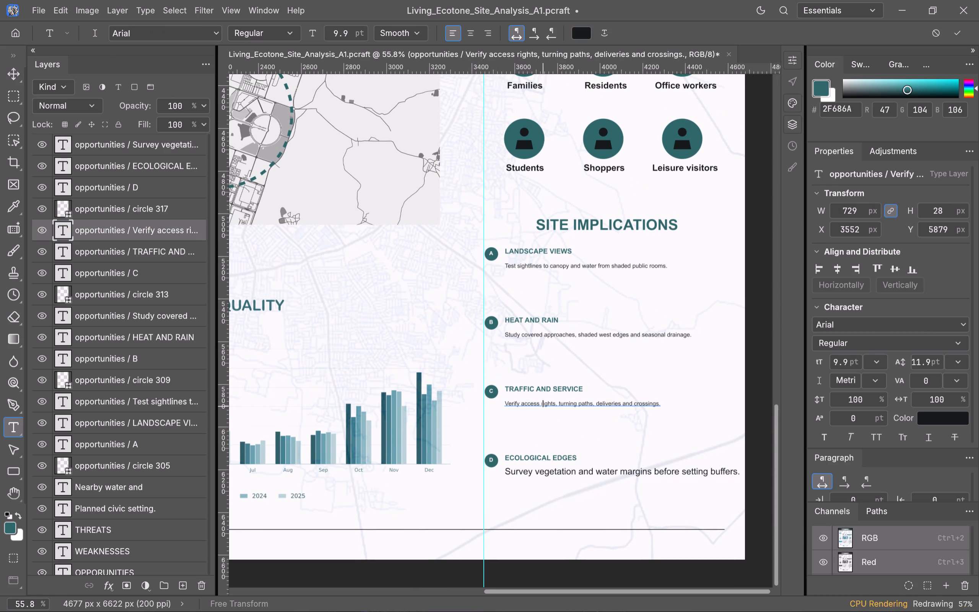
pyautogui.hotkey('ctrl', 'a')
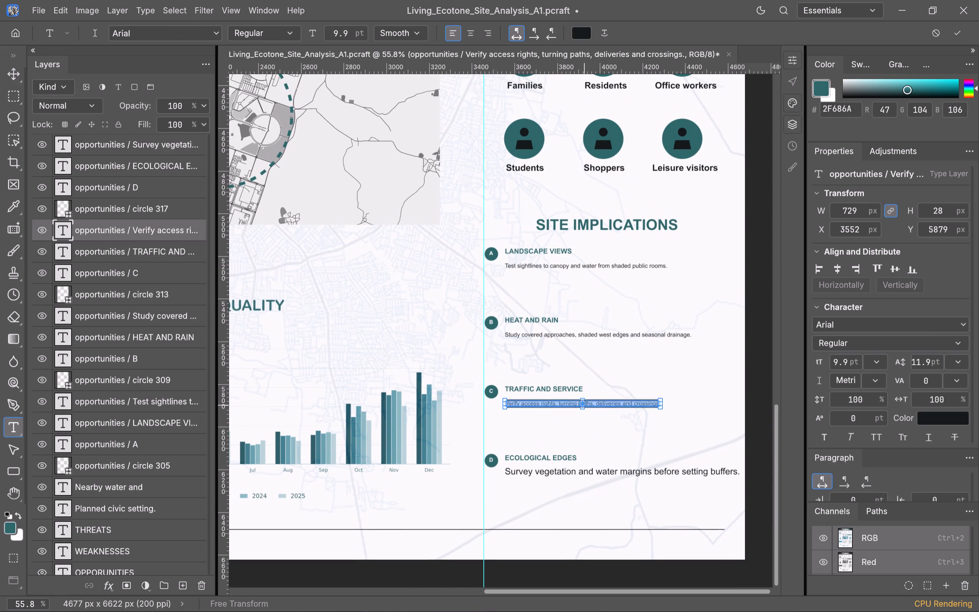
pyautogui.scroll(4, 346, 31)
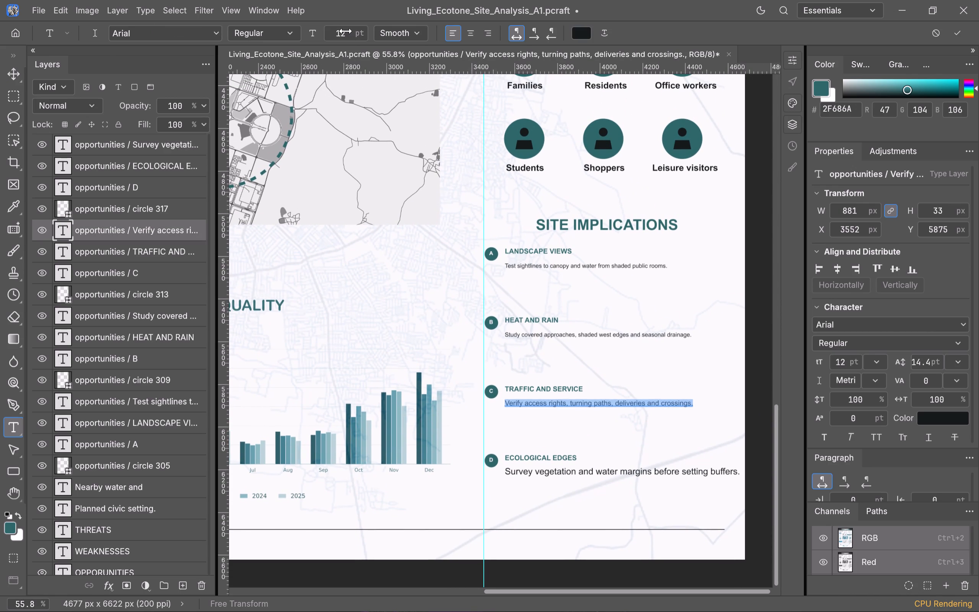
pyautogui.scroll(6, 346, 31)
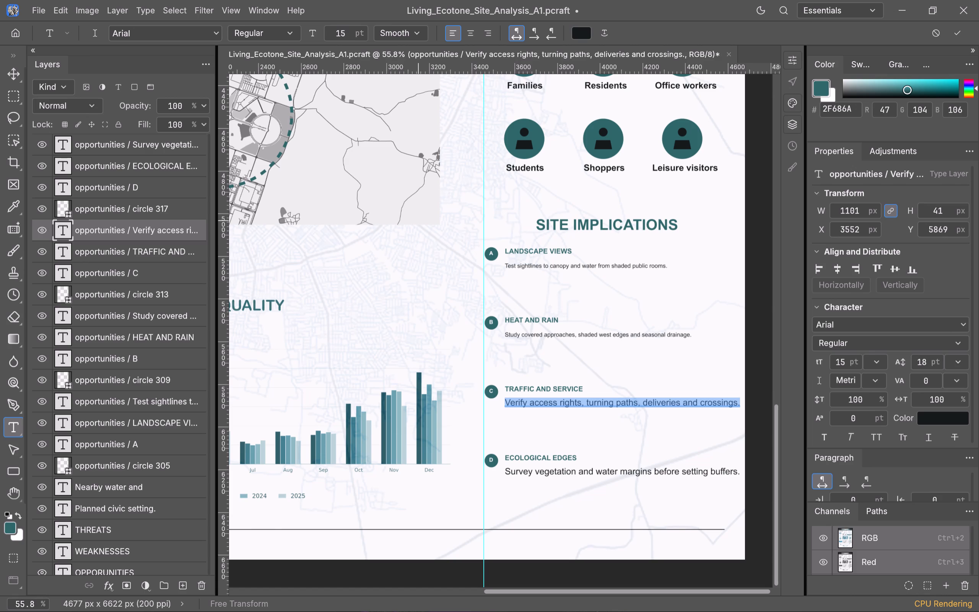
pyautogui.click(575, 433)
# Set the whole "Study covered approaches, shaded west edges and seasonal drainage." description under "HEAT AND RAIN" to 15 pt.
pyautogui.doubleClick(551, 335)
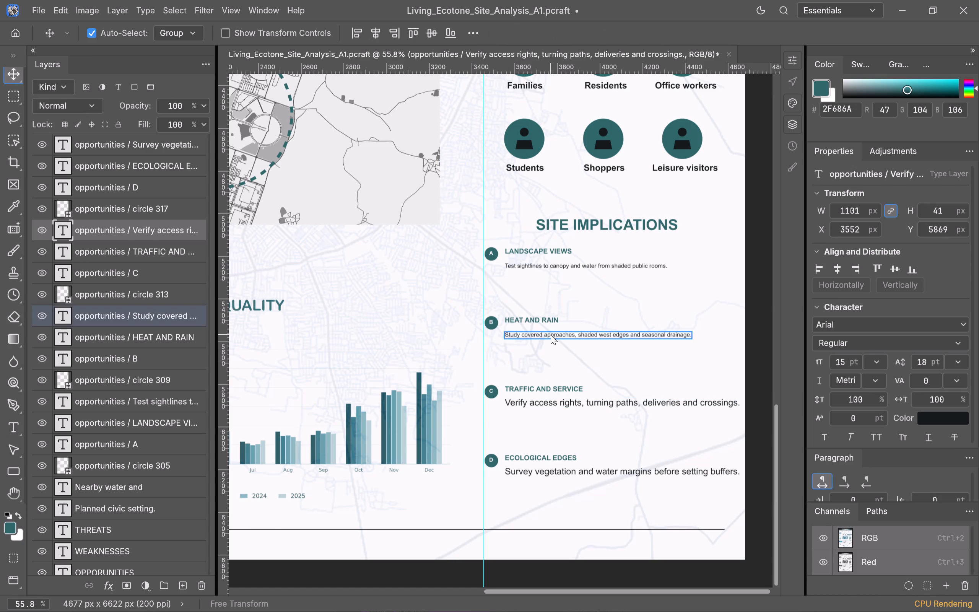
pyautogui.doubleClick(551, 335)
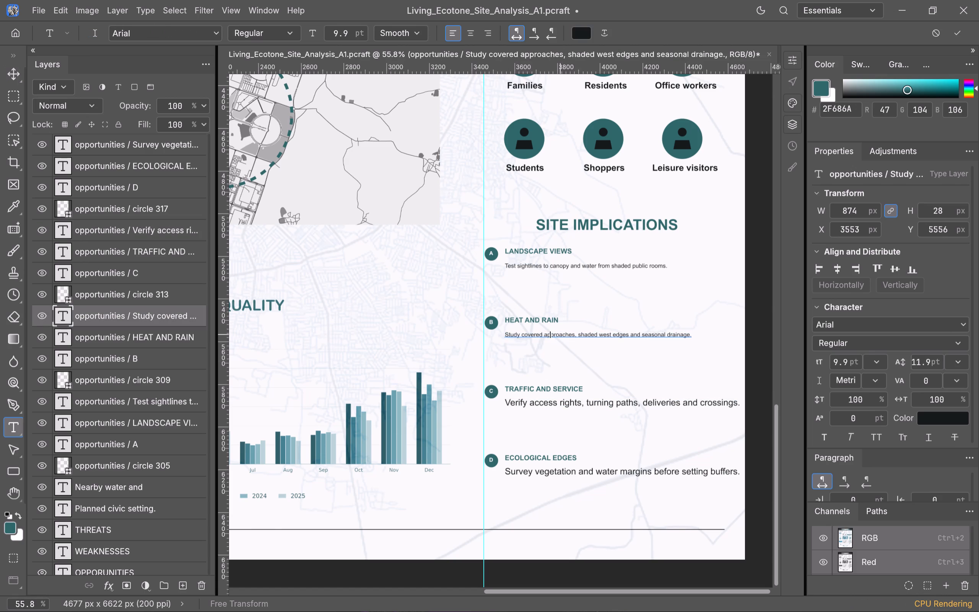
pyautogui.hotkey('ctrl', 'a')
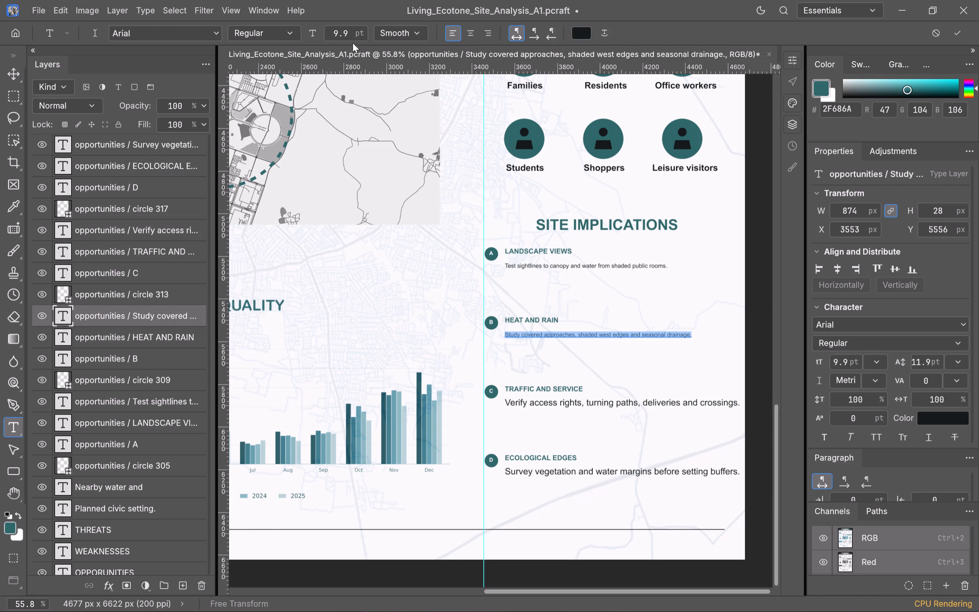
pyautogui.scroll(10, 351, 36)
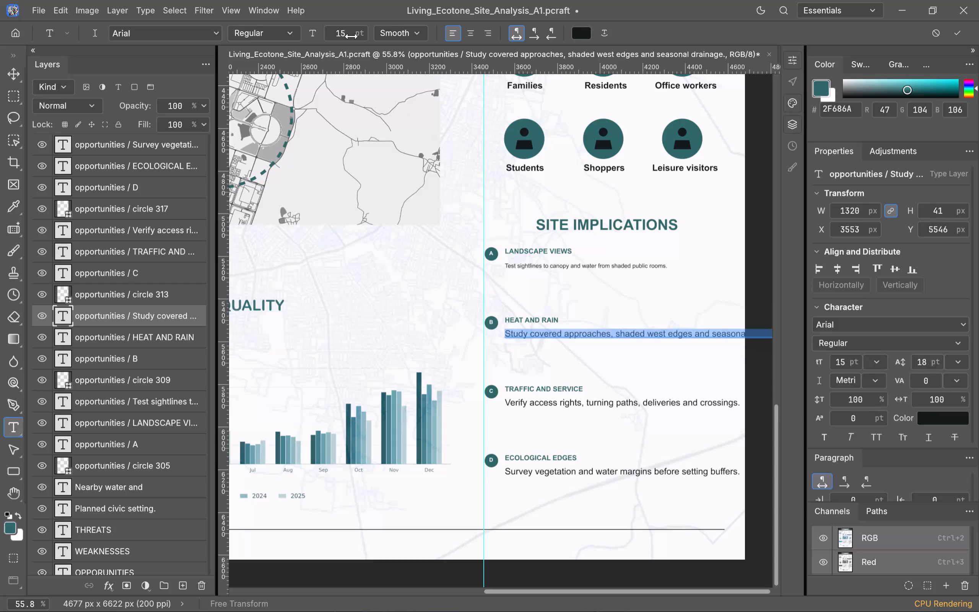
pyautogui.click(572, 366)
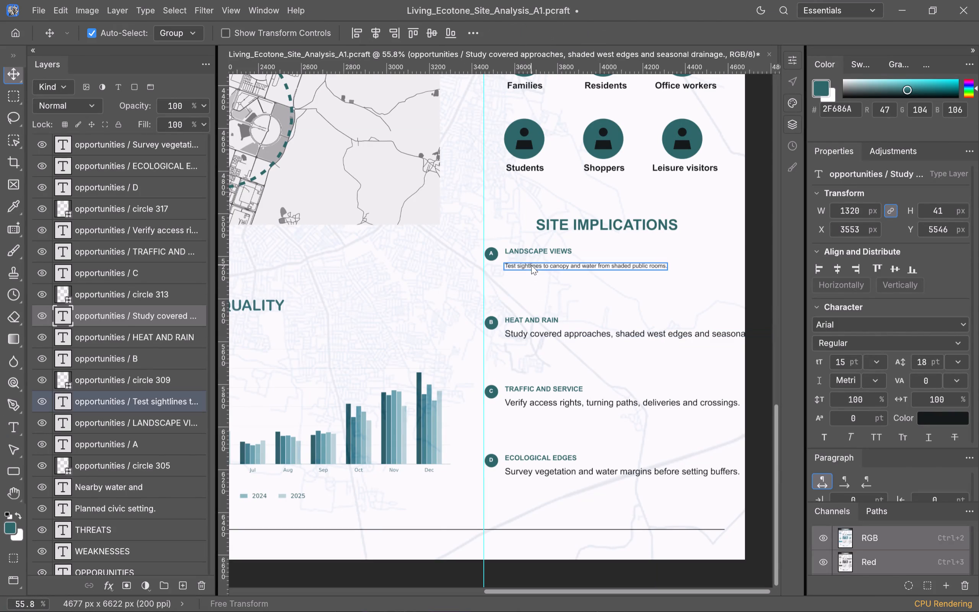
# Set the whole "Test sightlines to canopy and water from shaded public rooms." description under "LANDSCAPE VIEWS" to 15 pt.
pyautogui.doubleClick(531, 265)
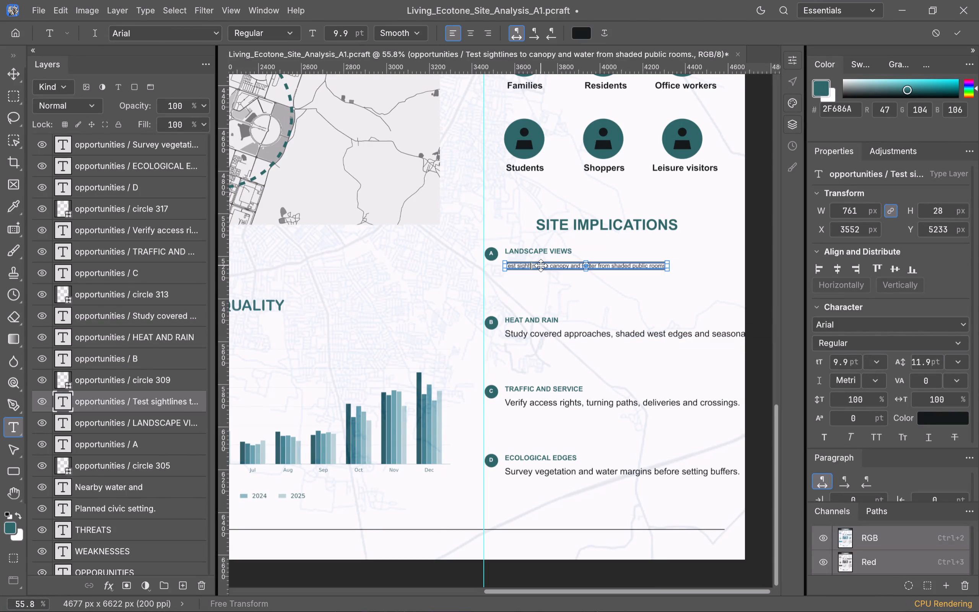
pyautogui.hotkey('ctrl', 'a')
pyautogui.scroll(6, 343, 36)
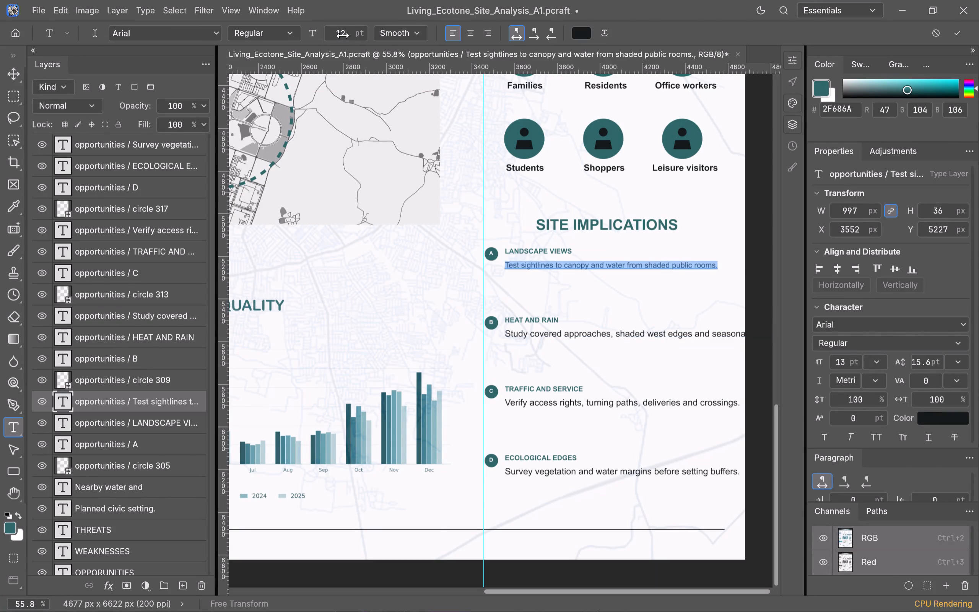
pyautogui.scroll(4, 343, 36)
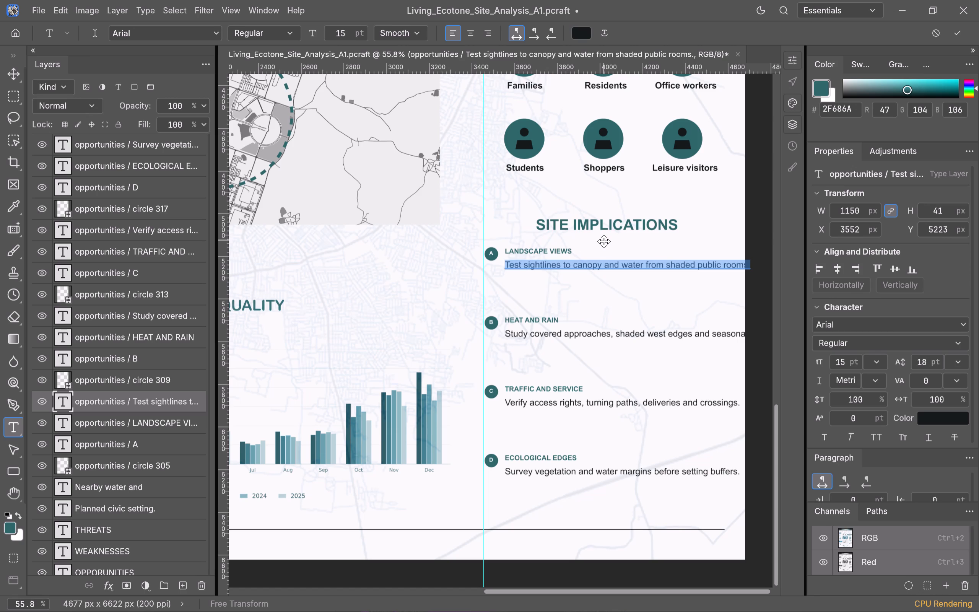
pyautogui.click(604, 241)
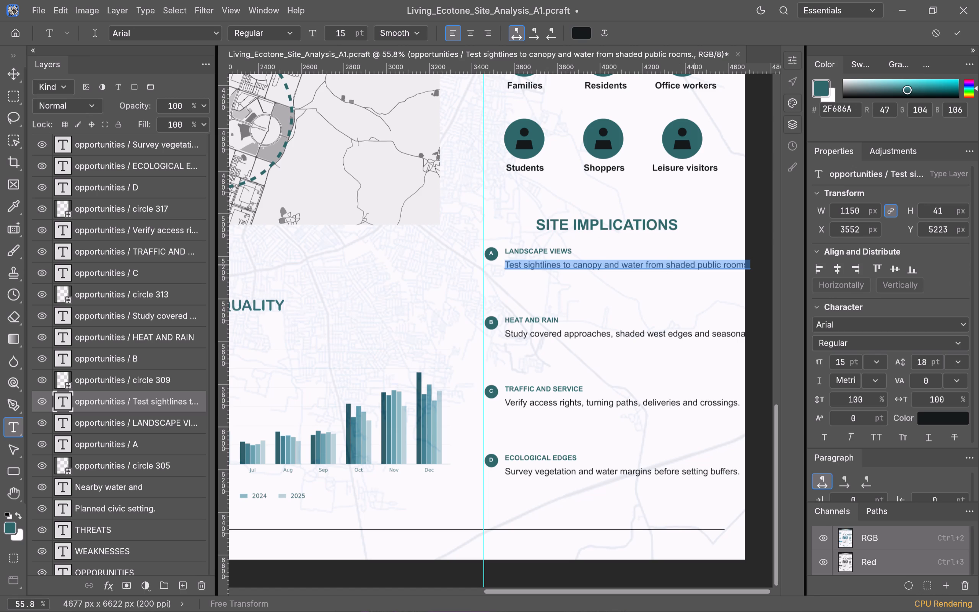
# Break the "LANDSCAPE VIEWS" description before "public rooms." and the "HEAT AND RAIN" description before "and seasonal drainage.".
pyautogui.click(698, 265)
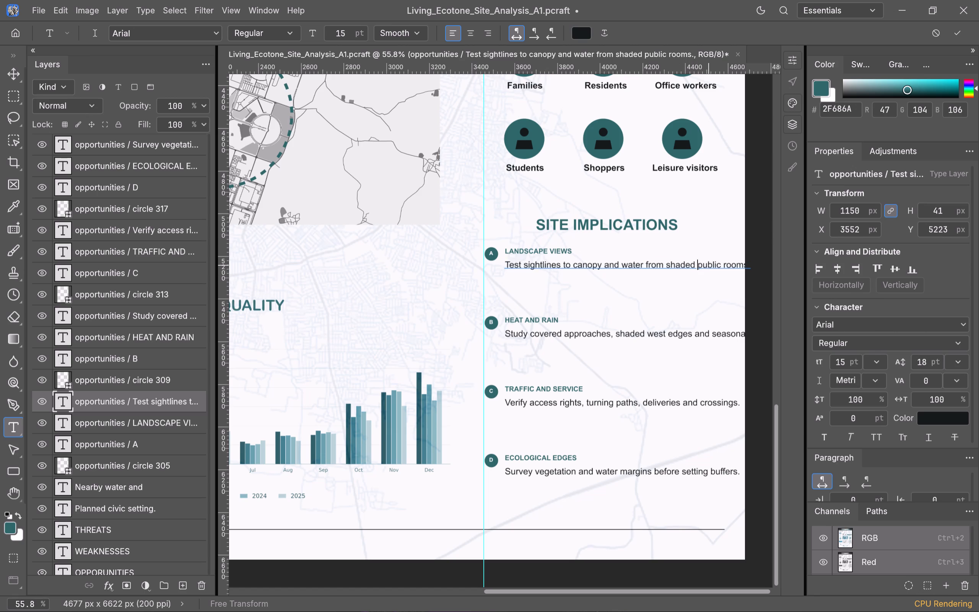
pyautogui.press('Return')
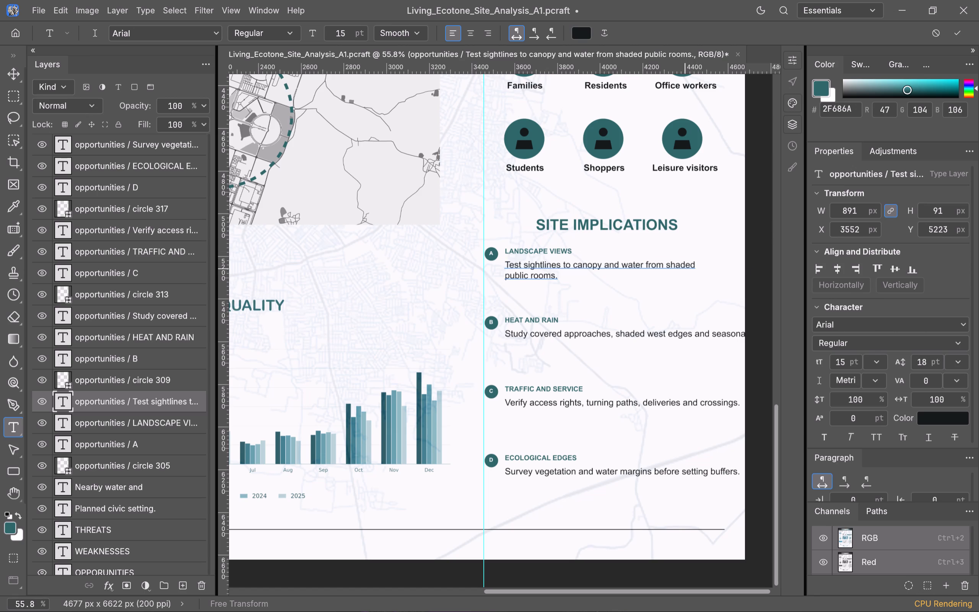
pyautogui.click(695, 334)
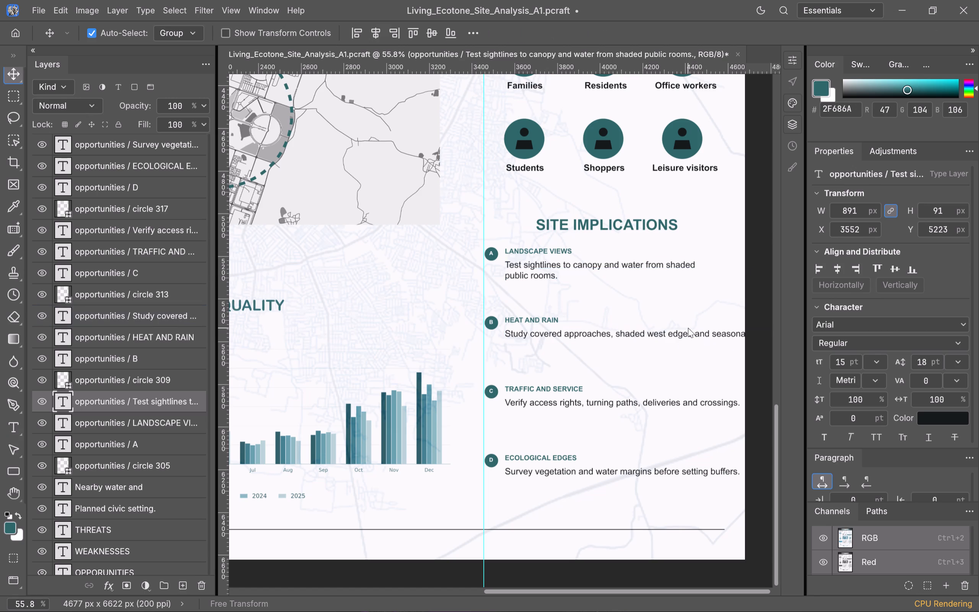
pyautogui.click(694, 327)
pyautogui.doubleClick(694, 331)
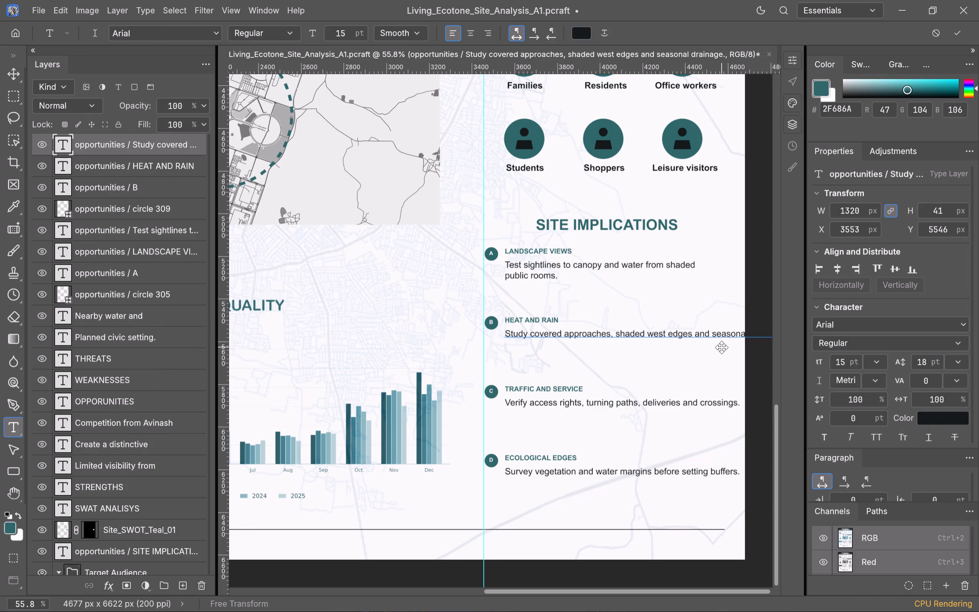
pyautogui.press('Return')
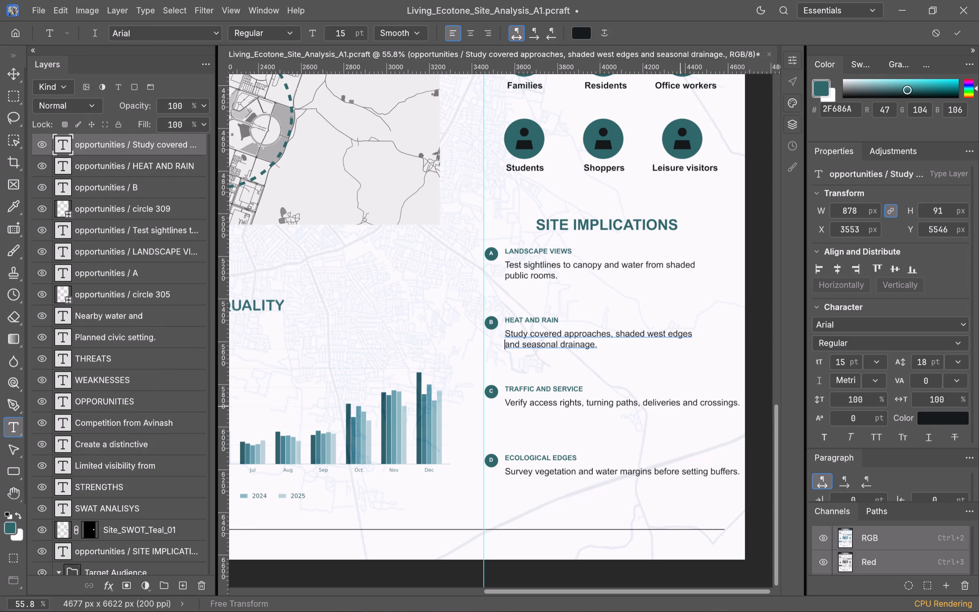
# Break the "TRAFFIC AND SERVICE" description before "crossings." and the "ECOLOGICAL EDGES" description before "setting buffers.".
pyautogui.doubleClick(681, 404)
pyautogui.click(701, 402)
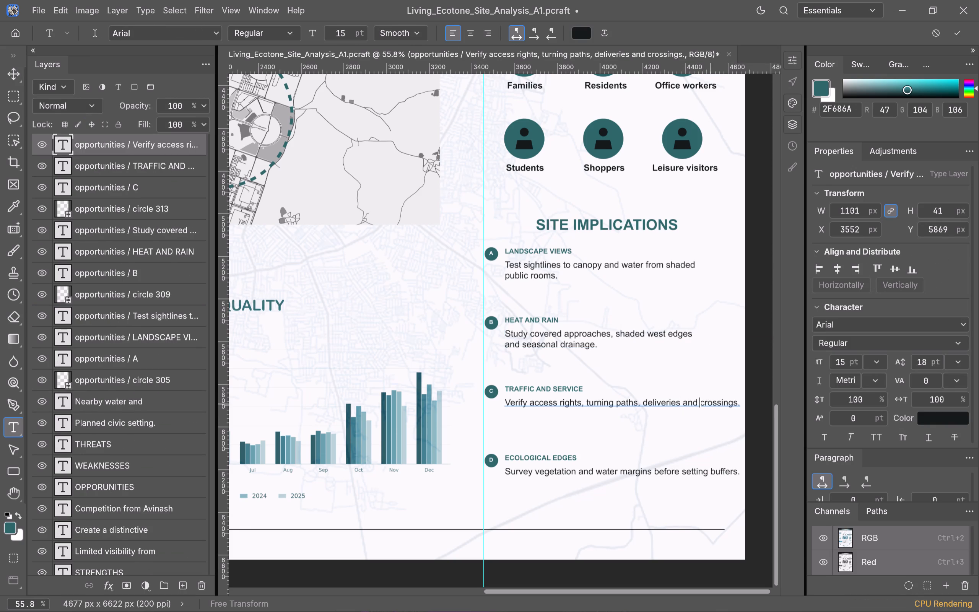
pyautogui.press('Return')
pyautogui.scroll(-1, 668, 431)
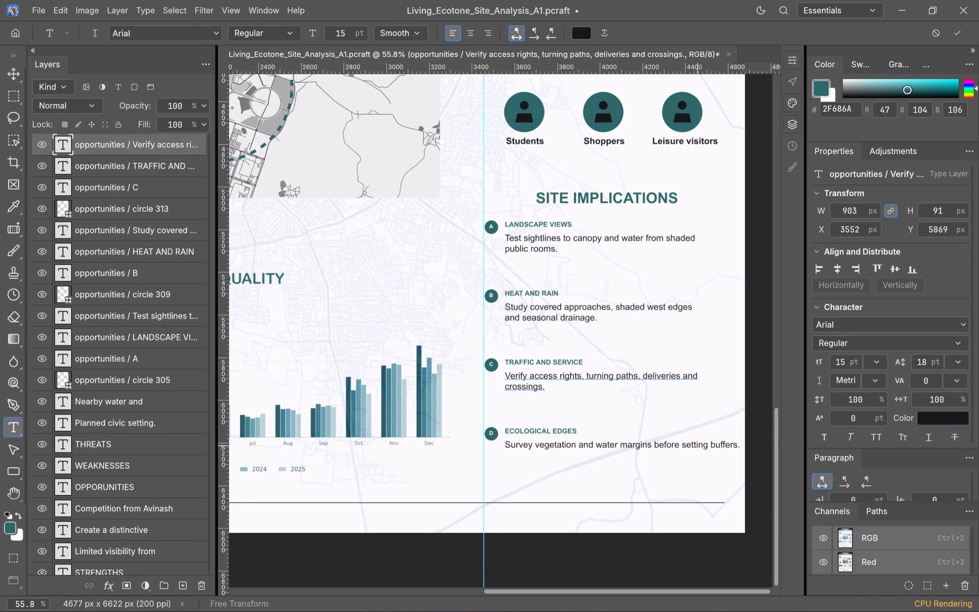
pyautogui.click(709, 444)
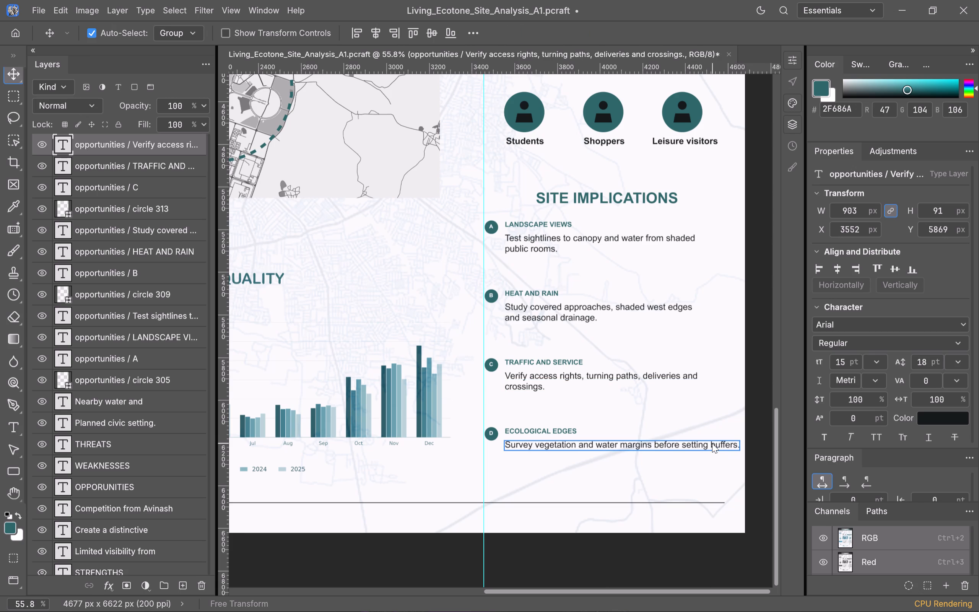
pyautogui.doubleClick(684, 443)
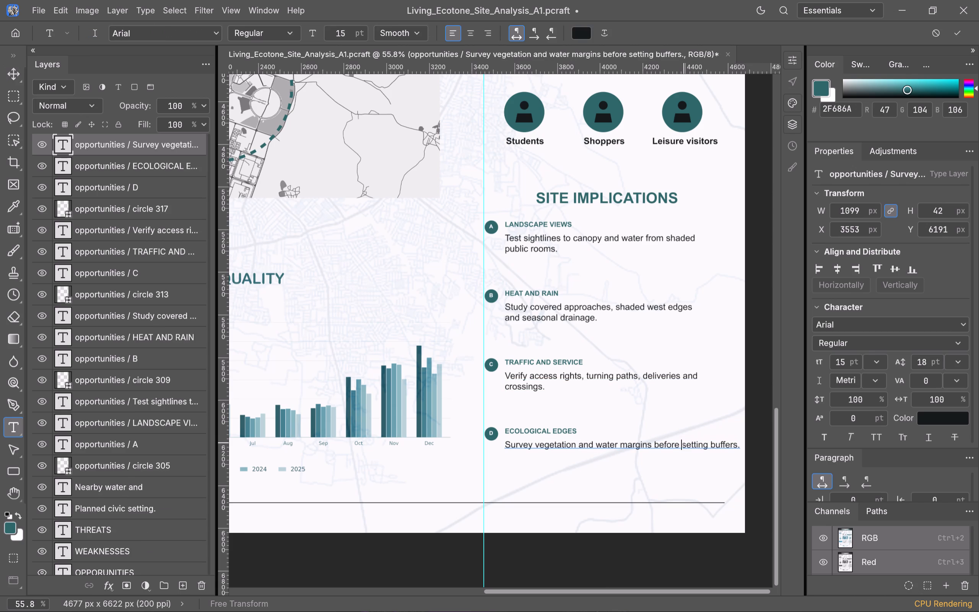
pyautogui.press('Return')
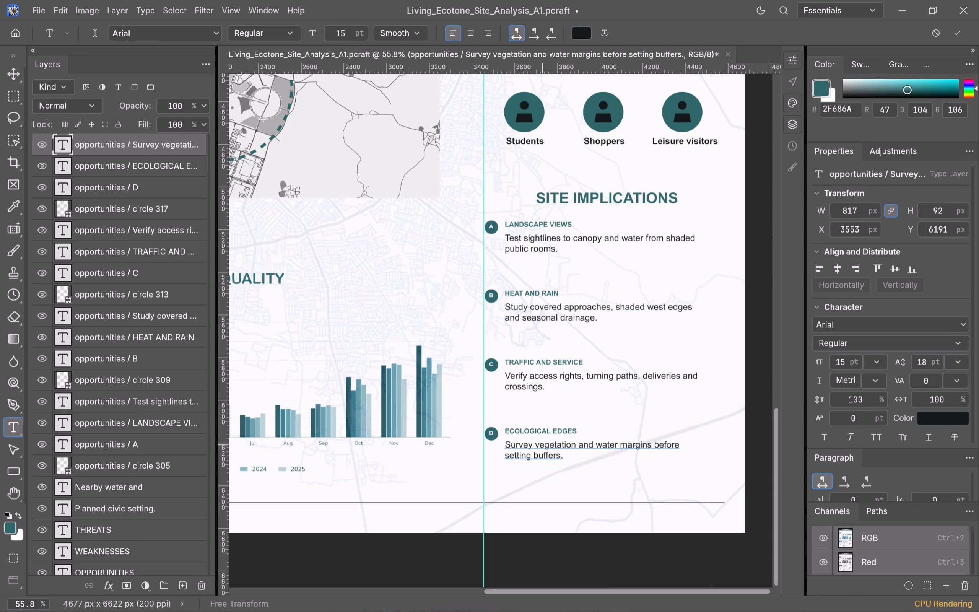
pyautogui.click(616, 487)
# Set the whole "LANDSCAPE VIEWS" subheading under "SITE IMPLICATIONS" to 18 pt and apply faux bold.
pyautogui.scroll(4, 649, 452)
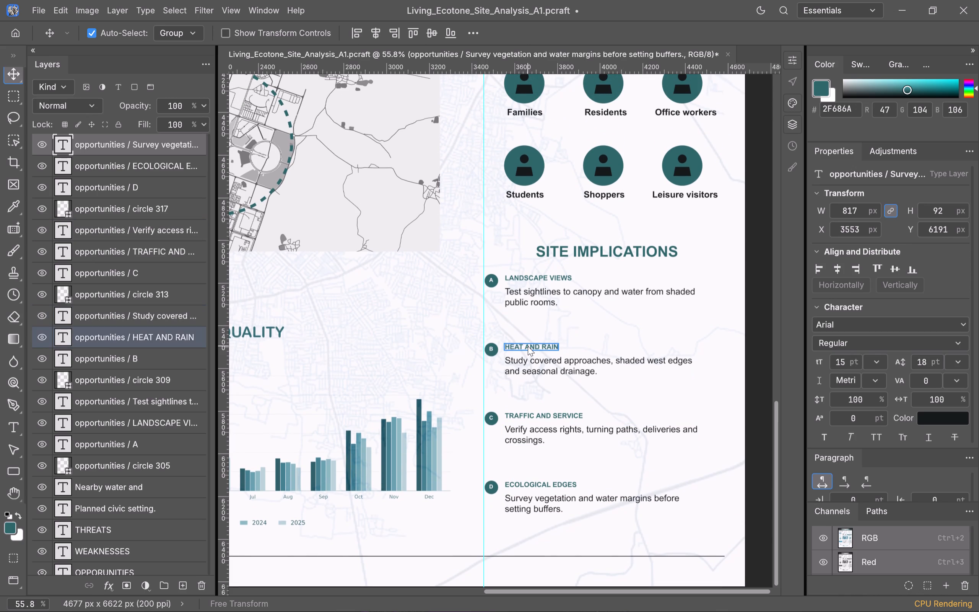
pyautogui.doubleClick(535, 278)
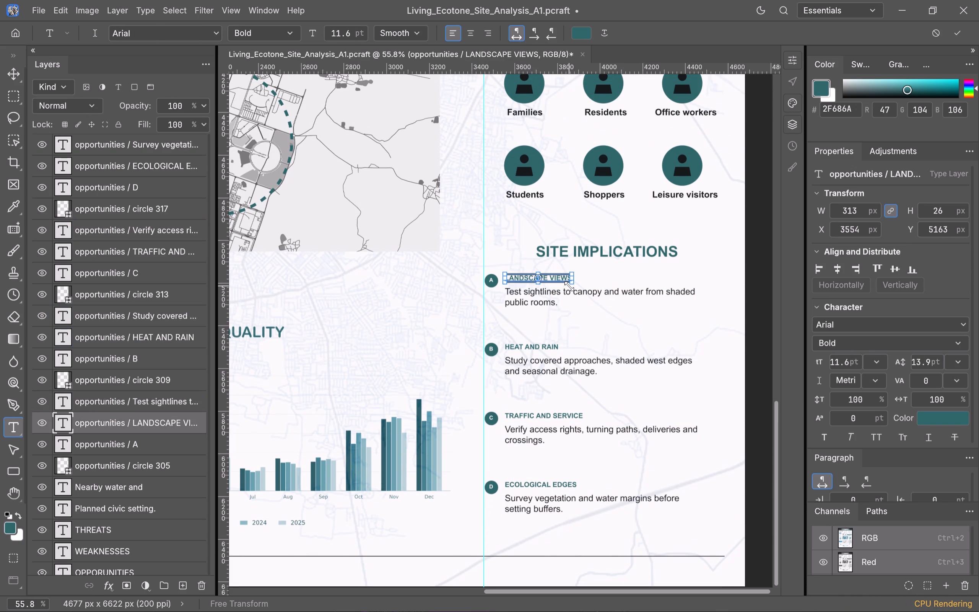
pyautogui.hotkey('ctrl', 'a')
pyautogui.scroll(4, 348, 31)
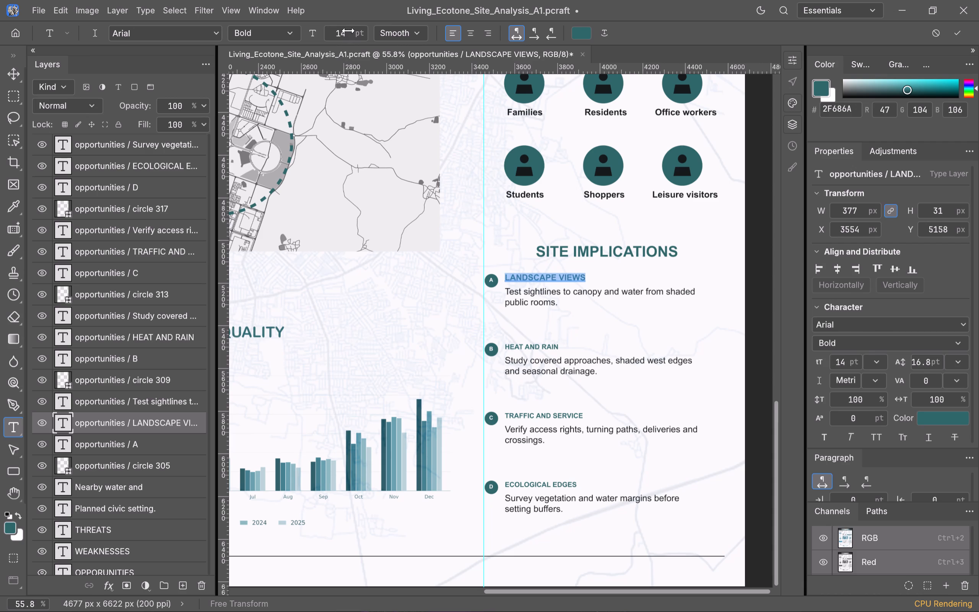
pyautogui.scroll(2, 348, 31)
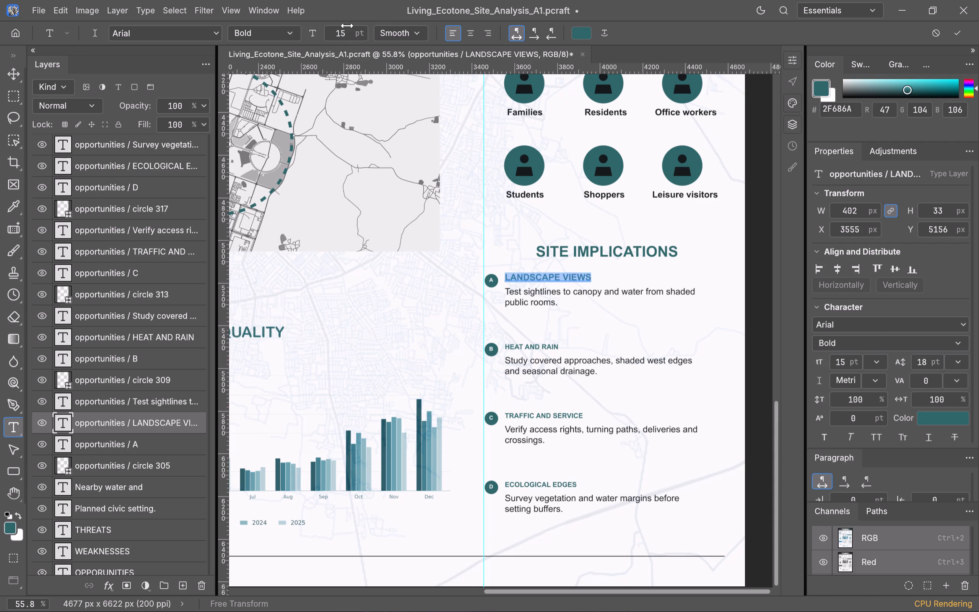
pyautogui.scroll(2, 348, 34)
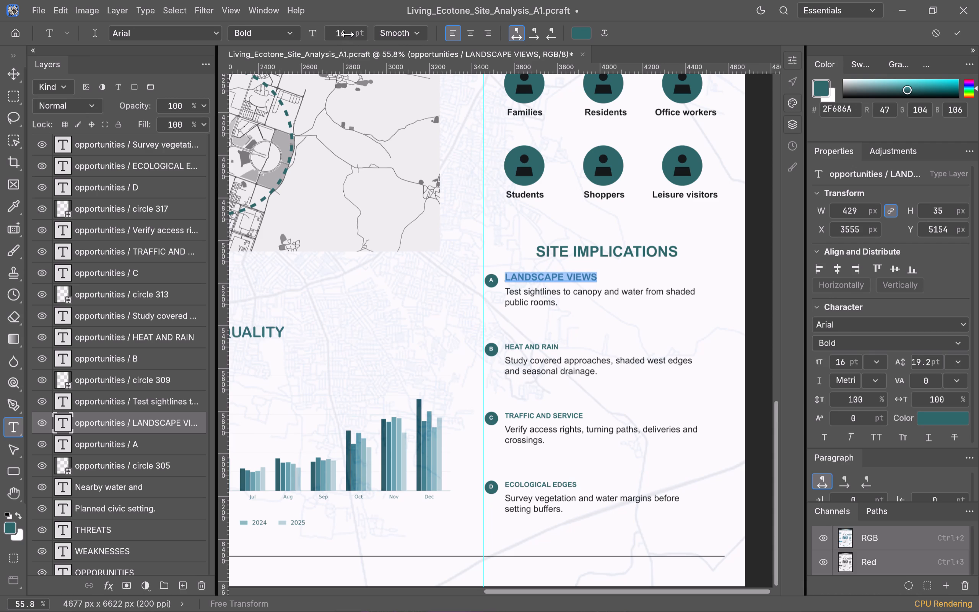
pyautogui.scroll(4, 348, 34)
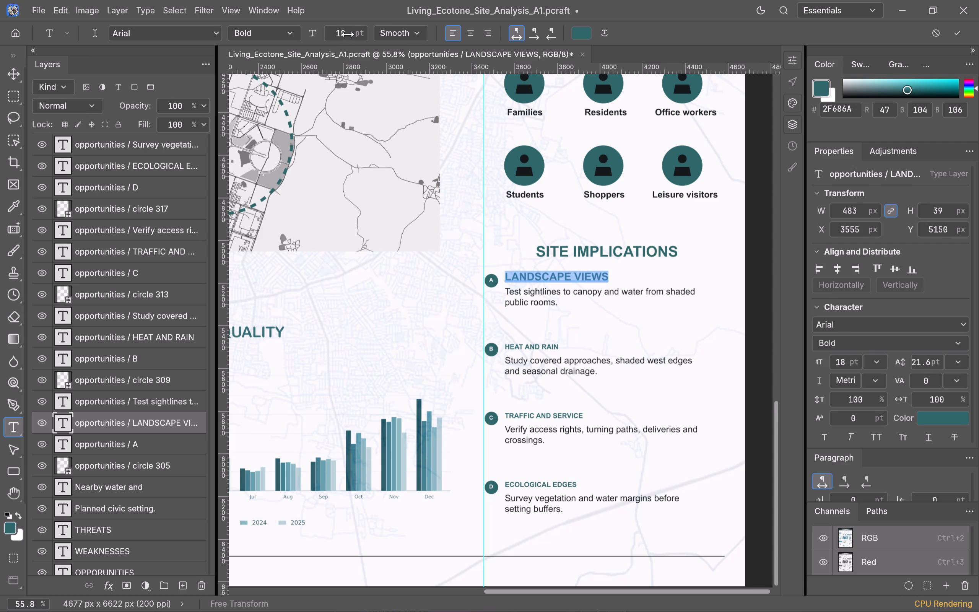
pyautogui.scroll(3, 437, 257)
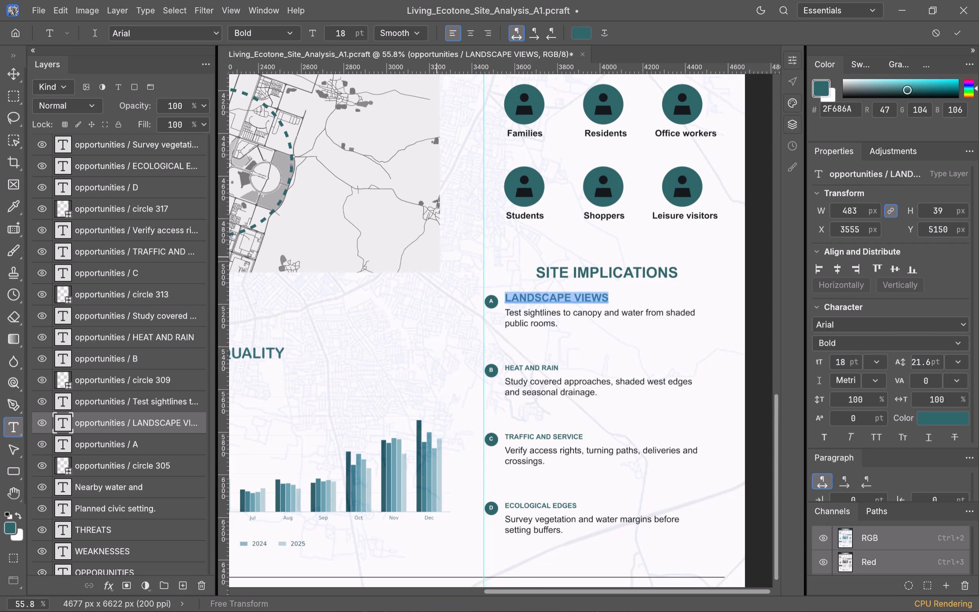
pyautogui.scroll(9, 437, 257)
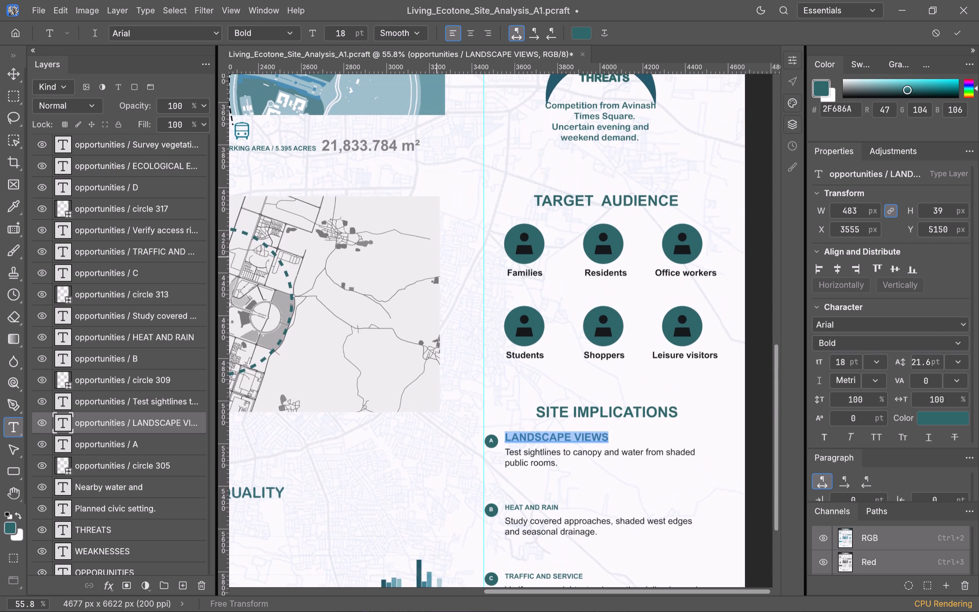
pyautogui.scroll(2, 437, 257)
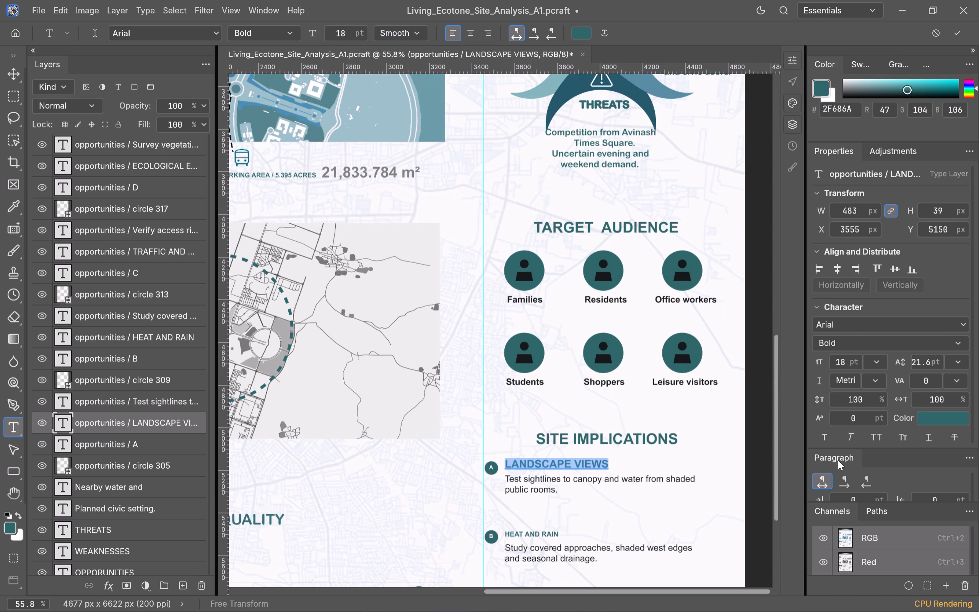
pyautogui.scroll(-1, 871, 459)
pyautogui.scroll(-1, 874, 298)
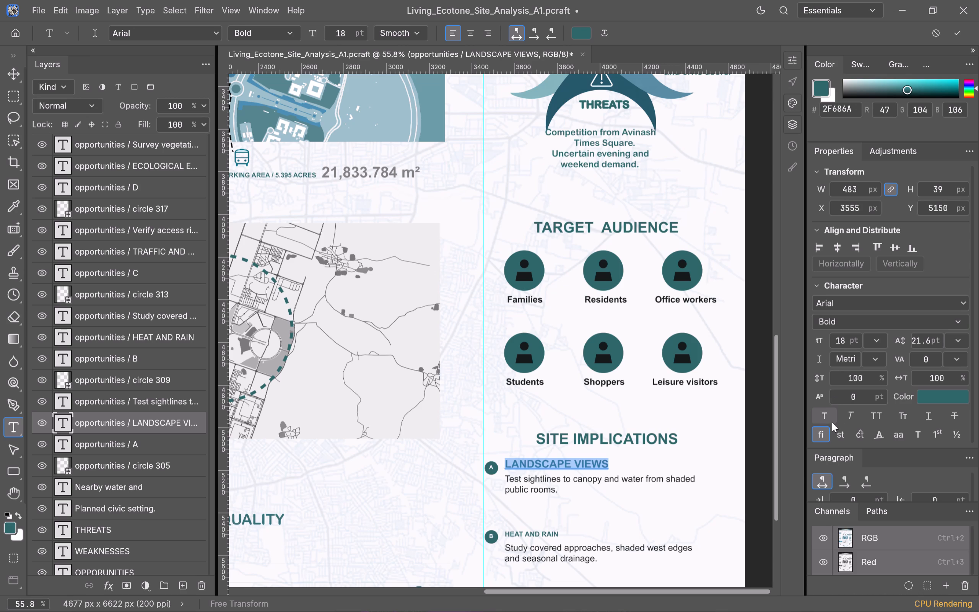
pyautogui.click(829, 415)
# Set the whole "HEAT AND RAIN" subheading to 18 pt and apply faux bold.
pyautogui.scroll(-2, 634, 367)
pyautogui.doubleClick(550, 477)
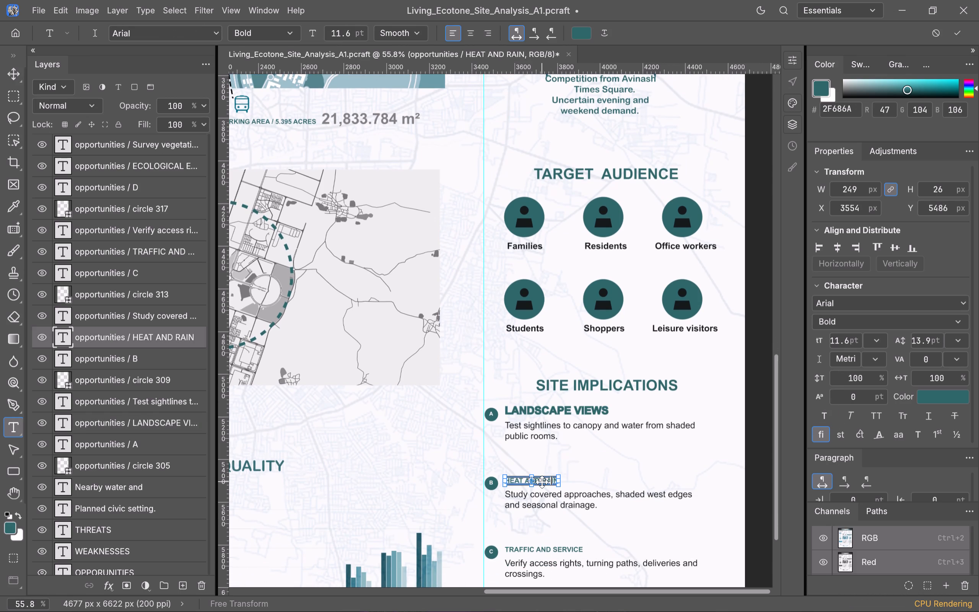
pyautogui.hotkey('ctrl', 'a')
pyautogui.scroll(2, 337, 38)
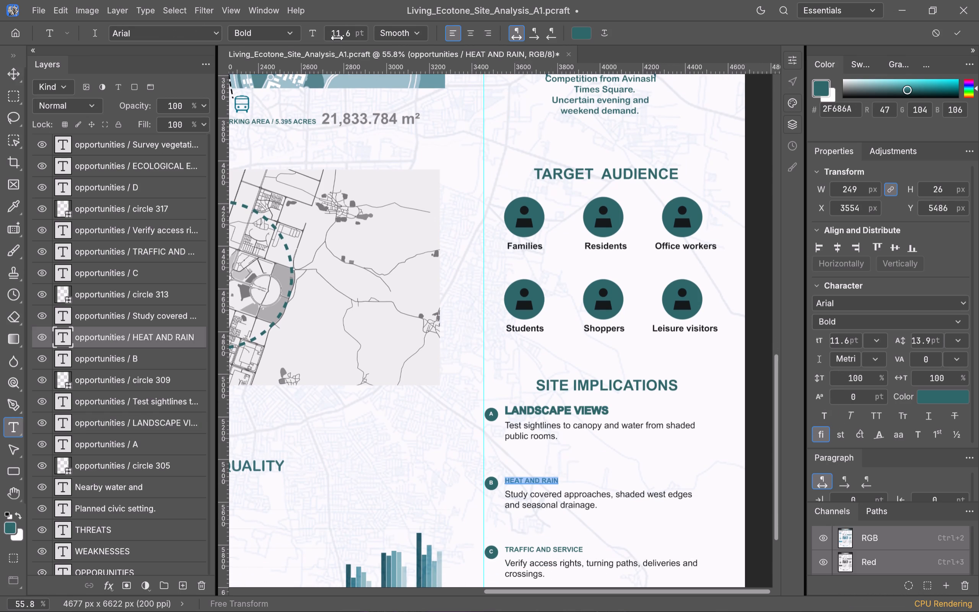
pyautogui.scroll(10, 337, 38)
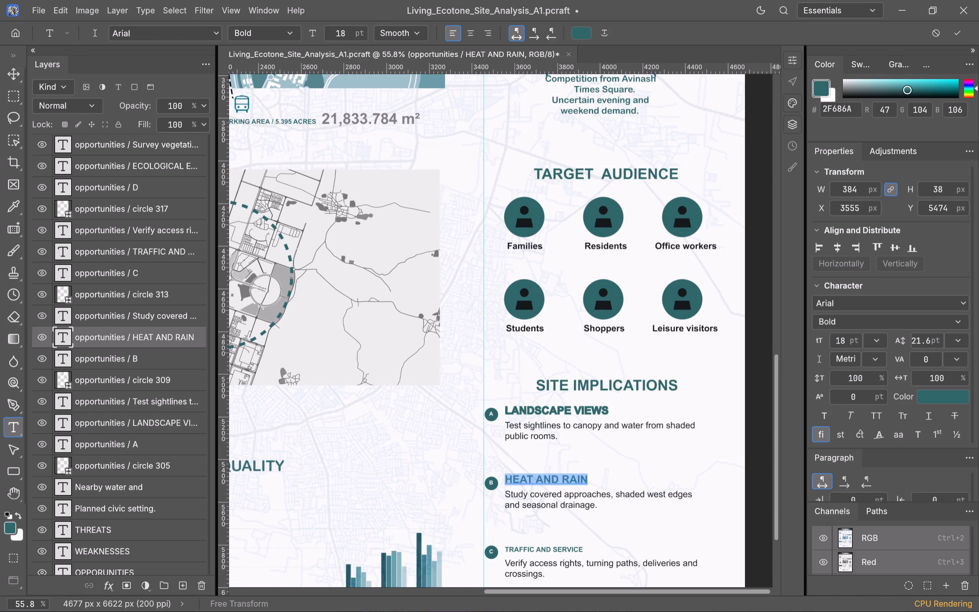
pyautogui.click(826, 419)
# Set the whole "TRAFFIC AND SERVICE" subheading to 18 pt and apply faux bold.
pyautogui.scroll(-2, 664, 356)
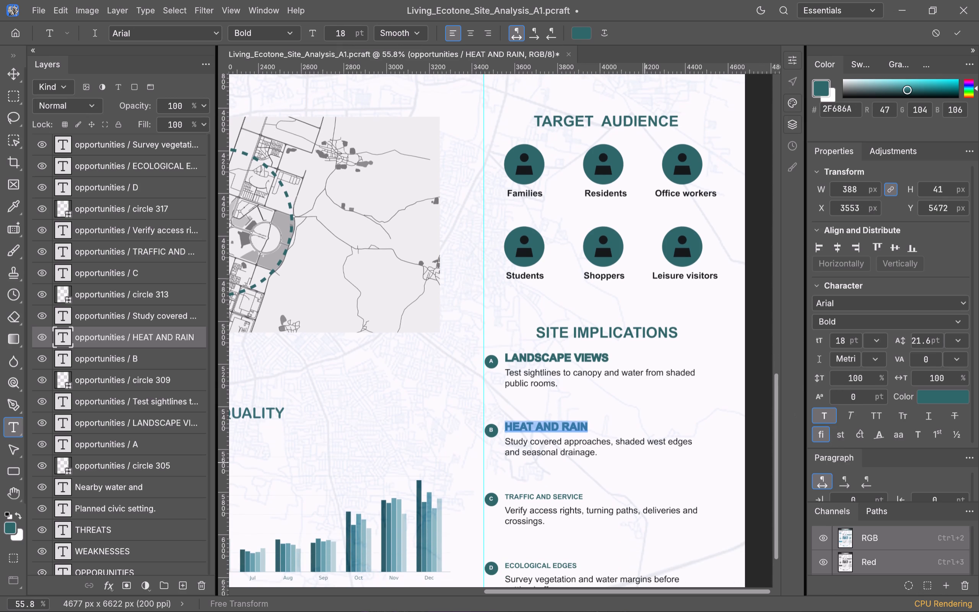
pyautogui.doubleClick(527, 495)
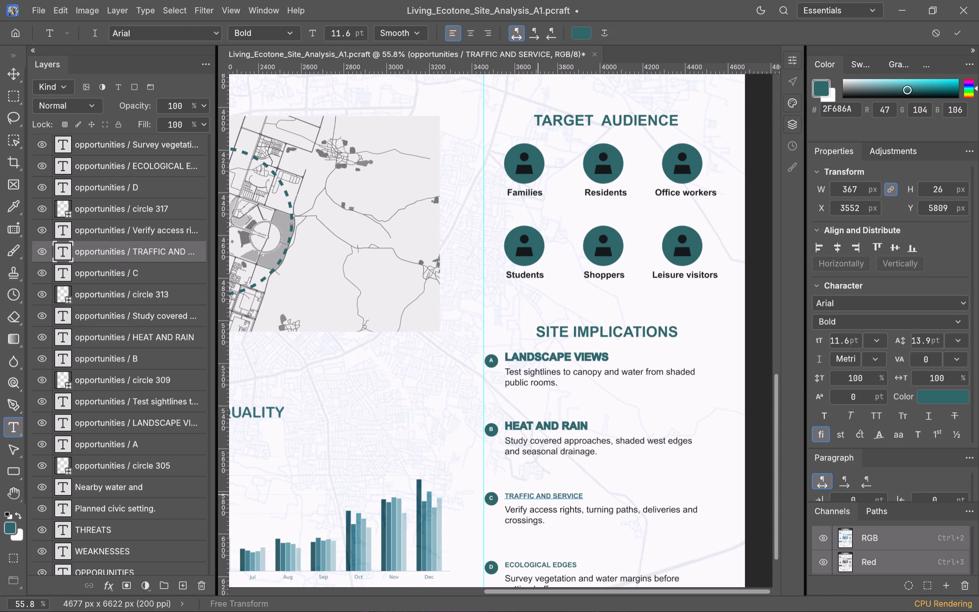
pyautogui.hotkey('ctrl', 'a')
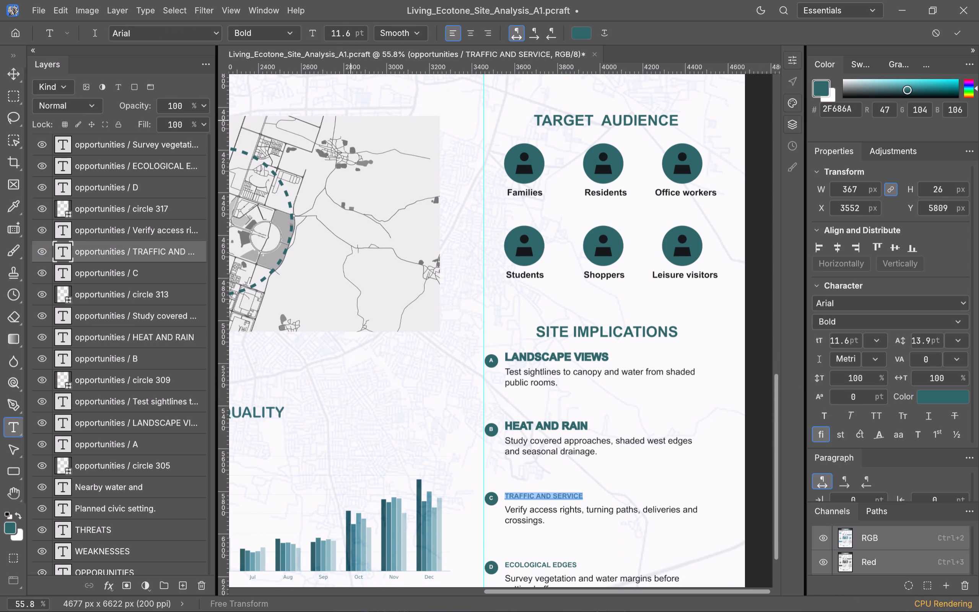
pyautogui.scroll(12, 348, 35)
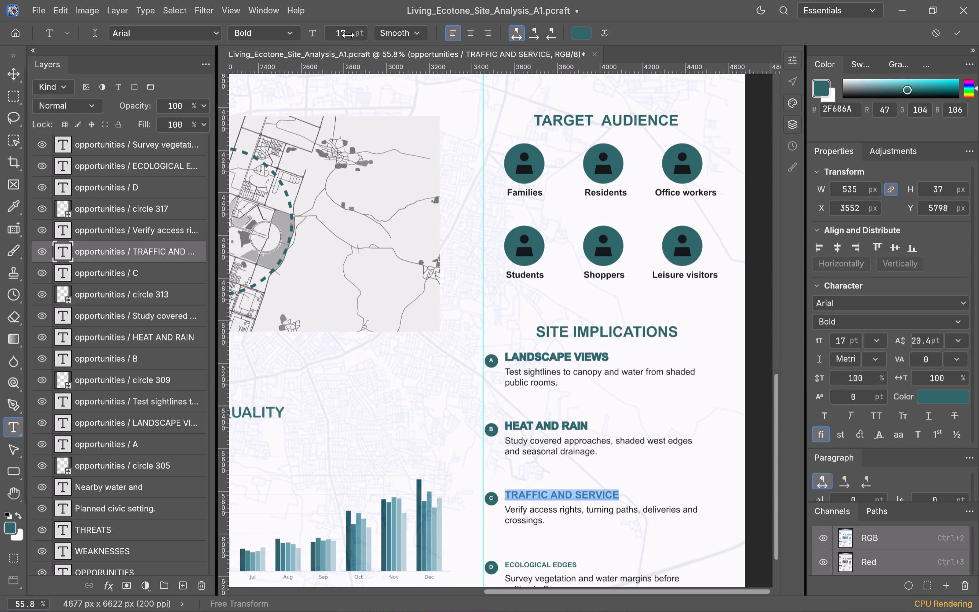
pyautogui.click(821, 418)
# Set the whole "ECOLOGICAL EDGES" subheading to 18 pt and apply faux bold.
pyautogui.scroll(-2, 686, 386)
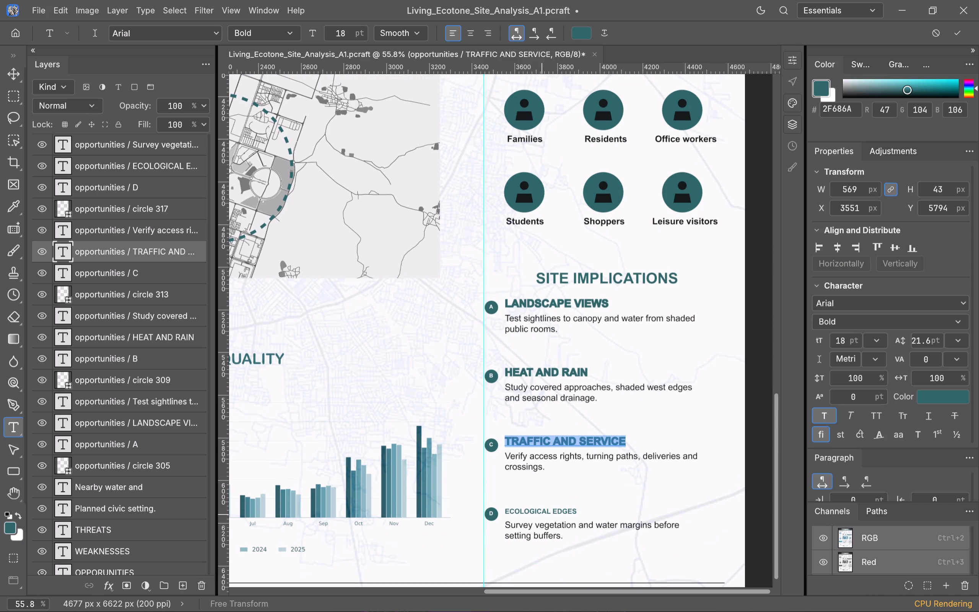
pyautogui.doubleClick(537, 511)
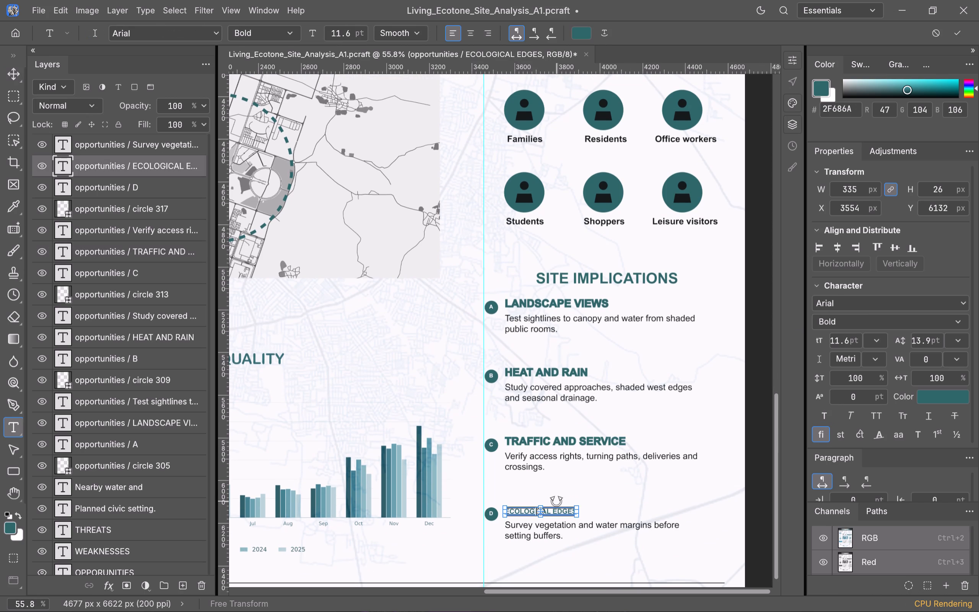
pyautogui.hotkey('ctrl', 'a')
pyautogui.scroll(3, 340, 38)
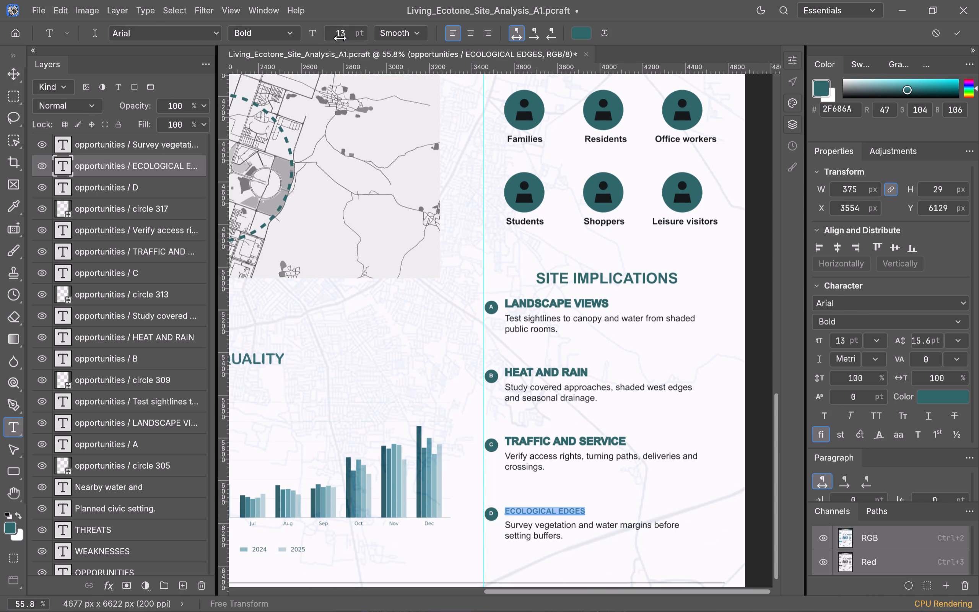
pyautogui.scroll(9, 340, 38)
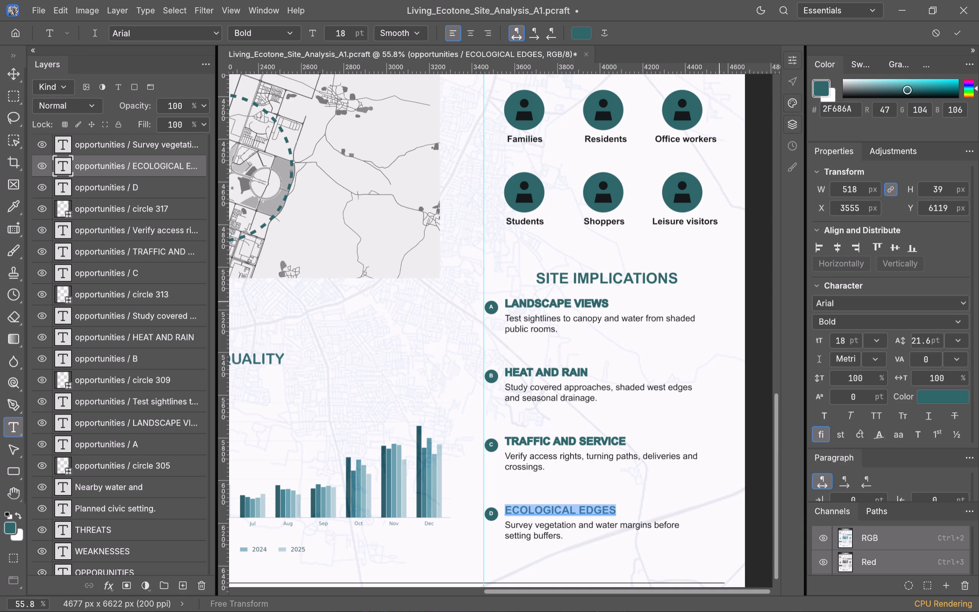
pyautogui.click(821, 414)
pyautogui.click(670, 490)
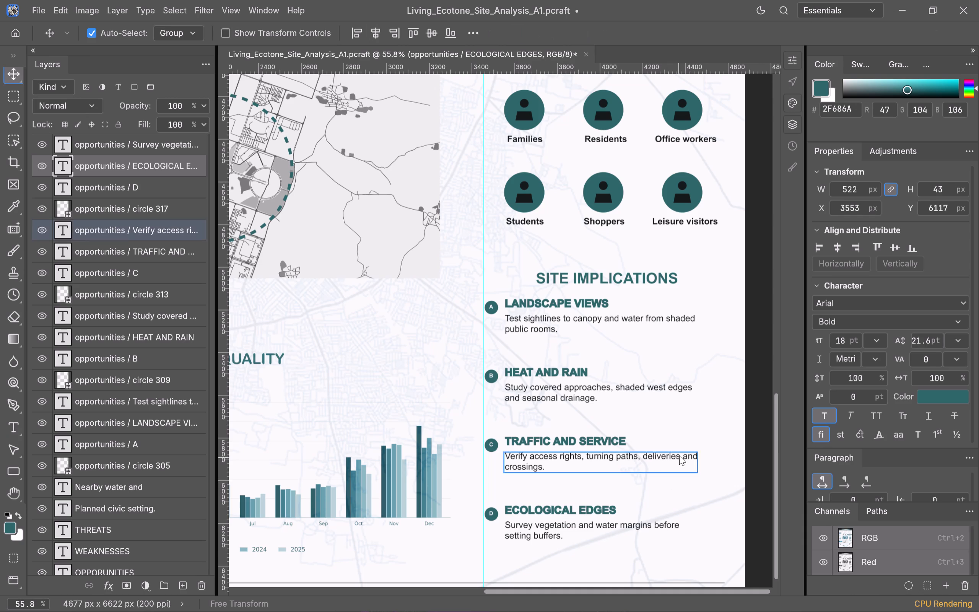
# Examine how the "SITE IMPLICATIONS" column sits against the guide, the maps and the rest of the sheet.
pyautogui.keyDown('alt'); pyautogui.scroll(-6, 679, 451); pyautogui.keyUp('alt')
pyautogui.press('space')
pyautogui.press('space')
pyautogui.press('space')
pyautogui.press('space')
pyautogui.press('space')
pyautogui.press('space')
pyautogui.press('space')
pyautogui.moveTo(529, 391); pyautogui.dragTo(582, 418)
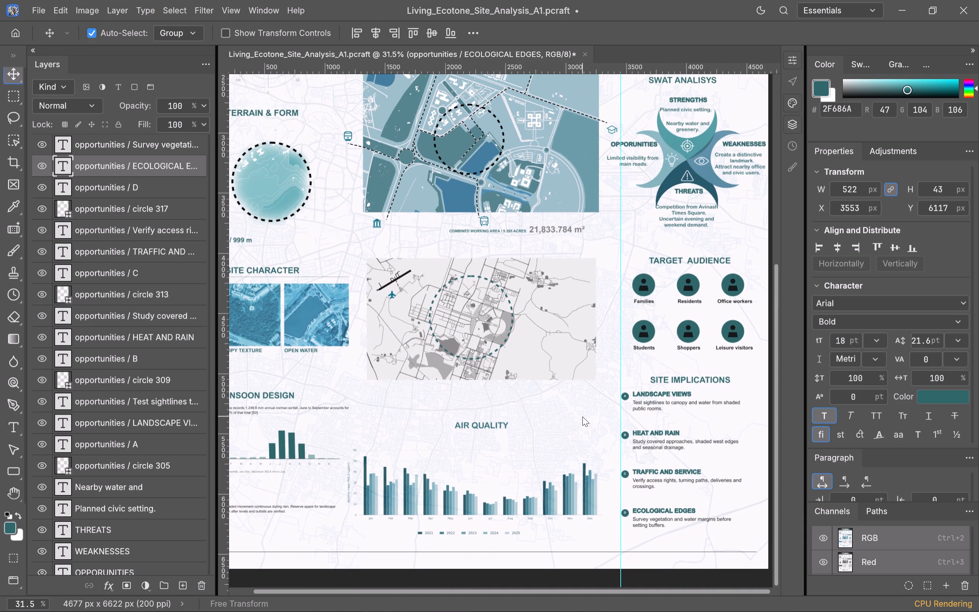
pyautogui.scroll(-2, 582, 417)
pyautogui.scroll(4, 582, 416)
pyautogui.scroll(-1, 620, 405)
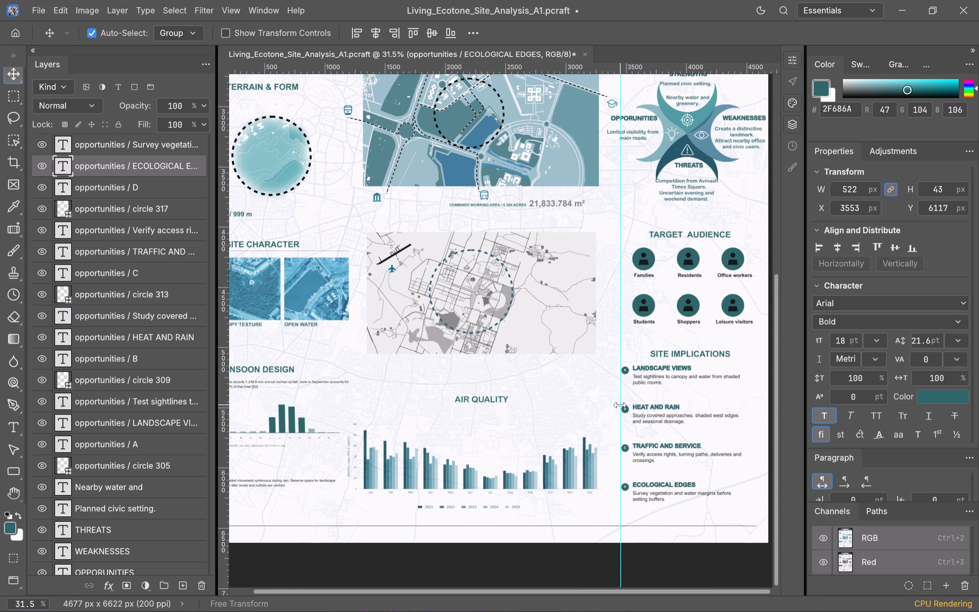
pyautogui.keyDown('alt'); pyautogui.scroll(6, 620, 405); pyautogui.keyUp('alt')
pyautogui.press('space')
pyautogui.press('space')
pyautogui.press('space')
pyautogui.press('space')
pyautogui.press('space')
pyautogui.press('space')
pyautogui.press('space')
pyautogui.press('space')
pyautogui.press('space')
pyautogui.press('space')
pyautogui.press('space')
pyautogui.press('space')
pyautogui.press('space')
pyautogui.press('space')
pyautogui.press('space')
pyautogui.press('space')
pyautogui.press('space')
pyautogui.press('space')
pyautogui.press('space')
pyautogui.press('space')
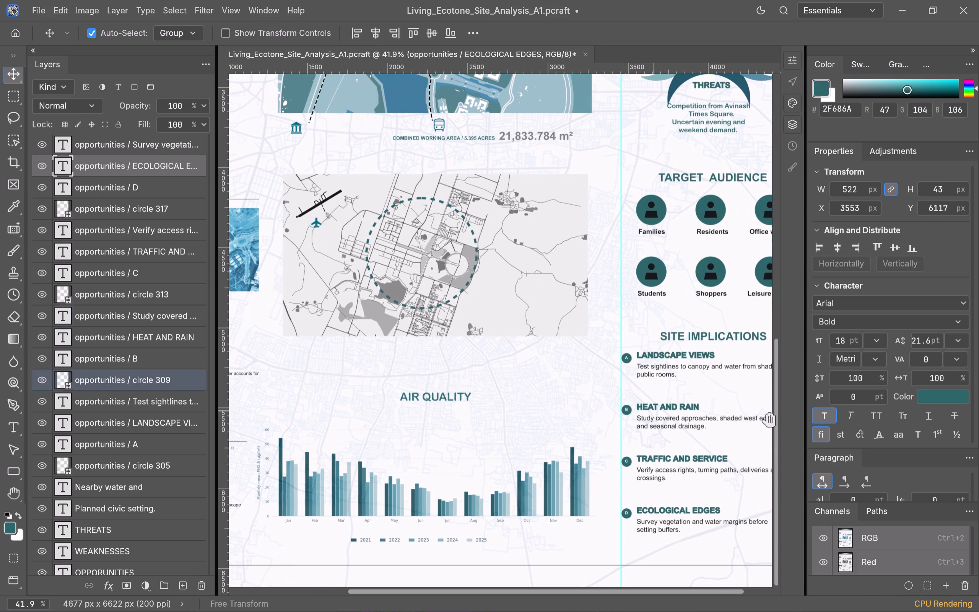
pyautogui.moveTo(695, 390); pyautogui.dragTo(605, 386)
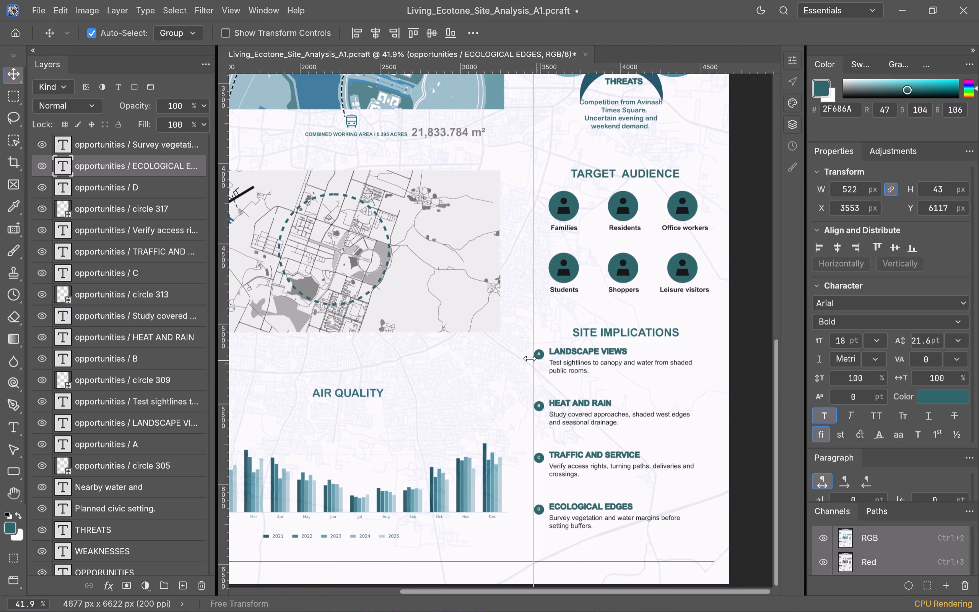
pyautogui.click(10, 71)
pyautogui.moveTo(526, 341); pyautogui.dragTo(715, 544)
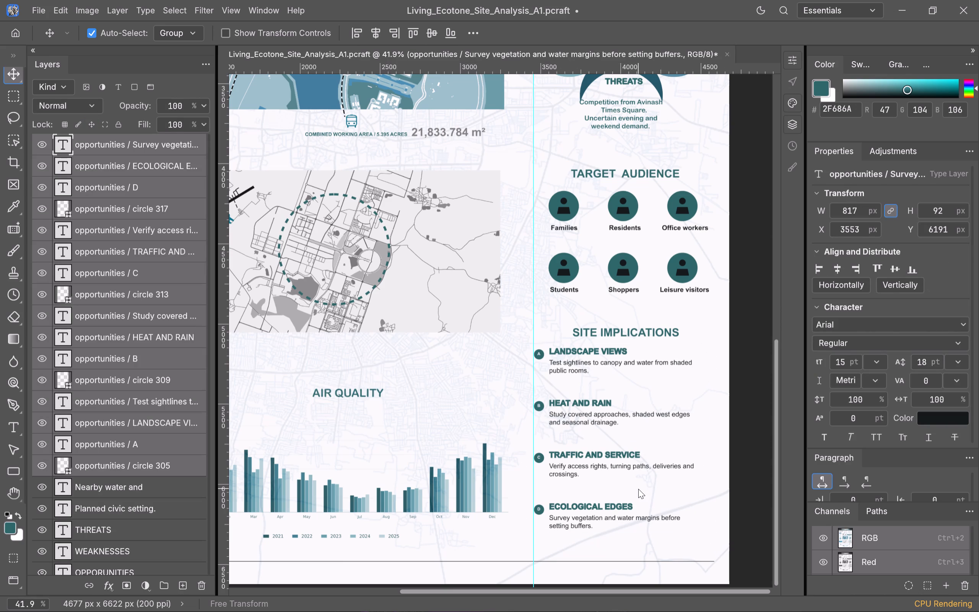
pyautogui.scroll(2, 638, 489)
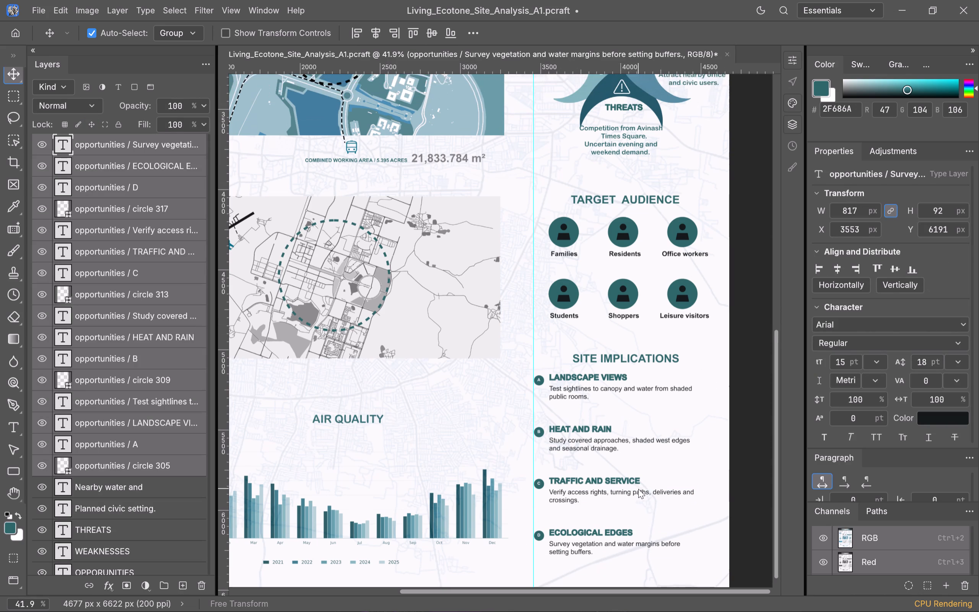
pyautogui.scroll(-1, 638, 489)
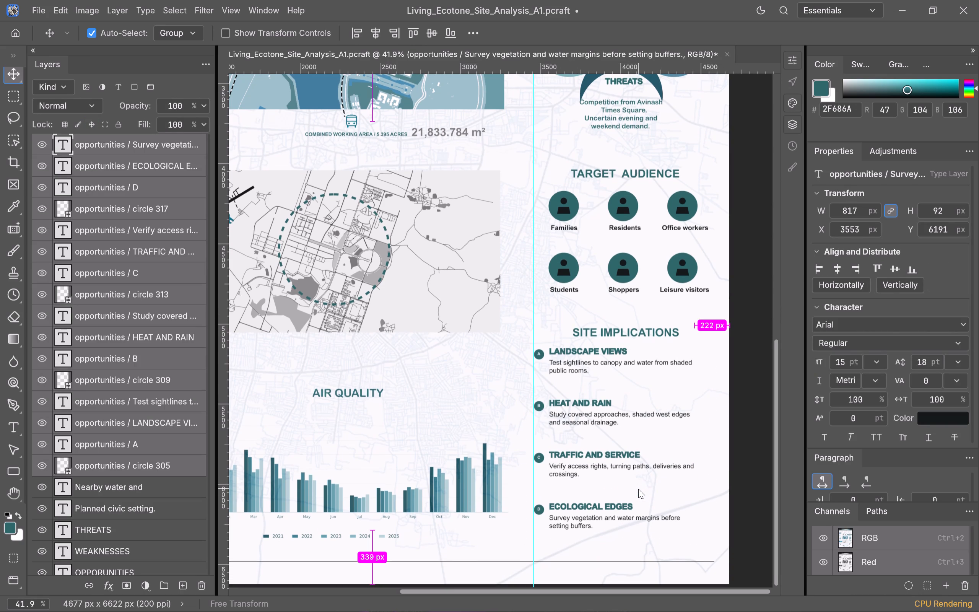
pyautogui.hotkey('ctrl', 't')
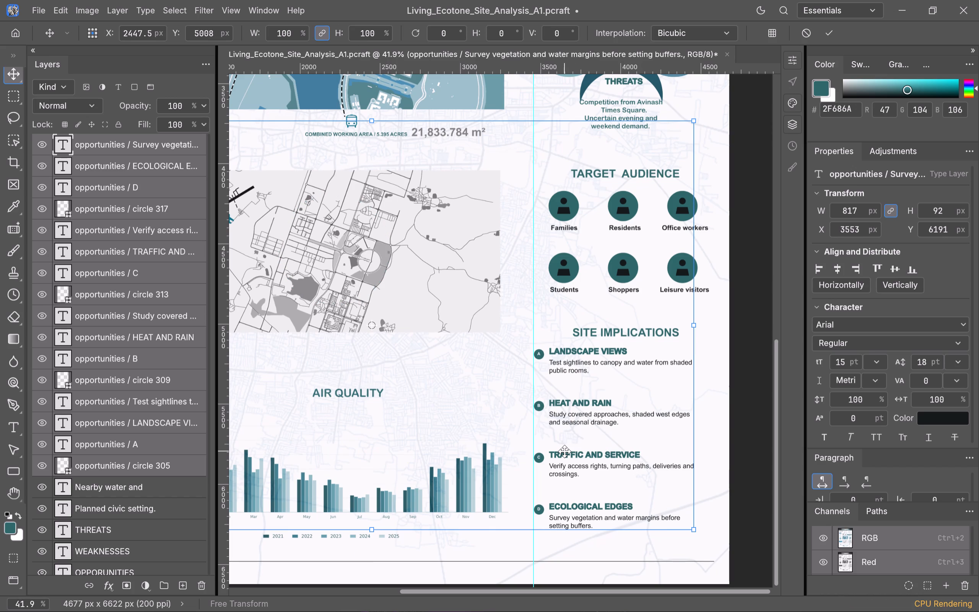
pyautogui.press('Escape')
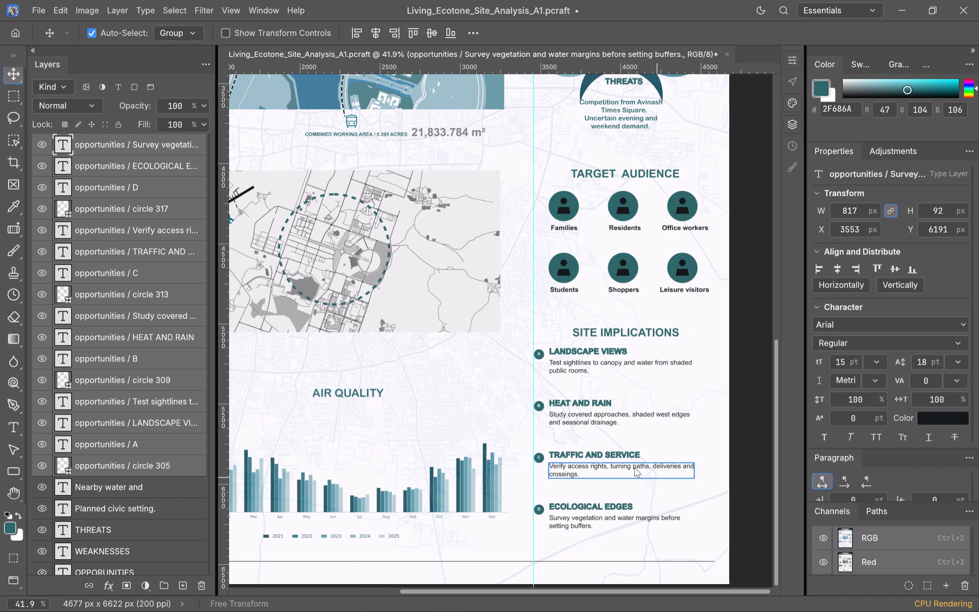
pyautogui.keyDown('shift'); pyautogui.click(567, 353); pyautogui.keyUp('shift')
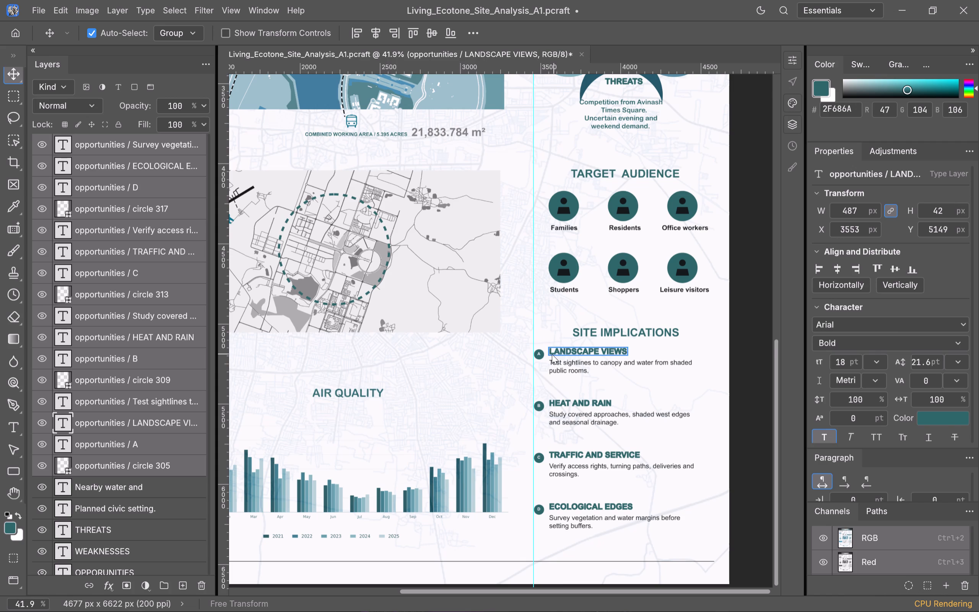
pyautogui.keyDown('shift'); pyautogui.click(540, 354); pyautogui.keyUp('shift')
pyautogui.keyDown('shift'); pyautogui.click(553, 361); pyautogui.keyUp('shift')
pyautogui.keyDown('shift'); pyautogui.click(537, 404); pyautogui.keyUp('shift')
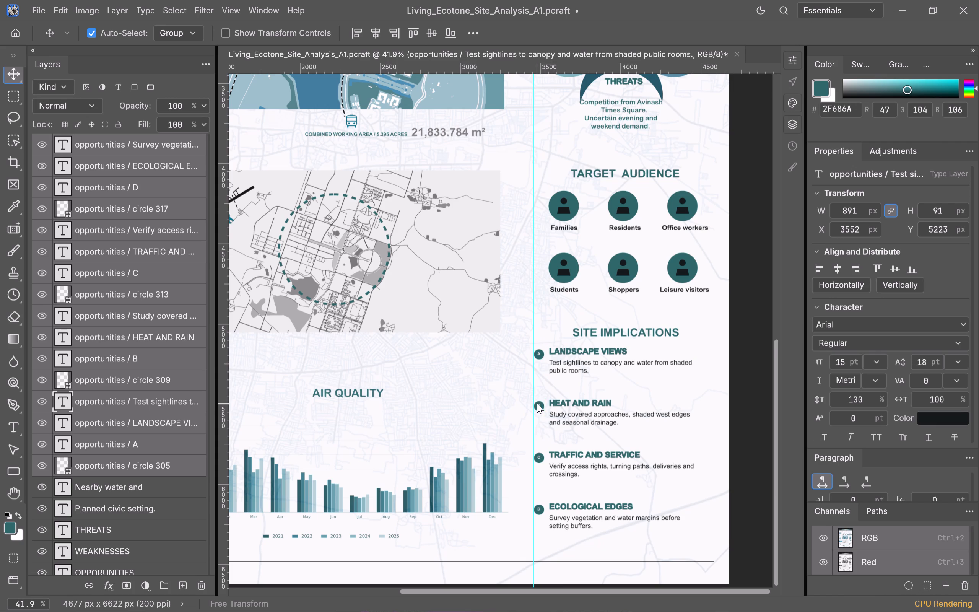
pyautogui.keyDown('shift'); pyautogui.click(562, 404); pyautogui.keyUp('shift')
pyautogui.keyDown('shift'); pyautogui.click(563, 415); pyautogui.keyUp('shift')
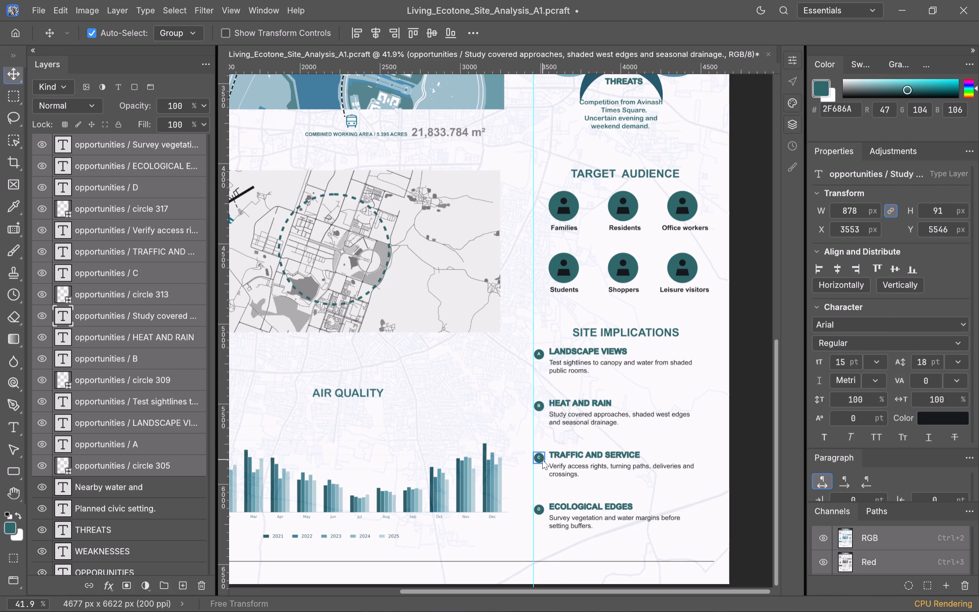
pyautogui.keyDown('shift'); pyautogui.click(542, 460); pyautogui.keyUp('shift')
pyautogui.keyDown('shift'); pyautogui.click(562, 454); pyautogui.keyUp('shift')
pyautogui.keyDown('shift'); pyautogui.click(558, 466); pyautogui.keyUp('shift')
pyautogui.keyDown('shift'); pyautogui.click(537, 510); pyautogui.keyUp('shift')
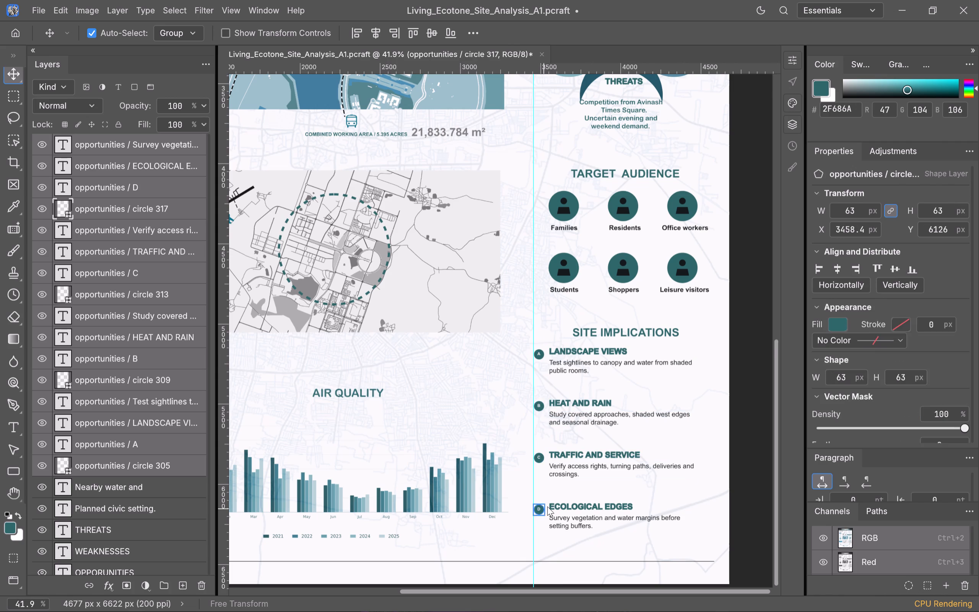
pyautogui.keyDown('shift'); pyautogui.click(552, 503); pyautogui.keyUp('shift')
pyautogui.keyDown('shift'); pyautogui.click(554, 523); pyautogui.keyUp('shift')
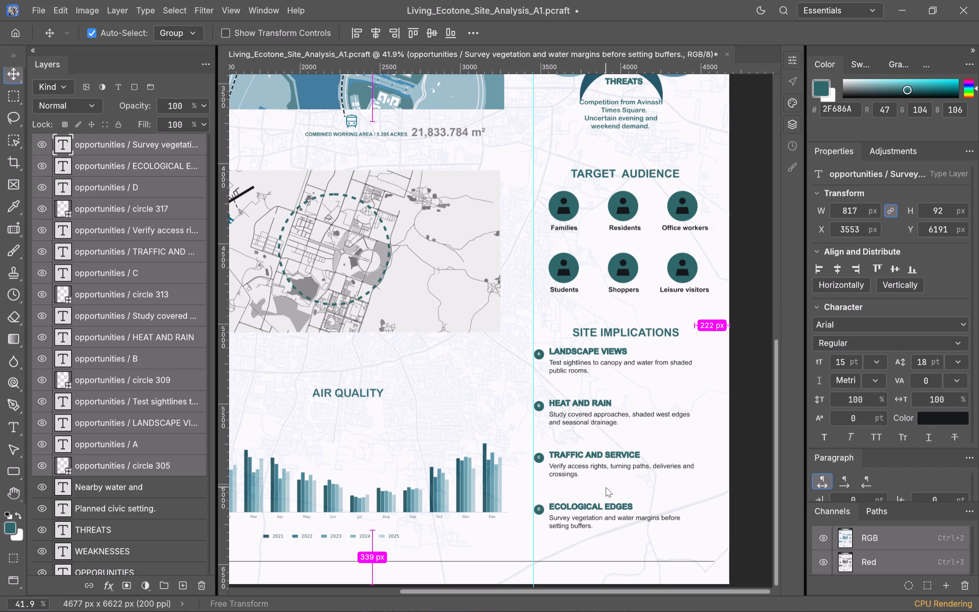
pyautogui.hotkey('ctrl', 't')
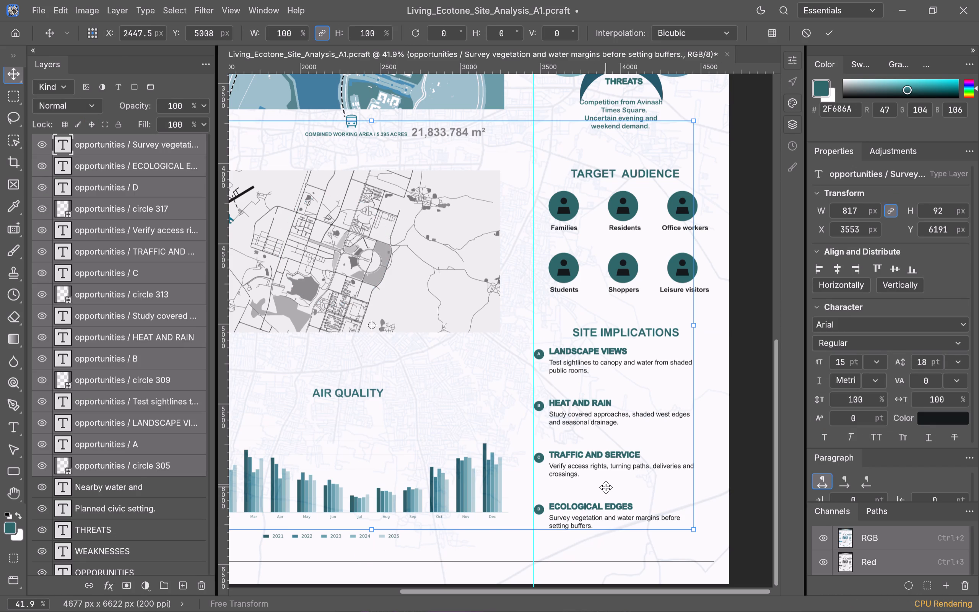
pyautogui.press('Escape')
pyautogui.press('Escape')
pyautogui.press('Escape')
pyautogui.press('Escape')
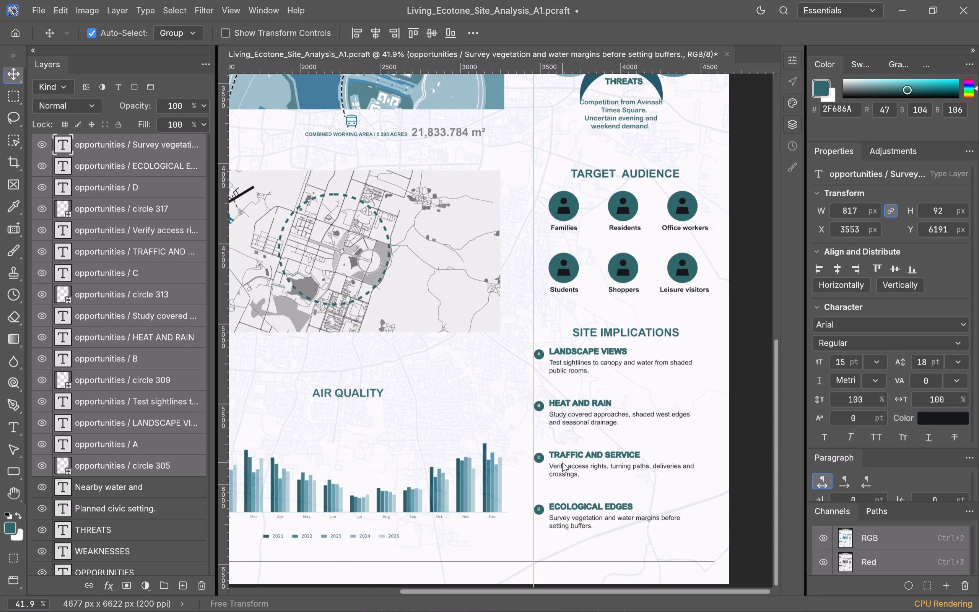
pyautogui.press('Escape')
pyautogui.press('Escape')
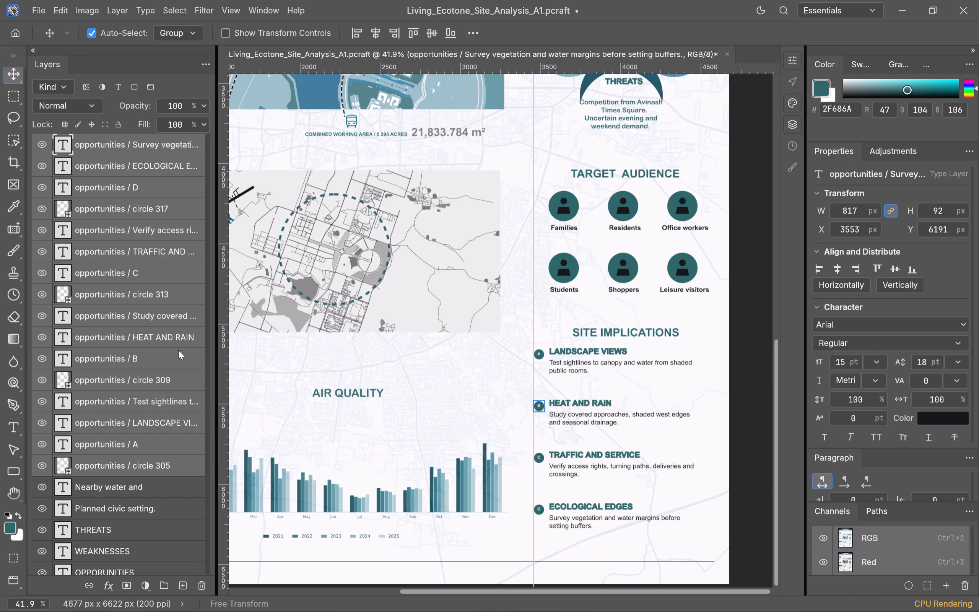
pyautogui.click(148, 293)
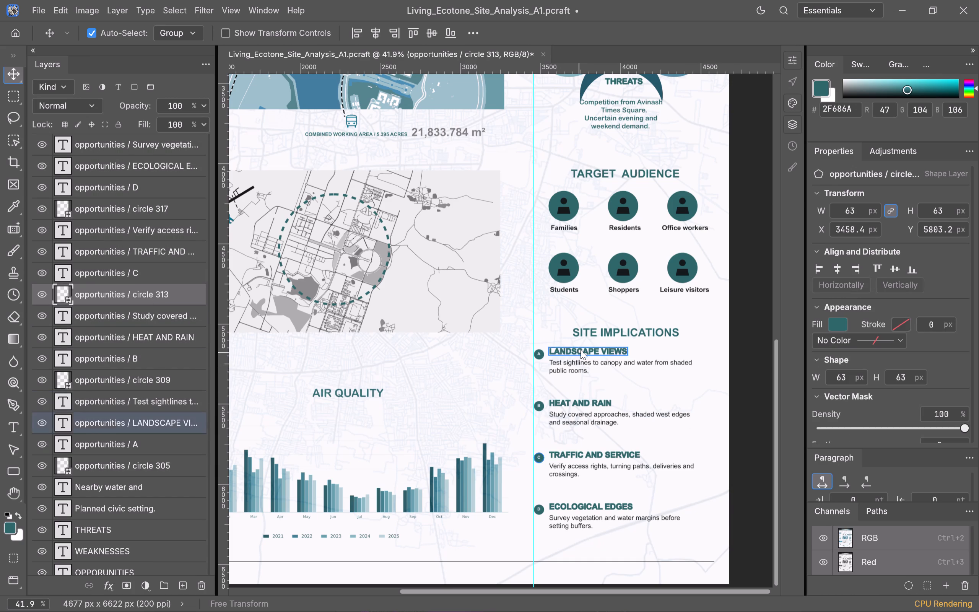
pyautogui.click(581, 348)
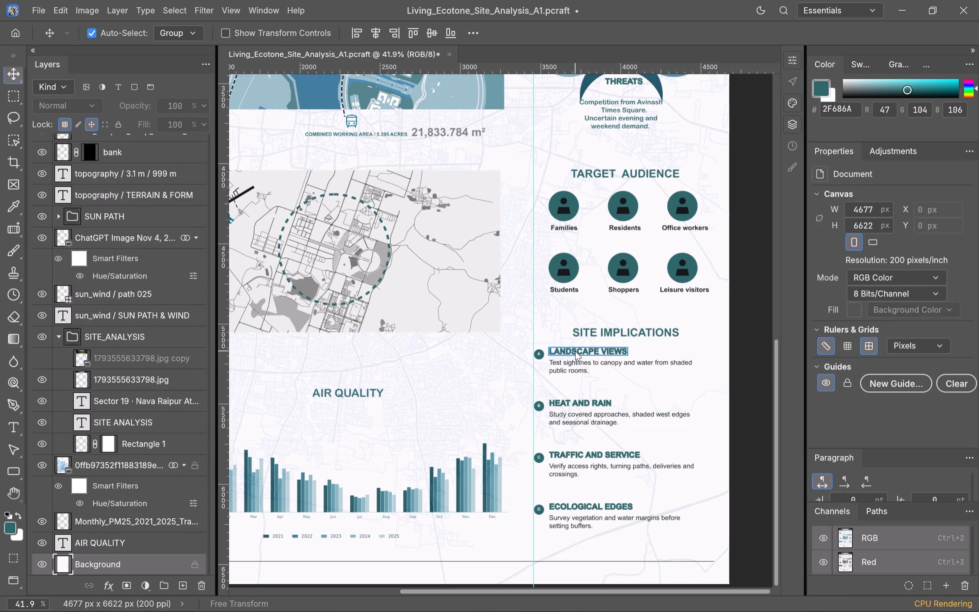
# Move all four site implication entries with their lettered circles together about 89 px down and 3 px left, against the vertical guide.
pyautogui.click(575, 351)
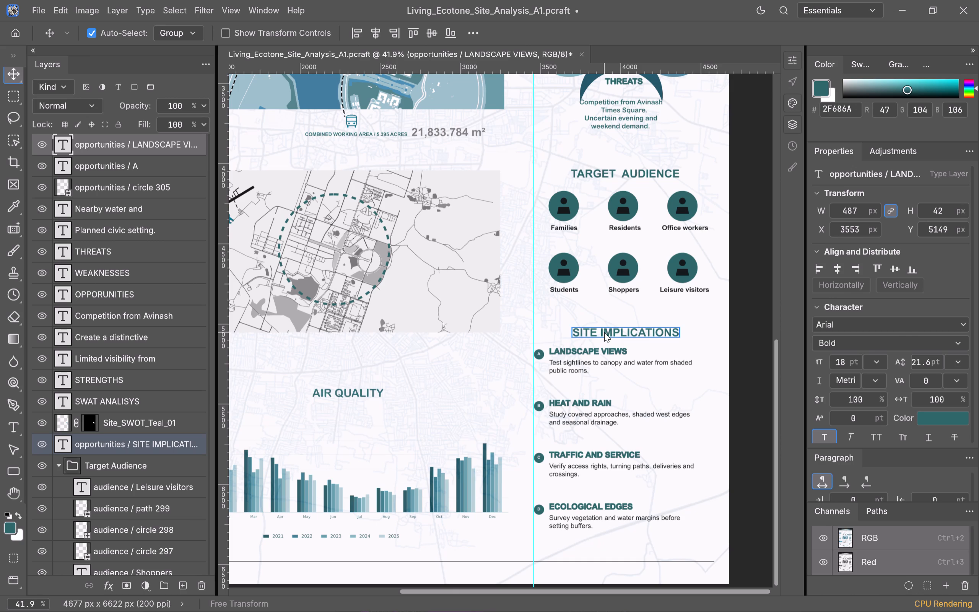
pyautogui.click(575, 350)
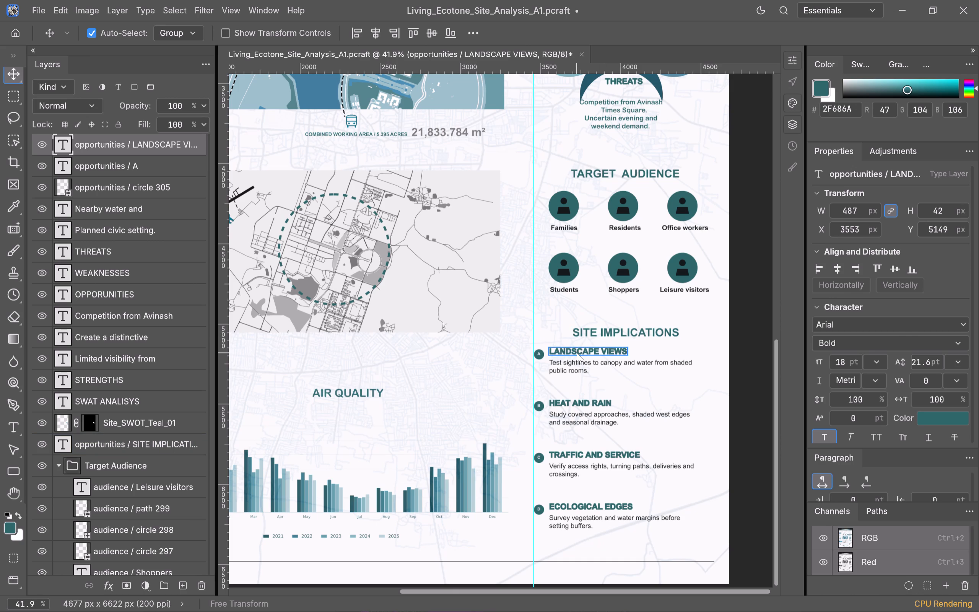
pyautogui.keyDown('shift'); pyautogui.click(577, 353); pyautogui.keyUp('shift')
pyautogui.keyDown('shift'); pyautogui.click(542, 355); pyautogui.keyUp('shift')
pyautogui.keyDown('shift'); pyautogui.click(560, 365); pyautogui.keyUp('shift')
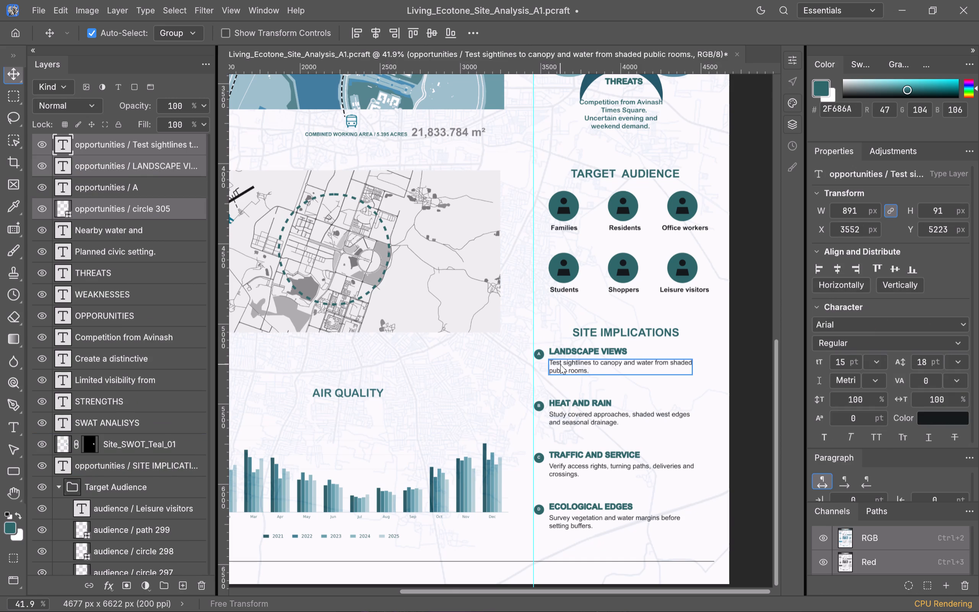
pyautogui.keyDown('shift'); pyautogui.click(563, 404); pyautogui.keyUp('shift')
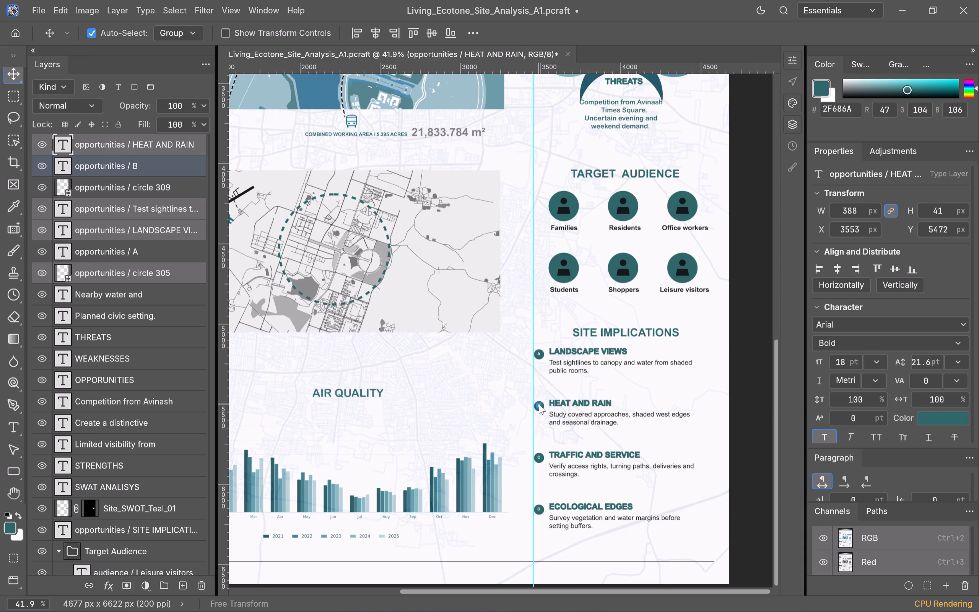
pyautogui.keyDown('shift'); pyautogui.click(539, 404); pyautogui.keyUp('shift')
pyautogui.keyDown('shift'); pyautogui.click(542, 407); pyautogui.keyUp('shift')
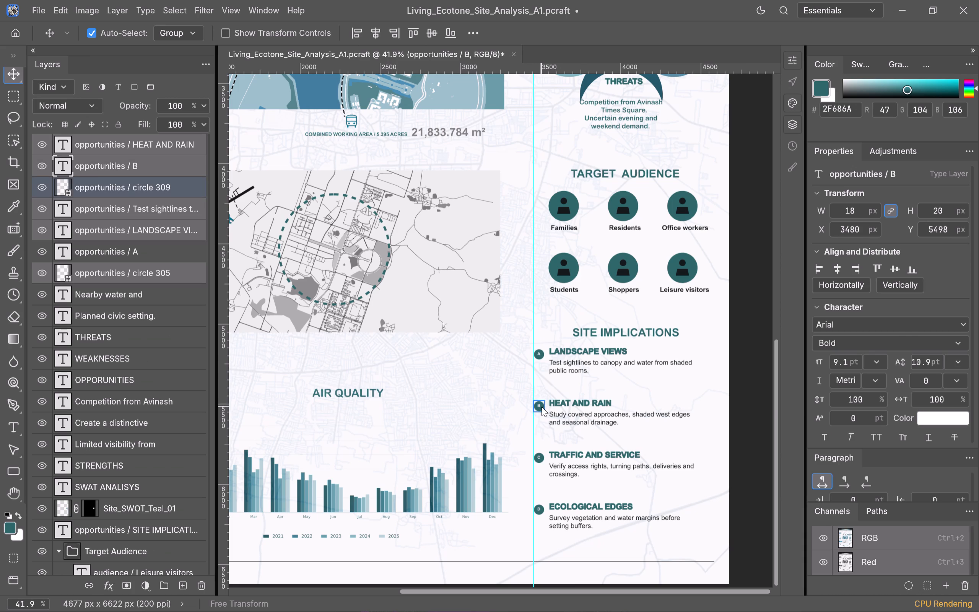
pyautogui.keyDown('shift'); pyautogui.click(538, 354); pyautogui.keyUp('shift')
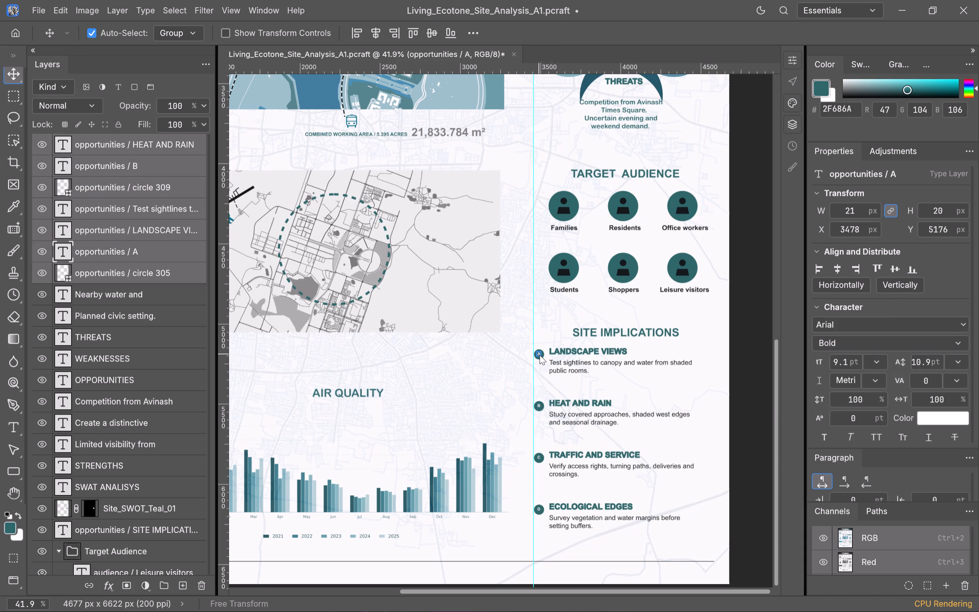
pyautogui.keyDown('shift'); pyautogui.click(561, 415); pyautogui.keyUp('shift')
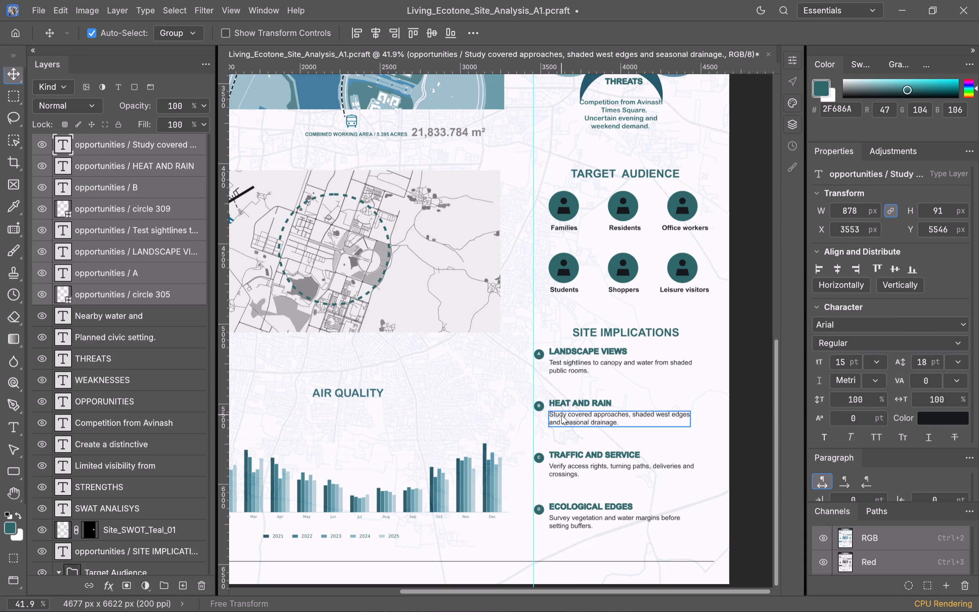
pyautogui.keyDown('shift'); pyautogui.click(561, 454); pyautogui.keyUp('shift')
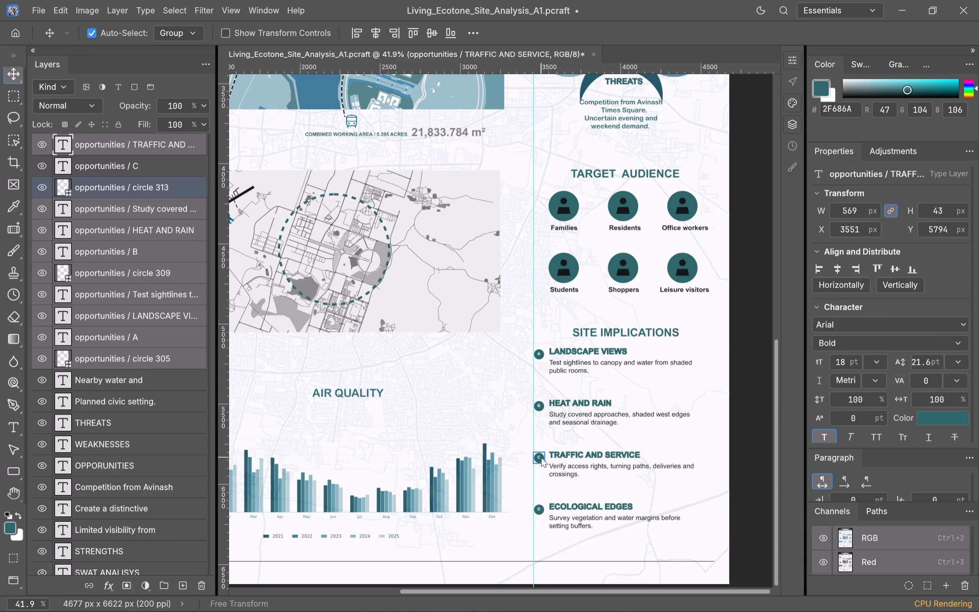
pyautogui.keyDown('shift'); pyautogui.click(541, 457); pyautogui.keyUp('shift')
pyautogui.keyDown('shift'); pyautogui.click(537, 457); pyautogui.keyUp('shift')
pyautogui.keyDown('shift'); pyautogui.click(559, 464); pyautogui.keyUp('shift')
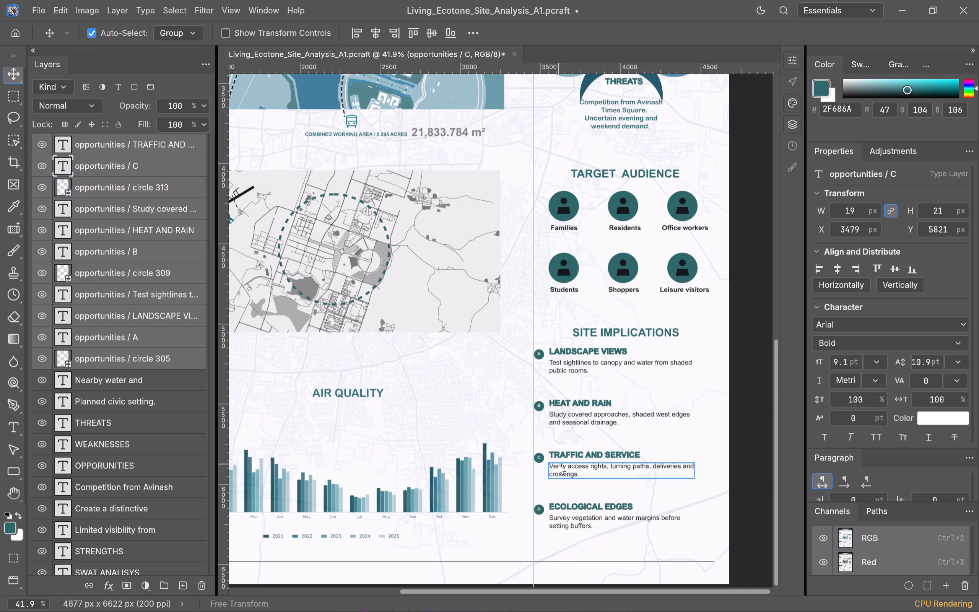
pyautogui.keyDown('shift'); pyautogui.click(561, 507); pyautogui.keyUp('shift')
pyautogui.keyDown('shift'); pyautogui.click(542, 511); pyautogui.keyUp('shift')
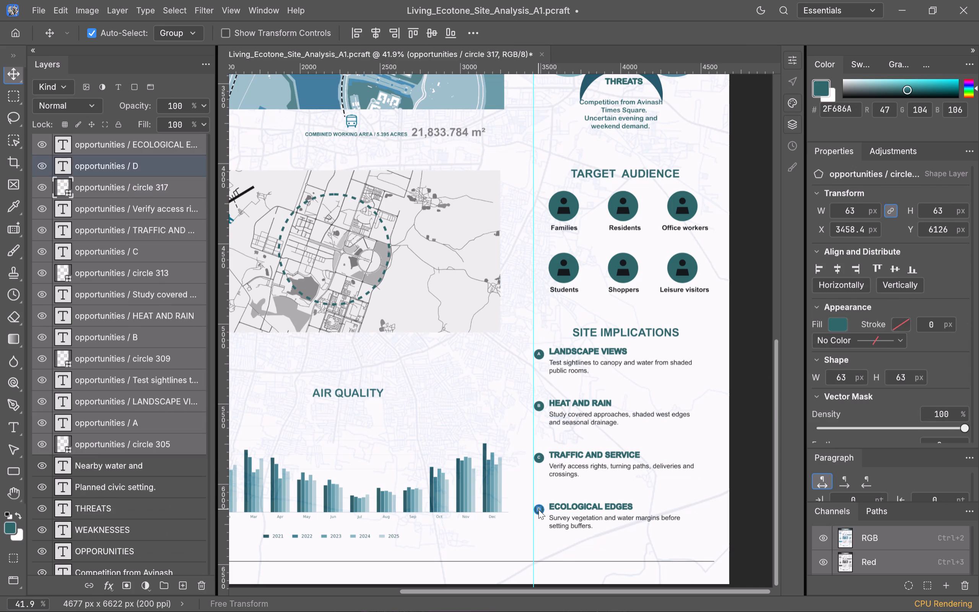
pyautogui.keyDown('shift'); pyautogui.click(538, 509); pyautogui.keyUp('shift')
pyautogui.keyDown('shift'); pyautogui.click(564, 519); pyautogui.keyUp('shift')
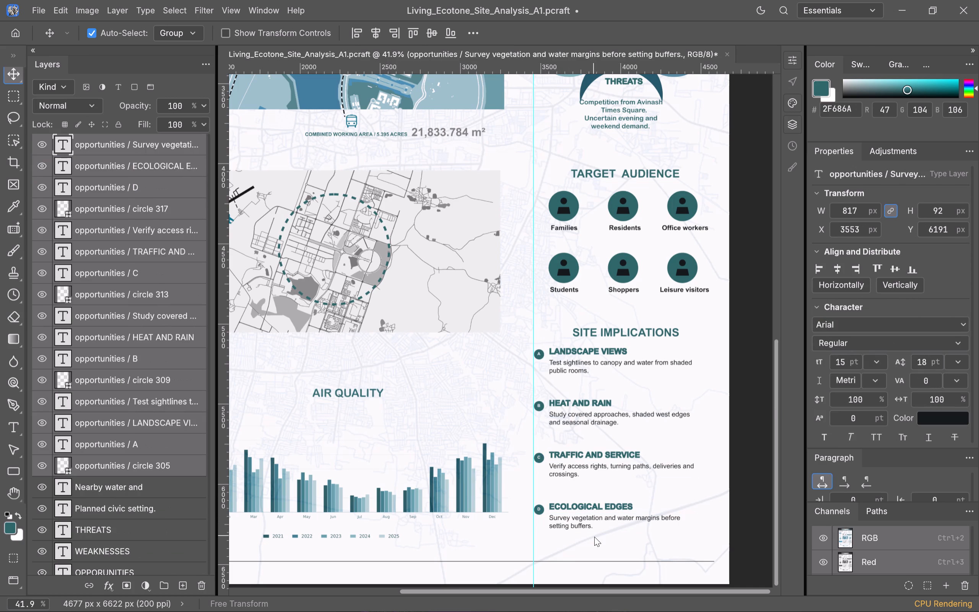
pyautogui.hotkey('ctrl', 't')
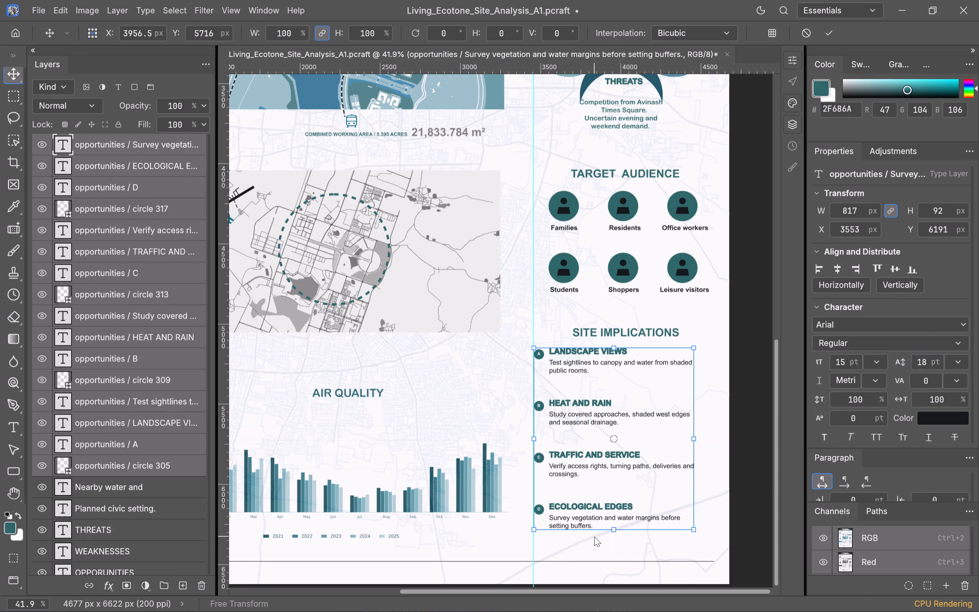
pyautogui.moveTo(626, 488); pyautogui.dragTo(626, 495)
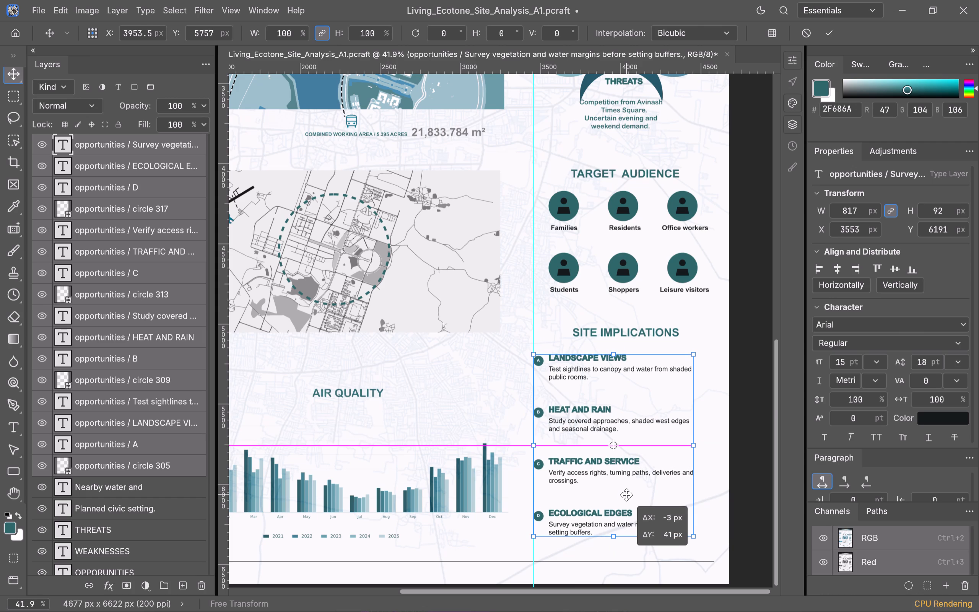
pyautogui.moveTo(626, 495); pyautogui.dragTo(626, 498)
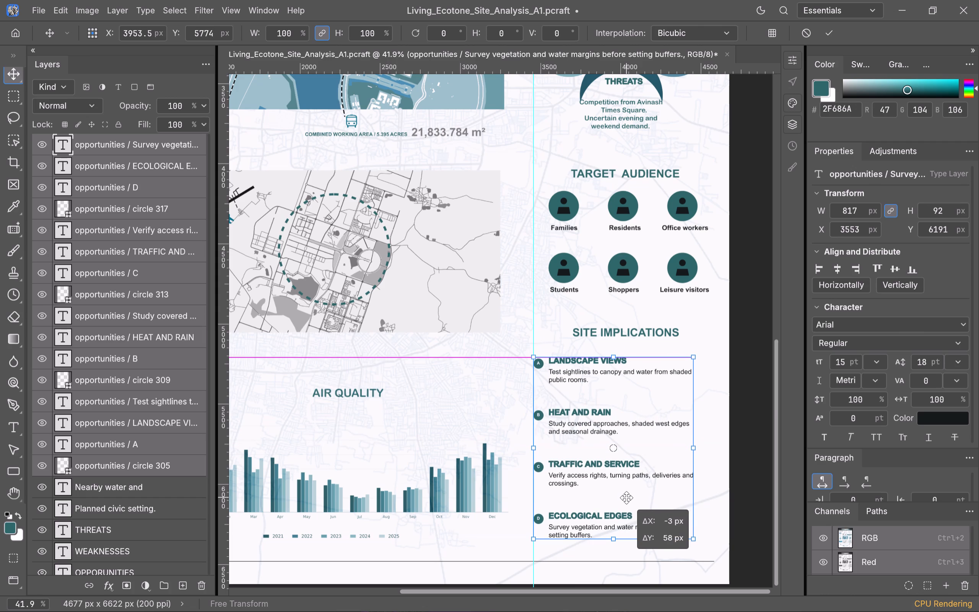
pyautogui.moveTo(626, 498); pyautogui.dragTo(626, 498)
pyautogui.moveTo(626, 498); pyautogui.dragTo(626, 501)
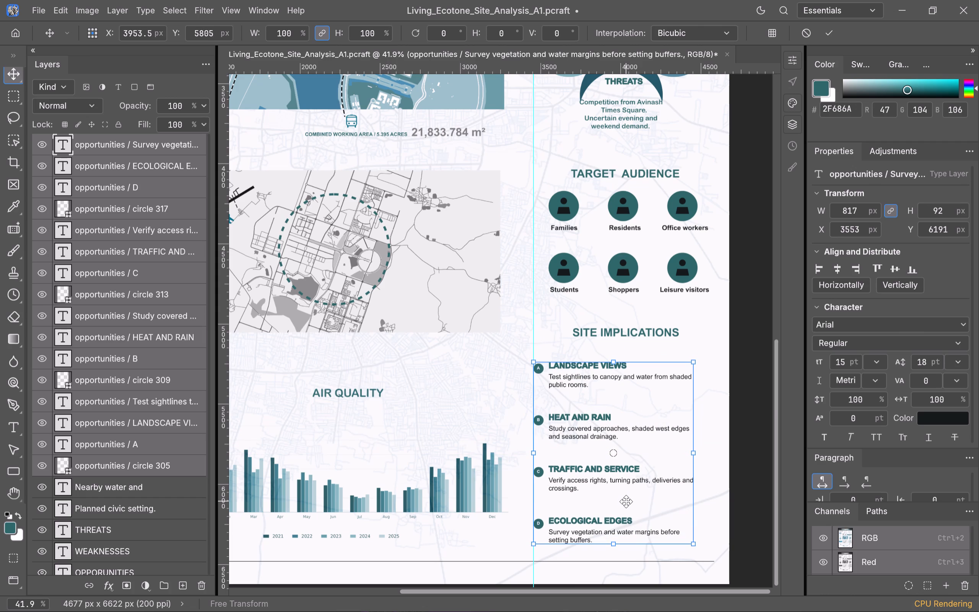
pyautogui.click(557, 341)
# Nudge the "SITE IMPLICATIONS" heading down 5 px to Y 5030 px.
pyautogui.click(616, 331)
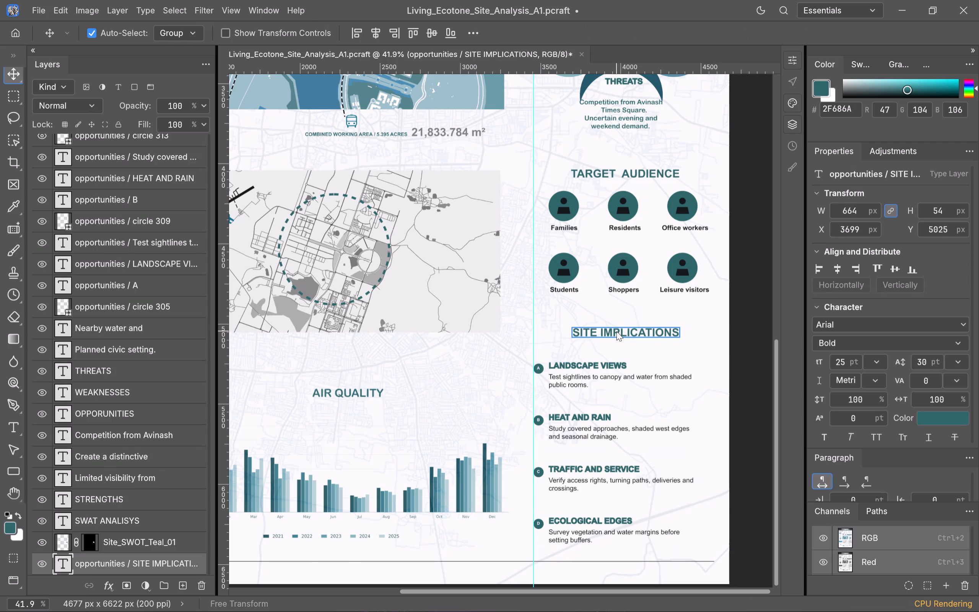
pyautogui.press('Down')
pyautogui.press('Down')
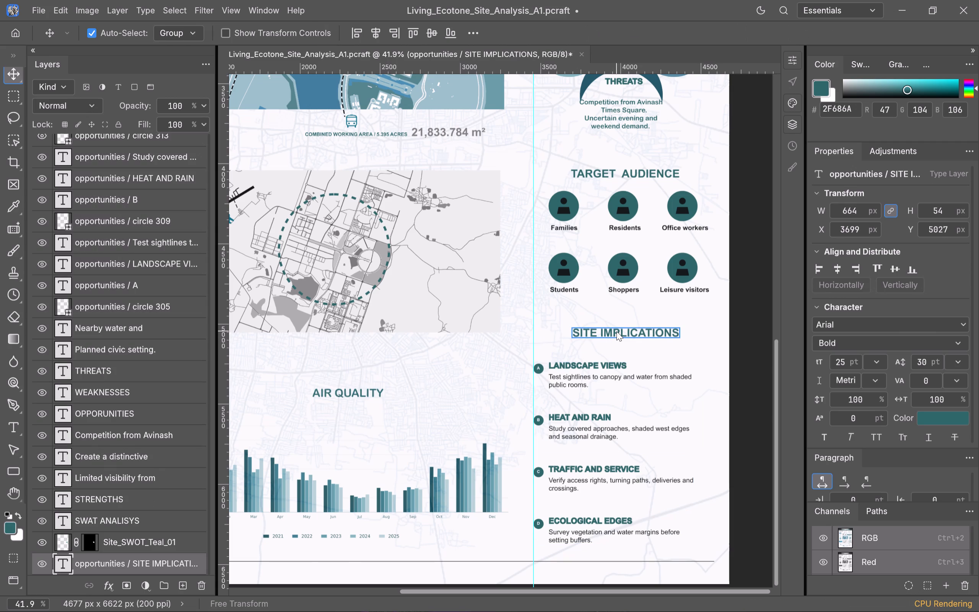
pyautogui.press('Down')
pyautogui.press('Down')
pyautogui.press('Down')
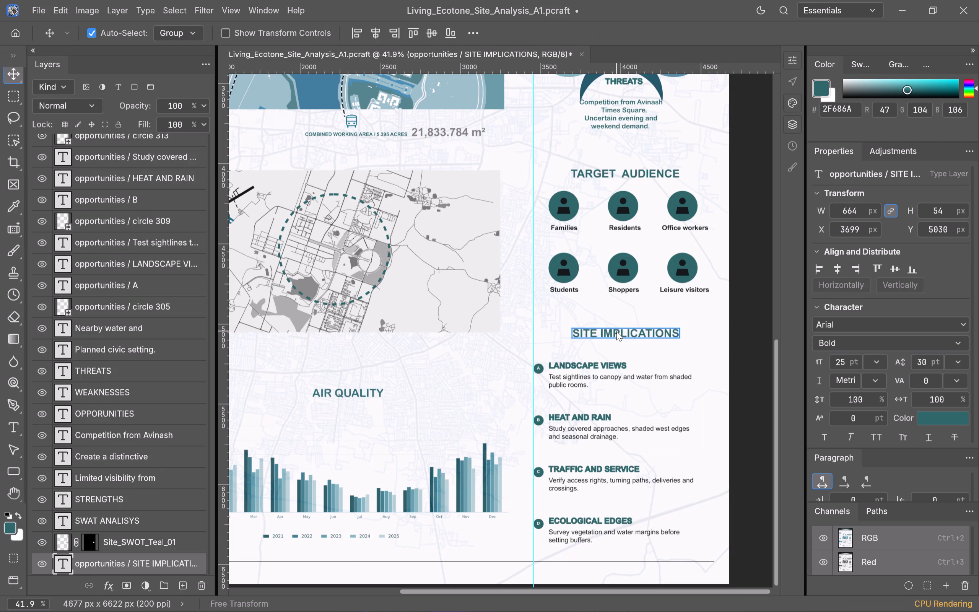
# Shift the "SITE IMPLICATIONS" heading 7 px left to X 3692 px.
pyautogui.click(626, 336)
pyautogui.click(659, 332)
pyautogui.doubleClick(659, 332)
pyautogui.click(661, 345)
pyautogui.click(661, 345)
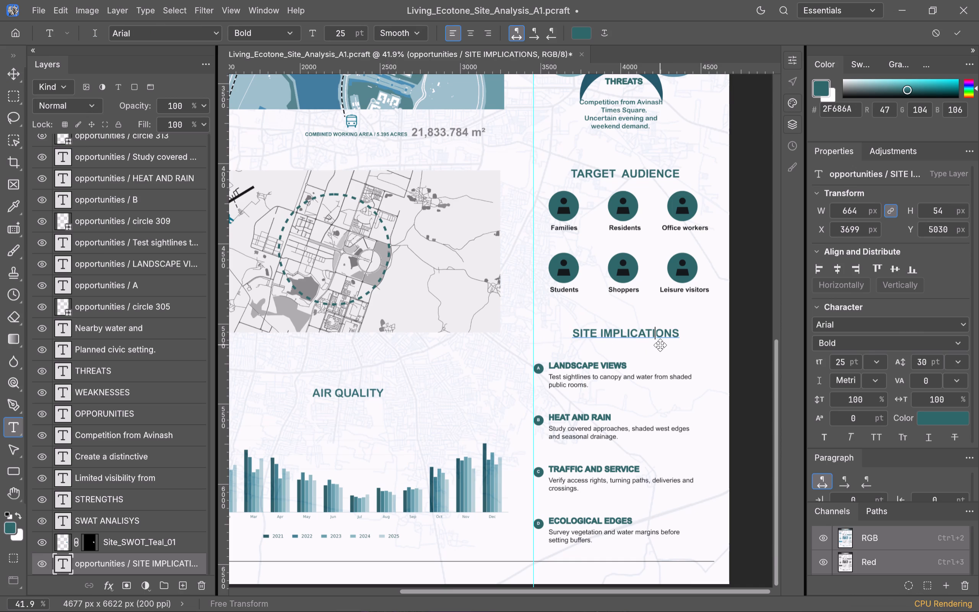
pyautogui.click(664, 353)
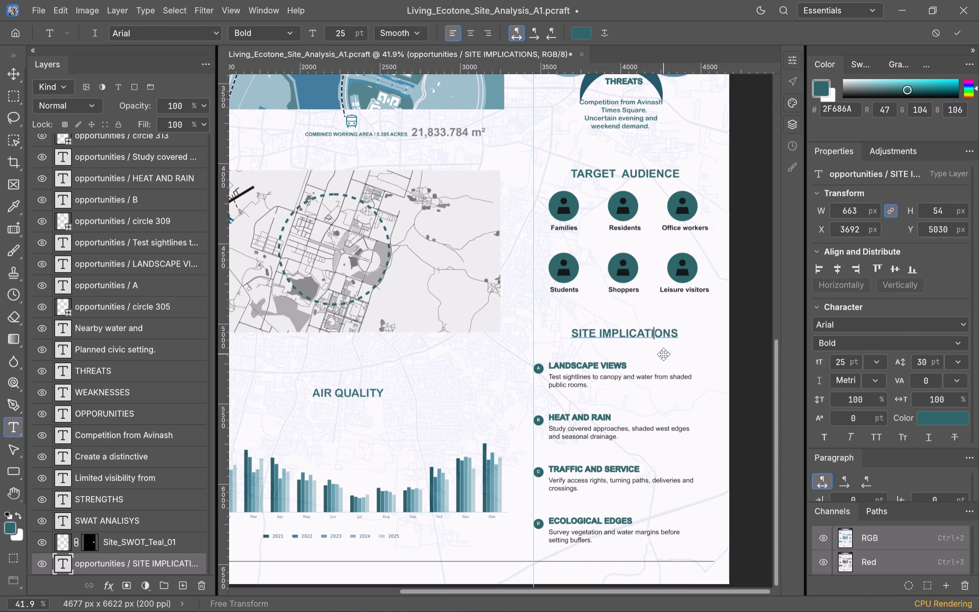
pyautogui.scroll(4, 664, 354)
pyautogui.click(686, 373)
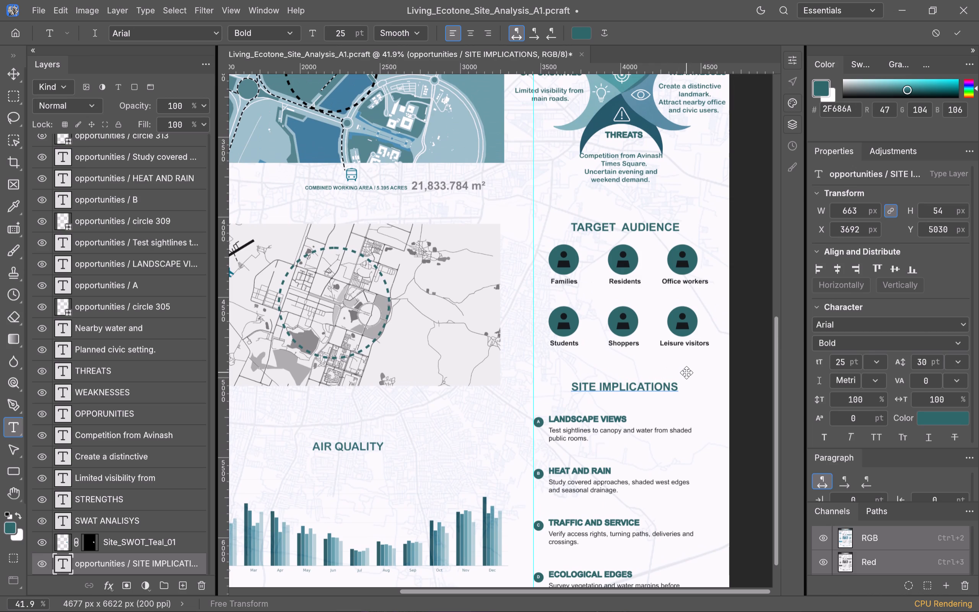
pyautogui.click(711, 406)
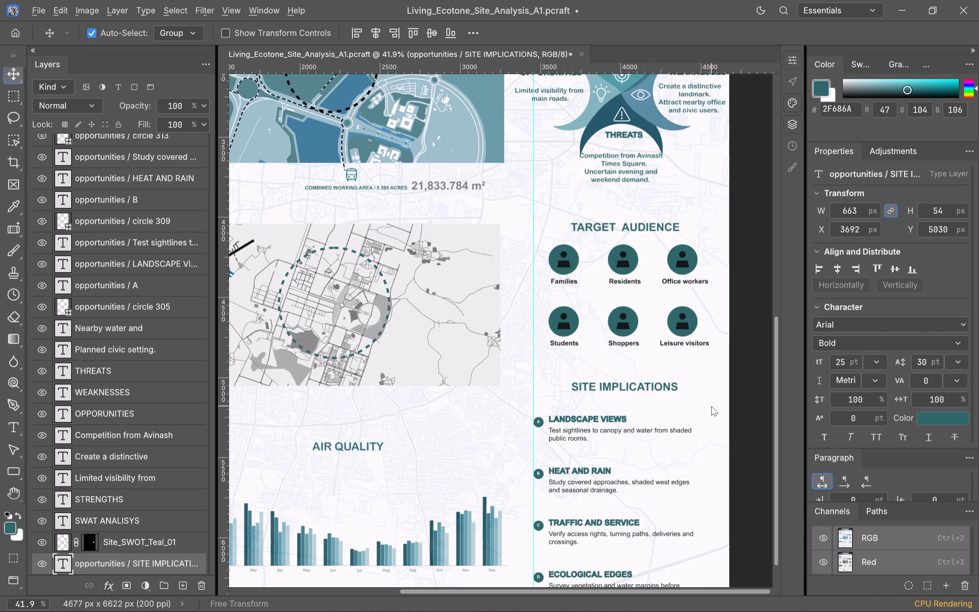
# Examine the layout of the whole sheet, comparing the site implications column with the maps, charts and other sections.
pyautogui.keyDown('alt'); pyautogui.scroll(-7, 711, 407); pyautogui.keyUp('alt')
pyautogui.press('space')
pyautogui.press('space')
pyautogui.press('space')
pyautogui.press('space')
pyautogui.press('space')
pyautogui.press('space')
pyautogui.press('space')
pyautogui.press('space')
pyautogui.press('space')
pyautogui.press('space')
pyautogui.press('space')
pyautogui.press('space')
pyautogui.press('space')
pyautogui.press('space')
pyautogui.press('space')
pyautogui.press('space')
pyautogui.press('space')
pyautogui.press('space')
pyautogui.press('space')
pyautogui.press('space')
pyautogui.moveTo(543, 408); pyautogui.dragTo(553, 428)
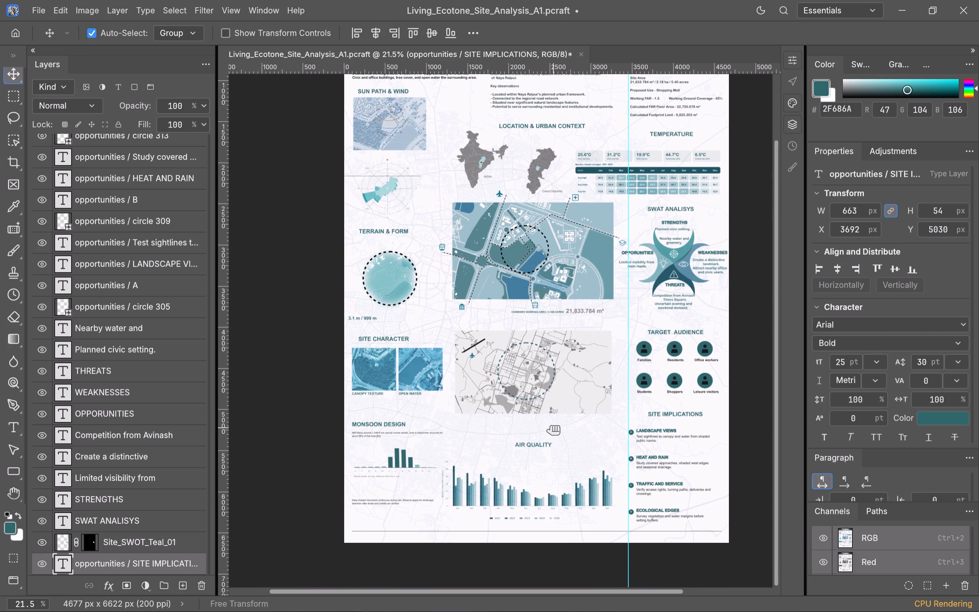
pyautogui.moveTo(553, 428); pyautogui.dragTo(547, 432)
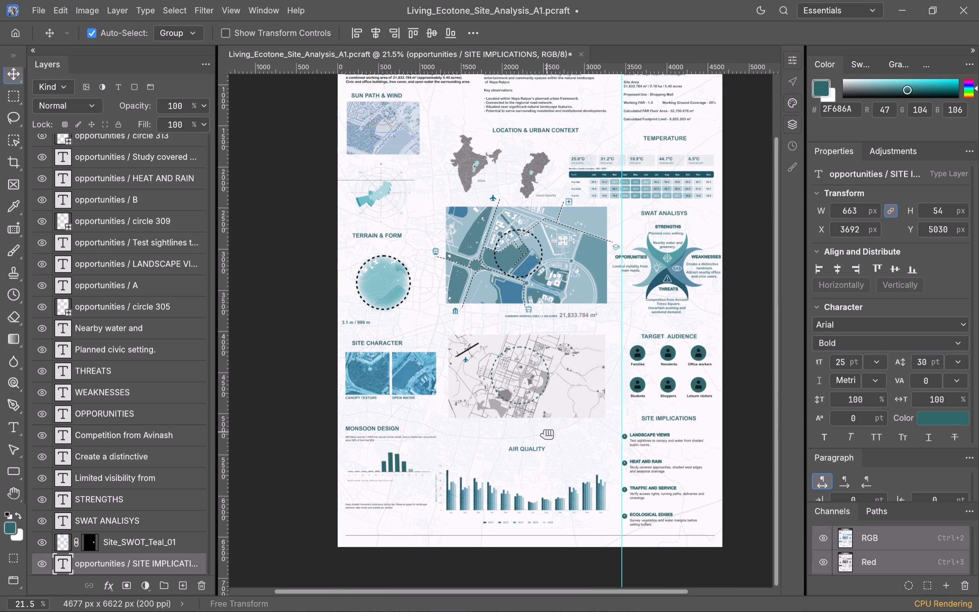
pyautogui.moveTo(547, 432); pyautogui.dragTo(561, 452)
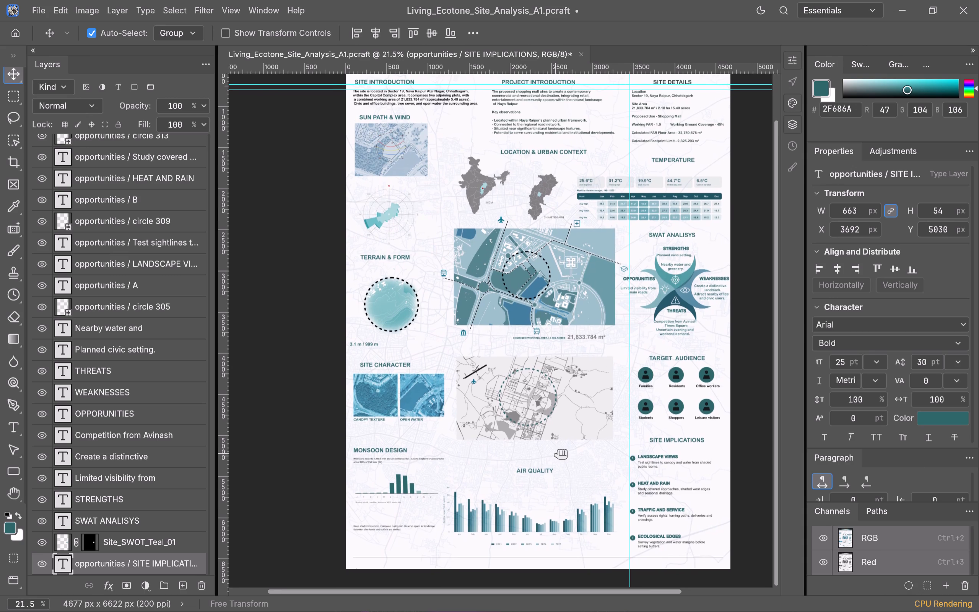
pyautogui.moveTo(561, 452); pyautogui.dragTo(600, 422)
# Delete "IMD Mana records" from the start of the first rainfall line under "MONSOON DESIGN", so it begins with "1,248.8 mm".
pyautogui.keyDown('alt'); pyautogui.scroll(6, 476, 429); pyautogui.keyUp('alt')
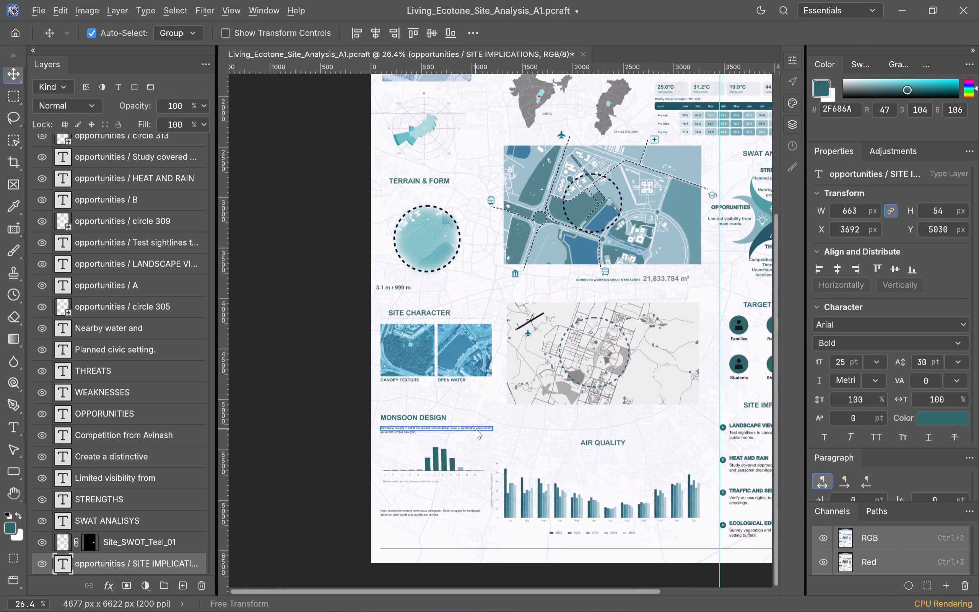
pyautogui.keyDown('alt'); pyautogui.scroll(12, 476, 429); pyautogui.keyUp('alt')
pyautogui.press('space')
pyautogui.press('space')
pyautogui.press('space')
pyautogui.press('space')
pyautogui.press('space')
pyautogui.press('space')
pyautogui.press('space')
pyautogui.press('space')
pyautogui.press('space')
pyautogui.press('space')
pyautogui.press('space')
pyautogui.moveTo(469, 451); pyautogui.dragTo(587, 435)
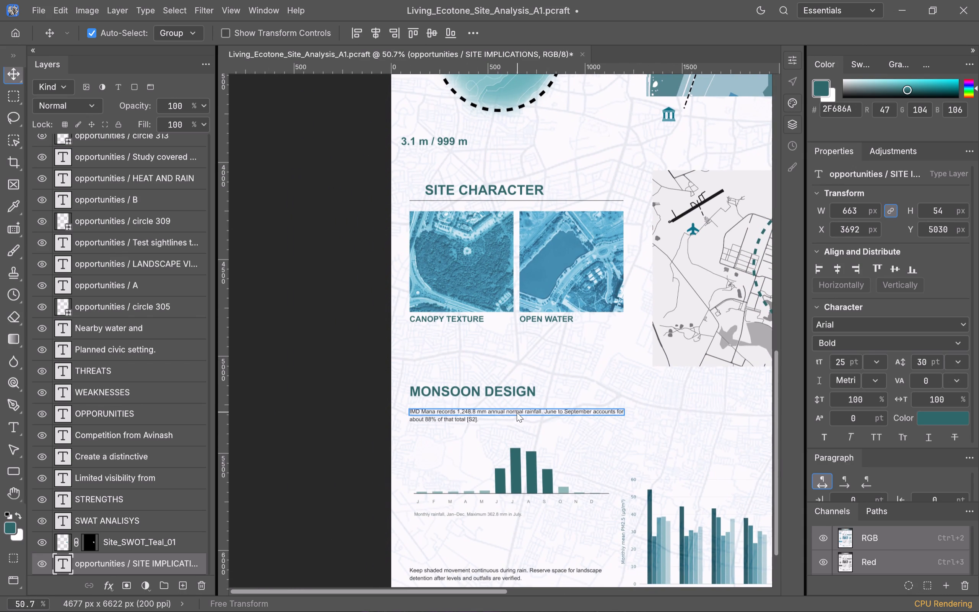
pyautogui.doubleClick(455, 412)
pyautogui.click(457, 412)
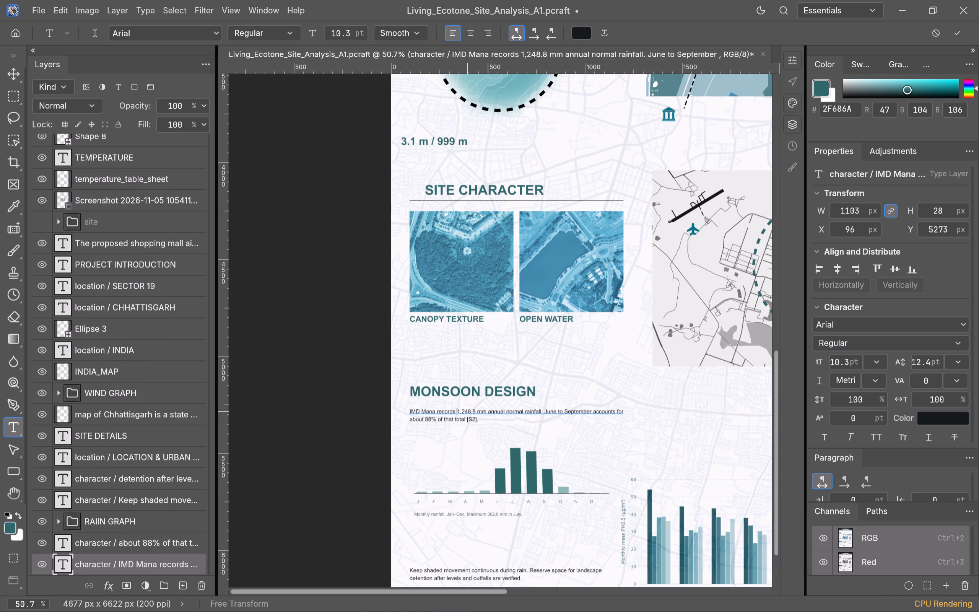
pyautogui.press('BackSpace')
pyautogui.press('BackSpace')
pyautogui.press('BackSpace')
pyautogui.press('BackSpace')
pyautogui.press('BackSpace')
pyautogui.press('BackSpace')
pyautogui.press('BackSpace')
pyautogui.press('BackSpace')
pyautogui.press('BackSpace')
pyautogui.press('BackSpace')
pyautogui.press('BackSpace')
pyautogui.press('BackSpace')
pyautogui.press('BackSpace')
pyautogui.press('BackSpace')
pyautogui.press('BackSpace')
pyautogui.press('BackSpace')
pyautogui.press('BackSpace')
pyautogui.press('BackSpace')
pyautogui.press('BackSpace')
pyautogui.press('BackSpace')
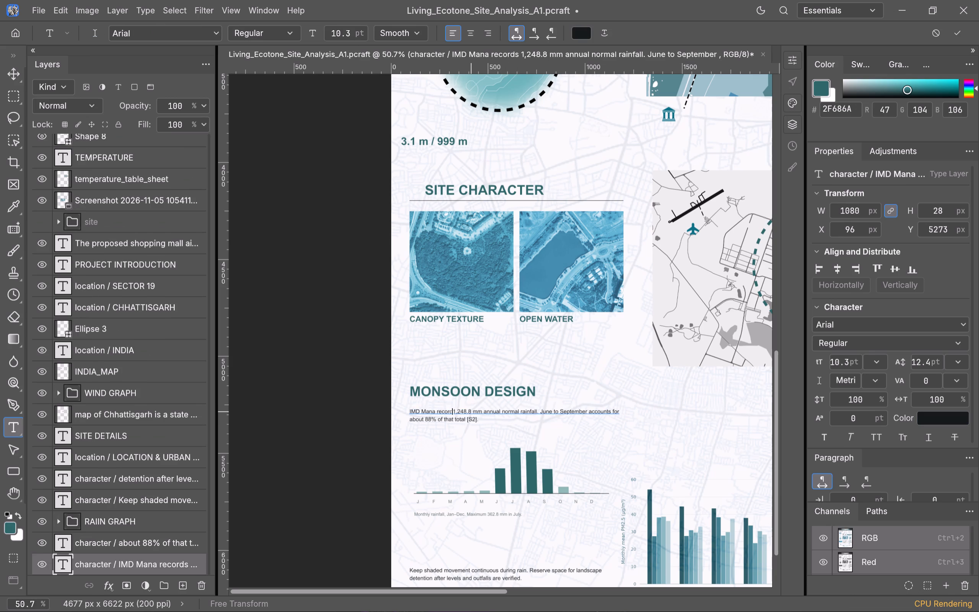
pyautogui.press('BackSpace')
pyautogui.press('BackSpace')
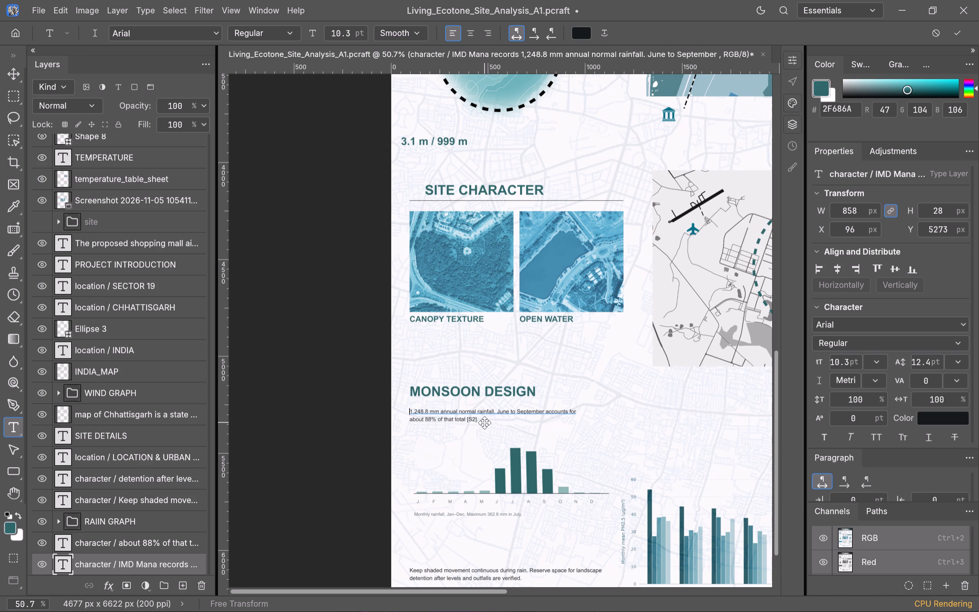
# Set the whole first rainfall line under "MONSOON DESIGN" to 14 pt.
pyautogui.hotkey('ctrl', 'a')
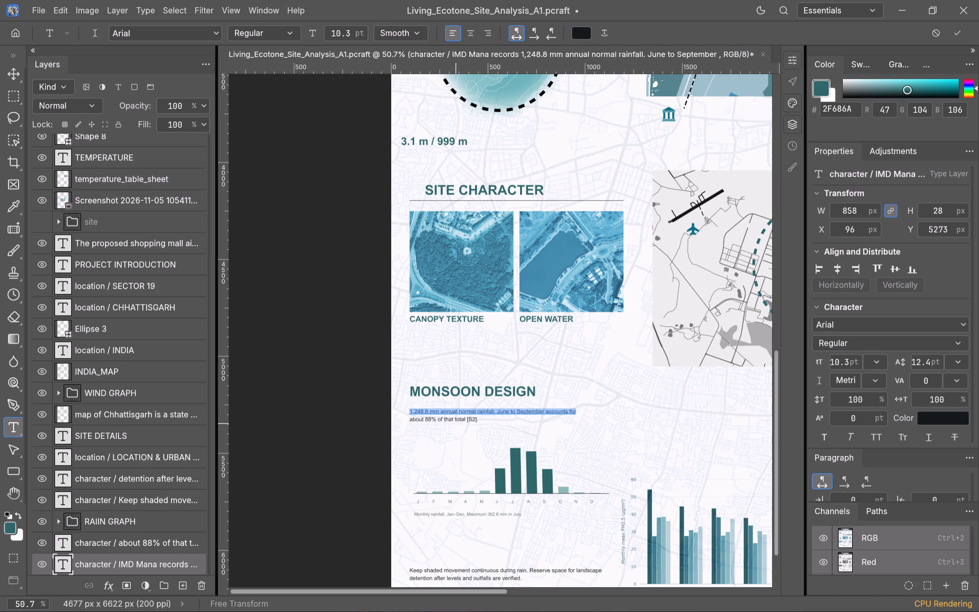
pyautogui.click(449, 432)
pyautogui.scroll(6, 352, 31)
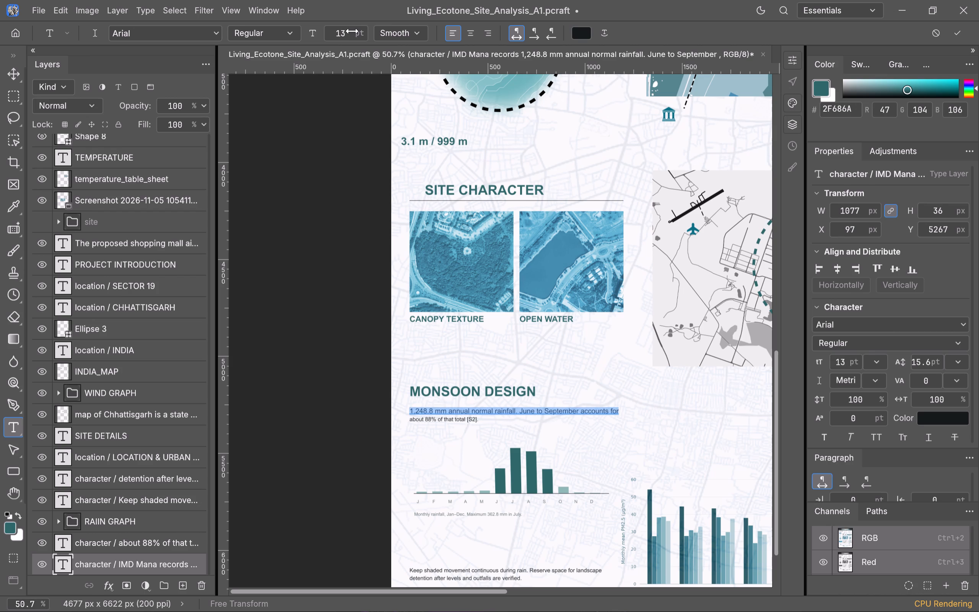
pyautogui.scroll(2, 352, 31)
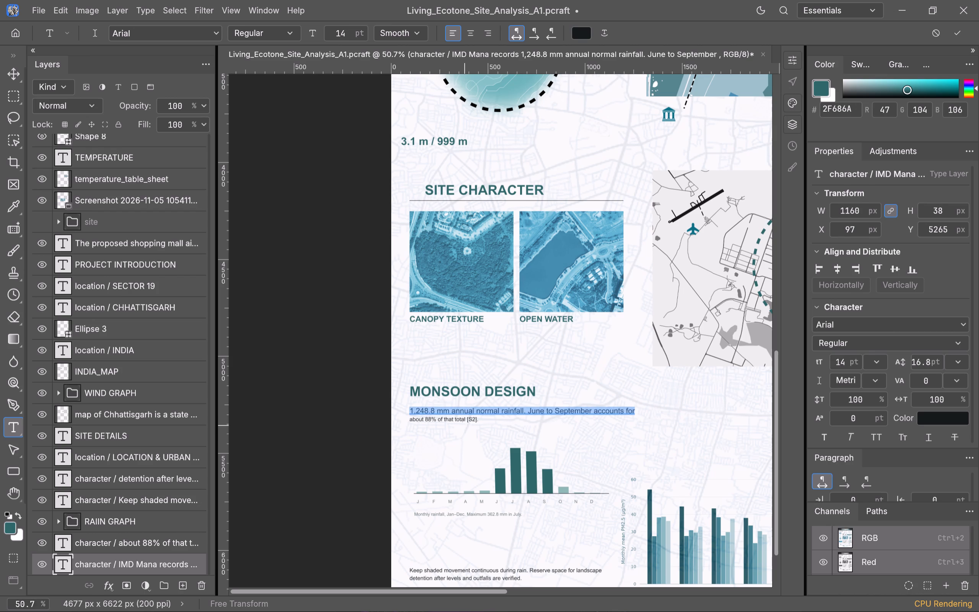
pyautogui.click(462, 428)
# Set the whole second rainfall line, "about 88% of that total [S2].", to 14 pt.
pyautogui.doubleClick(449, 421)
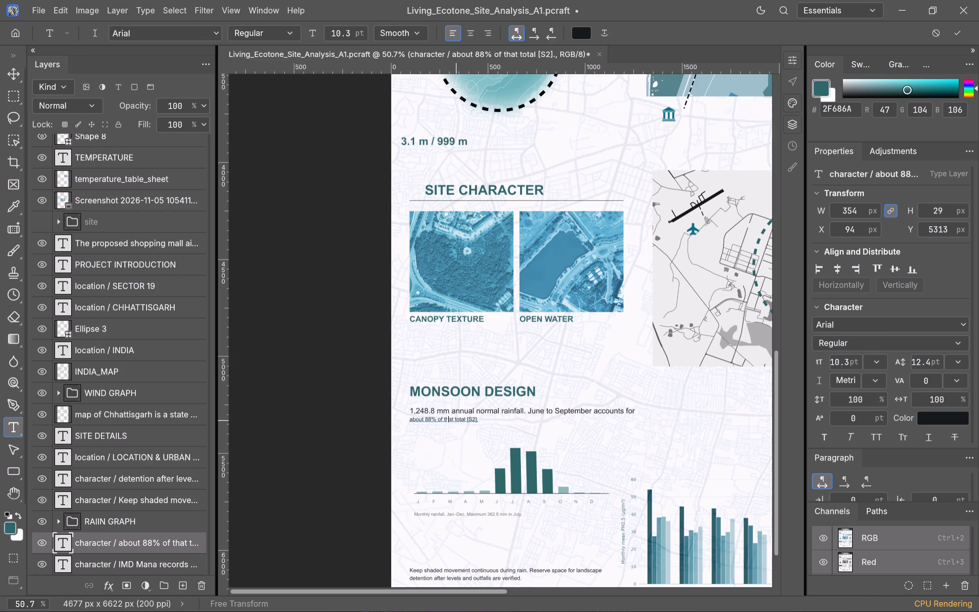
pyautogui.hotkey('ctrl', 'a')
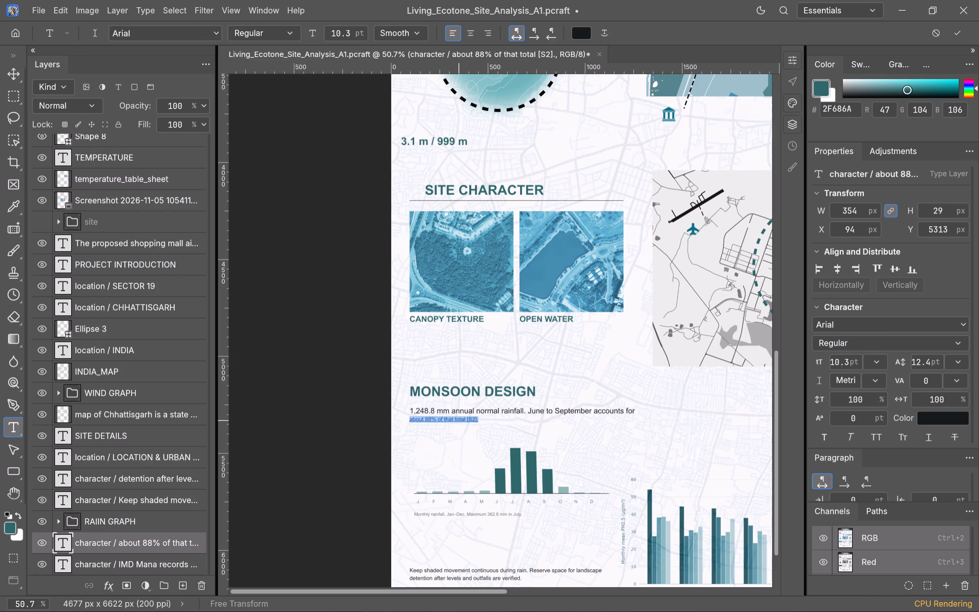
pyautogui.scroll(6, 337, 33)
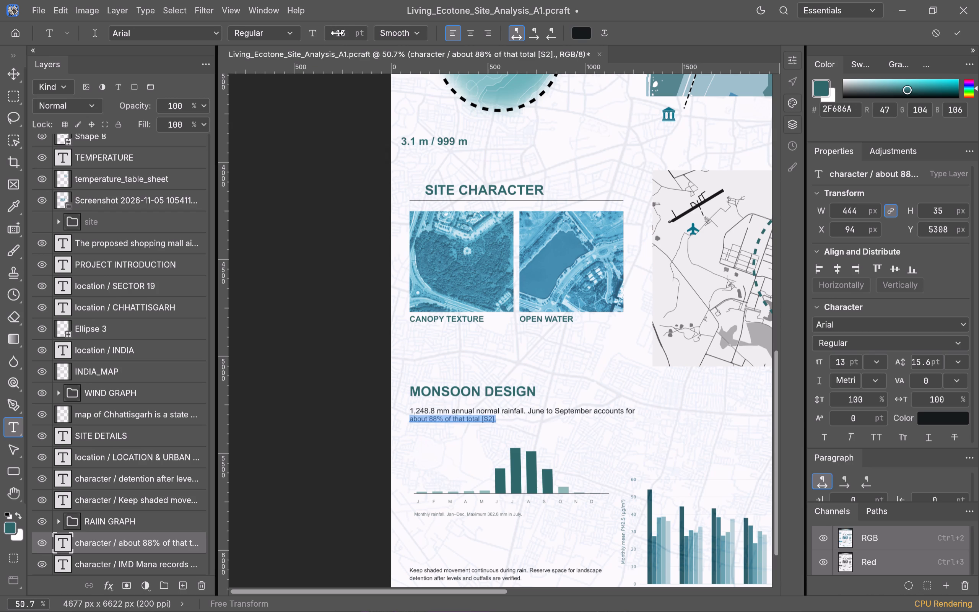
pyautogui.scroll(2, 337, 33)
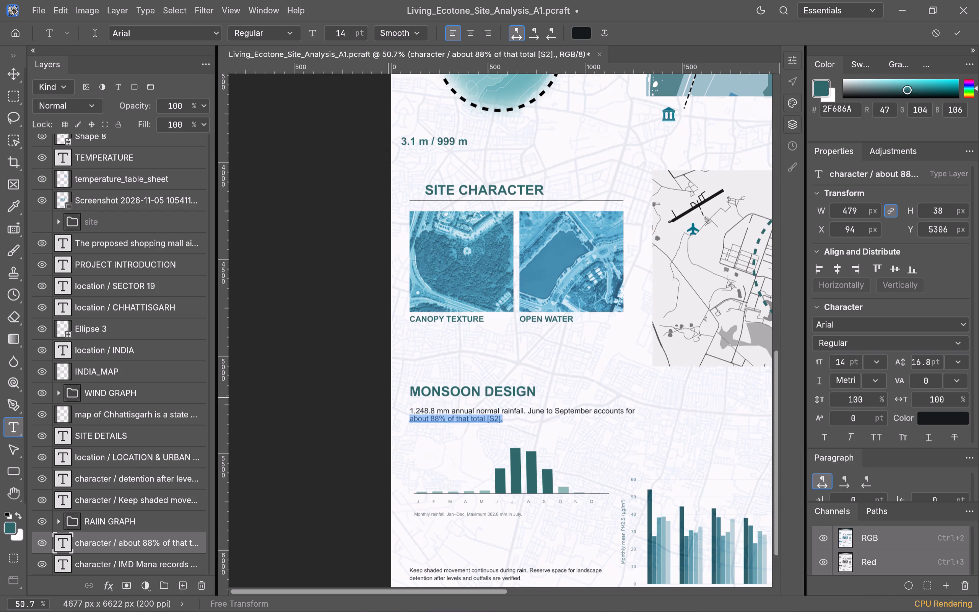
pyautogui.click(385, 398)
# Delete "[S2" and the space before it from the second rainfall line, leaving "about 88% of that total].".
pyautogui.doubleClick(495, 419)
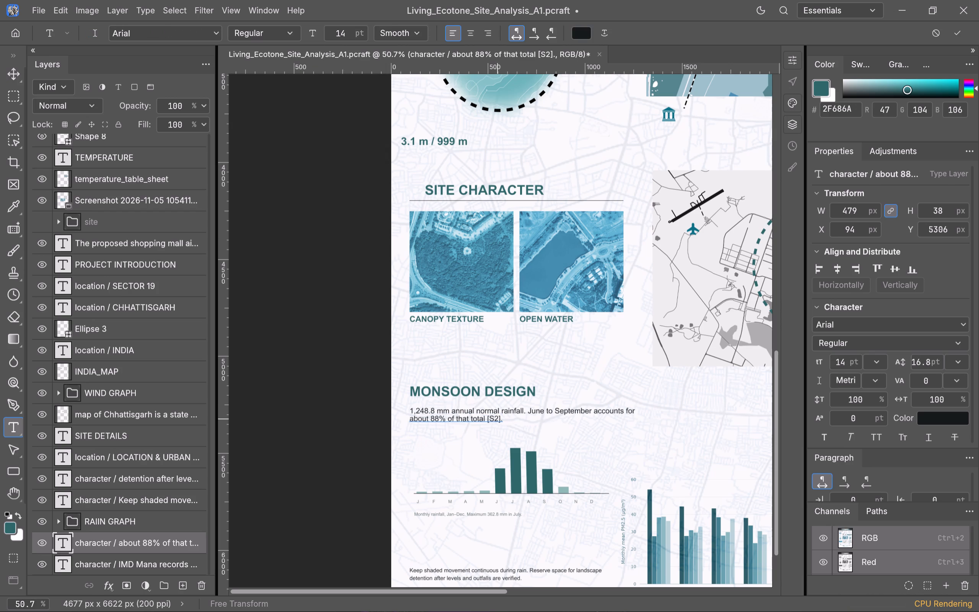
pyautogui.press('BackSpace')
pyautogui.press('BackSpace')
pyautogui.press('Delete')
pyautogui.press('BackSpace')
pyautogui.click(433, 444)
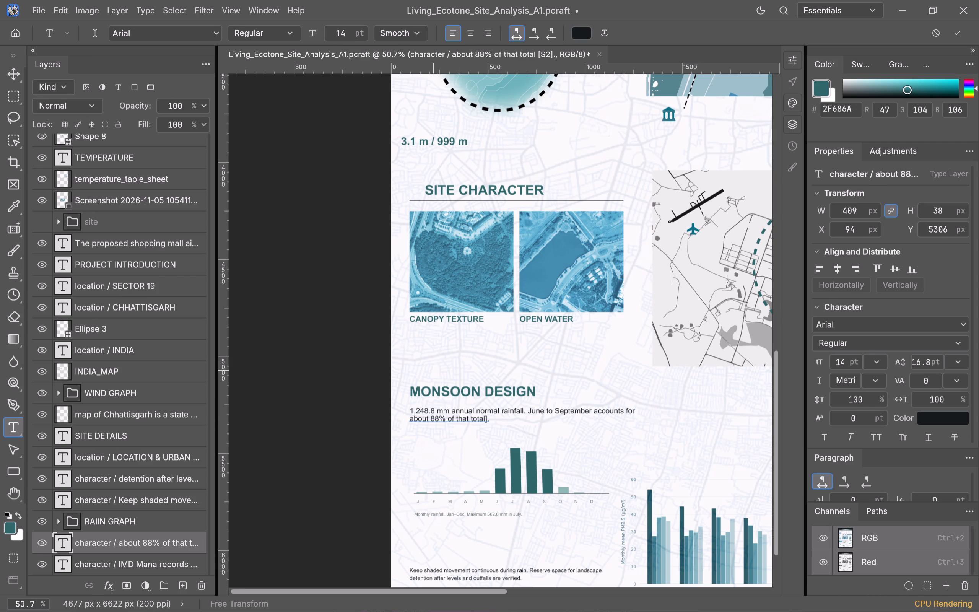
pyautogui.click(378, 348)
# Set the "Monthly rainfall, Jan–Dec." caption inside the RAIIN GRAPH group to 12 pt.
pyautogui.scroll(-3, 470, 404)
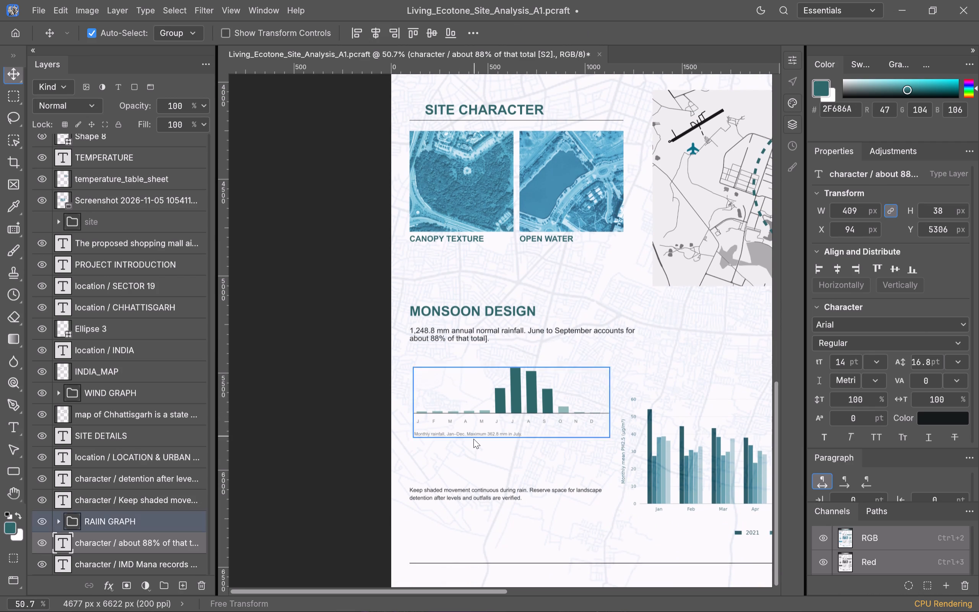
pyautogui.click(473, 436)
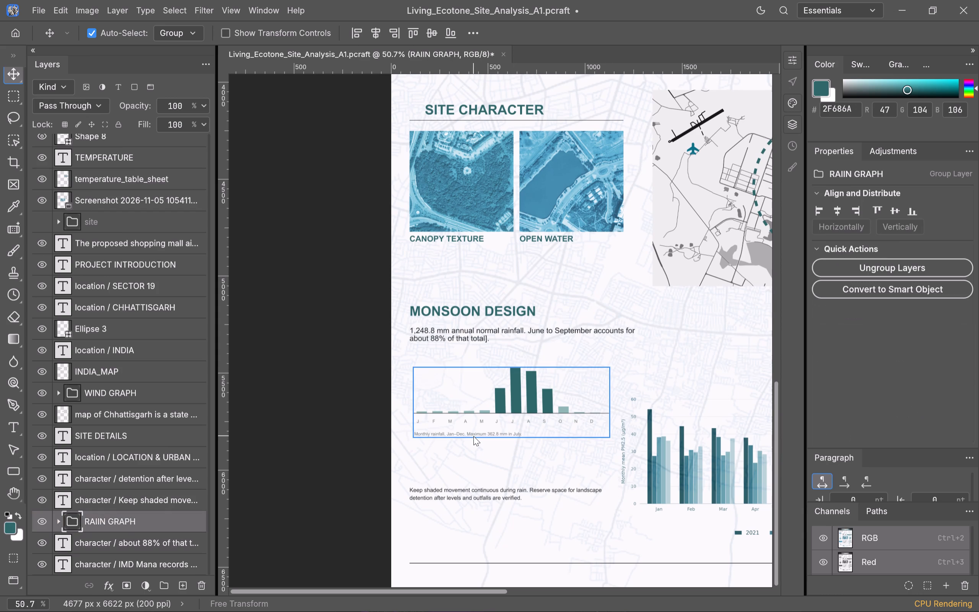
pyautogui.scroll(-3, 121, 442)
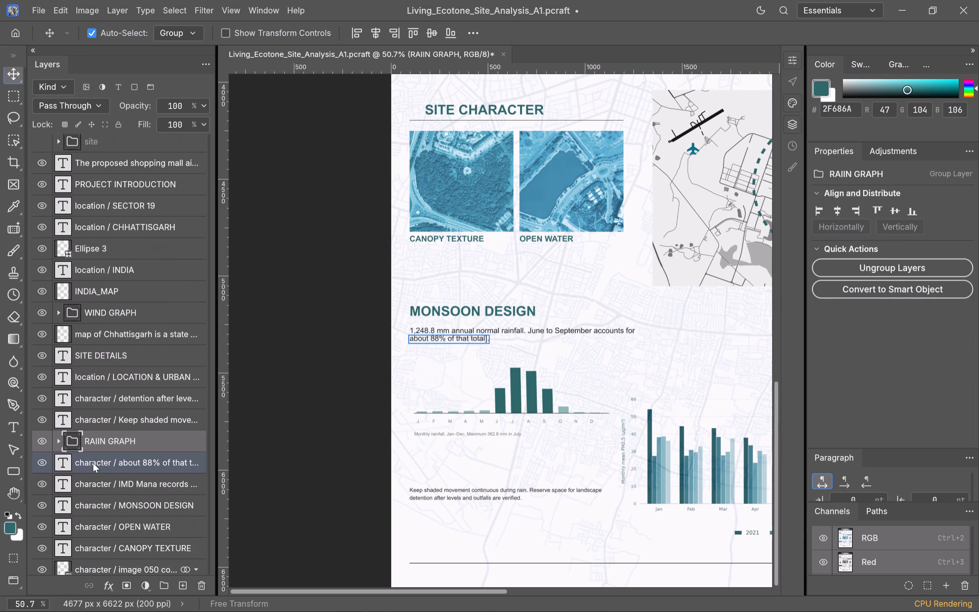
pyautogui.click(59, 441)
pyautogui.scroll(-2, 156, 438)
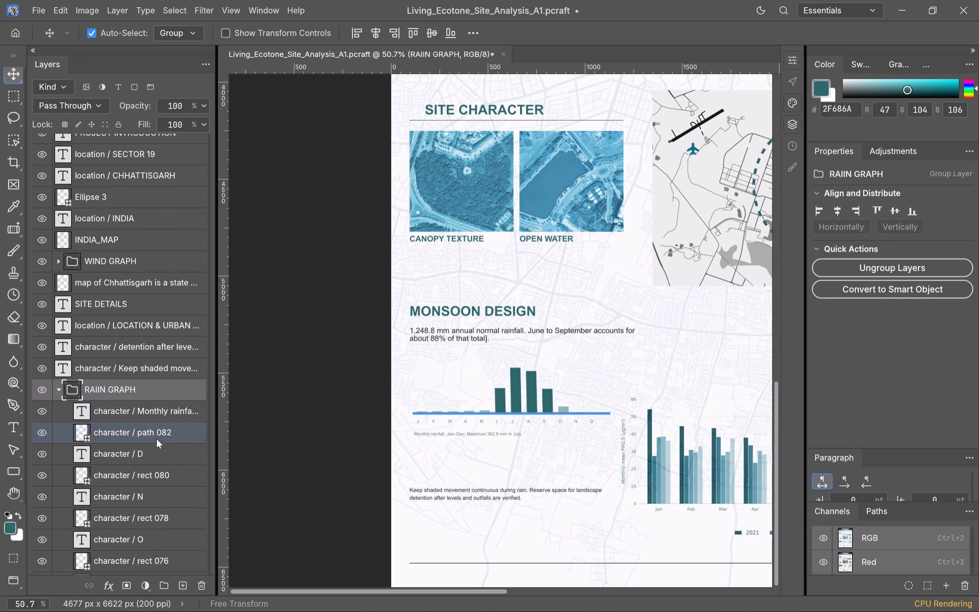
pyautogui.scroll(-8, 148, 426)
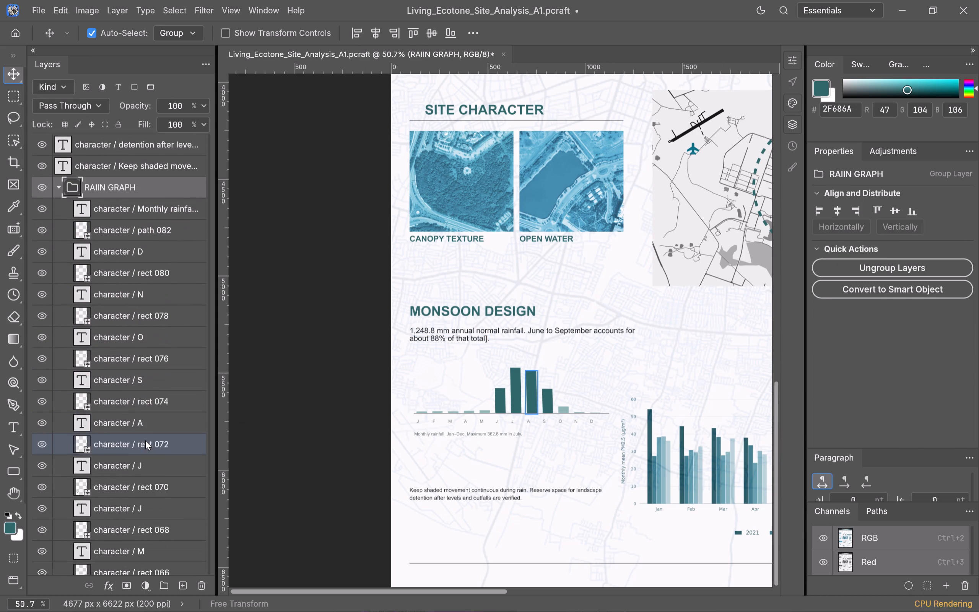
pyautogui.scroll(-5, 145, 440)
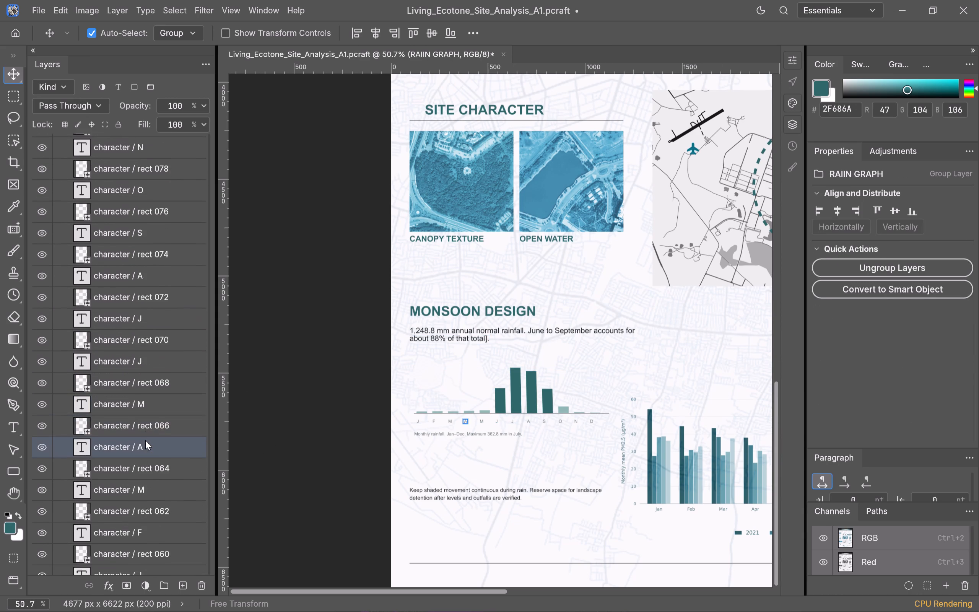
pyautogui.scroll(-7, 145, 440)
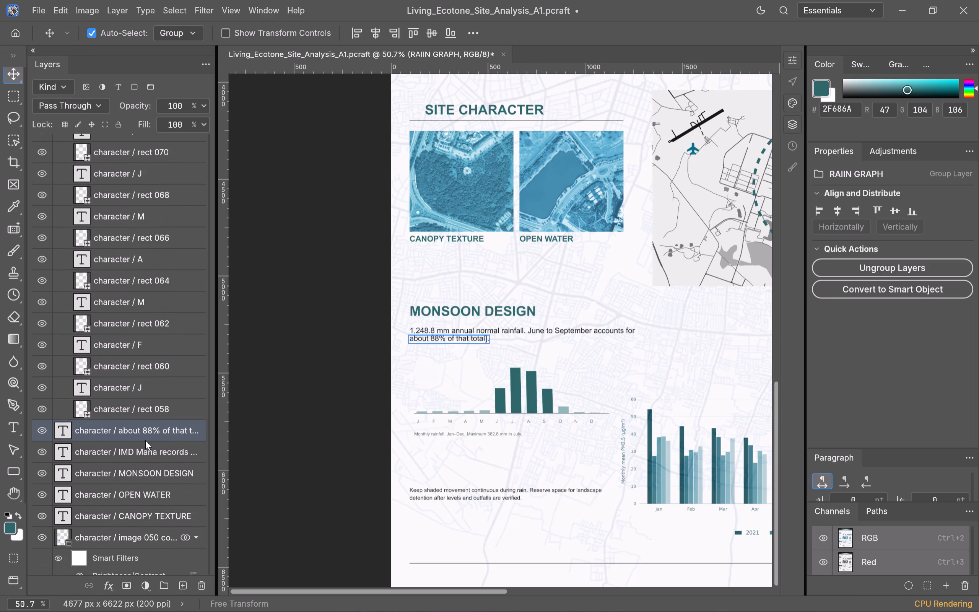
pyautogui.scroll(-2, 145, 440)
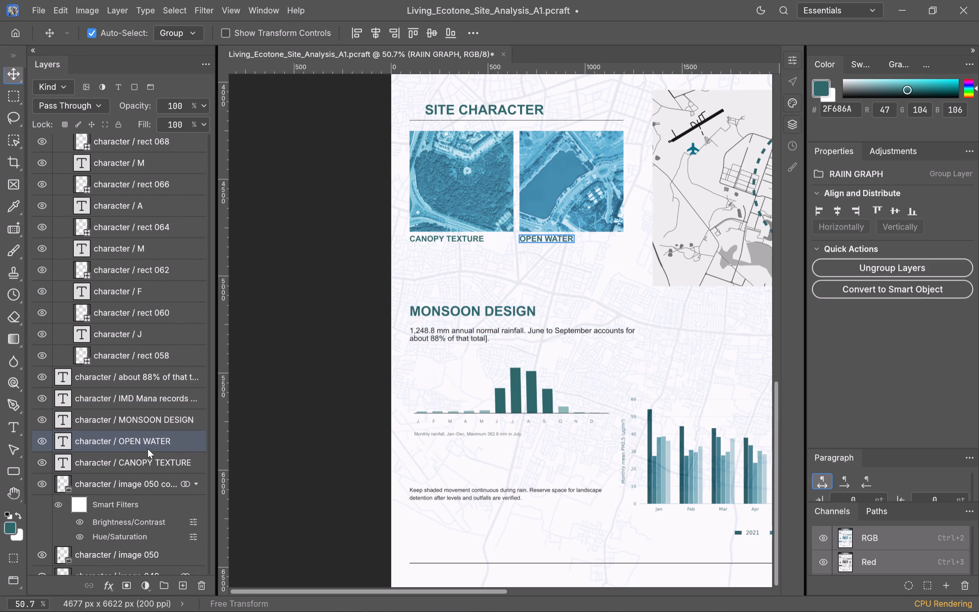
pyautogui.scroll(4, 152, 404)
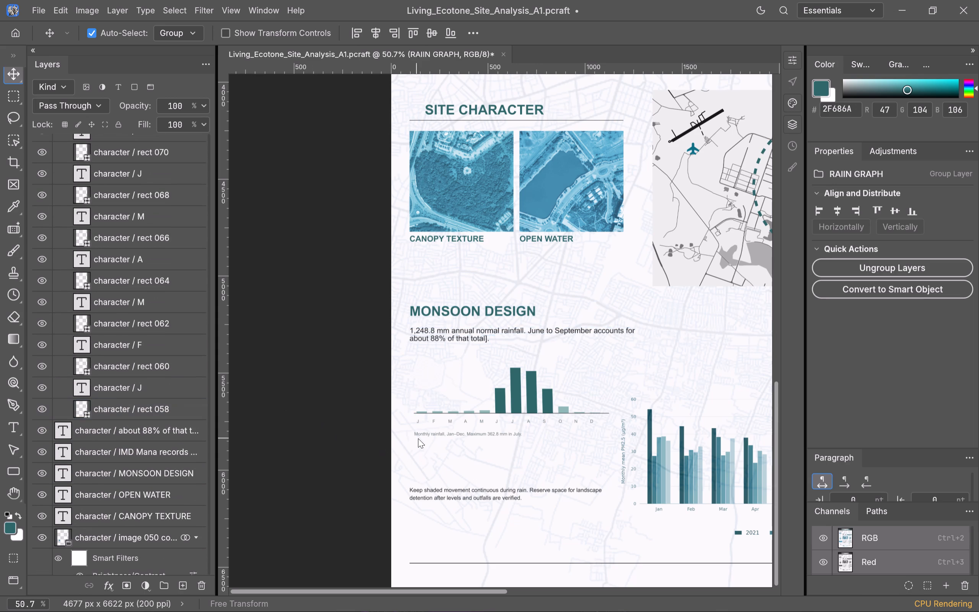
pyautogui.click(431, 434)
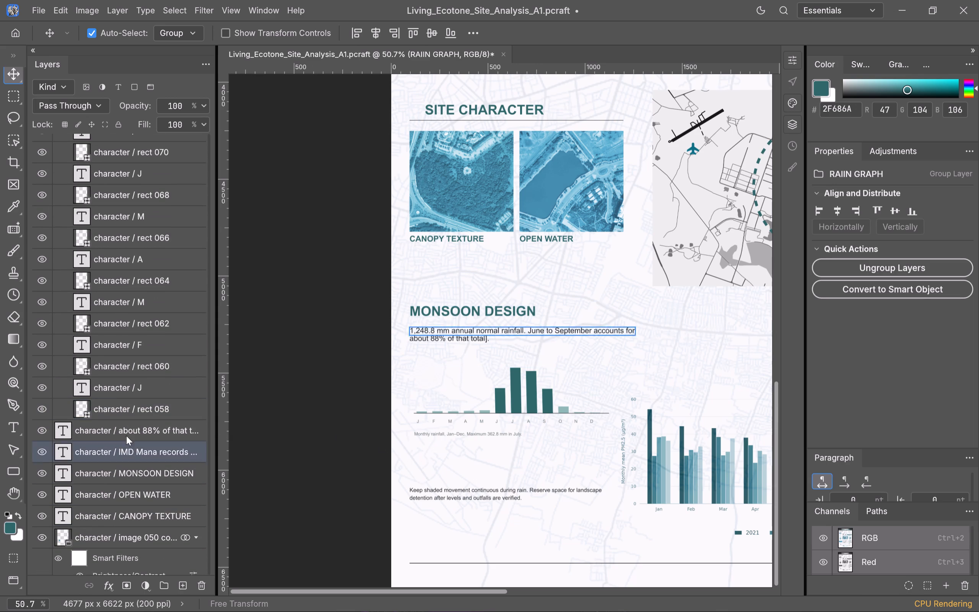
pyautogui.scroll(20, 127, 418)
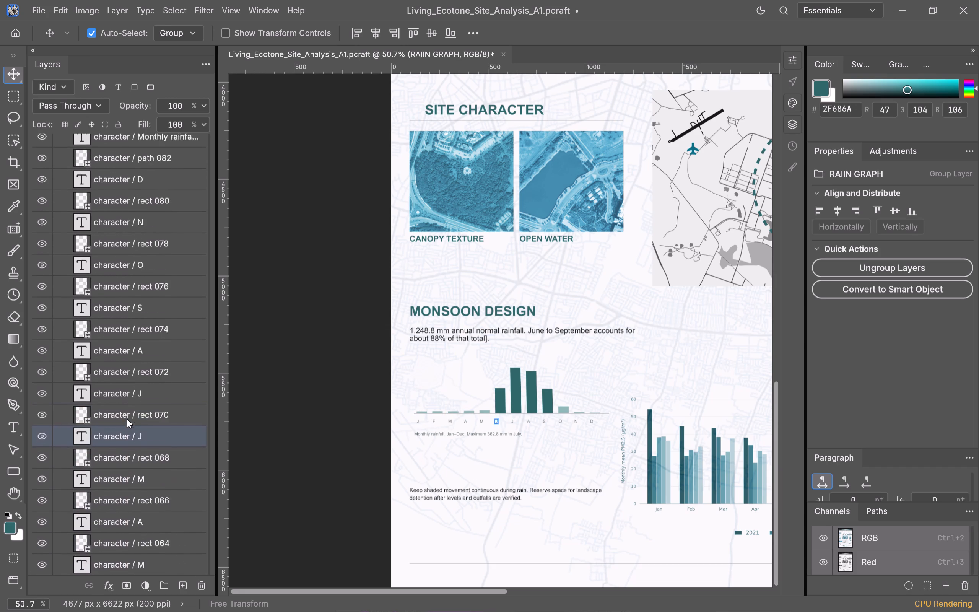
pyautogui.scroll(20, 127, 418)
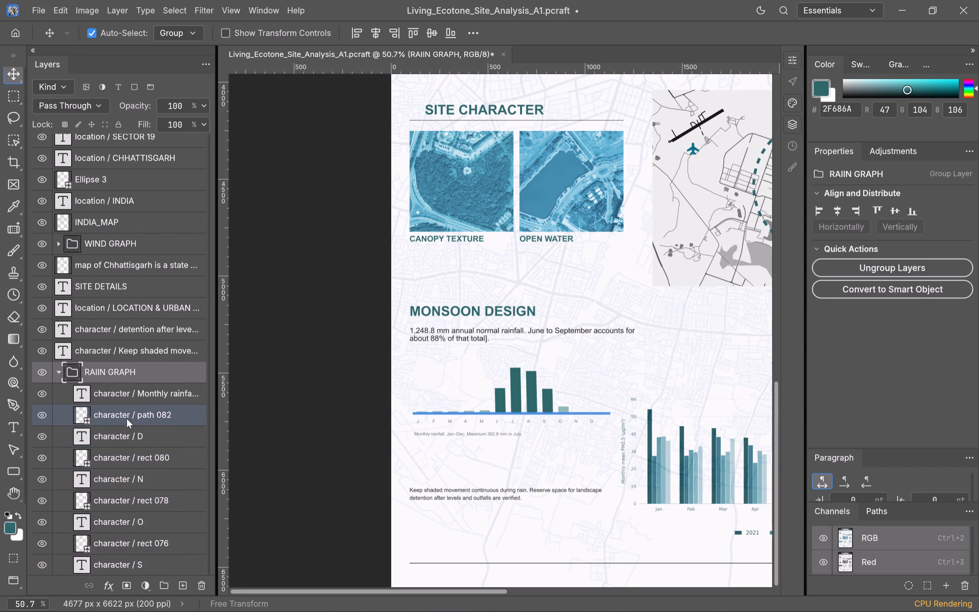
pyautogui.click(127, 418)
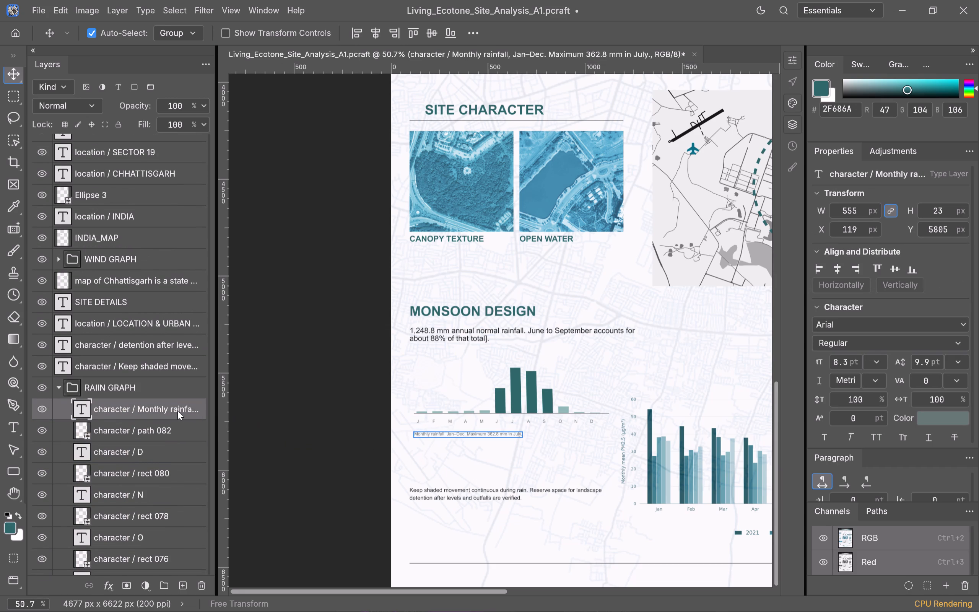
pyautogui.click(84, 410)
pyautogui.doubleClick(81, 410)
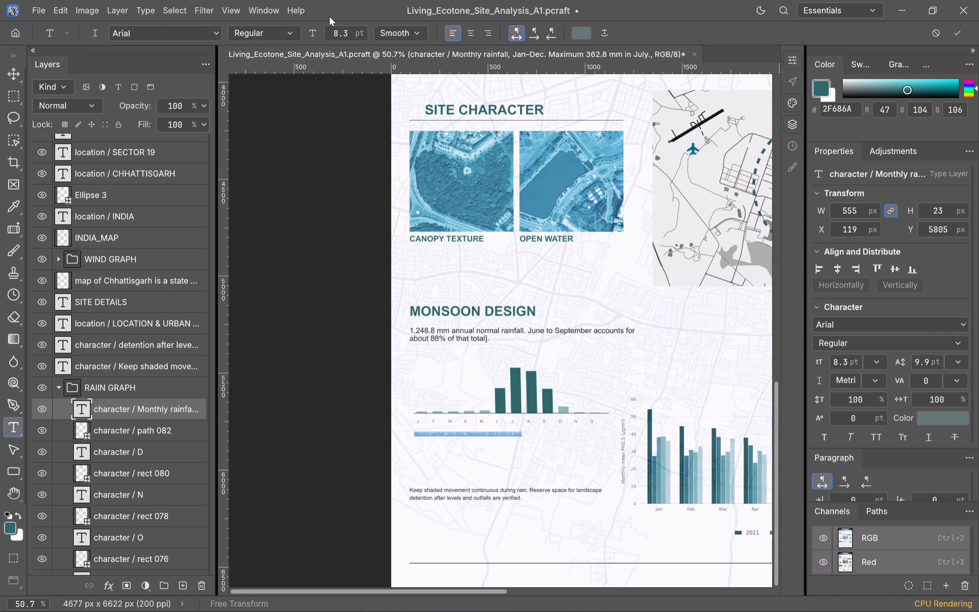
pyautogui.scroll(4, 340, 33)
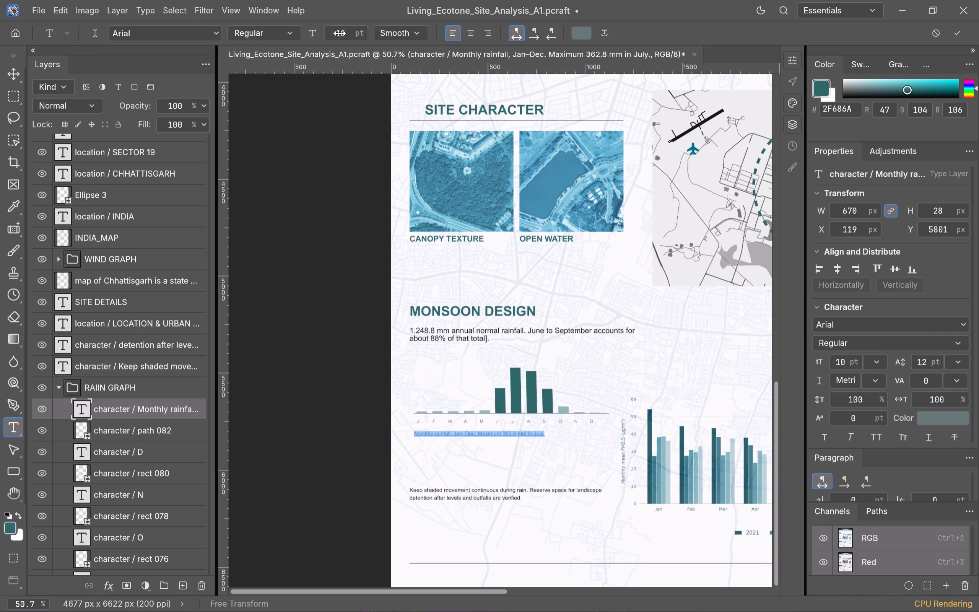
pyautogui.scroll(4, 340, 33)
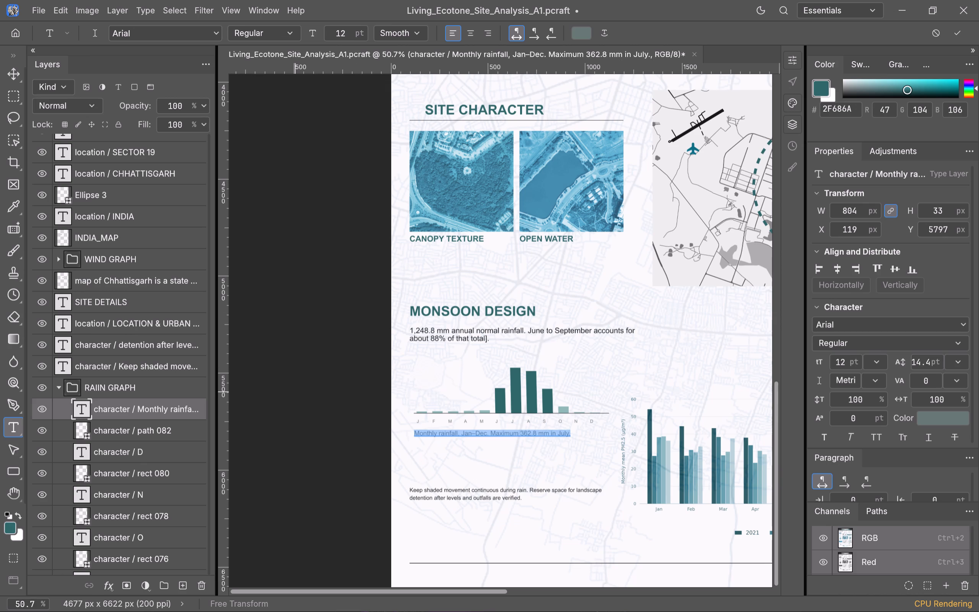
pyautogui.click(296, 392)
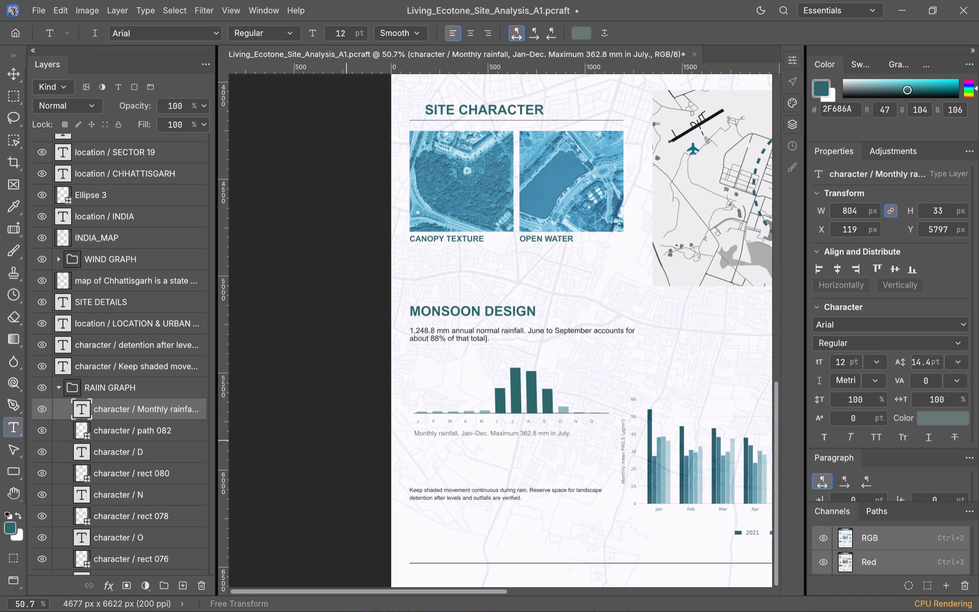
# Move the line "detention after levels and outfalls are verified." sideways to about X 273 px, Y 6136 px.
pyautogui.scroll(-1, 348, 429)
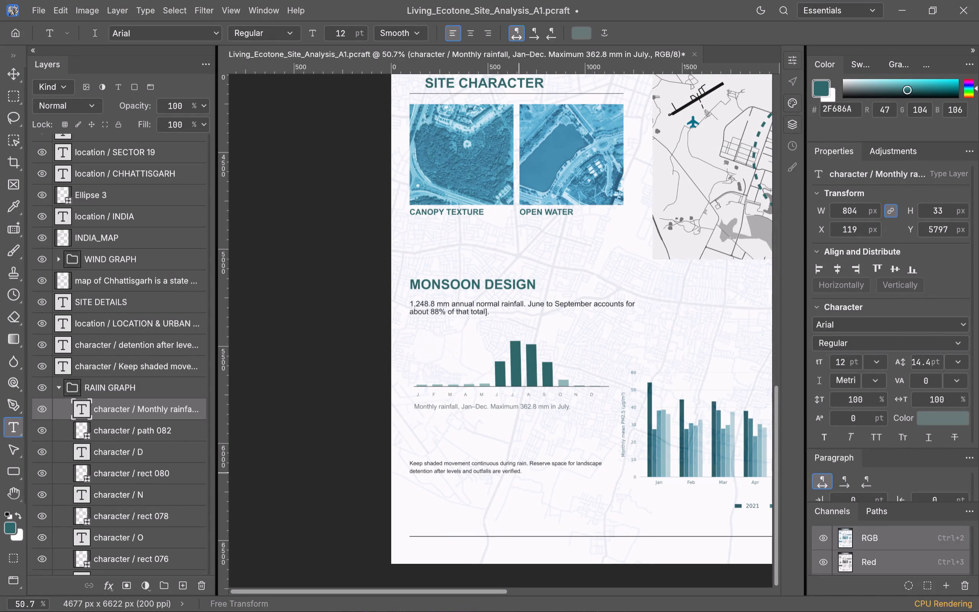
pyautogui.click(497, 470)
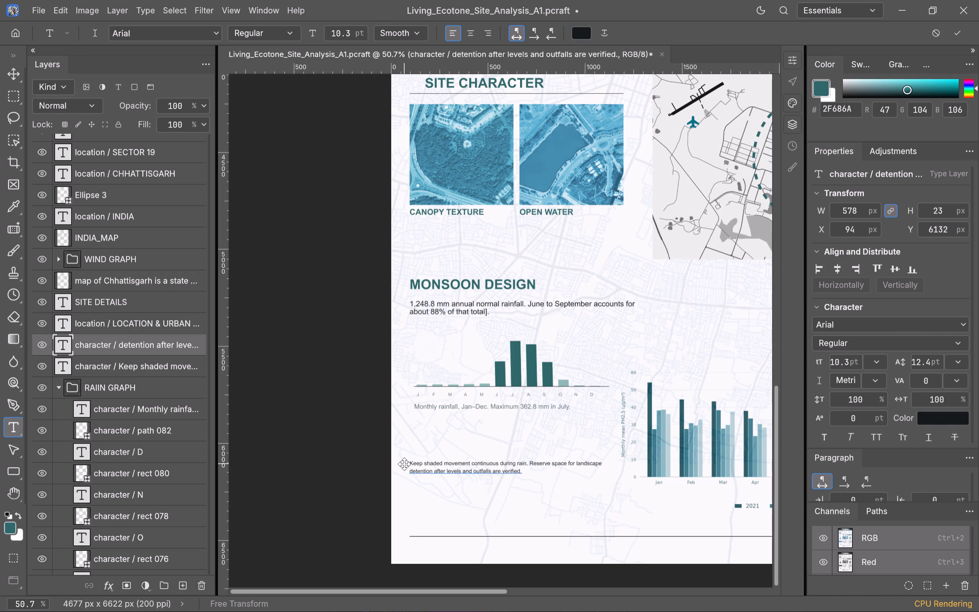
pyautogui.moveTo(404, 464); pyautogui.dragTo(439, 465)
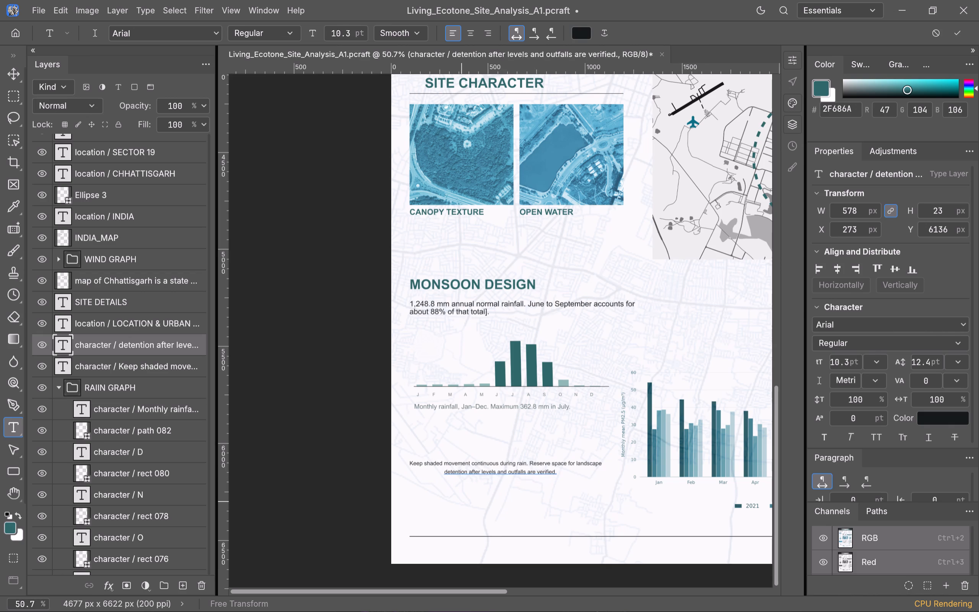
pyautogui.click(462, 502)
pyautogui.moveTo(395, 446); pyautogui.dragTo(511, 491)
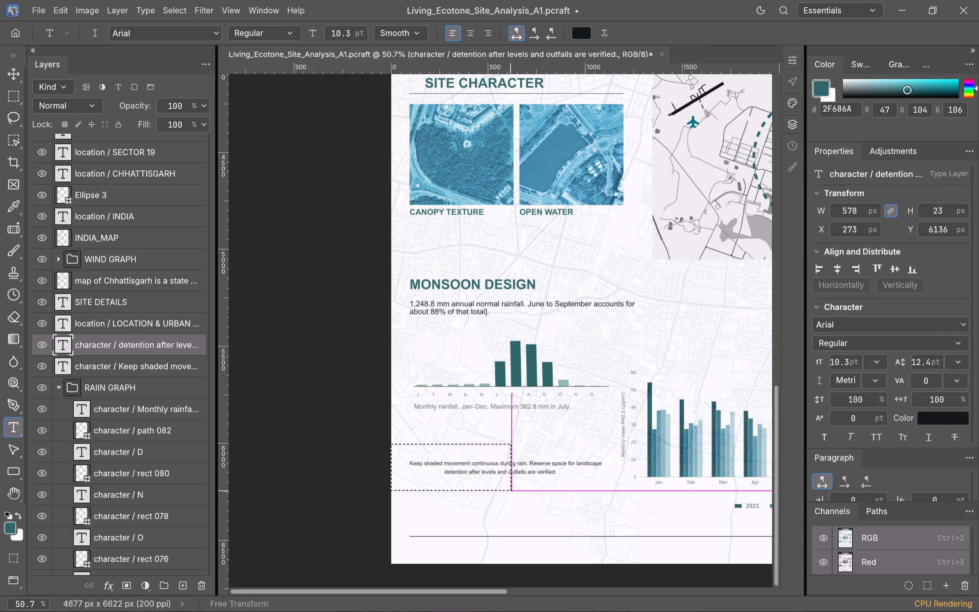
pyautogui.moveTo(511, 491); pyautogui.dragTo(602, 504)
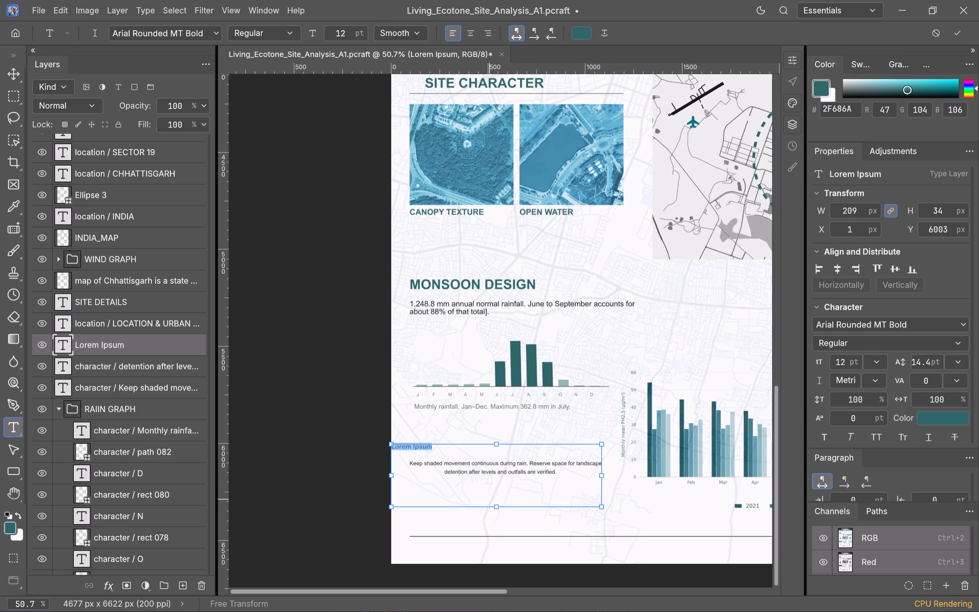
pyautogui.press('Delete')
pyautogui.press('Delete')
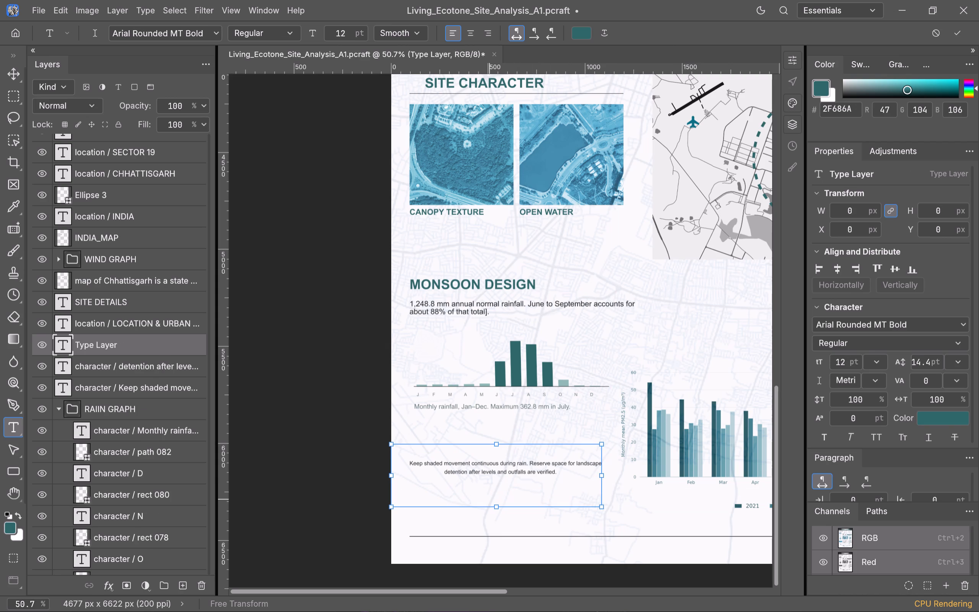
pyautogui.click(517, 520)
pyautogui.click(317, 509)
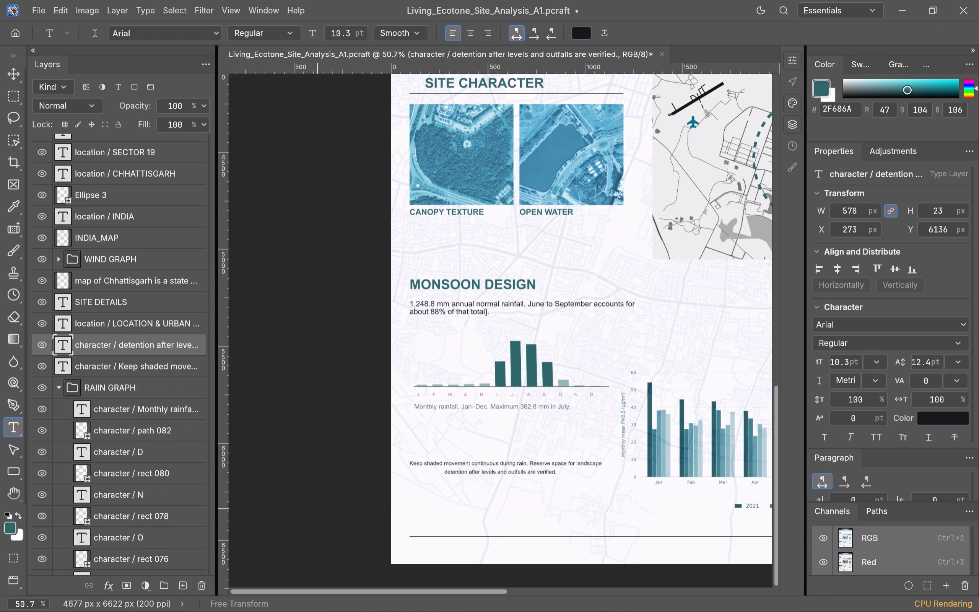
# Delete the text of both note lines below the rainfall chart, "Keep shaded movement continuous…" and "detention after levels and outfalls are verified.".
pyautogui.click(434, 461)
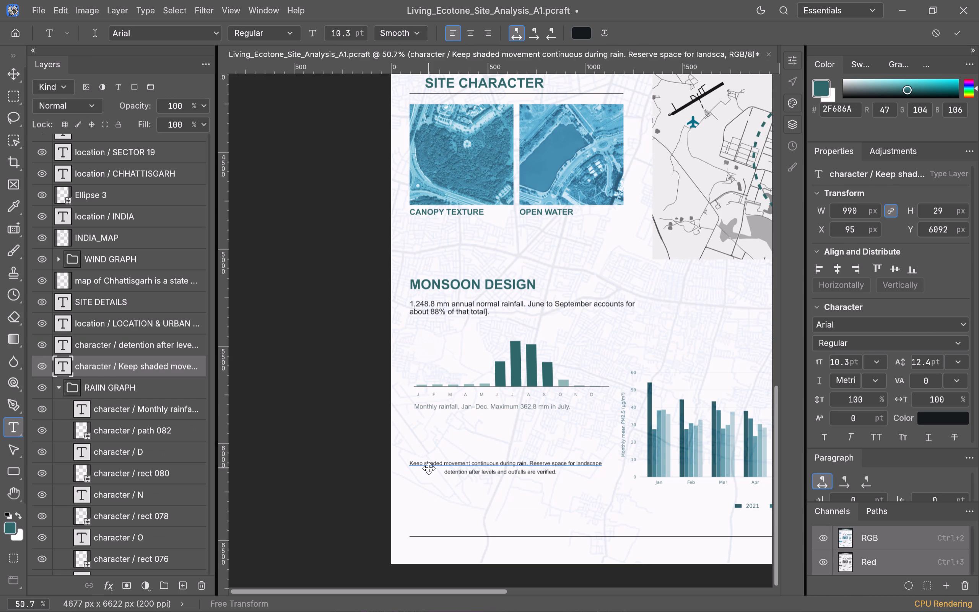
pyautogui.doubleClick(64, 365)
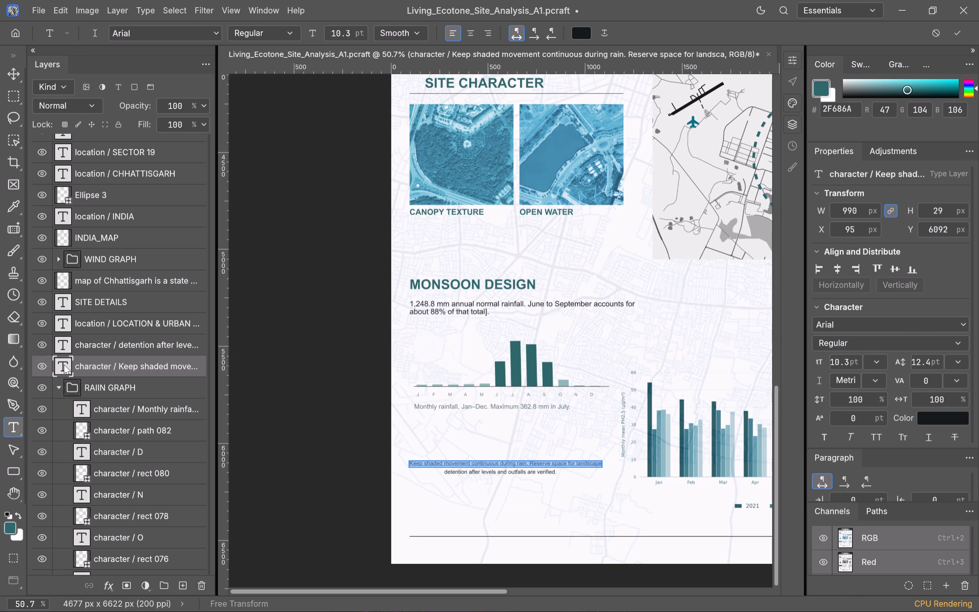
pyautogui.press('Delete')
pyautogui.click(462, 476)
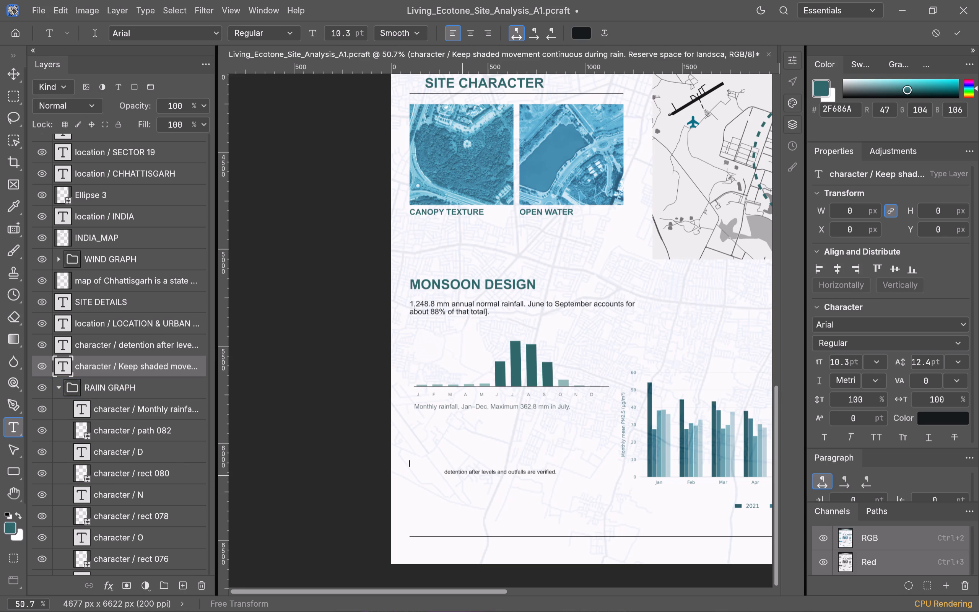
pyautogui.click(465, 474)
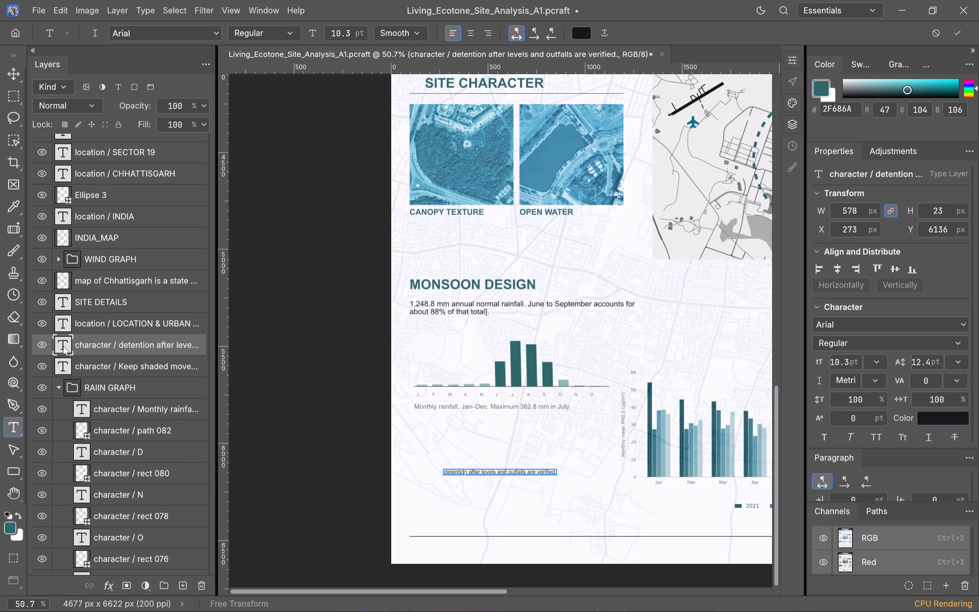
pyautogui.doubleClick(63, 346)
pyautogui.press('Delete')
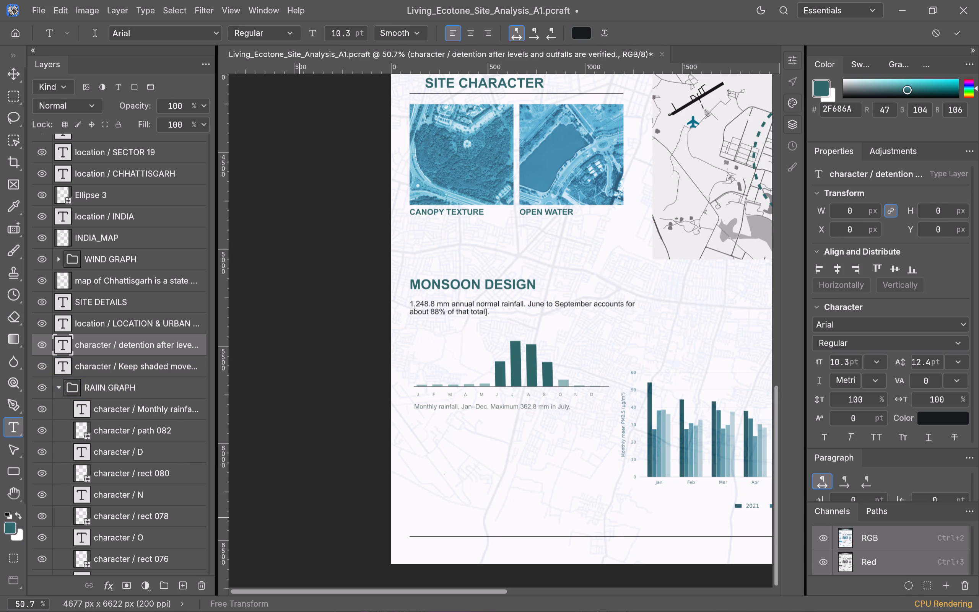
pyautogui.click(299, 518)
# Examine the overall layout of the whole site analysis sheet.
pyautogui.scroll(4, 426, 502)
pyautogui.scroll(-2, 426, 502)
pyautogui.keyDown('alt'); pyautogui.scroll(-5, 389, 511); pyautogui.keyUp('alt')
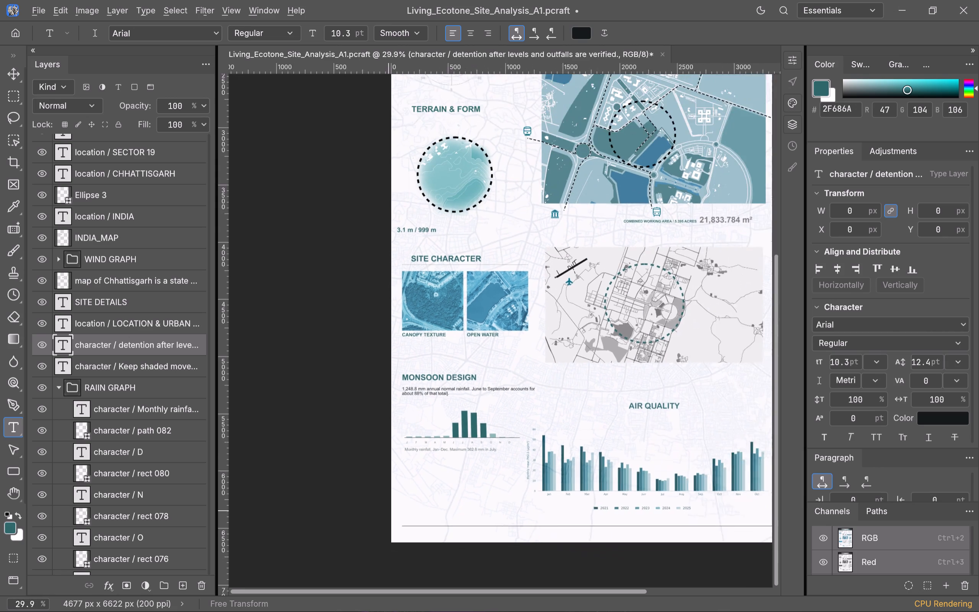
pyautogui.keyDown('alt'); pyautogui.scroll(-6, 389, 511); pyautogui.keyUp('alt')
pyautogui.press('space')
pyautogui.press('space')
pyautogui.press('space')
pyautogui.press('space')
pyautogui.press('space')
pyautogui.press('space')
pyautogui.press('space')
pyautogui.press('space')
pyautogui.press('space')
pyautogui.press('space')
pyautogui.press('space')
pyautogui.press('space')
pyautogui.press('space')
pyautogui.press('space')
pyautogui.press('space')
pyautogui.press('space')
pyautogui.press('space')
pyautogui.press('space')
pyautogui.press('space')
pyautogui.press('space')
pyautogui.moveTo(289, 438); pyautogui.dragTo(285, 459)
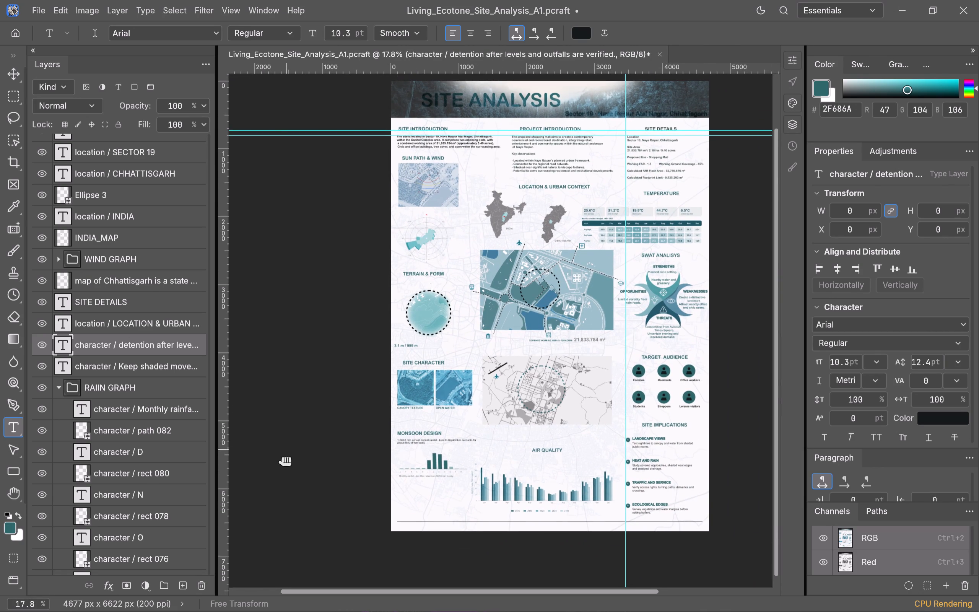
pyautogui.moveTo(285, 459); pyautogui.dragTo(266, 475)
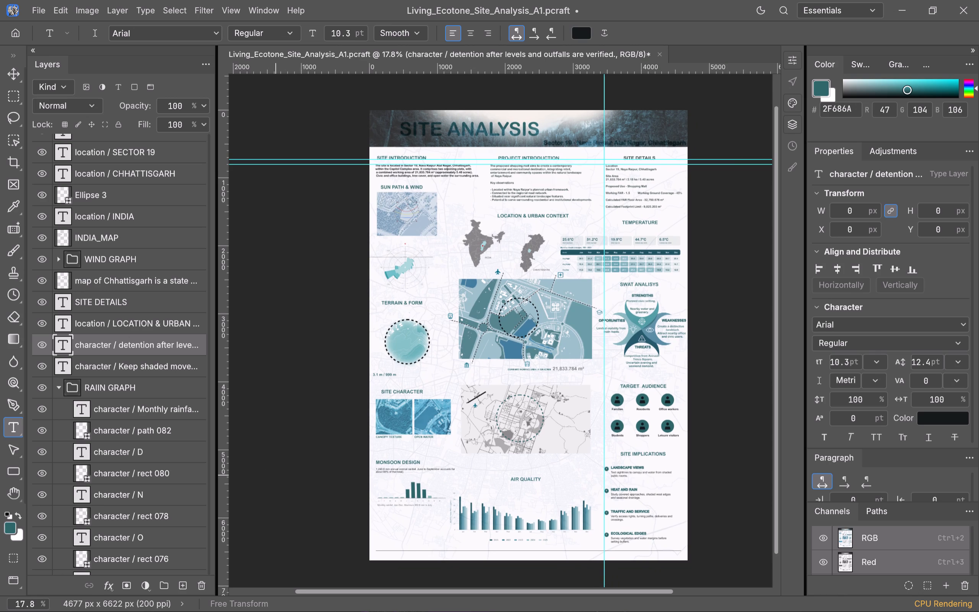
pyautogui.scroll(-2, 276, 475)
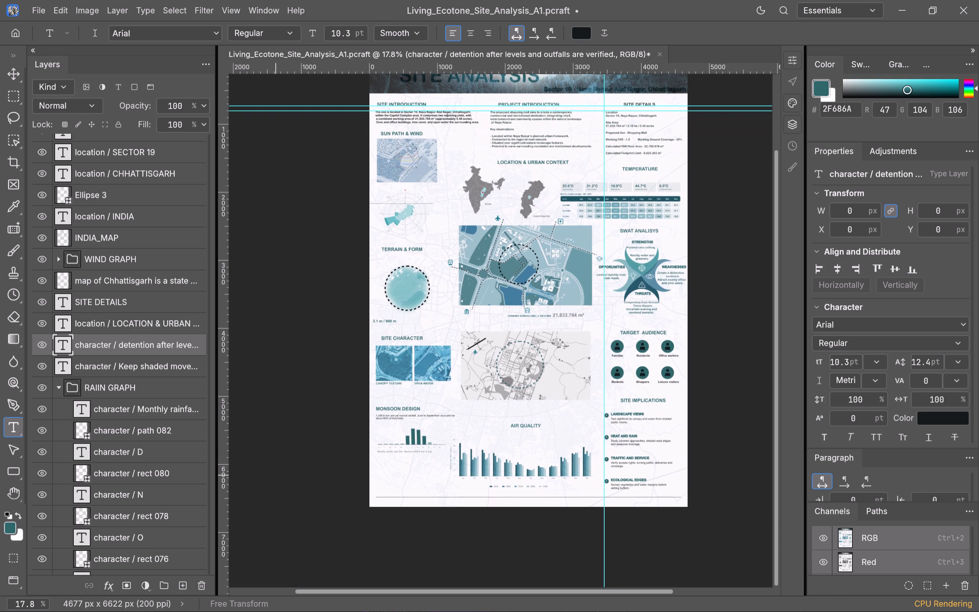
# Remove the vertical guide and both horizontal guides from the sheet.
pyautogui.scroll(2, 276, 475)
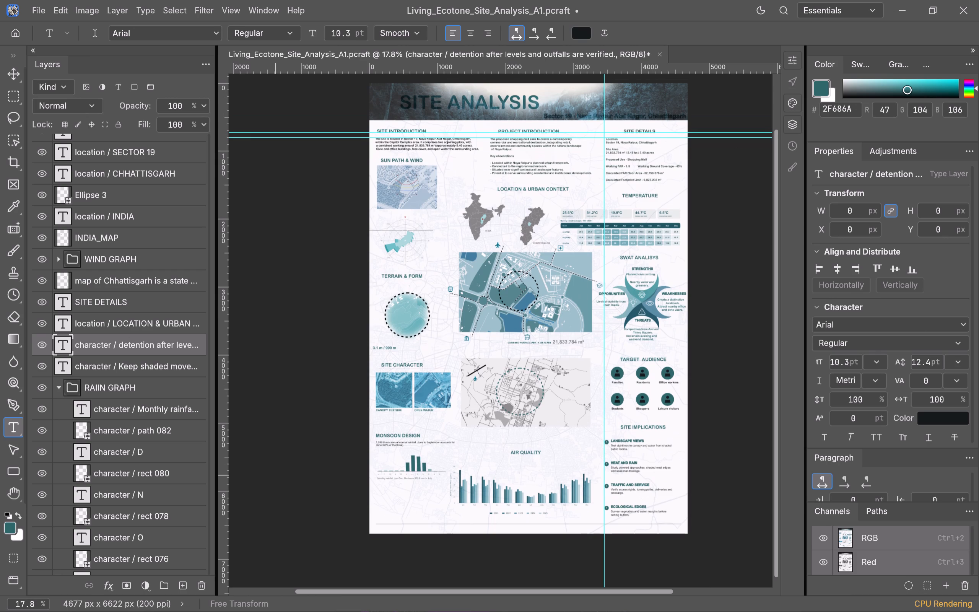
pyautogui.scroll(-1, 276, 475)
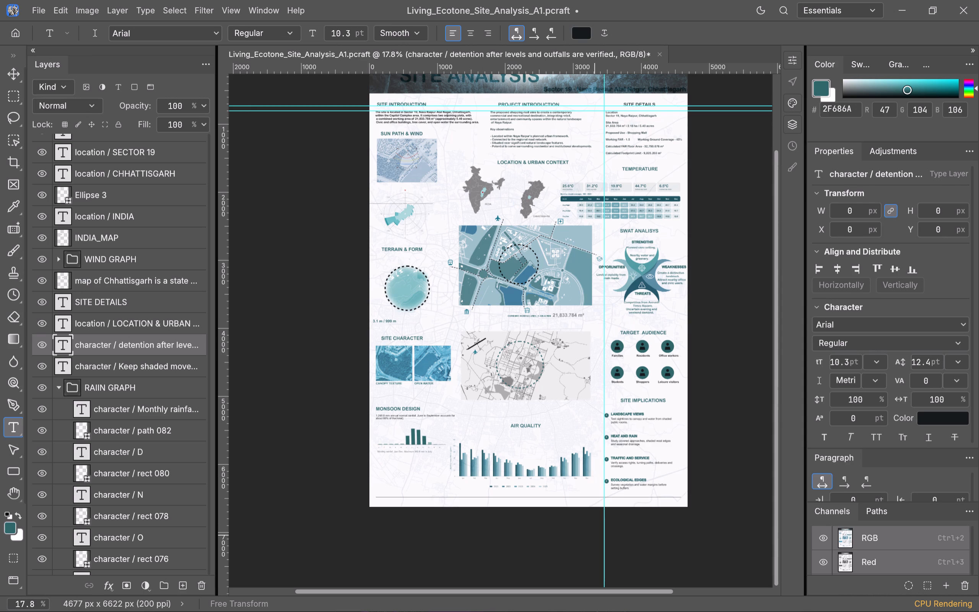
pyautogui.click(605, 535)
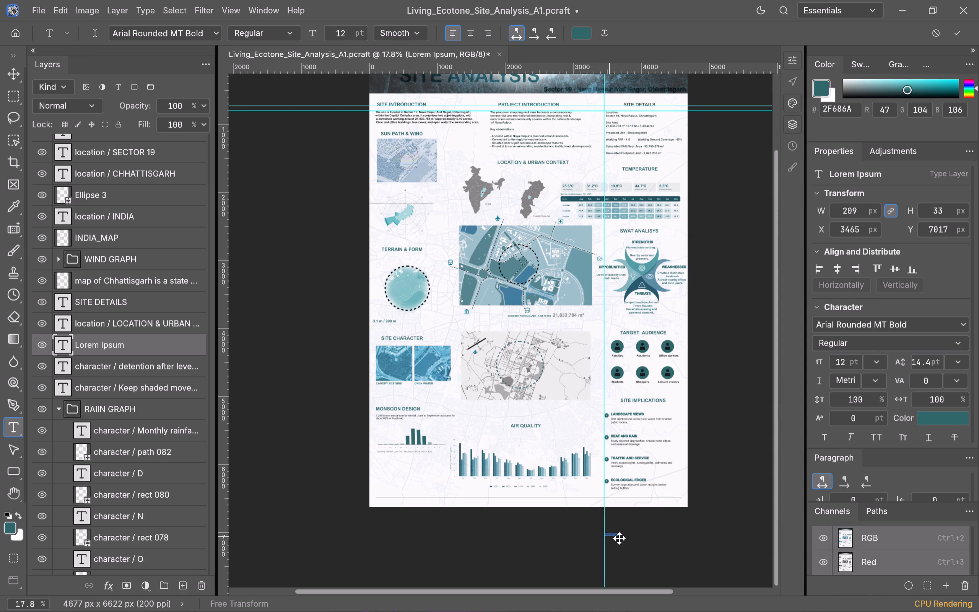
pyautogui.press('Delete')
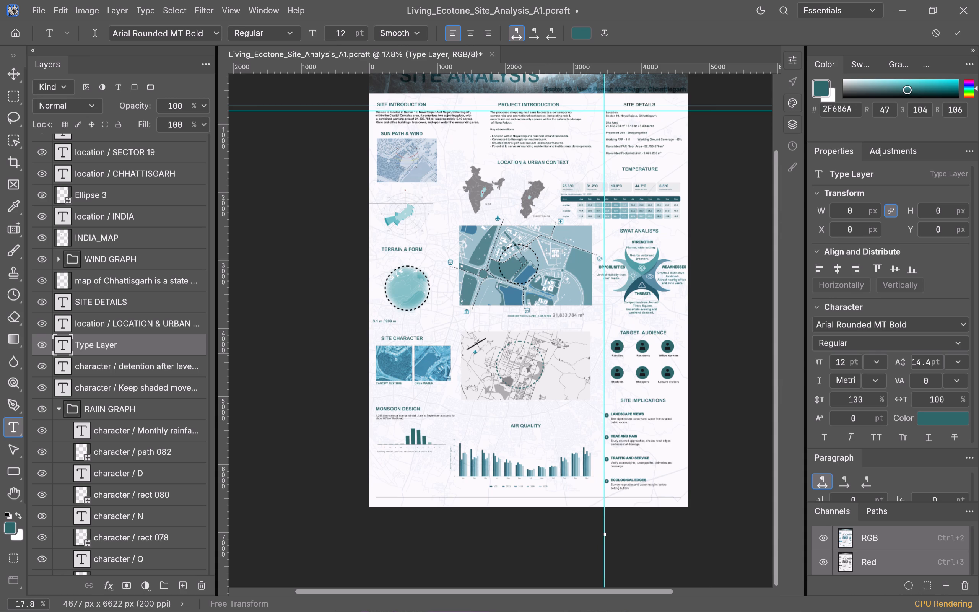
pyautogui.click(15, 73)
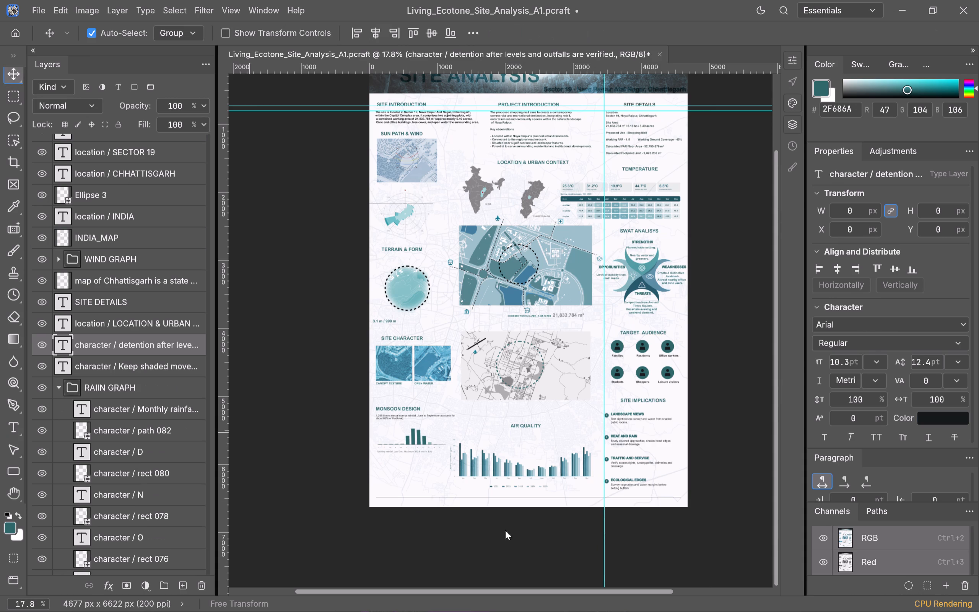
pyautogui.click(603, 557)
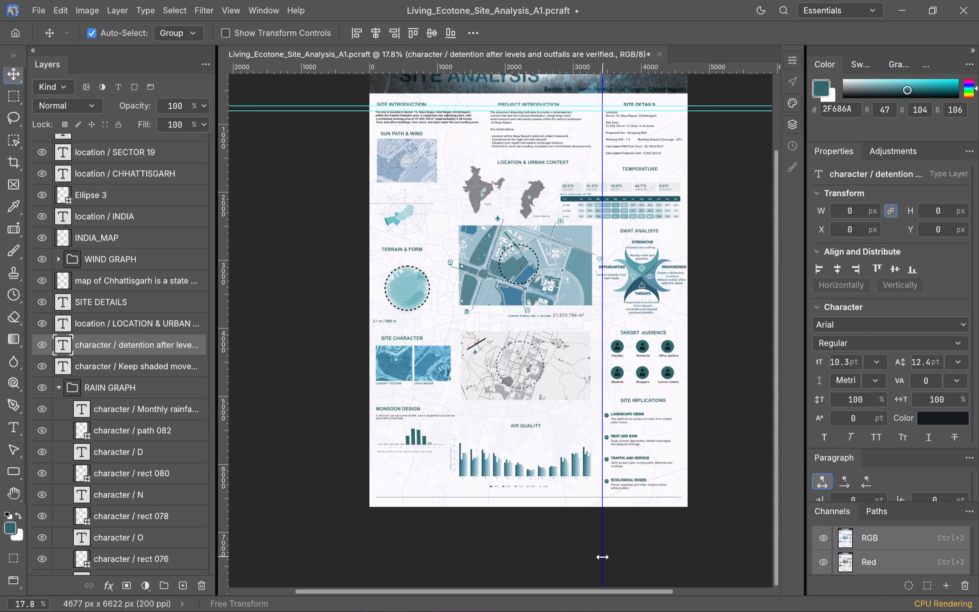
pyautogui.press('Delete')
pyautogui.scroll(8, 603, 557)
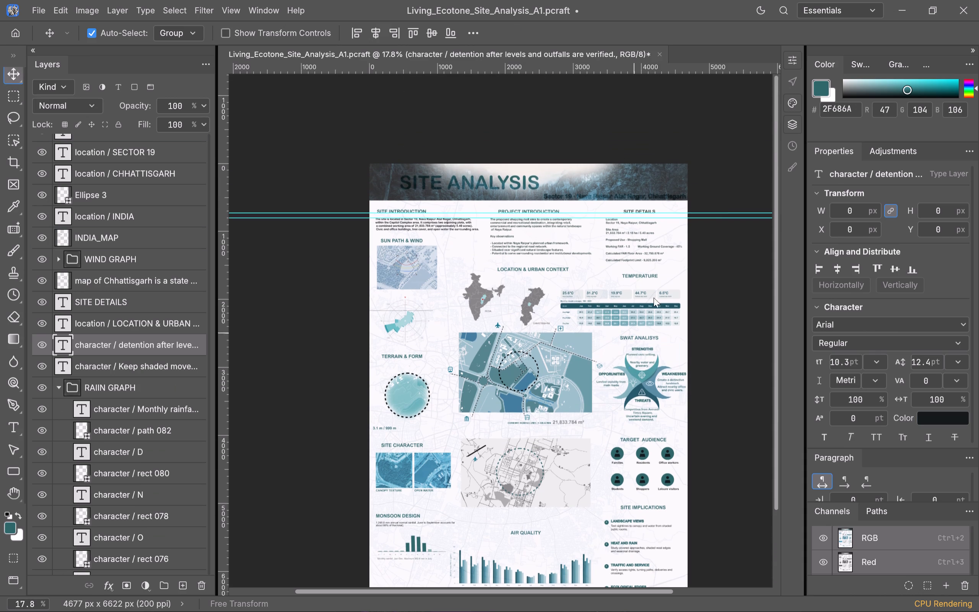
pyautogui.moveTo(734, 190); pyautogui.dragTo(719, 228)
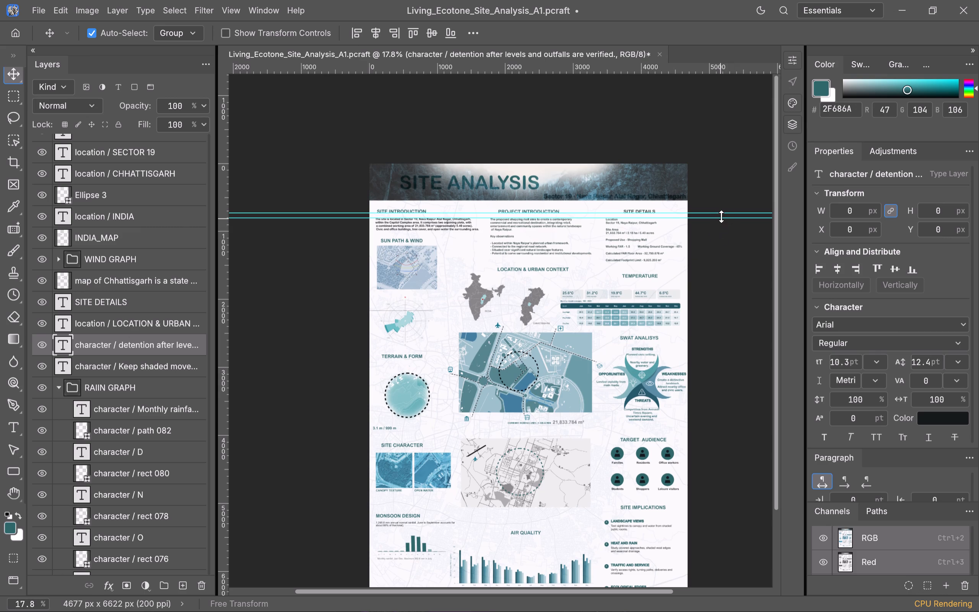
pyautogui.click(721, 218)
pyautogui.press('Delete')
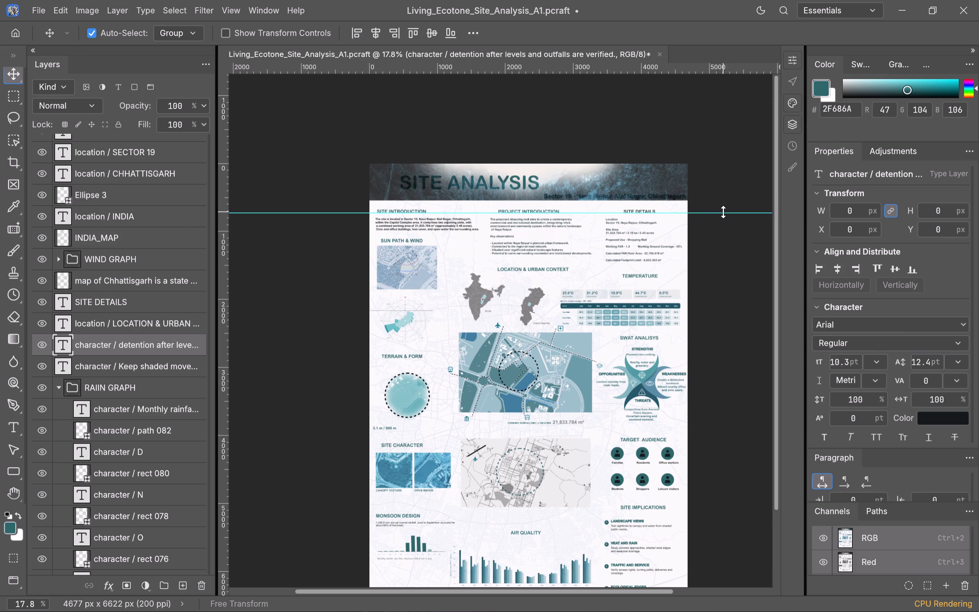
pyautogui.click(723, 212)
pyautogui.press('Delete')
# Examine the whole sheet without guides, checking the spacing and overall layout from the title banner to the bottom sections.
pyautogui.scroll(-5, 727, 259)
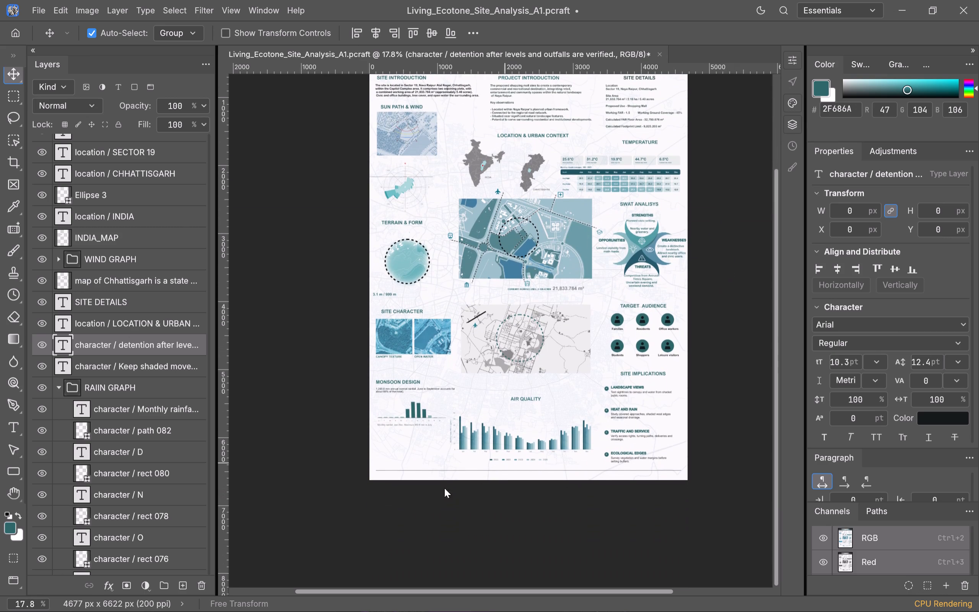
pyautogui.keyDown('alt'); pyautogui.scroll(6, 398, 515); pyautogui.keyUp('alt')
pyautogui.press('space')
pyautogui.press('space')
pyautogui.press('space')
pyautogui.press('space')
pyautogui.press('space')
pyautogui.press('space')
pyautogui.press('space')
pyautogui.press('space')
pyautogui.press('space')
pyautogui.press('space')
pyautogui.press('space')
pyautogui.press('space')
pyautogui.moveTo(409, 515); pyautogui.dragTo(422, 524)
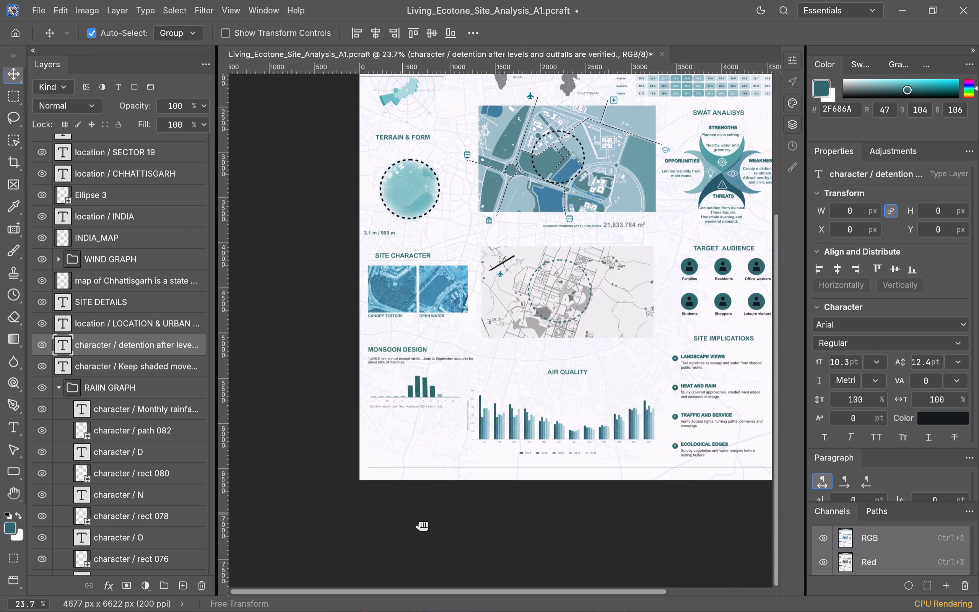
pyautogui.moveTo(422, 524); pyautogui.dragTo(441, 543)
pyautogui.scroll(4, 447, 535)
pyautogui.scroll(-1, 447, 535)
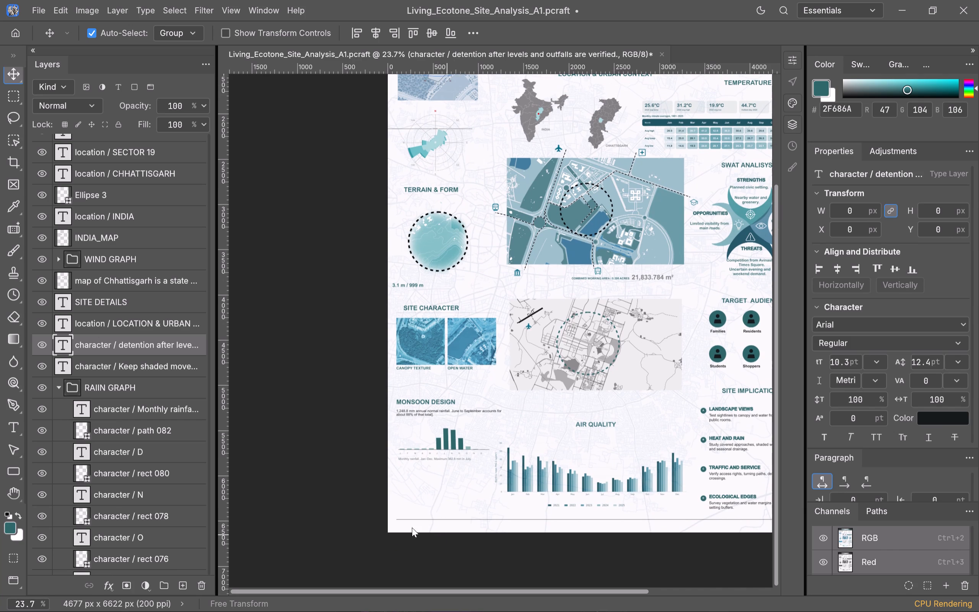
pyautogui.scroll(8, 343, 458)
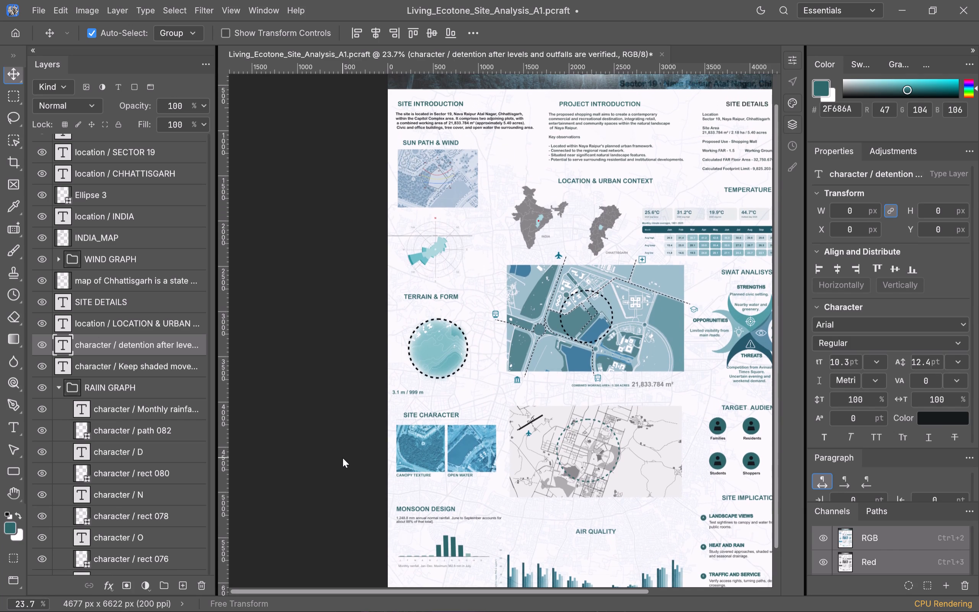
pyautogui.scroll(4, 343, 458)
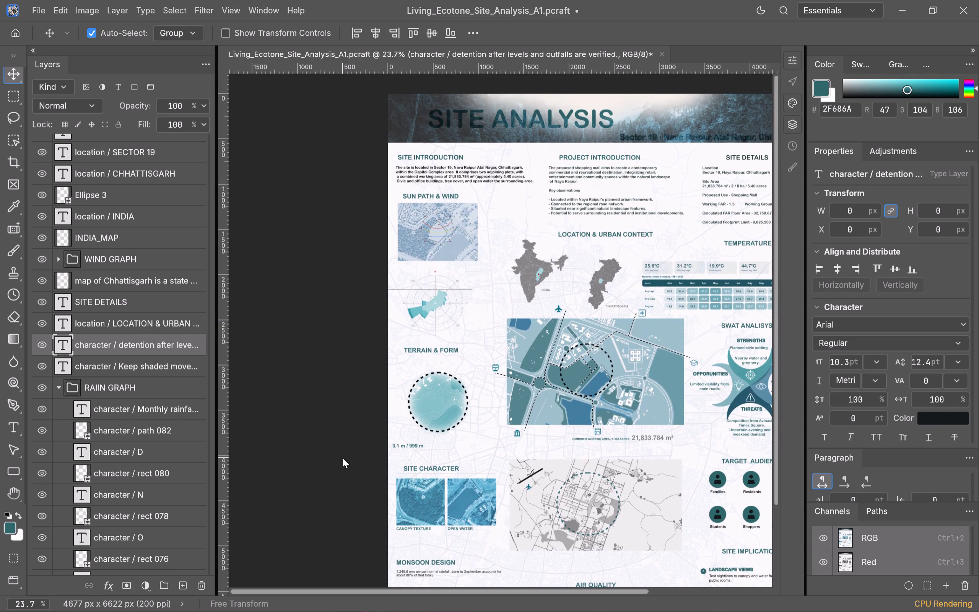
pyautogui.scroll(4, 343, 458)
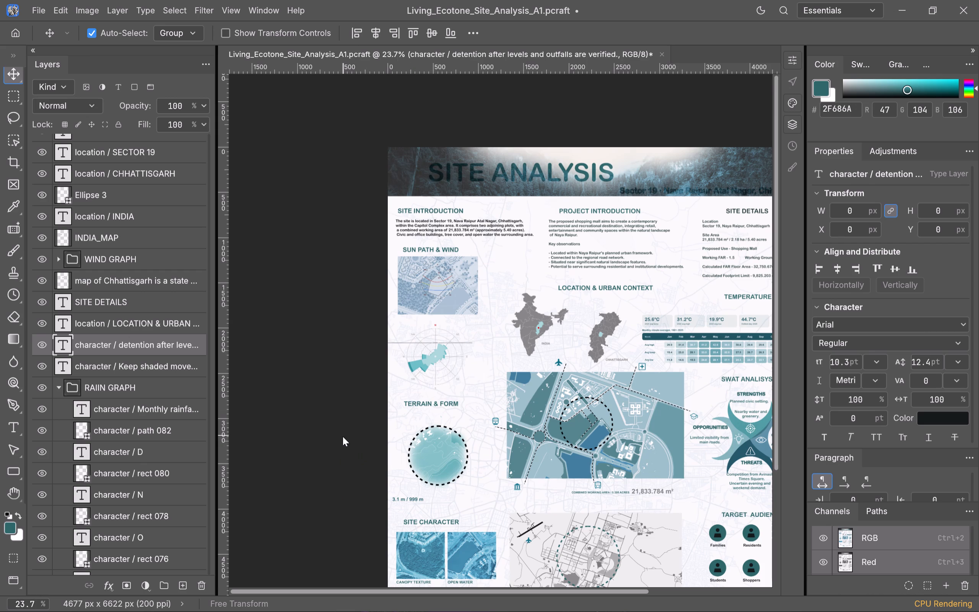
pyautogui.press('space')
pyautogui.press('space')
pyautogui.press('space')
pyautogui.press('space')
pyautogui.press('space')
pyautogui.press('space')
pyautogui.press('space')
pyautogui.press('space')
pyautogui.moveTo(340, 410); pyautogui.dragTo(248, 396)
pyautogui.keyDown('alt'); pyautogui.scroll(-3, 439, 432); pyautogui.keyUp('alt')
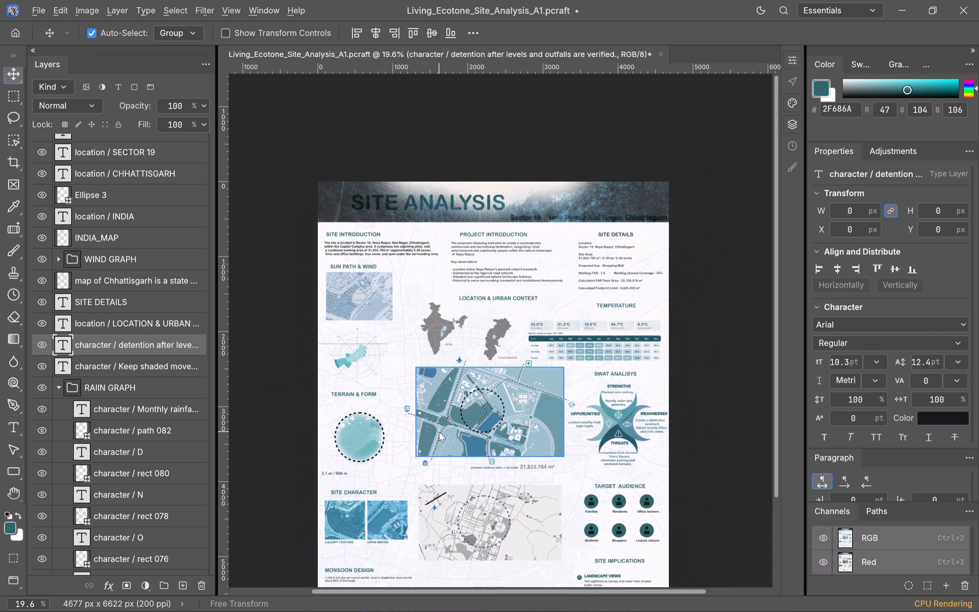
pyautogui.keyDown('alt'); pyautogui.scroll(-3, 439, 432); pyautogui.keyUp('alt')
pyautogui.scroll(-2, 438, 447)
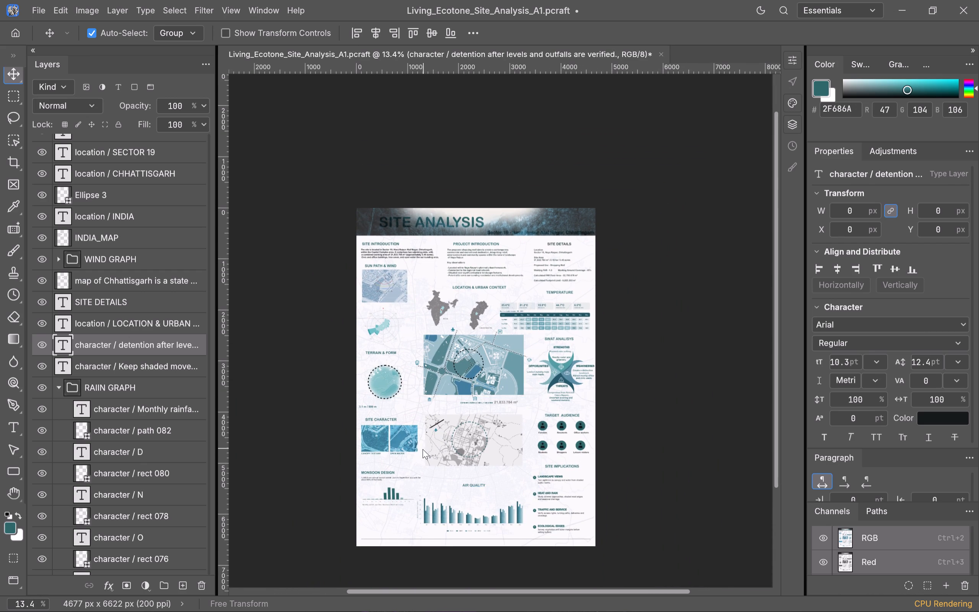
pyautogui.press('space')
pyautogui.press('space')
pyautogui.press('space')
pyautogui.scroll(2, 423, 449)
pyautogui.scroll(-1, 423, 449)
pyautogui.press('space')
pyautogui.scroll(-1, 423, 449)
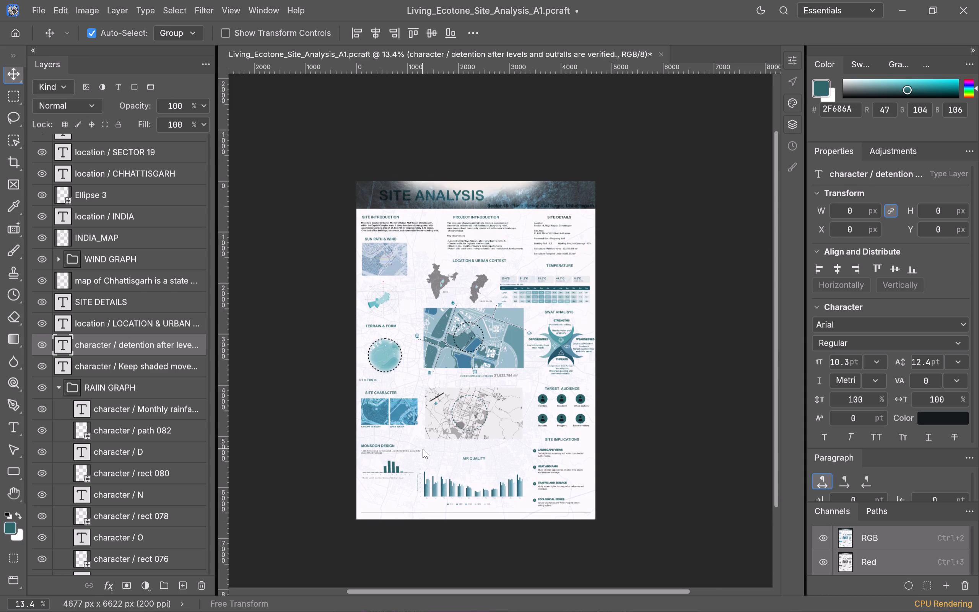
pyautogui.keyDown('alt'); pyautogui.scroll(6, 423, 449); pyautogui.keyUp('alt')
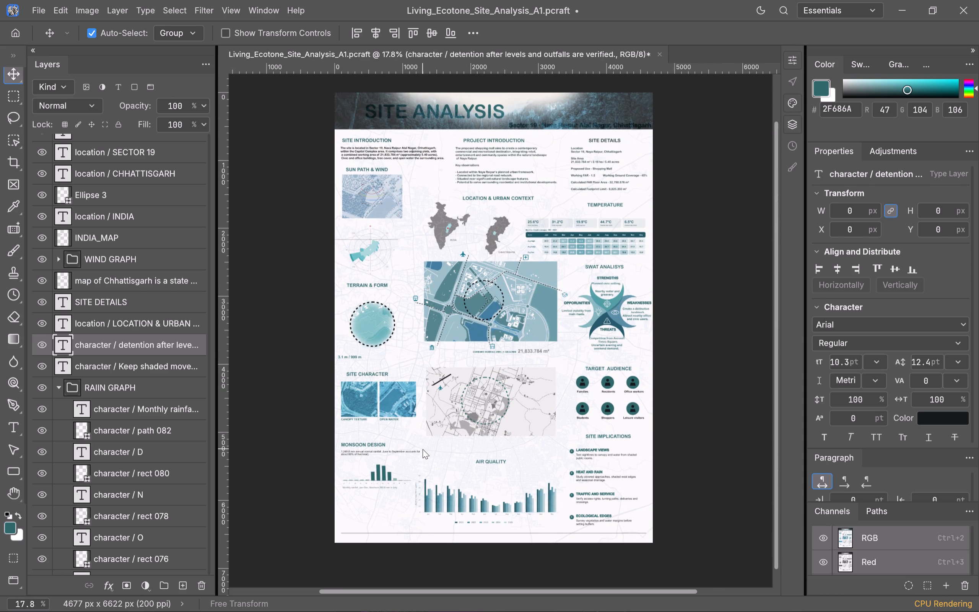
# Save the site analysis document.
pyautogui.hotkey('ctrl', 's')
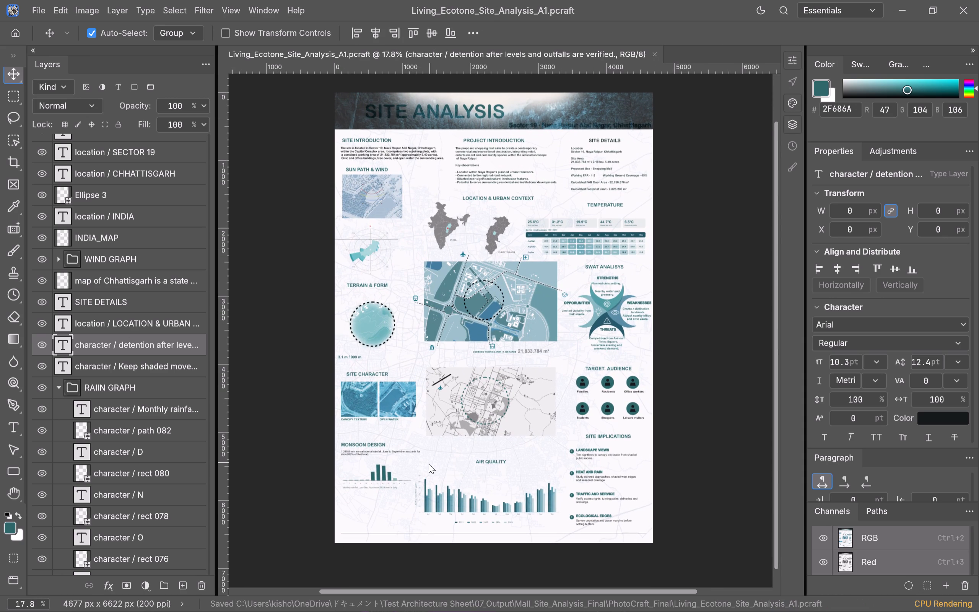
# Move the RAIIN GRAPH group down about 468 px, shifting it about 18 px toward the sheet's left edge.
pyautogui.scroll(2, 429, 462)
pyautogui.scroll(-1, 429, 462)
pyautogui.scroll(-2, 497, 425)
pyautogui.scroll(-1, 492, 380)
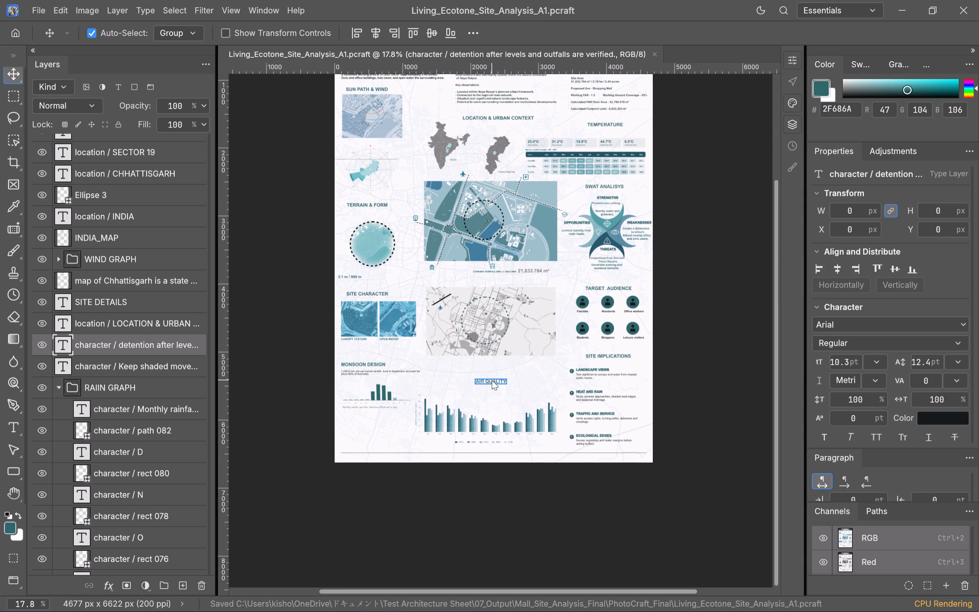
pyautogui.scroll(-1, 492, 380)
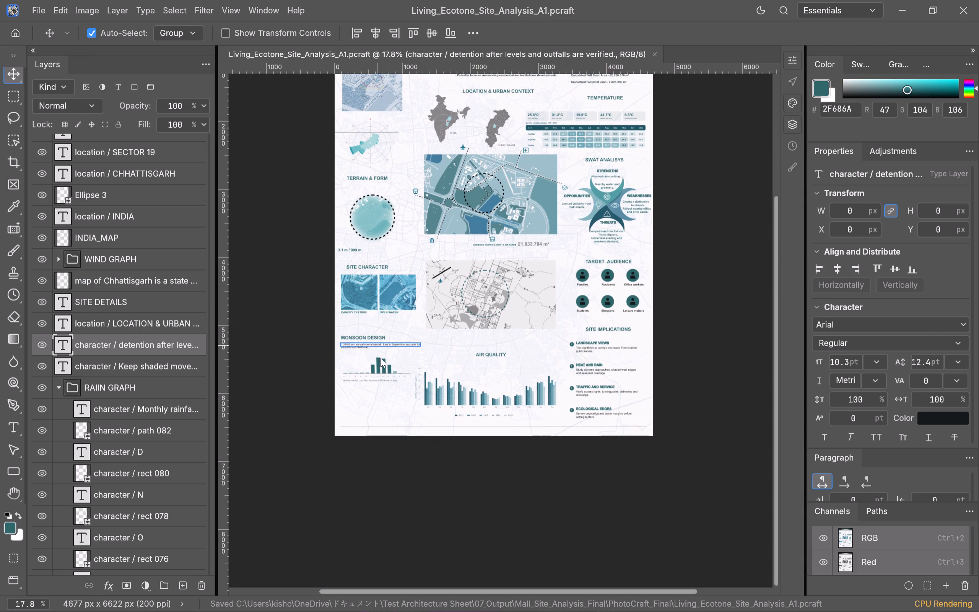
pyautogui.keyDown('alt'); pyautogui.scroll(4, 371, 350); pyautogui.keyUp('alt')
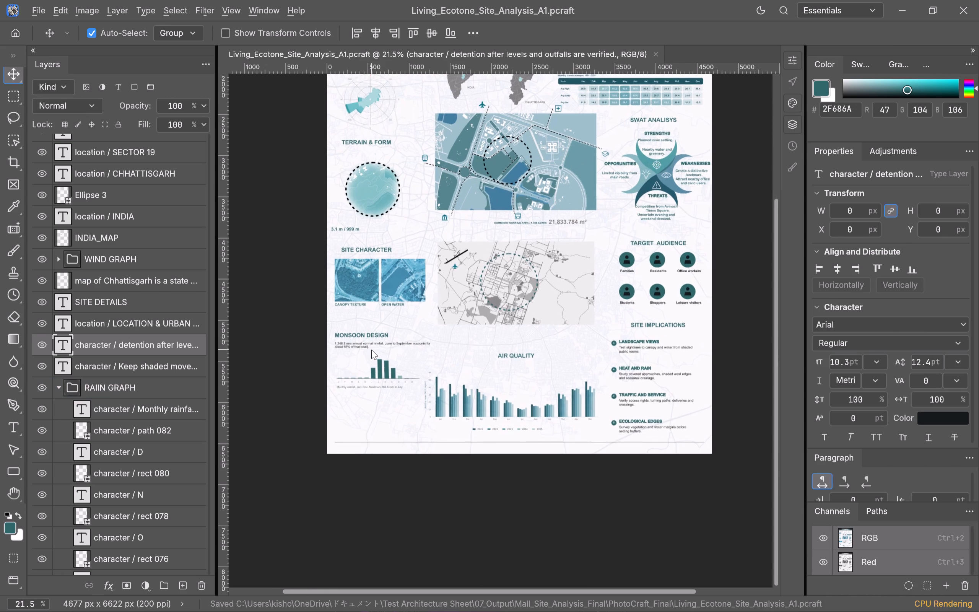
pyautogui.keyDown('alt'); pyautogui.scroll(20, 371, 350); pyautogui.keyUp('alt')
pyautogui.scroll(-2, 371, 350)
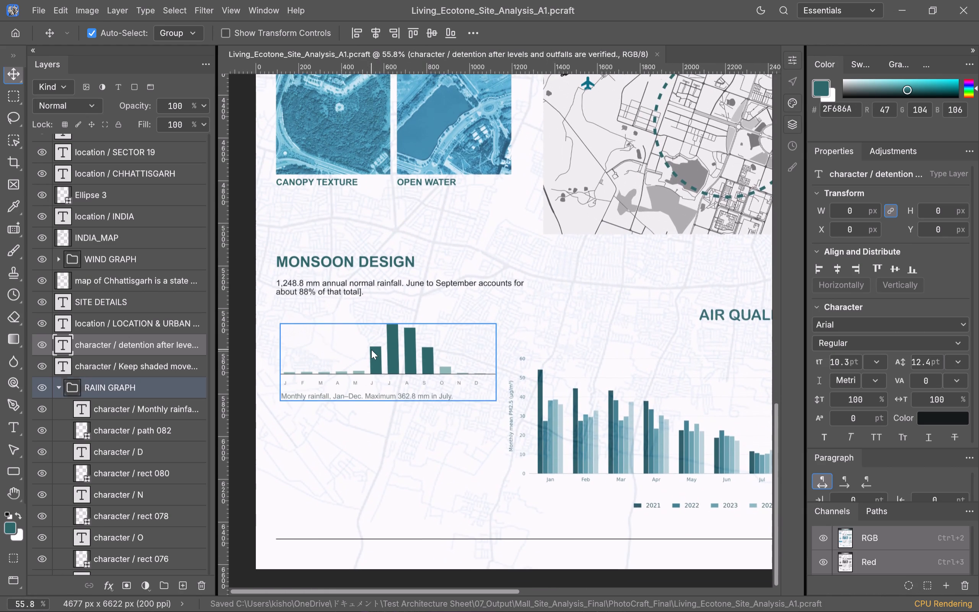
pyautogui.click(377, 361)
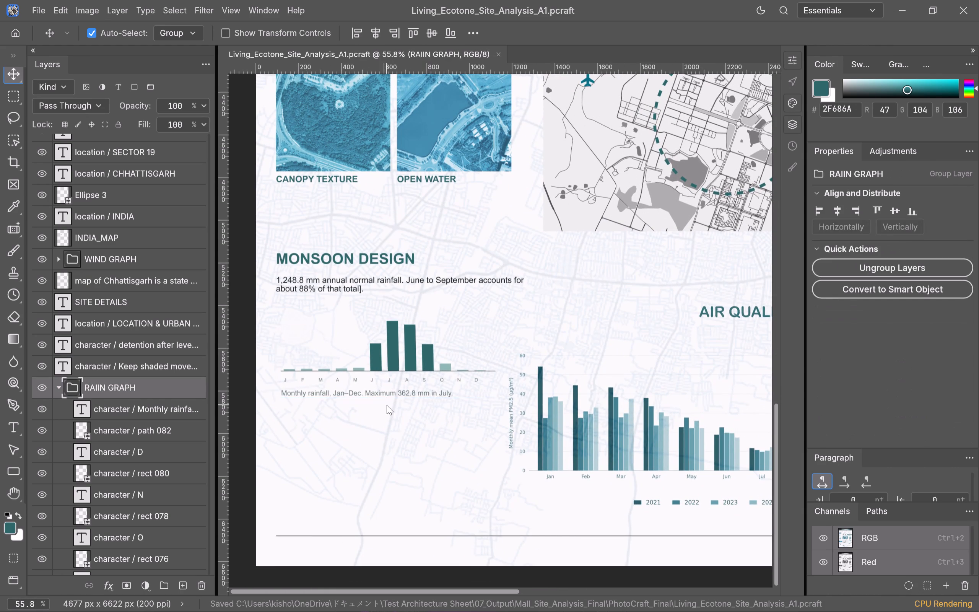
pyautogui.moveTo(394, 366); pyautogui.dragTo(390, 466)
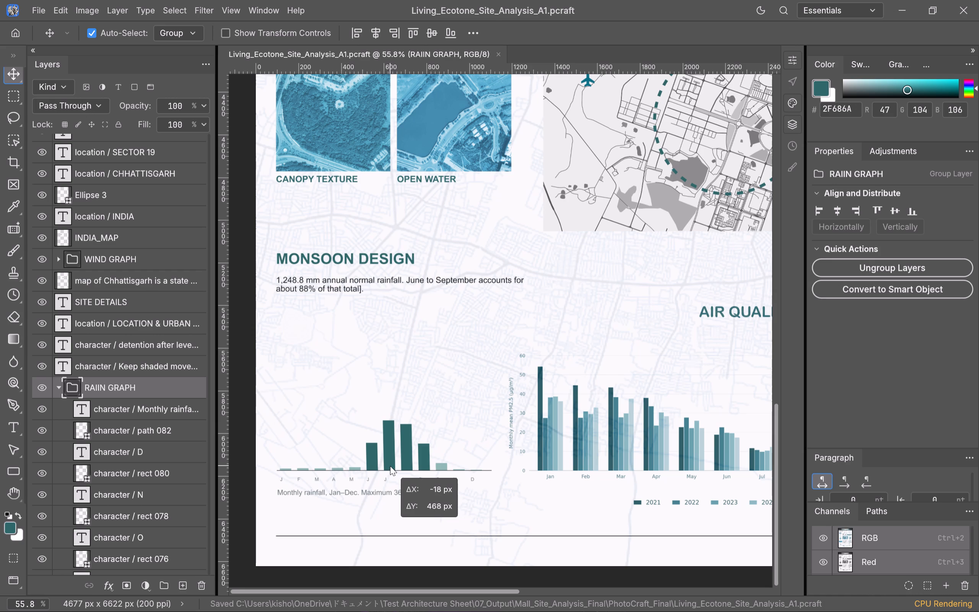
pyautogui.moveTo(390, 466); pyautogui.dragTo(390, 466)
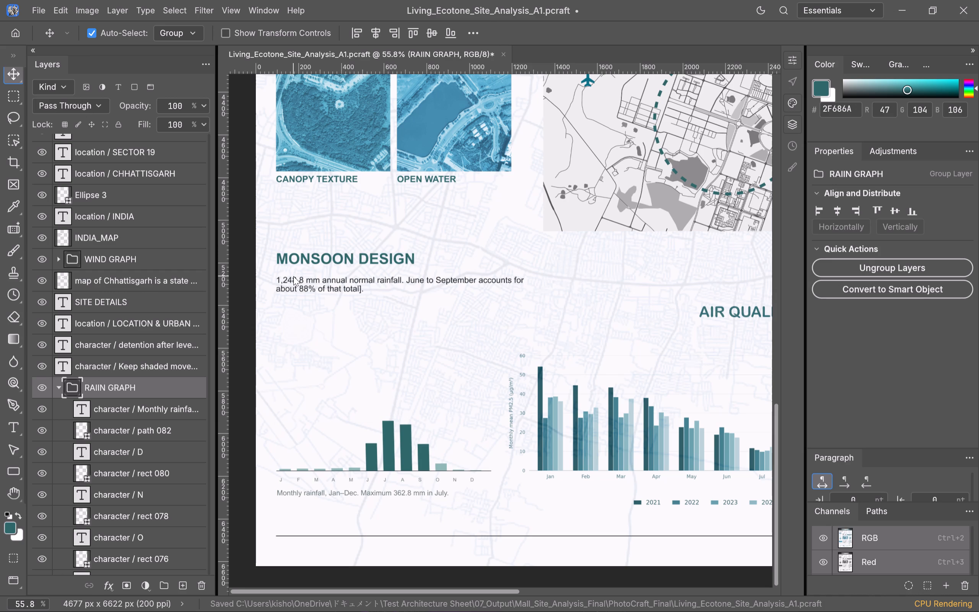
# Move the MONSOON DESIGN heading and its two rainfall text lines down together above the chart, placing the heading at about X 55, Y 5582 px.
pyautogui.click(294, 280)
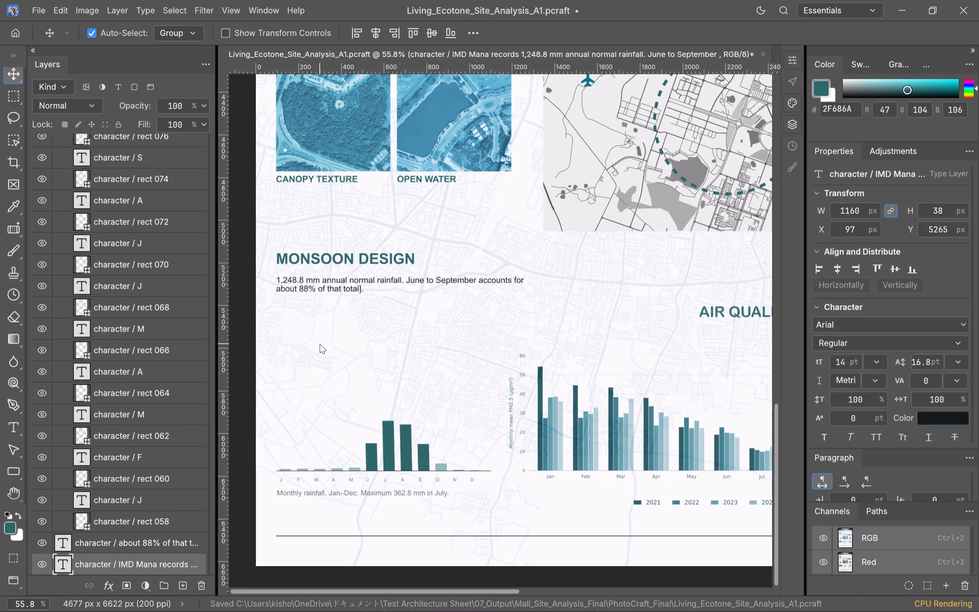
pyautogui.keyDown('shift'); pyautogui.click(342, 287); pyautogui.keyUp('shift')
pyautogui.keyDown('shift'); pyautogui.click(342, 257); pyautogui.keyUp('shift')
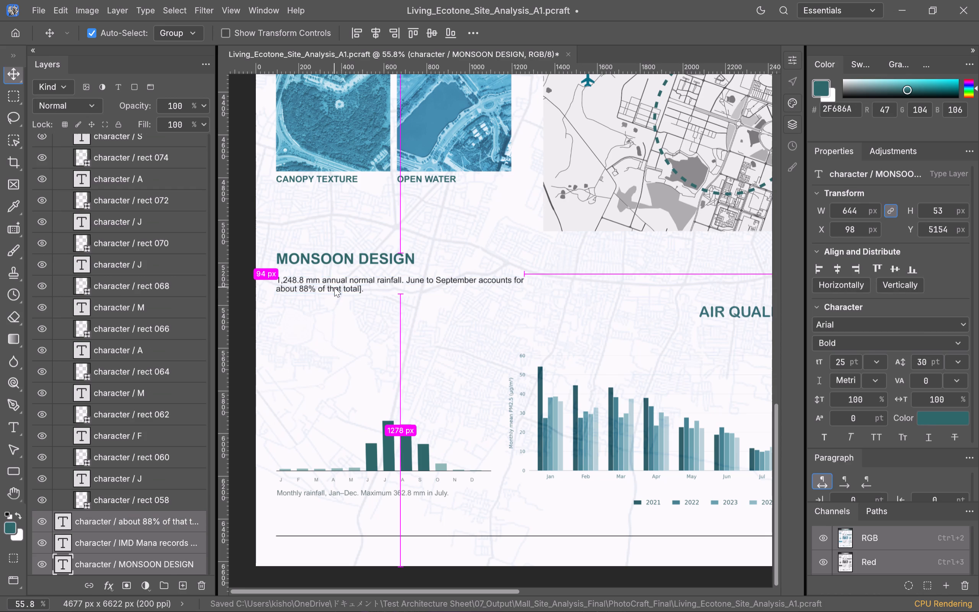
pyautogui.hotkey('ctrl', 't')
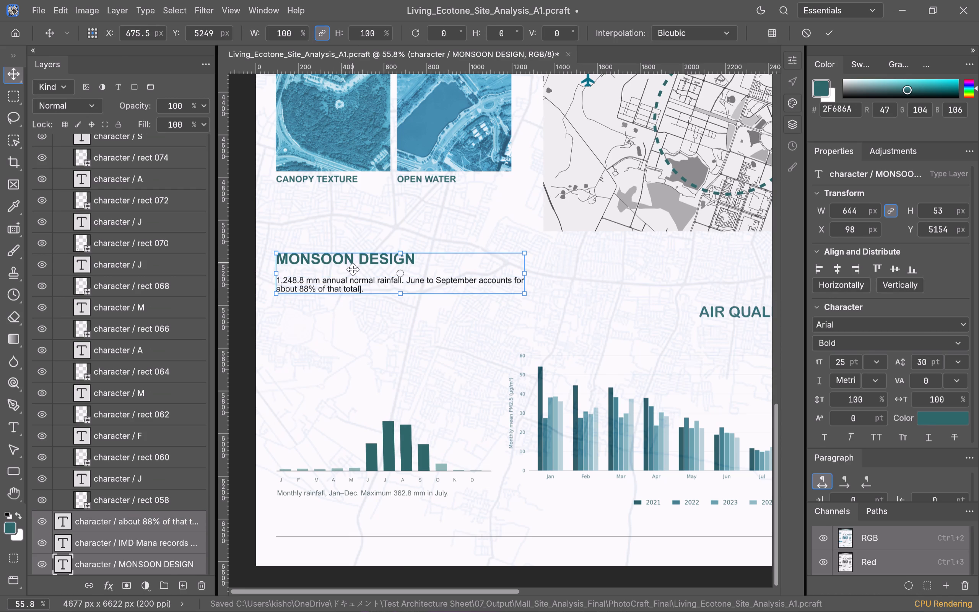
pyautogui.moveTo(353, 270); pyautogui.dragTo(343, 368)
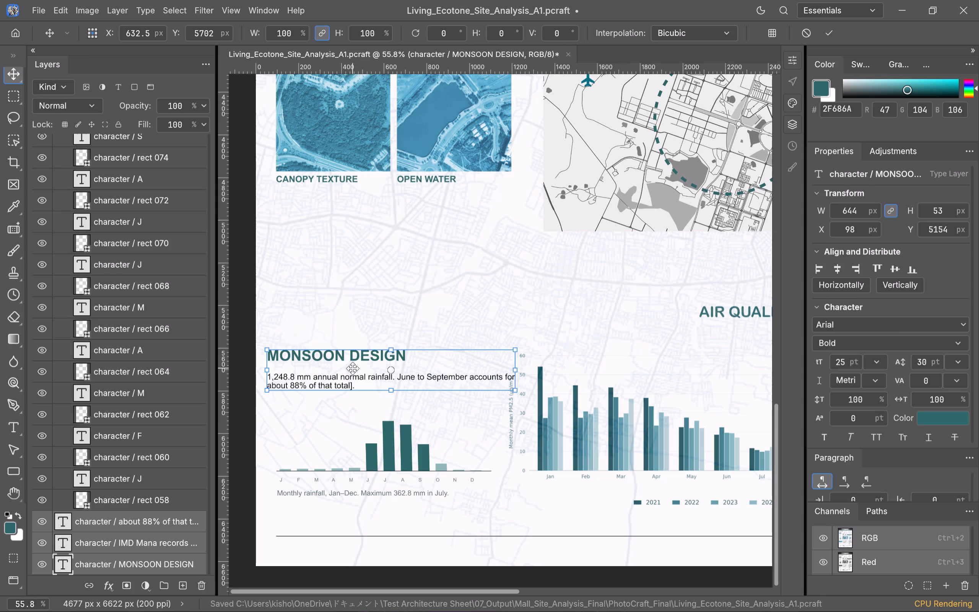
pyautogui.moveTo(353, 368); pyautogui.dragTo(353, 362)
pyautogui.click(362, 316)
# Move the blue-tinted open water image copy under SITE CHARACTER to the empty space below the canopy texture image.
pyautogui.scroll(4, 362, 316)
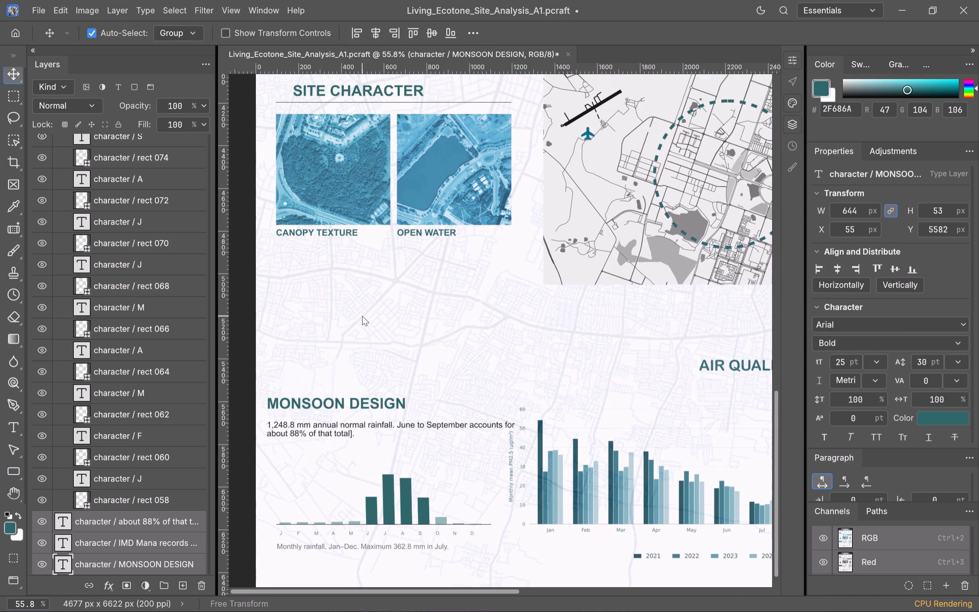
pyautogui.scroll(2, 362, 316)
pyautogui.click(418, 207)
pyautogui.moveTo(418, 207); pyautogui.dragTo(299, 345)
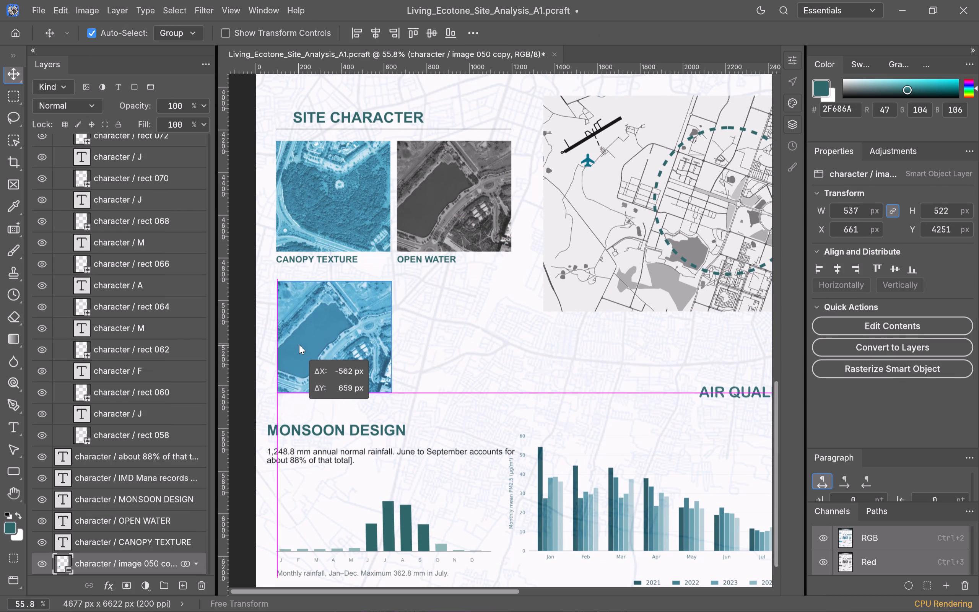
pyautogui.moveTo(299, 345); pyautogui.dragTo(299, 343)
pyautogui.click(427, 324)
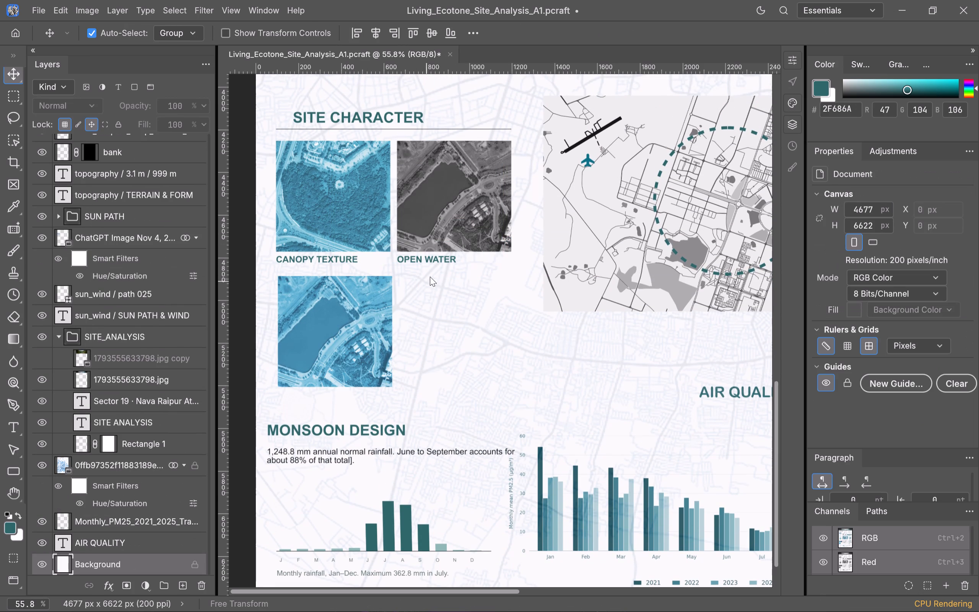
# Move the OPEN WATER caption below the blue-tinted water image, placing it at about X 116, Y 5444 px.
pyautogui.moveTo(435, 262); pyautogui.dragTo(325, 402)
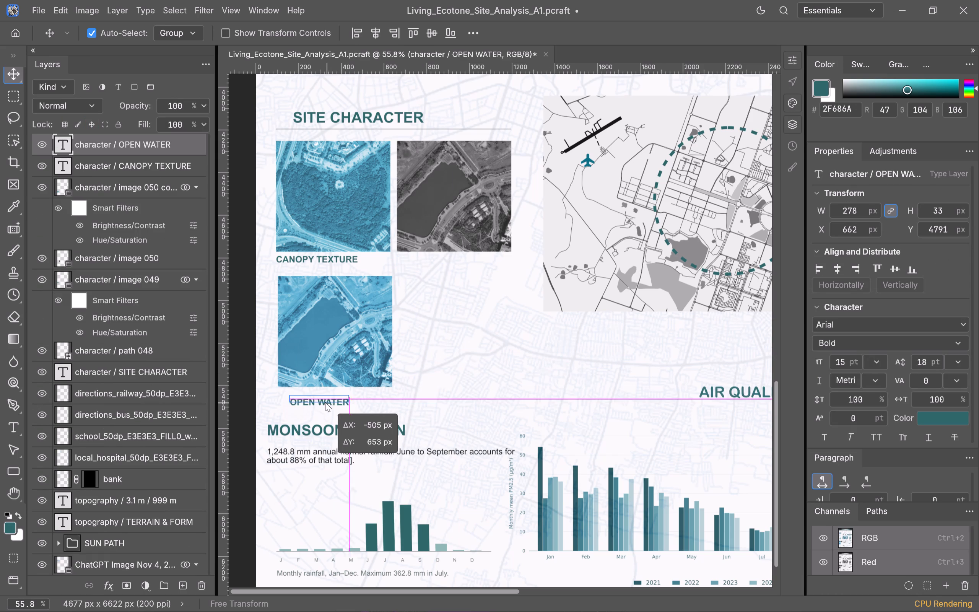
pyautogui.moveTo(325, 402); pyautogui.dragTo(321, 402)
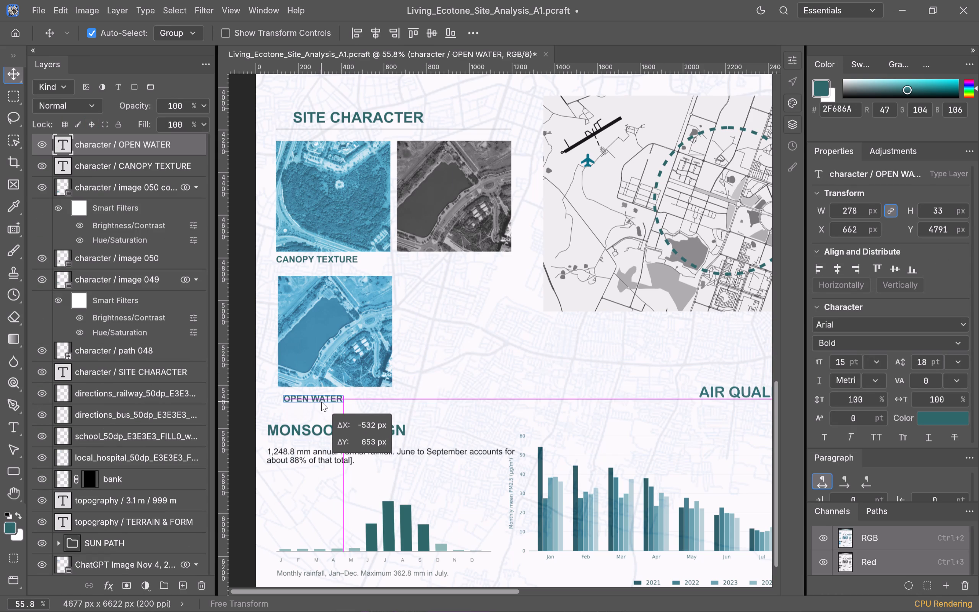
pyautogui.moveTo(321, 402); pyautogui.dragTo(318, 402)
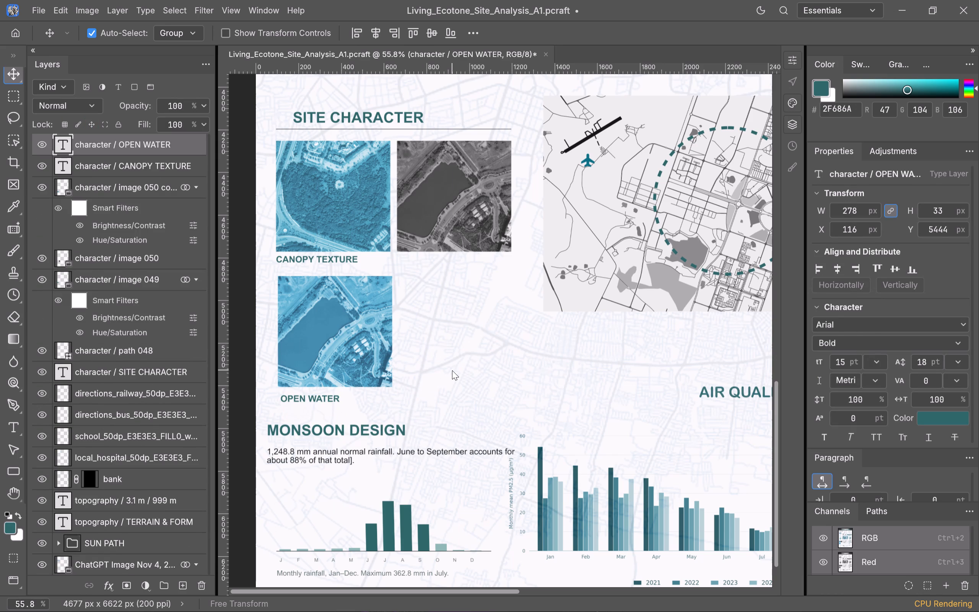
pyautogui.click(452, 370)
# Delete the original grey open water image beside the canopy texture image.
pyautogui.click(449, 239)
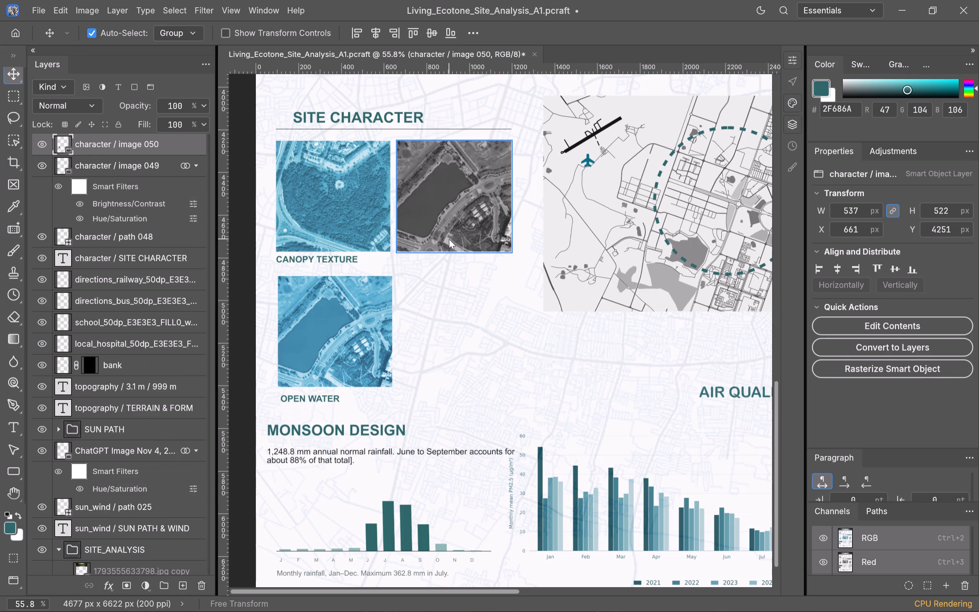
pyautogui.press('Delete')
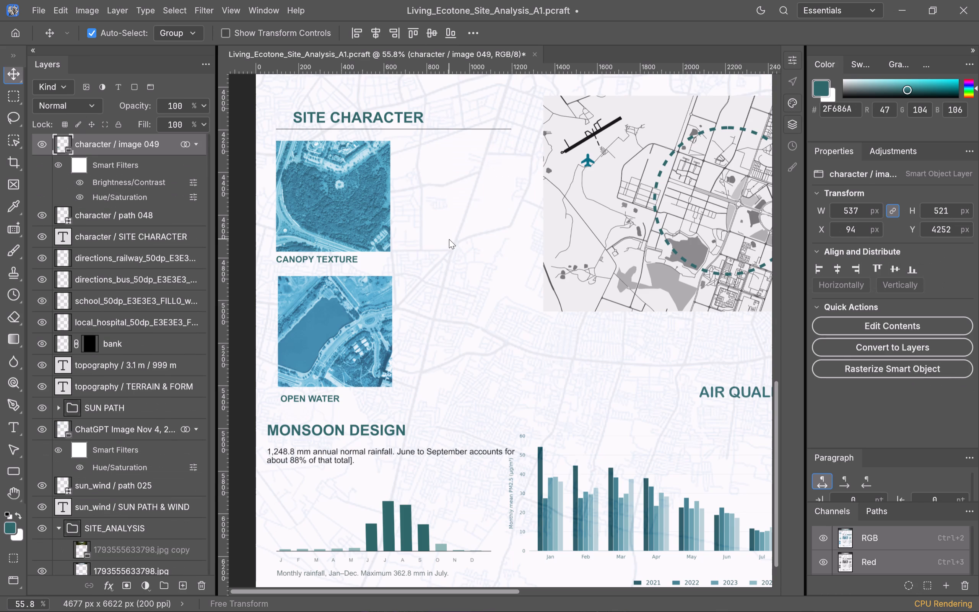
# Delete the thin horizontal line under the SITE CHARACTER heading.
pyautogui.scroll(4, 449, 239)
pyautogui.click(454, 183)
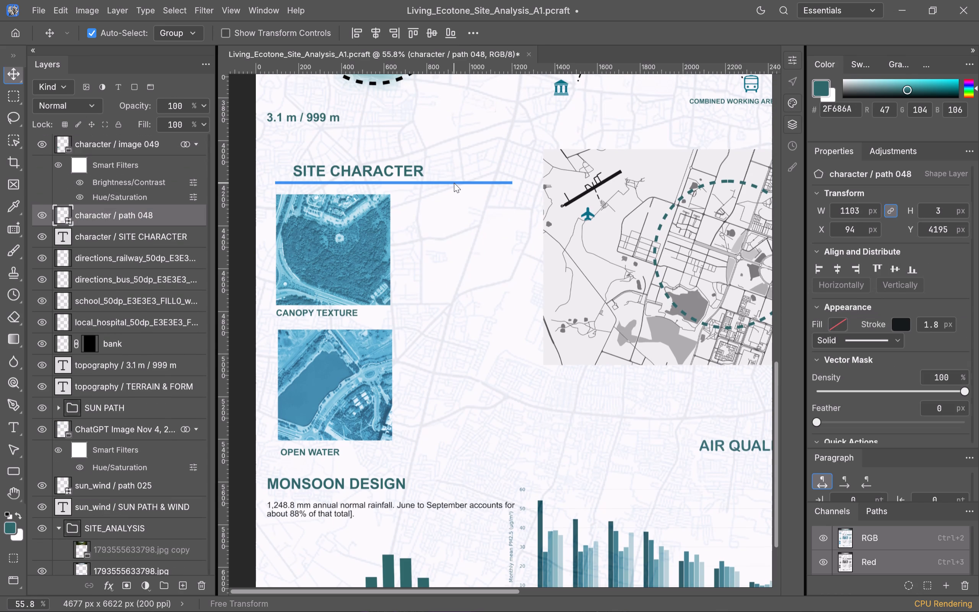
pyautogui.press('Delete')
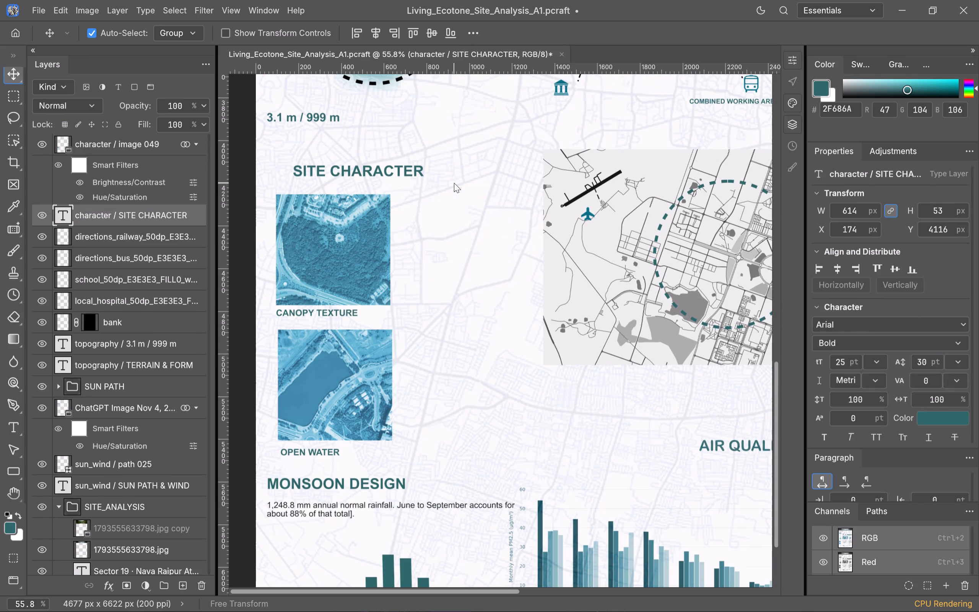
# Review the whole sheet from the title banner to the bottom charts, checking the spacing of the rearranged SITE CHARACTER and MONSOON DESIGN sections.
pyautogui.scroll(6, 454, 183)
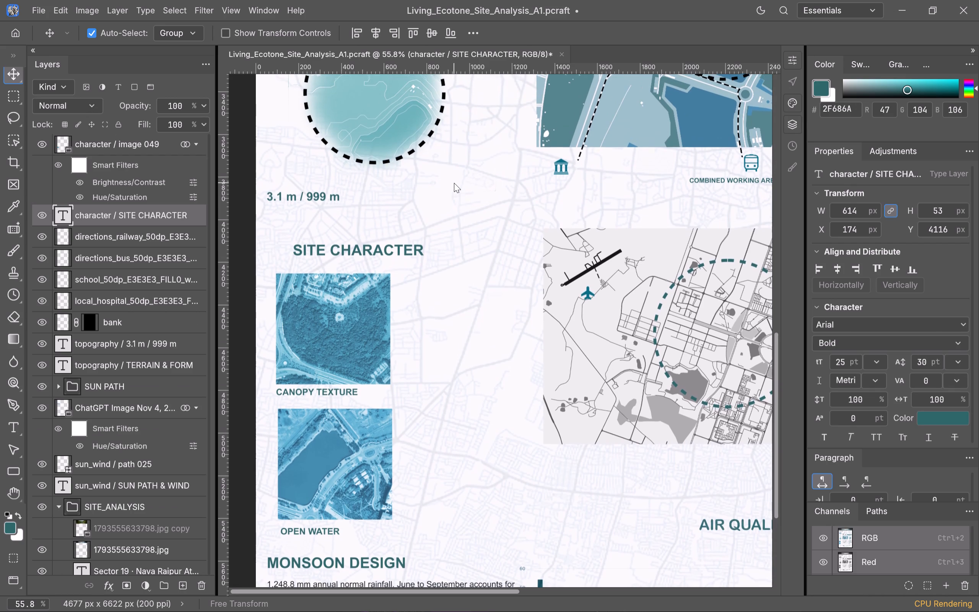
pyautogui.scroll(-3, 454, 185)
pyautogui.scroll(4, 449, 193)
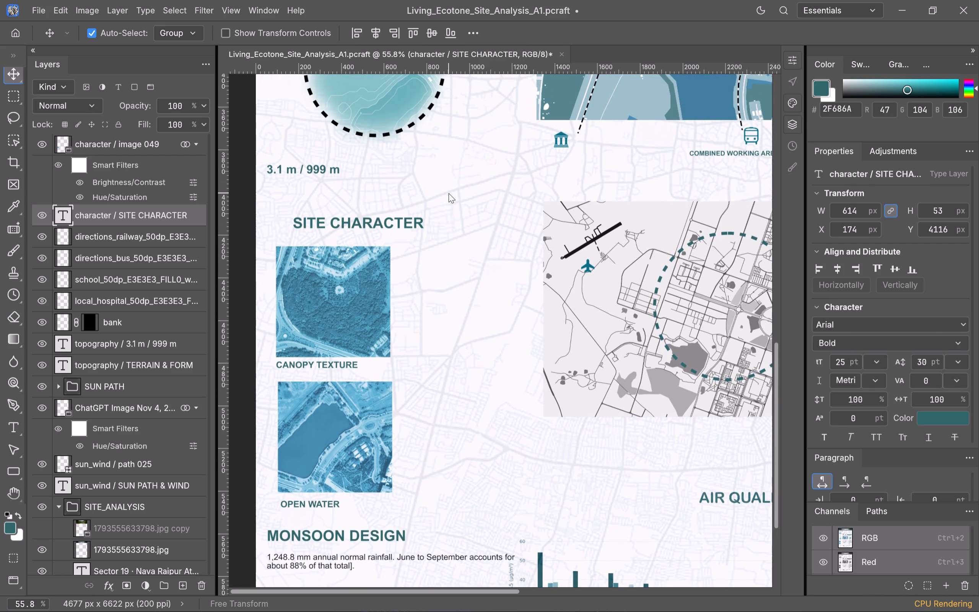
pyautogui.keyDown('alt'); pyautogui.scroll(-9, 449, 194); pyautogui.keyUp('alt')
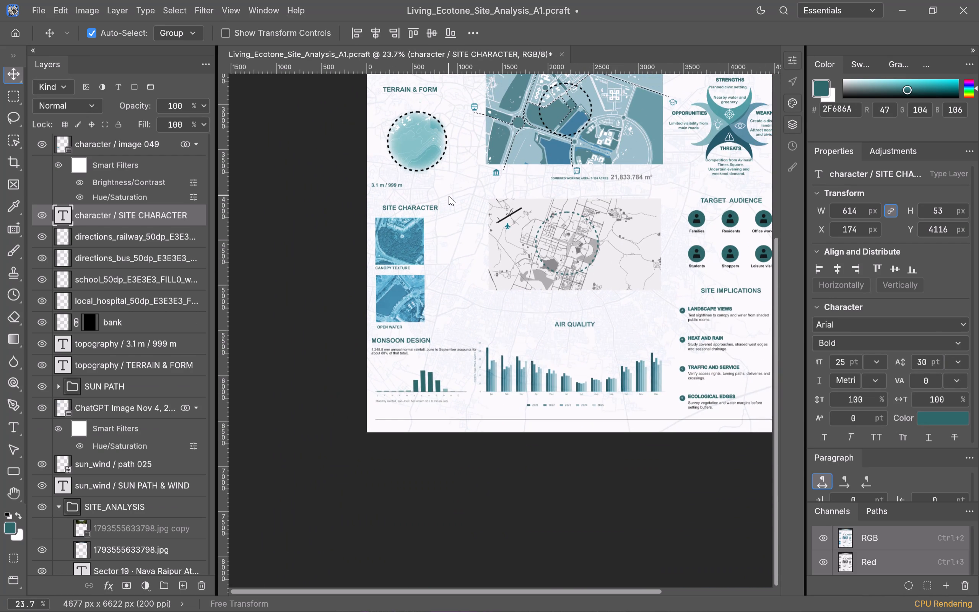
pyautogui.press('space')
pyautogui.press('space')
pyautogui.press('space')
pyautogui.press('space')
pyautogui.press('space')
pyautogui.press('space')
pyautogui.press('space')
pyautogui.press('space')
pyautogui.press('space')
pyautogui.press('space')
pyautogui.press('space')
pyautogui.press('space')
pyautogui.press('space')
pyautogui.press('space')
pyautogui.press('space')
pyautogui.press('space')
pyautogui.press('space')
pyautogui.press('space')
pyautogui.press('space')
pyautogui.press('space')
pyautogui.moveTo(449, 195); pyautogui.dragTo(379, 388)
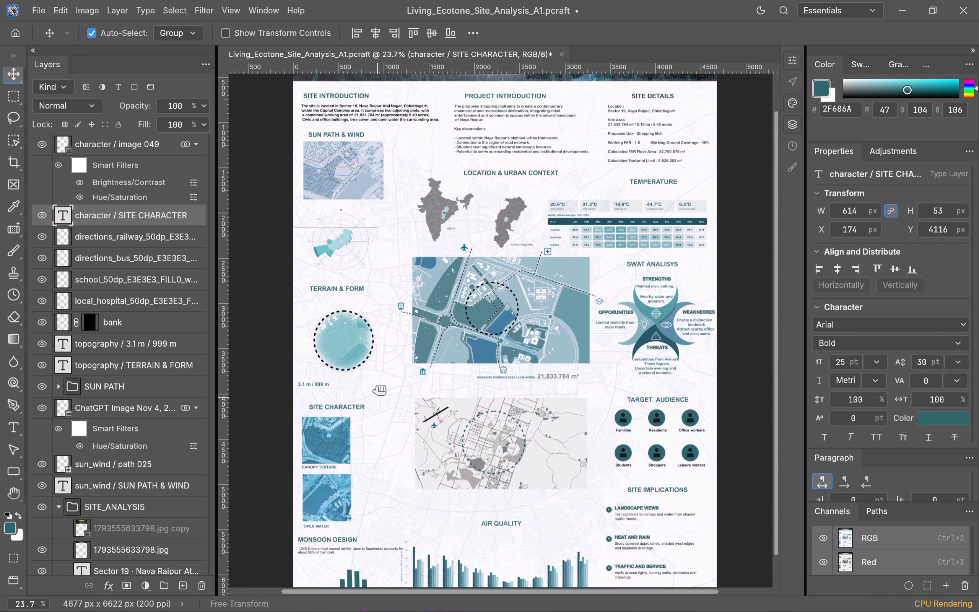
pyautogui.moveTo(379, 388); pyautogui.dragTo(384, 358)
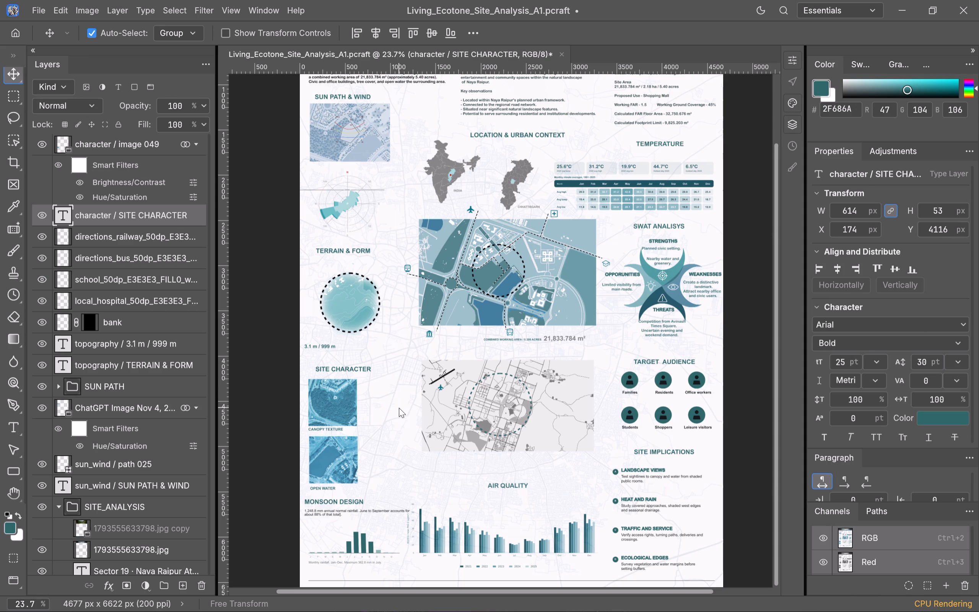
pyautogui.scroll(-2, 399, 408)
pyautogui.scroll(10, 399, 408)
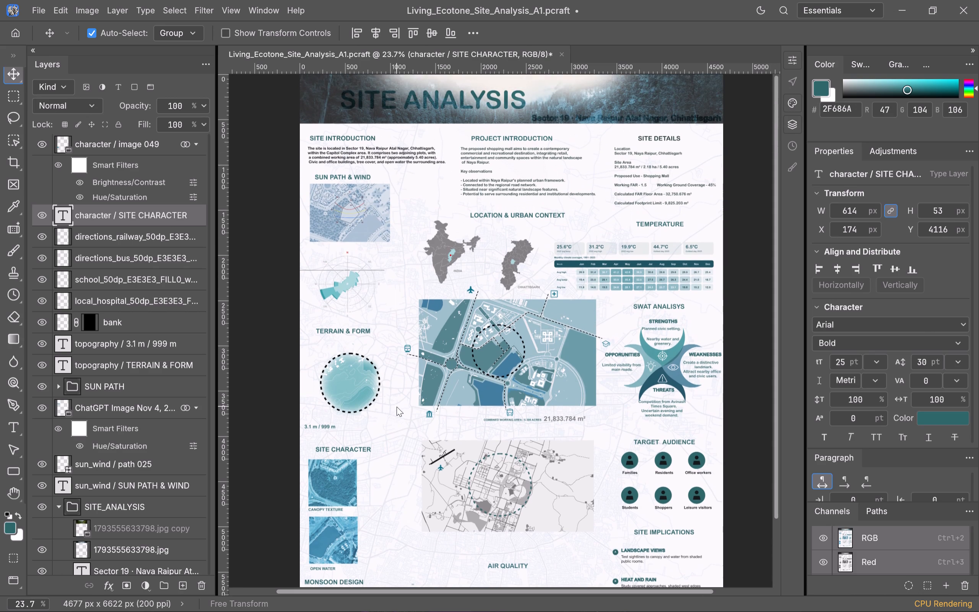
pyautogui.scroll(-2, 393, 410)
pyautogui.scroll(2, 393, 410)
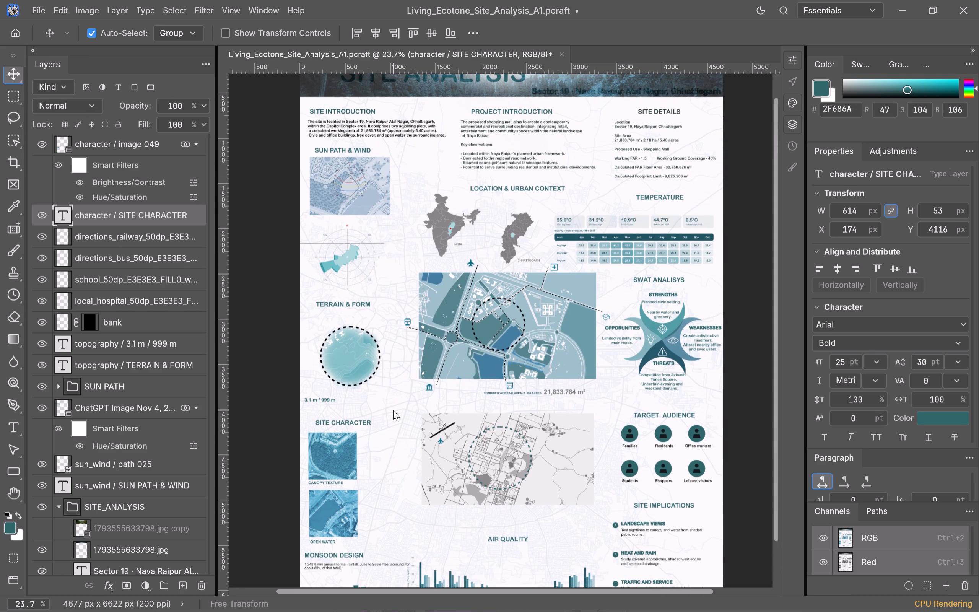
pyautogui.scroll(4, 393, 410)
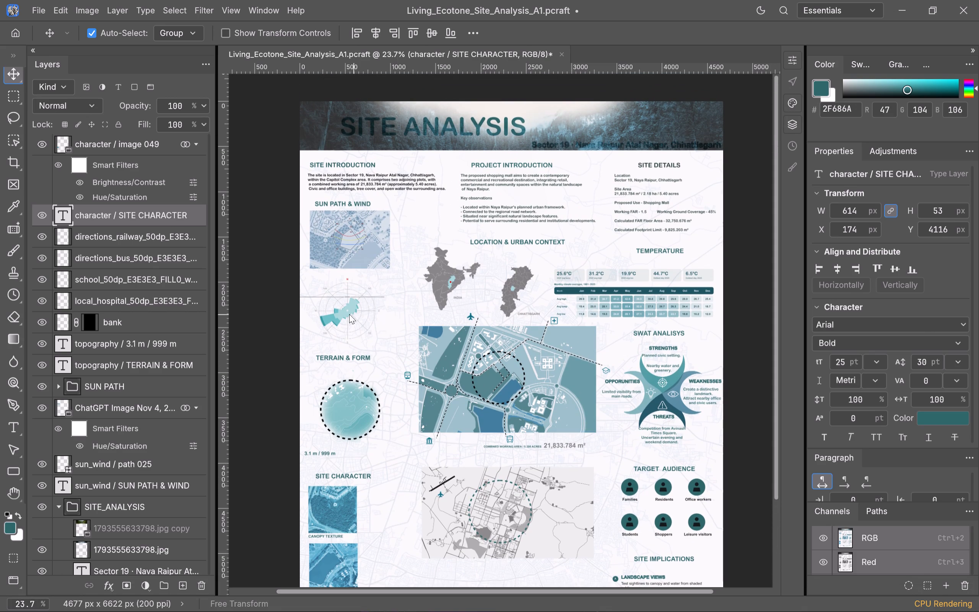
pyautogui.scroll(-4, 397, 343)
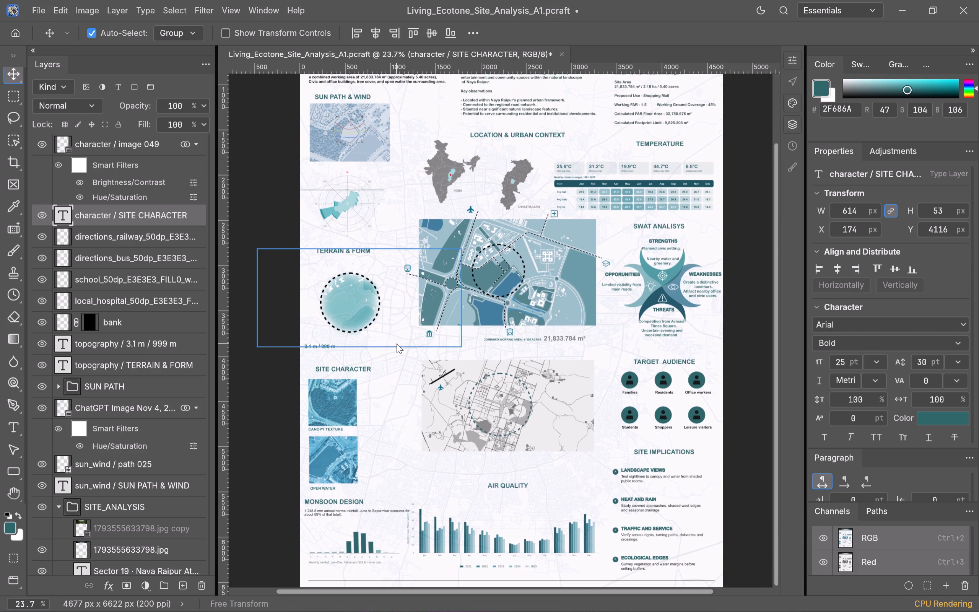
pyautogui.scroll(-1, 397, 343)
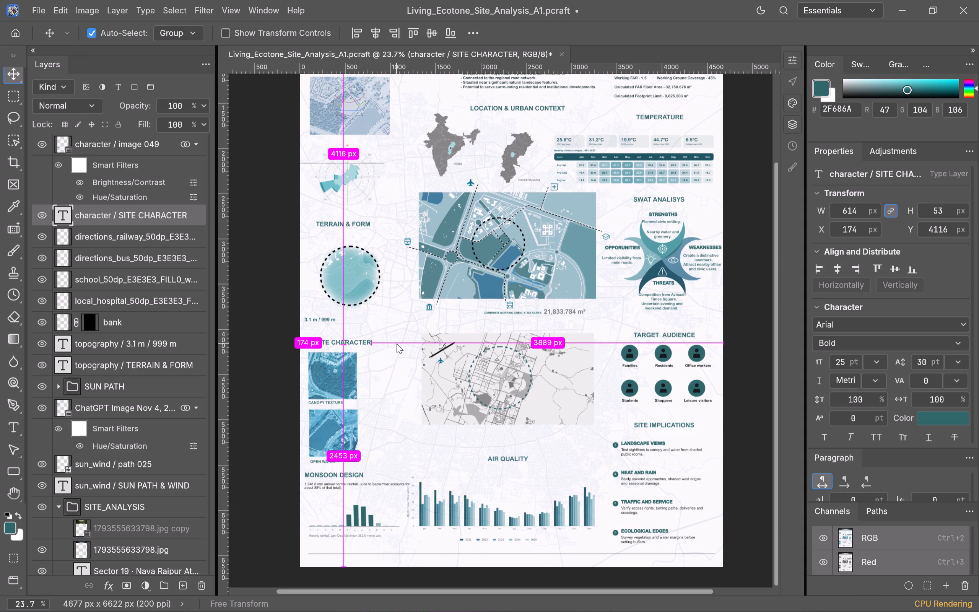
# Save the site analysis document.
pyautogui.hotkey('ctrl', 's')
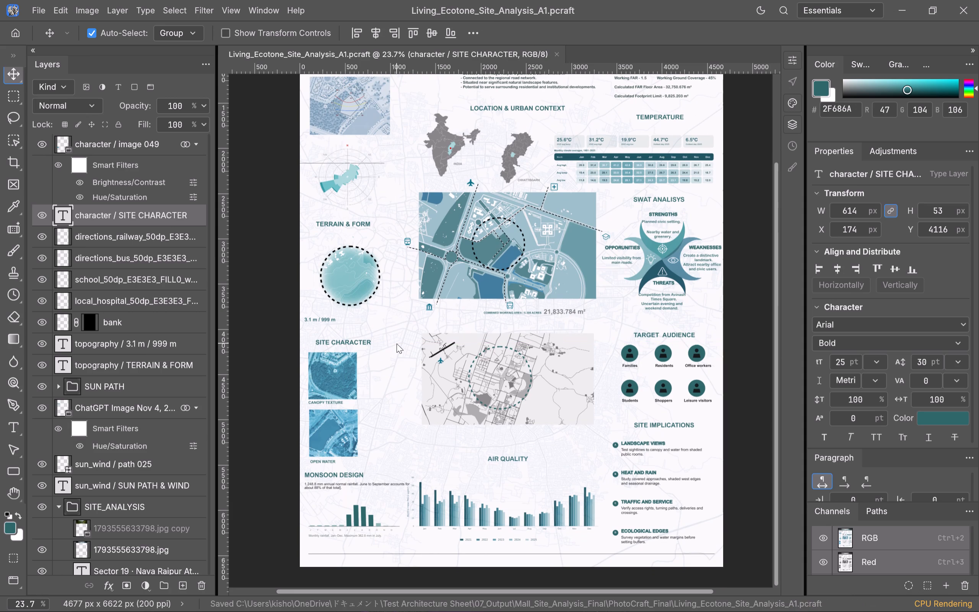
# Shift the MONSOON DESIGN heading about 60 px horizontally toward the sheet's centre, keeping it above the rainfall text.
pyautogui.scroll(-2, 397, 343)
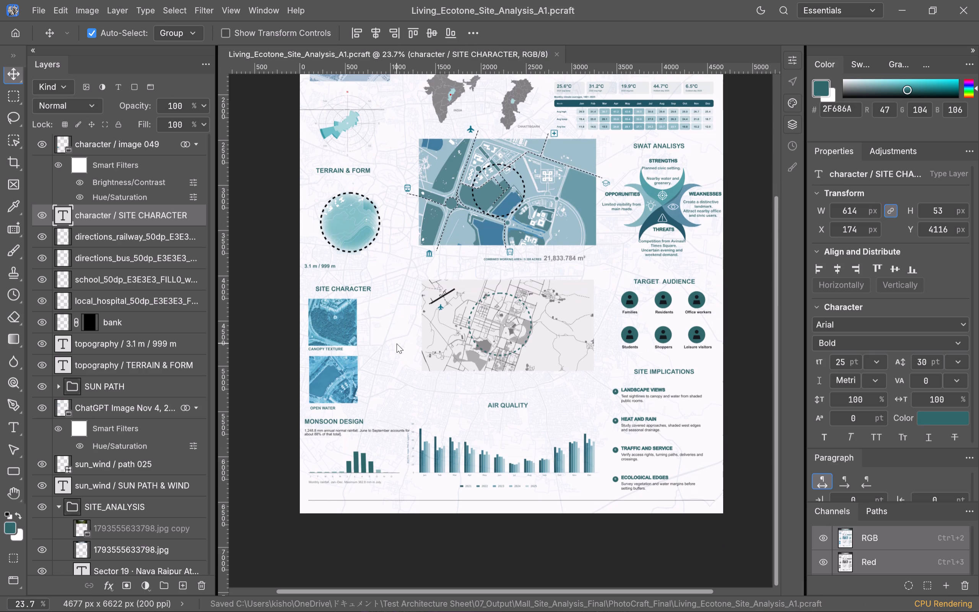
pyautogui.scroll(10, 397, 343)
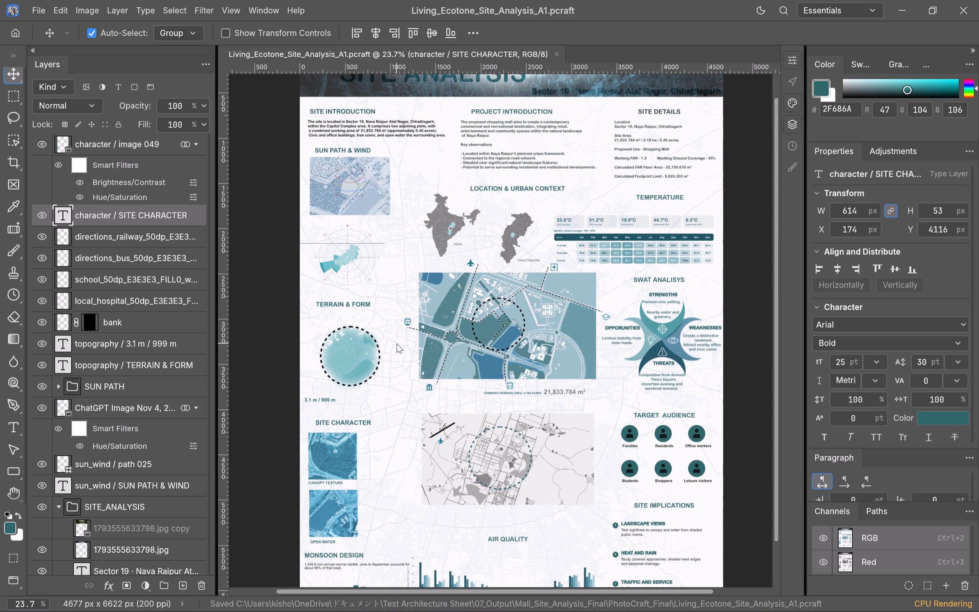
pyautogui.scroll(-2, 397, 343)
pyautogui.moveTo(342, 500); pyautogui.dragTo(346, 500)
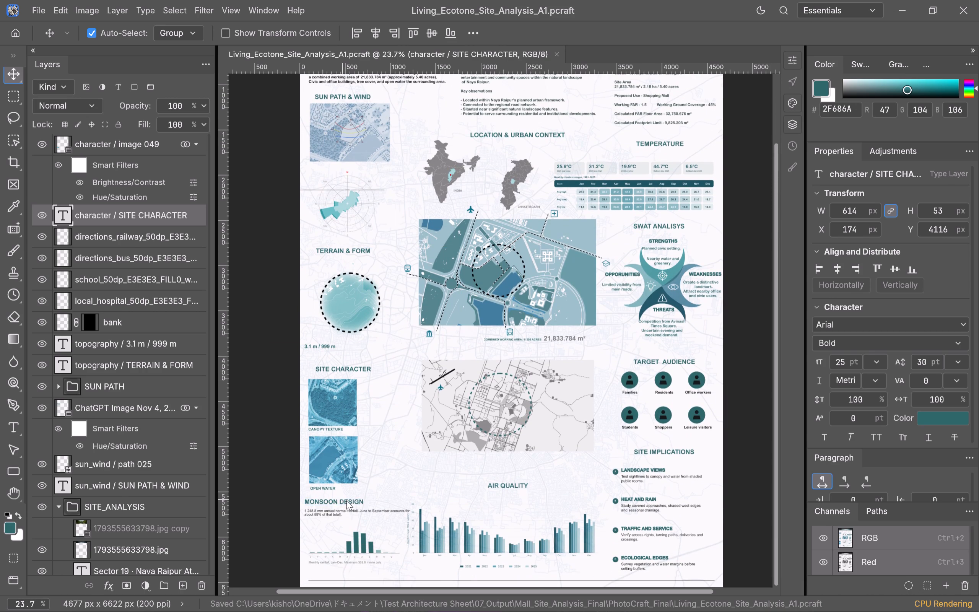
pyautogui.moveTo(346, 500); pyautogui.dragTo(348, 501)
pyautogui.click(396, 459)
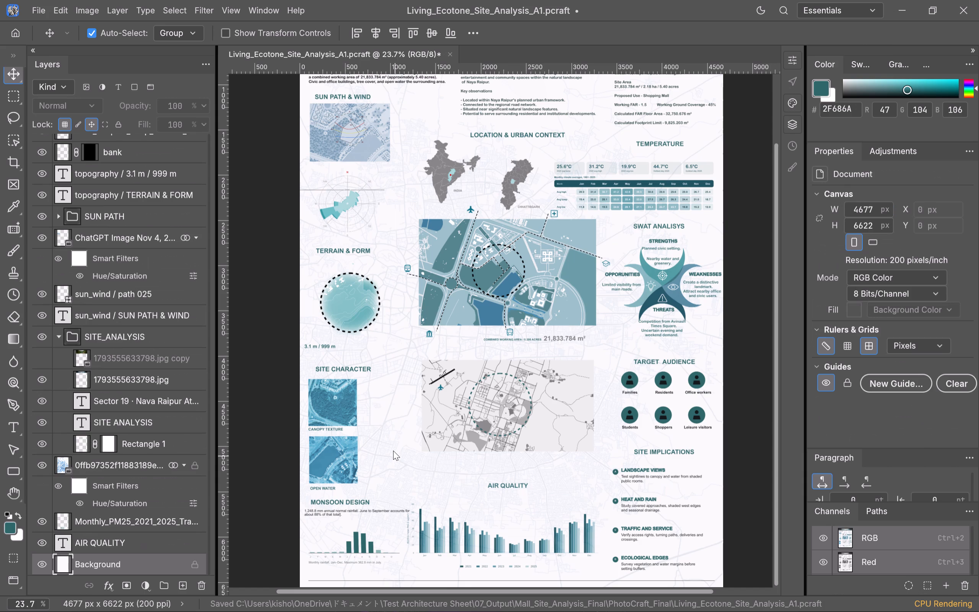
# Examine how the MONSOON DESIGN heading lines up with the other section headings across the sheet.
pyautogui.scroll(2, 393, 451)
pyautogui.scroll(-2, 393, 451)
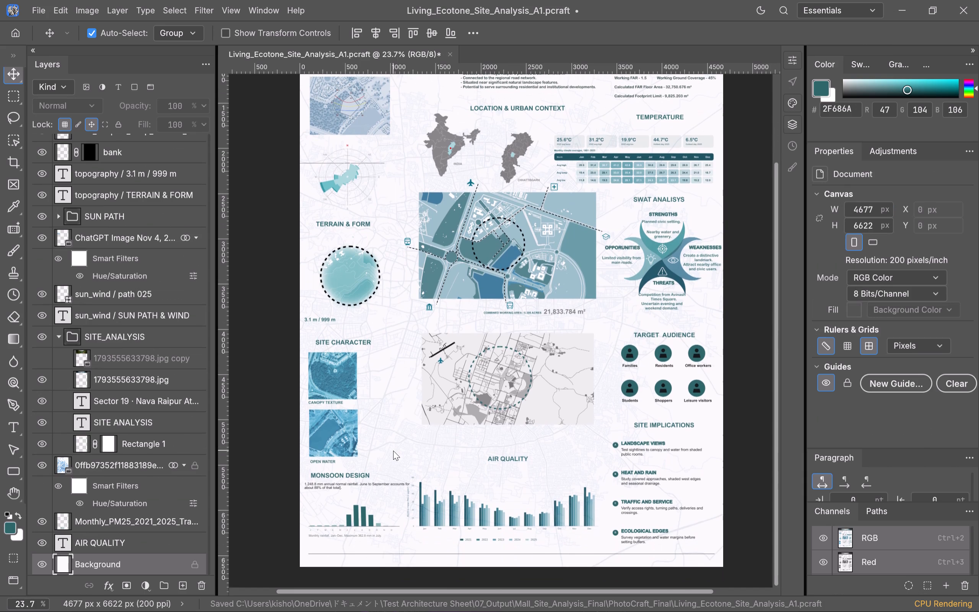
pyautogui.scroll(4, 393, 451)
pyautogui.scroll(-2, 393, 451)
pyautogui.scroll(2, 393, 451)
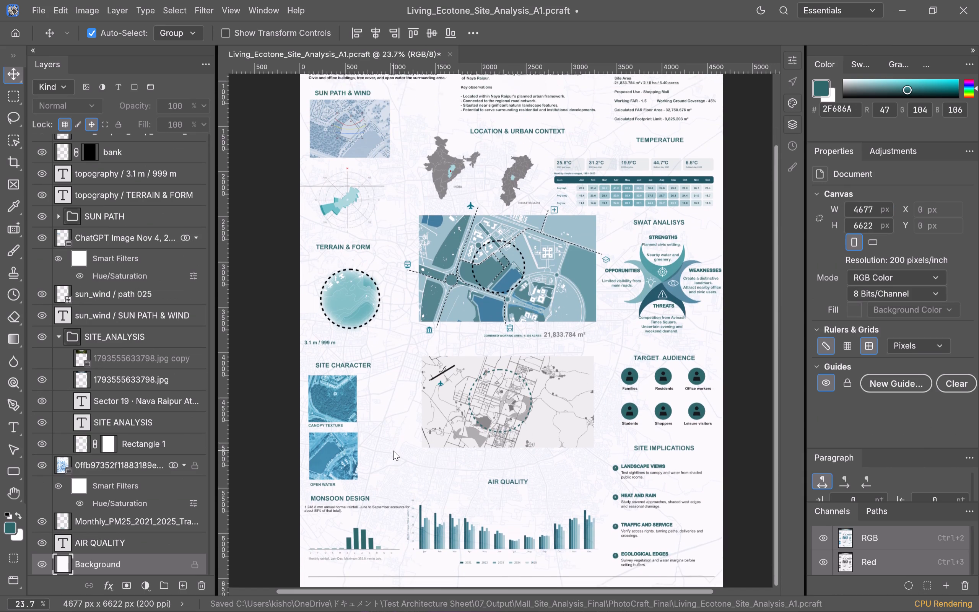
pyautogui.scroll(-1, 393, 451)
pyautogui.scroll(2, 393, 451)
pyautogui.scroll(-1, 393, 451)
pyautogui.scroll(4, 393, 451)
pyautogui.scroll(-1, 393, 451)
pyautogui.scroll(2, 393, 451)
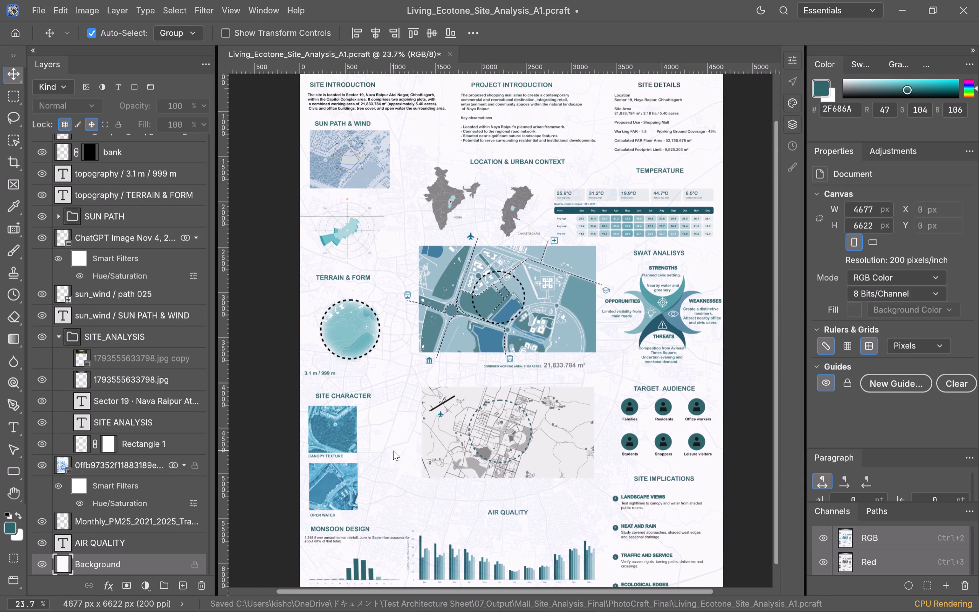
# Move the AIR QUALITY heading down about 150 px, closer to the PM2.5 bar chart.
pyautogui.scroll(-2, 393, 451)
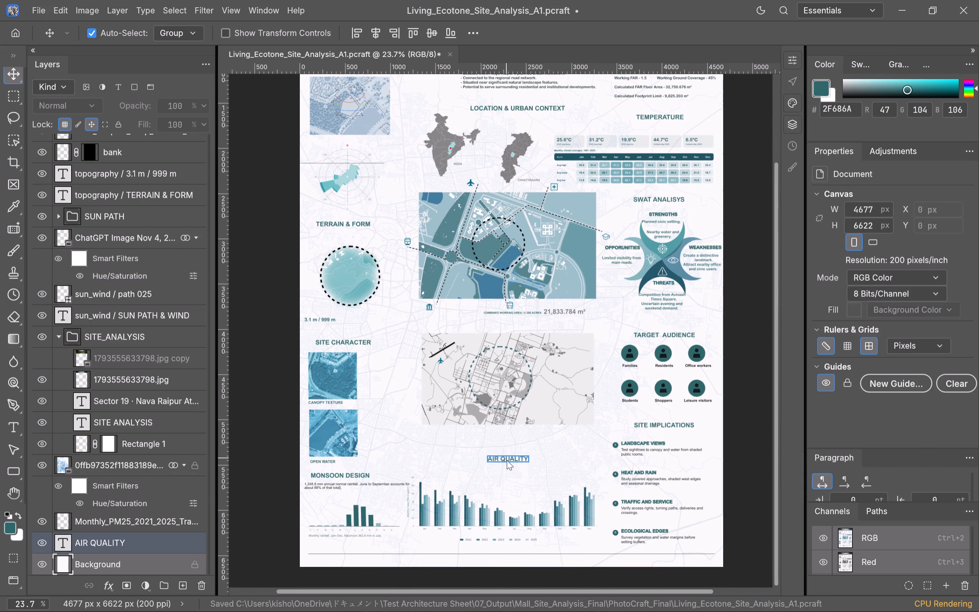
pyautogui.moveTo(507, 459); pyautogui.dragTo(509, 473)
pyautogui.click(429, 446)
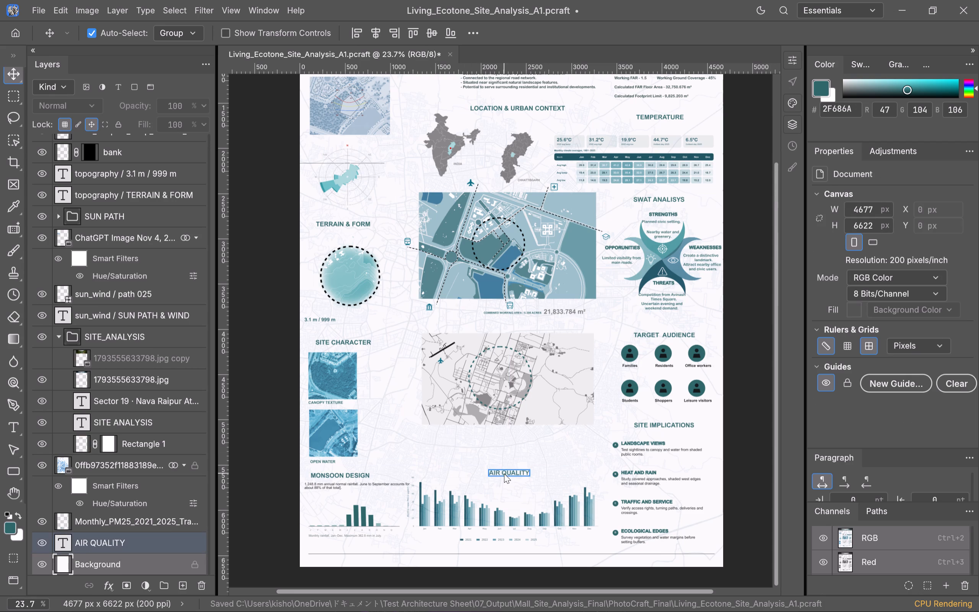
# Review the sheet's overall composition, then examine the TERRAIN & FORM and SITE CHARACTER area and the neighbouring maps more closely.
pyautogui.scroll(8, 457, 456)
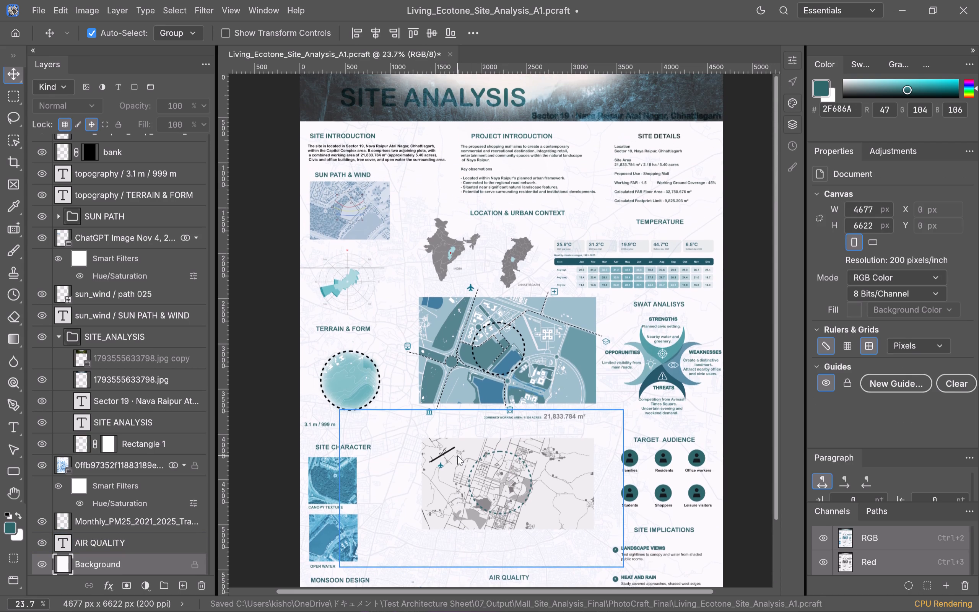
pyautogui.scroll(6, 457, 456)
pyautogui.scroll(-3, 457, 456)
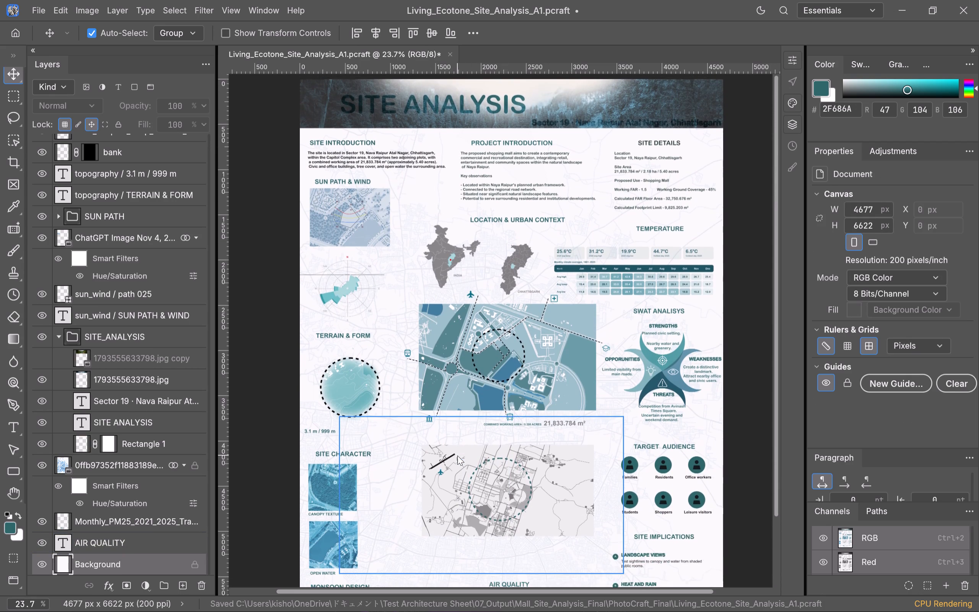
pyautogui.scroll(-1, 457, 456)
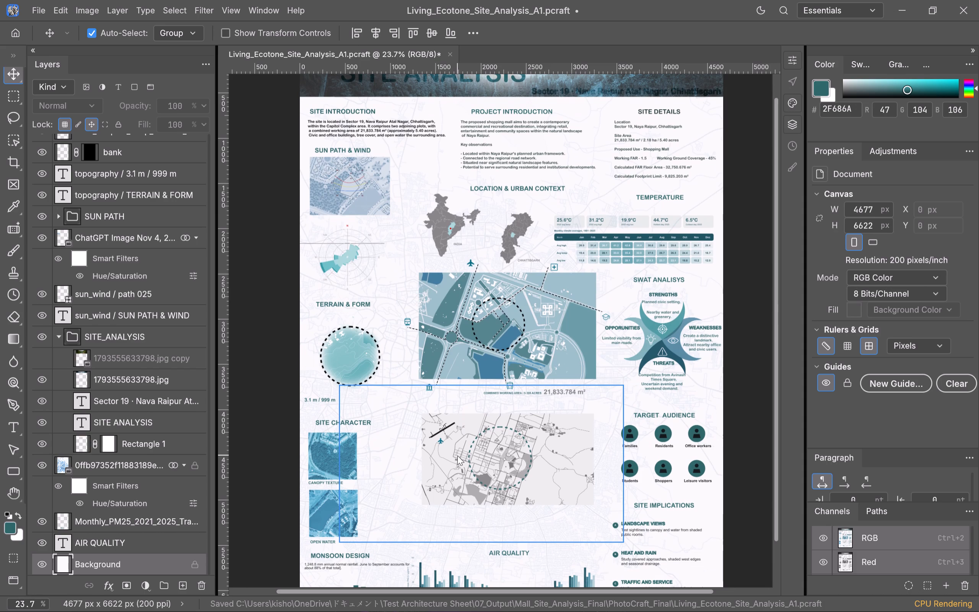
pyautogui.scroll(2, 388, 427)
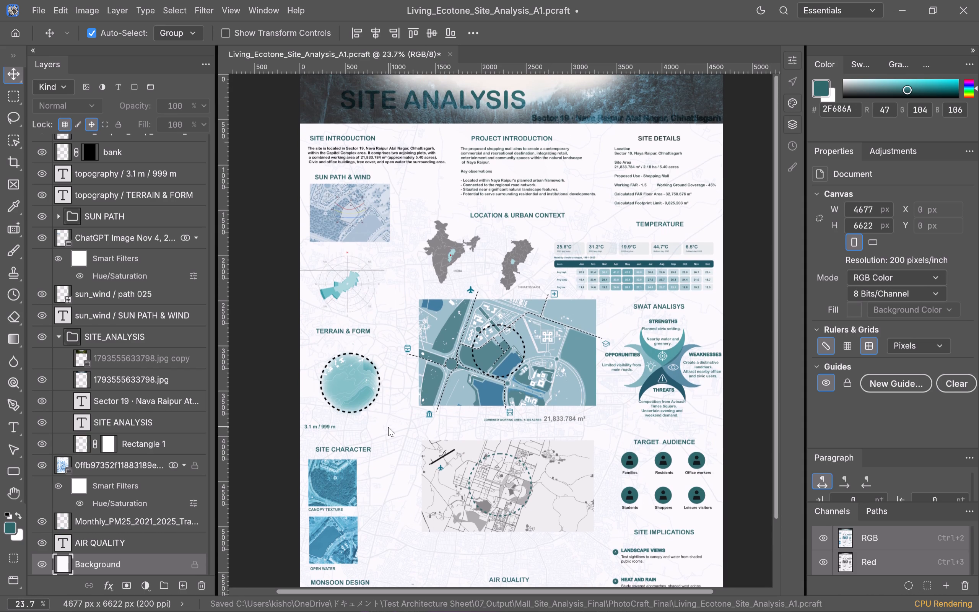
pyautogui.scroll(-3, 388, 427)
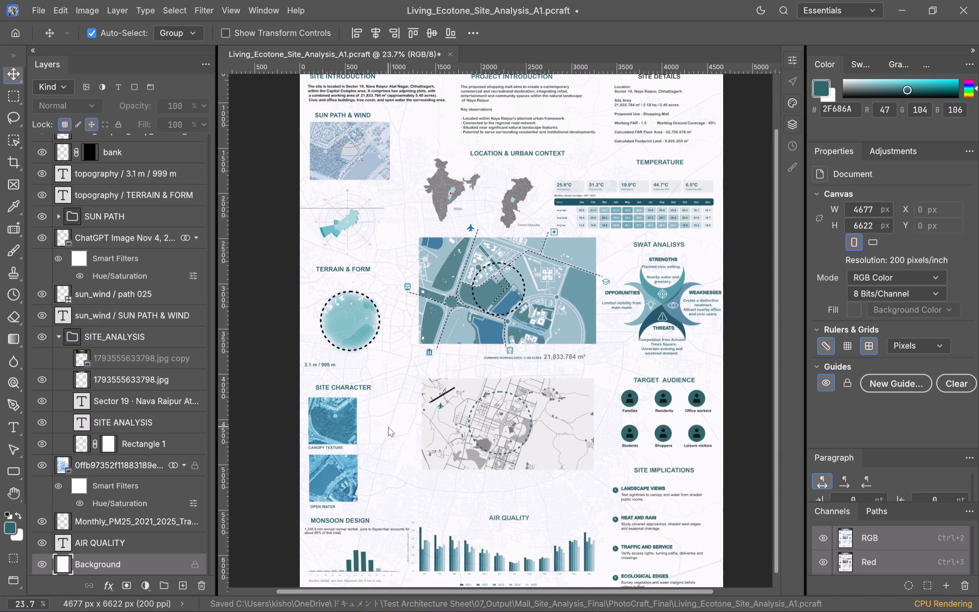
pyautogui.scroll(-1, 388, 427)
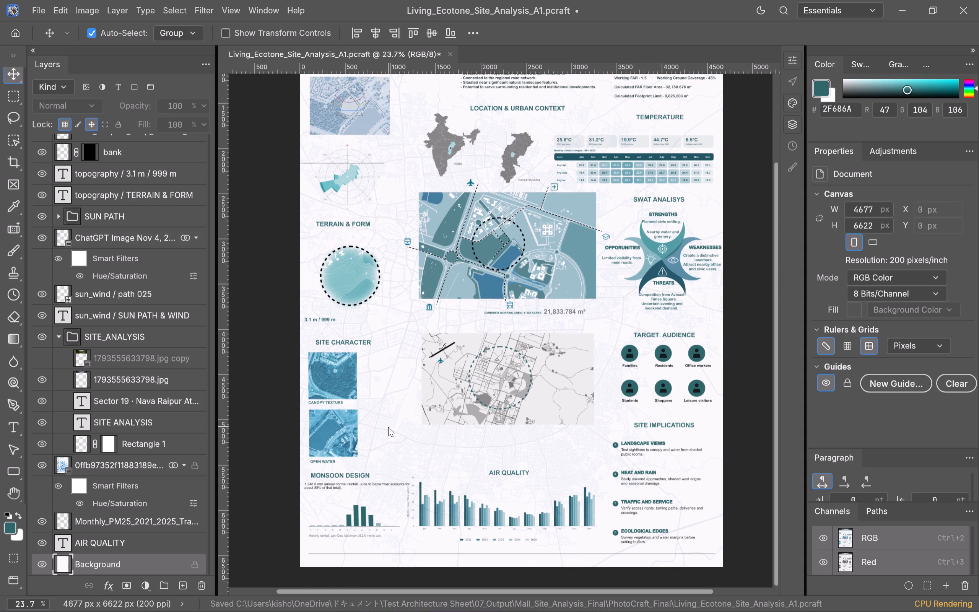
pyautogui.scroll(6, 388, 427)
pyautogui.keyDown('alt'); pyautogui.scroll(12, 388, 427); pyautogui.keyUp('alt')
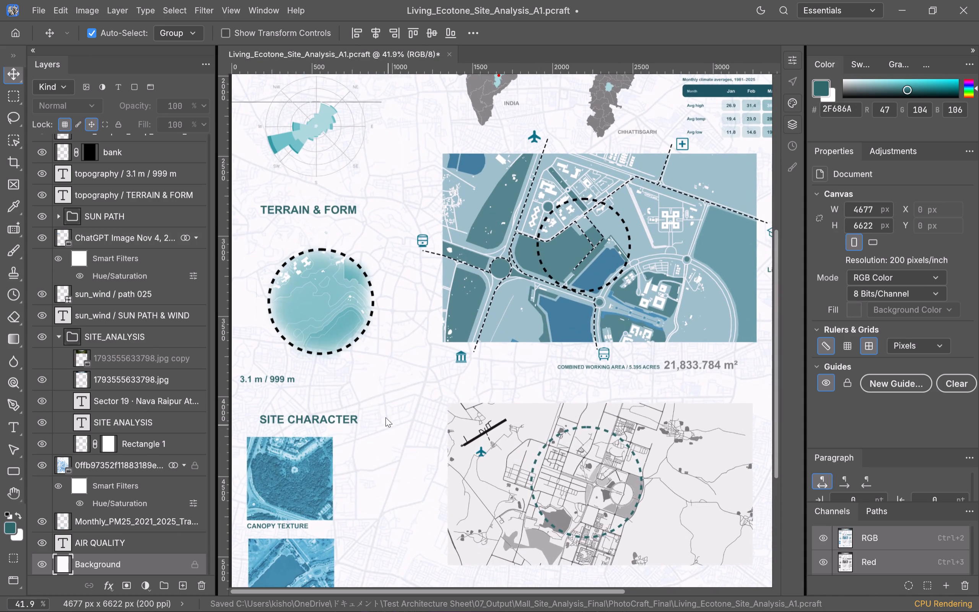
# Examine the TERRAIN & FORM contour circle, its 3.1 m / 999 m caption and the spacing to the SITE CHARACTER heading.
pyautogui.press('space')
pyautogui.press('space')
pyautogui.press('space')
pyautogui.press('space')
pyautogui.press('space')
pyautogui.moveTo(378, 402); pyautogui.dragTo(473, 461)
pyautogui.keyDown('alt'); pyautogui.scroll(10, 461, 446); pyautogui.keyUp('alt')
pyautogui.moveTo(494, 469); pyautogui.dragTo(576, 524)
pyautogui.press('space')
pyautogui.press('space')
pyautogui.press('space')
pyautogui.press('space')
pyautogui.press('space')
pyautogui.press('space')
pyautogui.scroll(2, 540, 494)
pyautogui.keyDown('alt'); pyautogui.scroll(8, 514, 486); pyautogui.keyUp('alt')
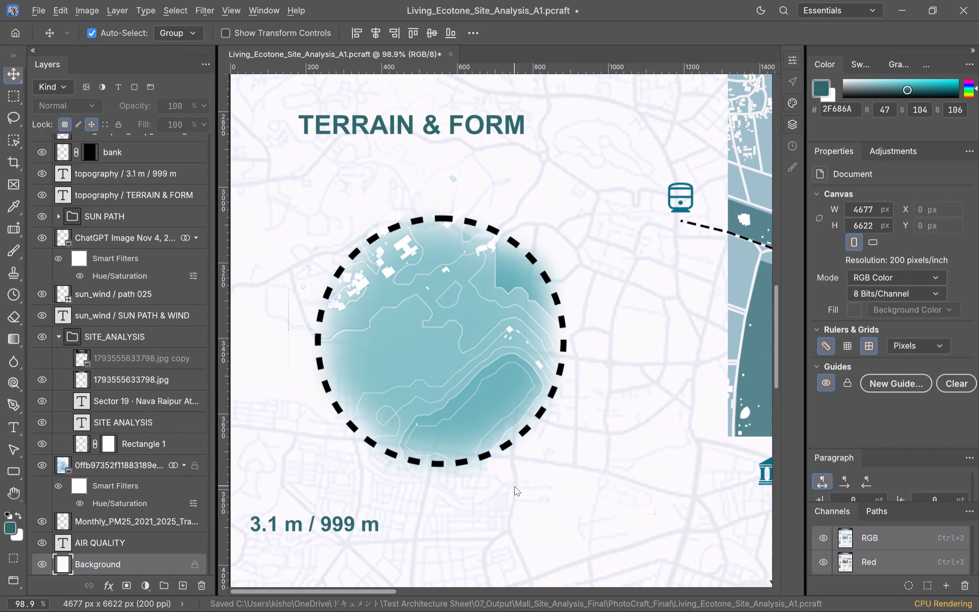
pyautogui.scroll(-2, 514, 486)
pyautogui.keyDown('alt'); pyautogui.scroll(-16, 514, 486); pyautogui.keyUp('alt')
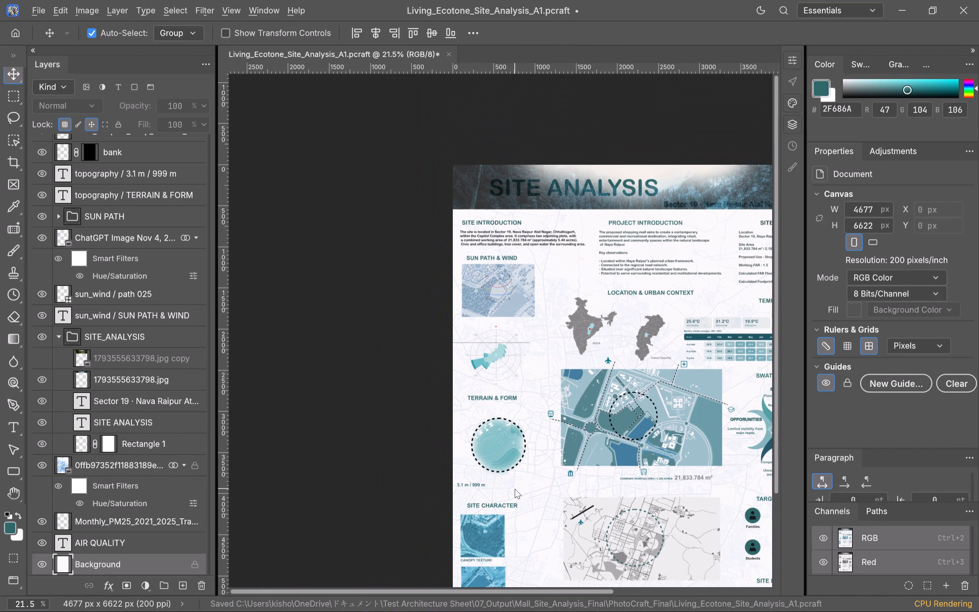
pyautogui.keyDown('alt'); pyautogui.scroll(16, 515, 489); pyautogui.keyUp('alt')
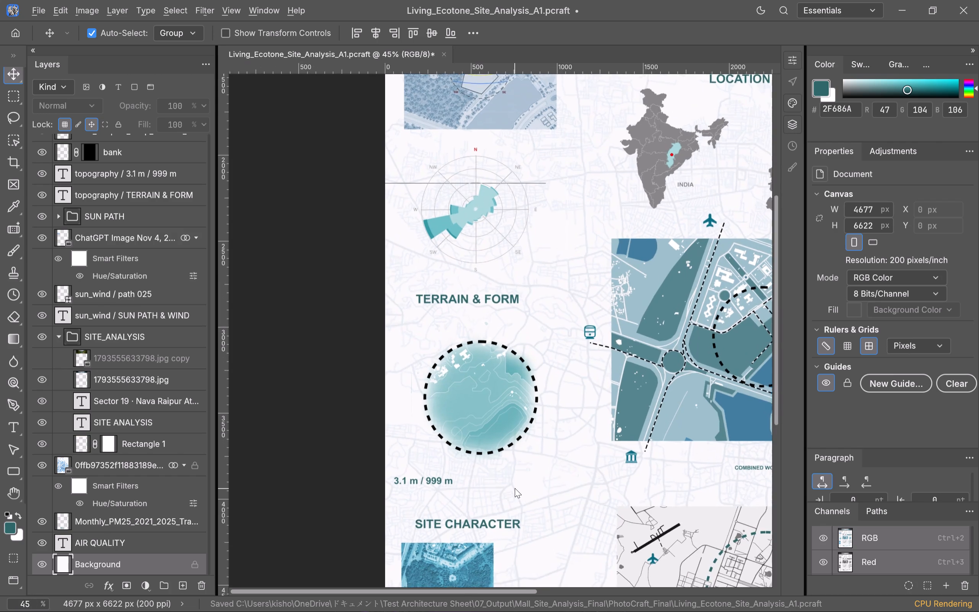
pyautogui.keyDown('alt'); pyautogui.scroll(8, 515, 488); pyautogui.keyUp('alt')
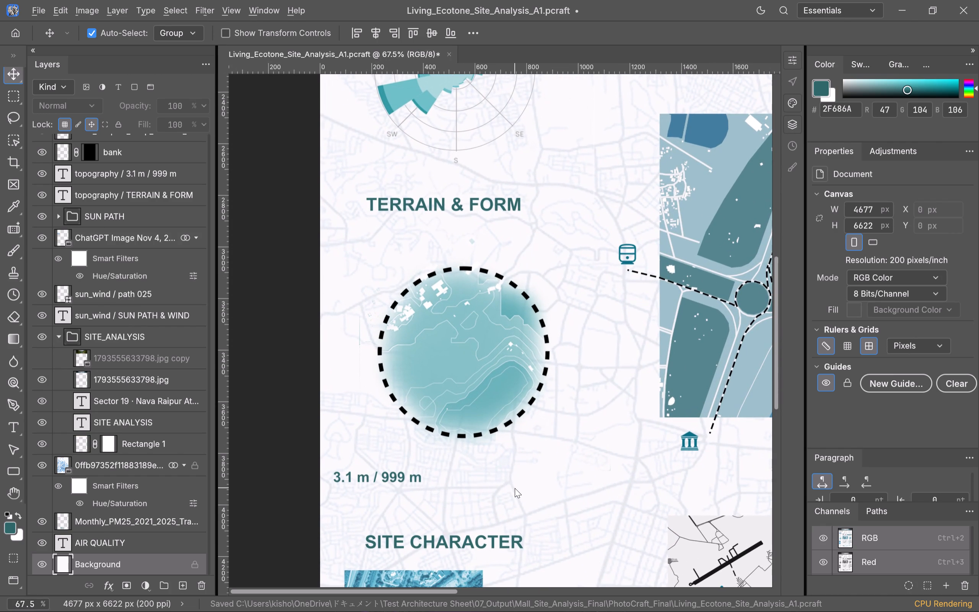
pyautogui.scroll(-3, 488, 460)
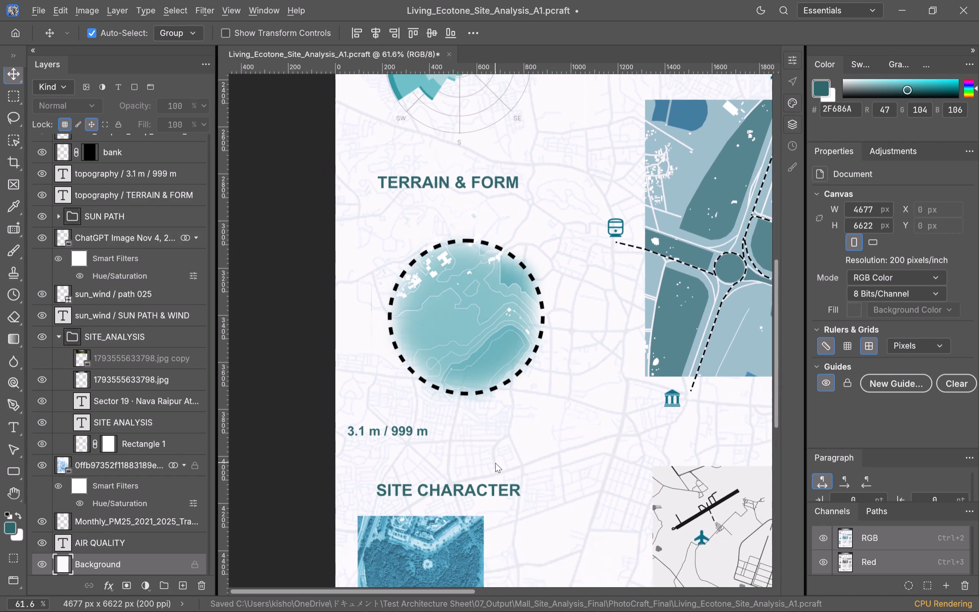
# Review the whole sheet's layout from the SITE ANALYSIS banner to the MONSOON DESIGN, AIR QUALITY and SITE IMPLICATIONS sections.
pyautogui.keyDown('alt'); pyautogui.scroll(-9, 495, 463); pyautogui.keyUp('alt')
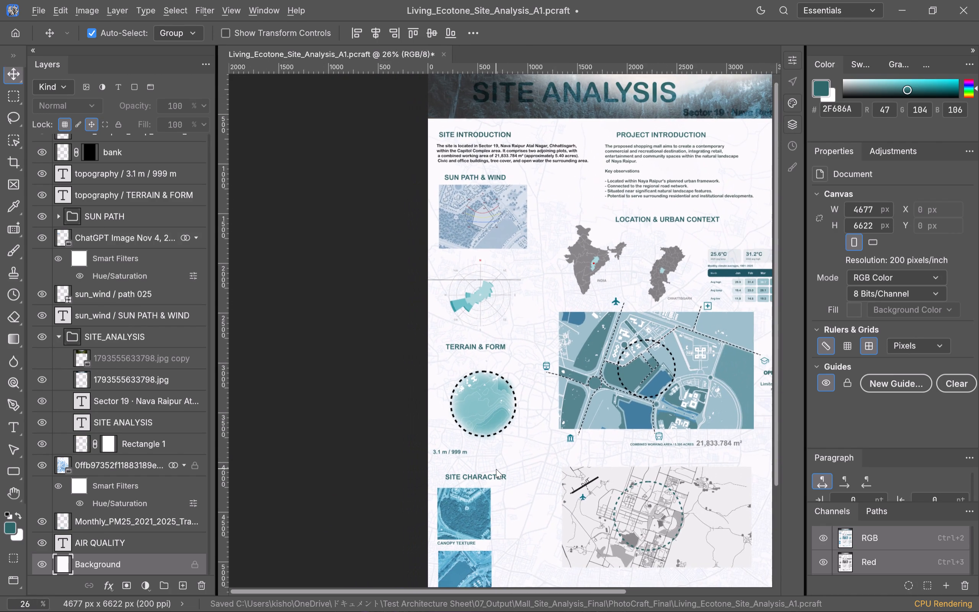
pyautogui.keyDown('alt'); pyautogui.scroll(-3, 496, 469); pyautogui.keyUp('alt')
pyautogui.press('space')
pyautogui.press('space')
pyautogui.press('space')
pyautogui.press('space')
pyautogui.press('space')
pyautogui.press('space')
pyautogui.press('space')
pyautogui.press('space')
pyautogui.press('space')
pyautogui.press('space')
pyautogui.press('space')
pyautogui.press('space')
pyautogui.press('space')
pyautogui.press('space')
pyautogui.press('space')
pyautogui.press('space')
pyautogui.press('space')
pyautogui.press('space')
pyautogui.press('space')
pyautogui.press('space')
pyautogui.moveTo(516, 495); pyautogui.dragTo(507, 435)
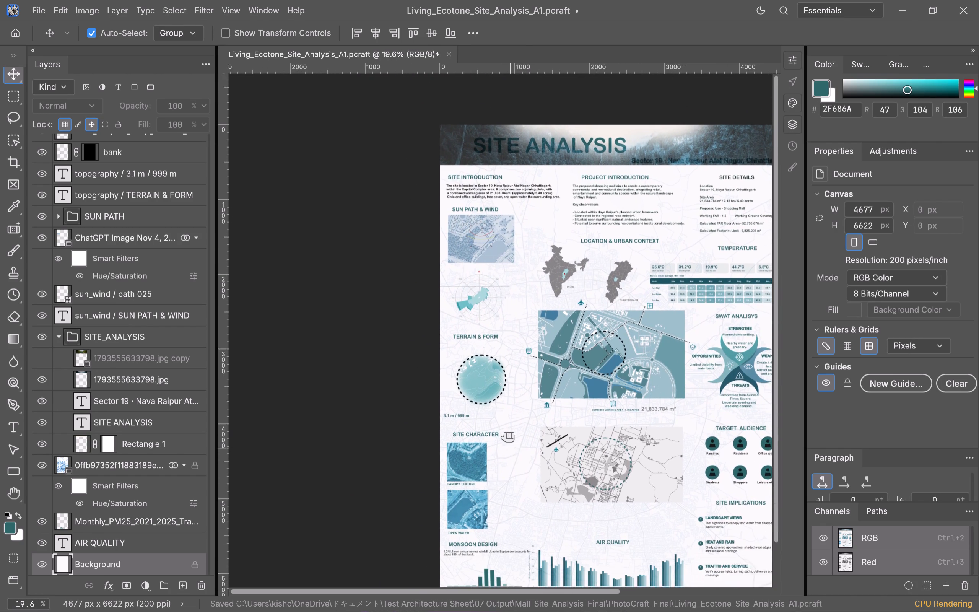
pyautogui.moveTo(507, 435); pyautogui.dragTo(498, 394)
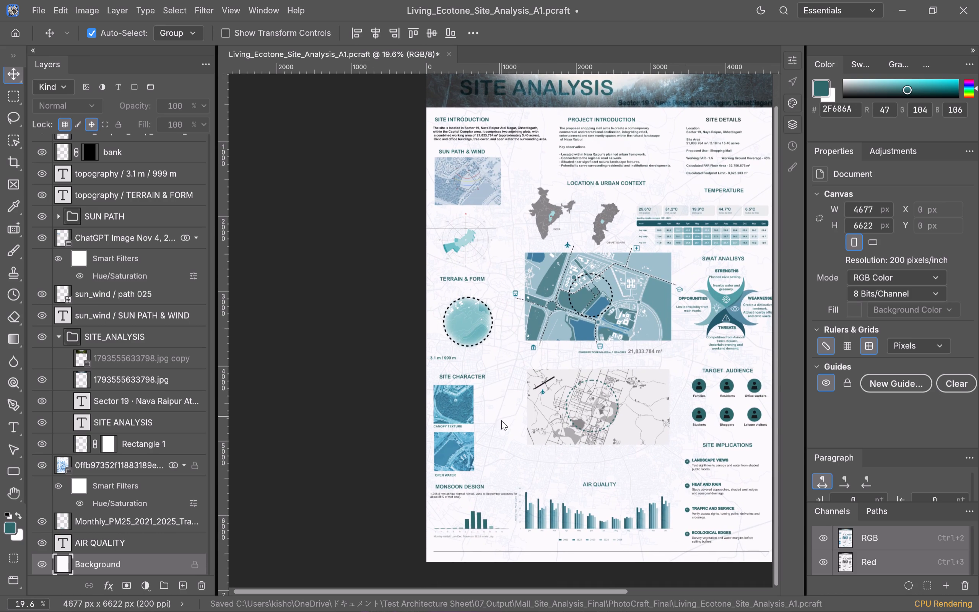
pyautogui.keyDown('alt'); pyautogui.moveTo(507, 428); pyautogui.dragTo(498, 405); pyautogui.keyUp('alt')
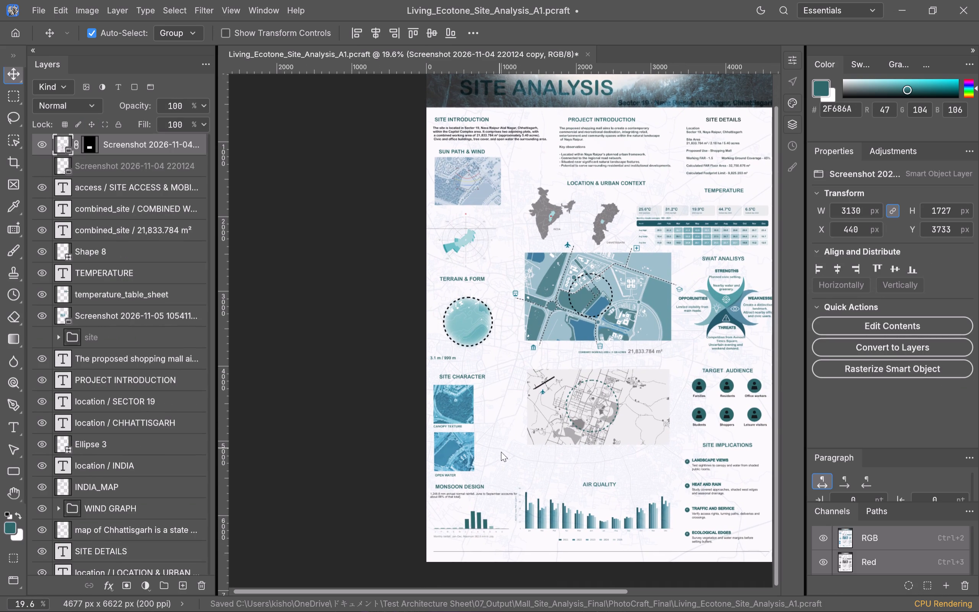
pyautogui.press('space')
pyautogui.press('space')
pyautogui.press('space')
pyautogui.press('space')
pyautogui.press('space')
pyautogui.press('space')
pyautogui.press('space')
pyautogui.press('space')
pyautogui.press('space')
pyautogui.press('space')
pyautogui.moveTo(524, 466); pyautogui.dragTo(483, 458)
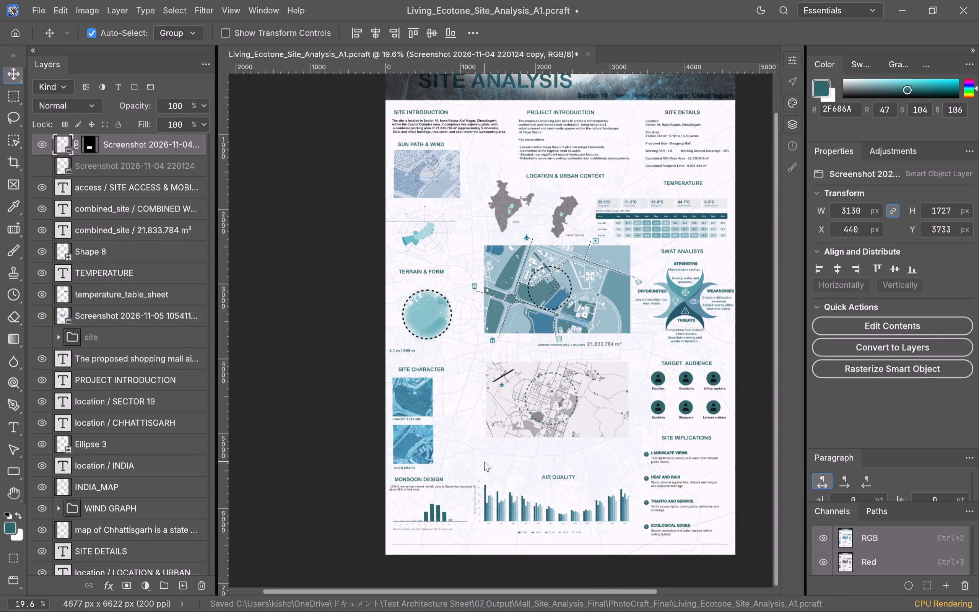
pyautogui.press('Escape')
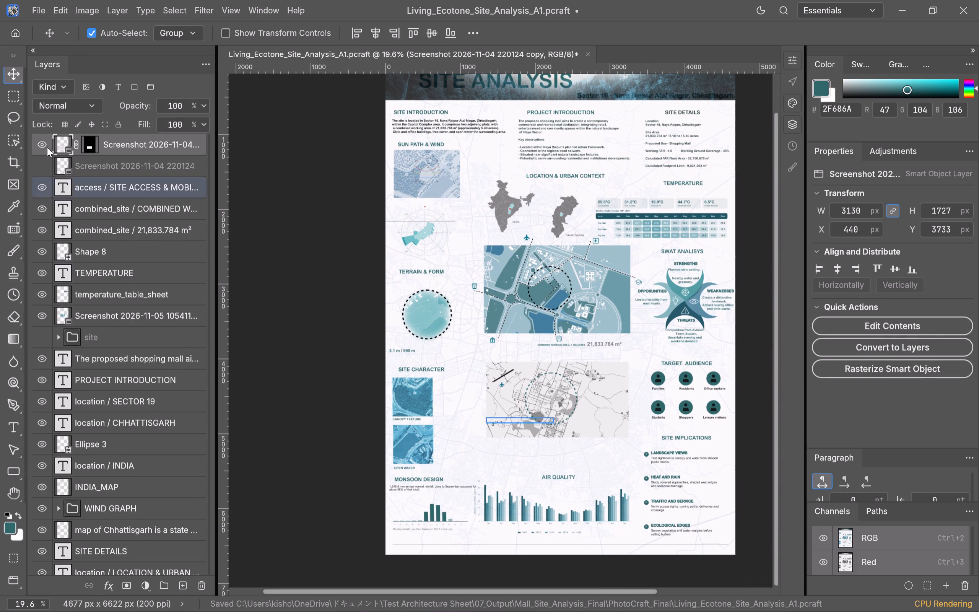
pyautogui.click(15, 73)
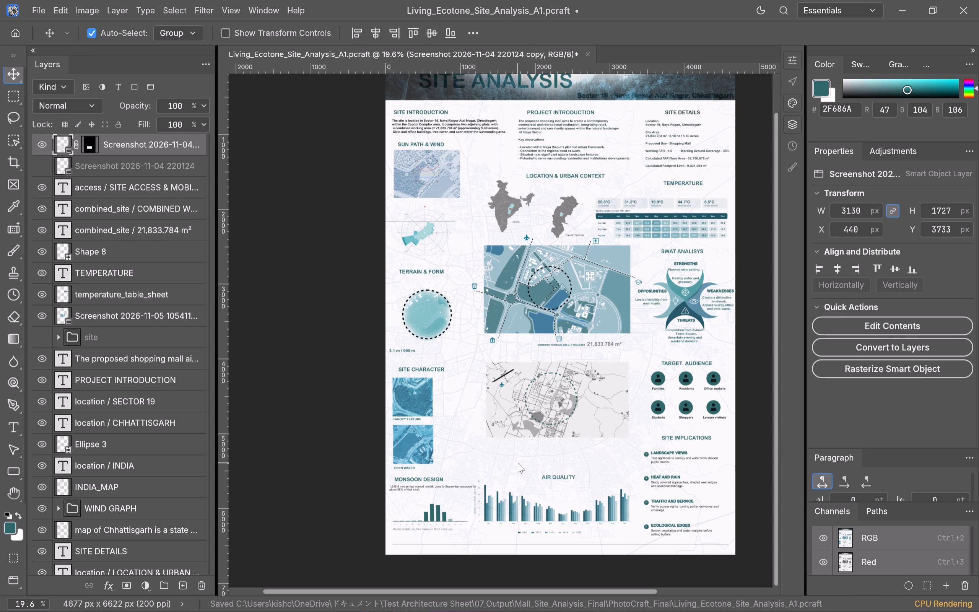
pyautogui.scroll(4, 518, 463)
pyautogui.scroll(-1, 518, 463)
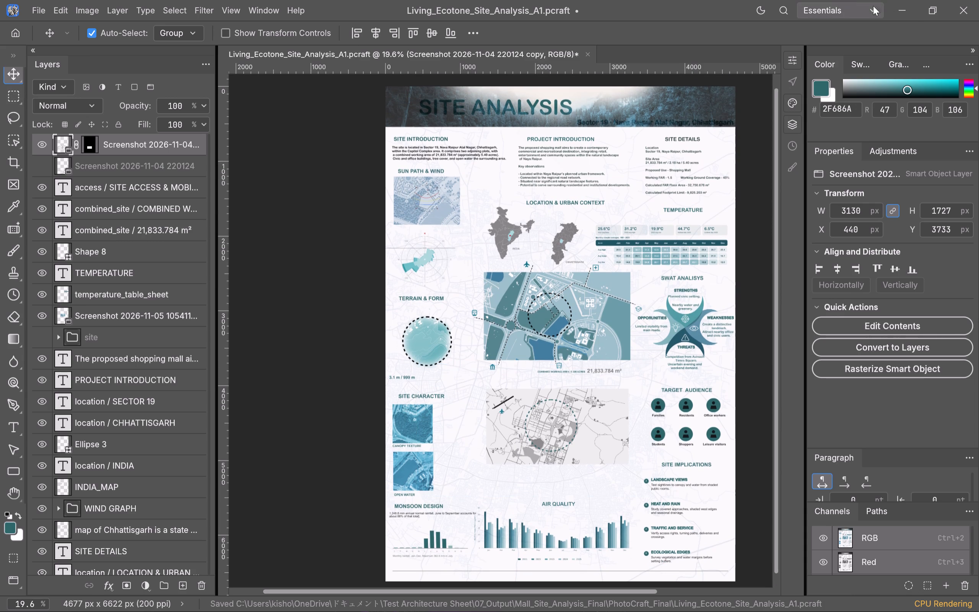
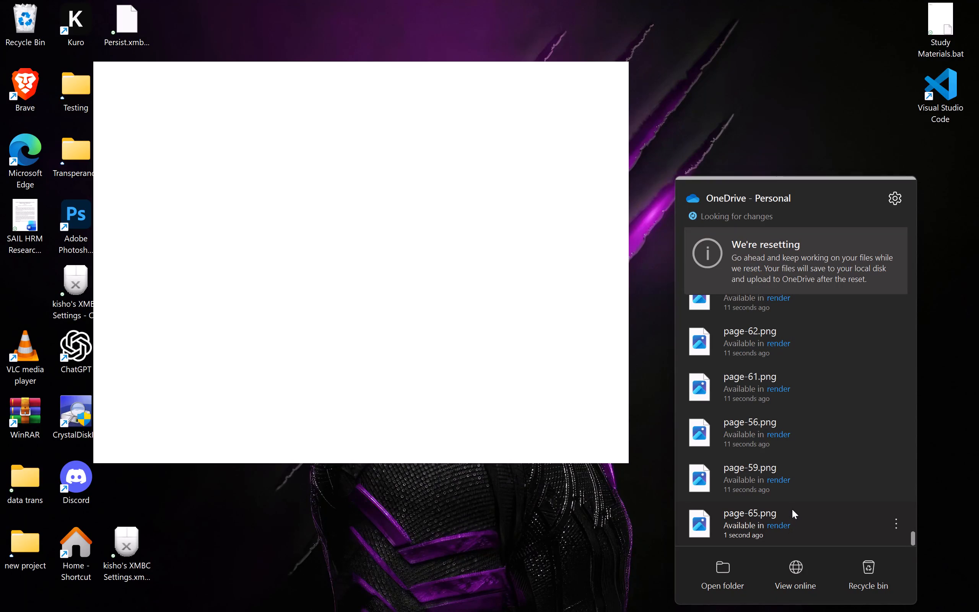
# Open the synced OneDrive folder in File Explorer from the sync activity list to view its contents, and minimize its window.
pyautogui.scroll(19, 792, 509)
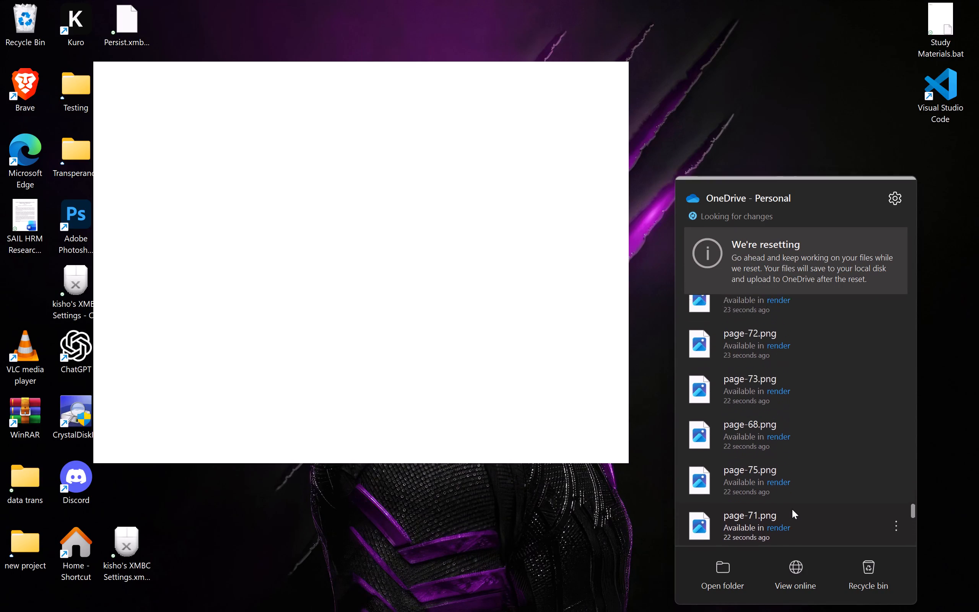
pyautogui.scroll(20, 792, 509)
pyautogui.scroll(5, 792, 509)
pyautogui.click(734, 561)
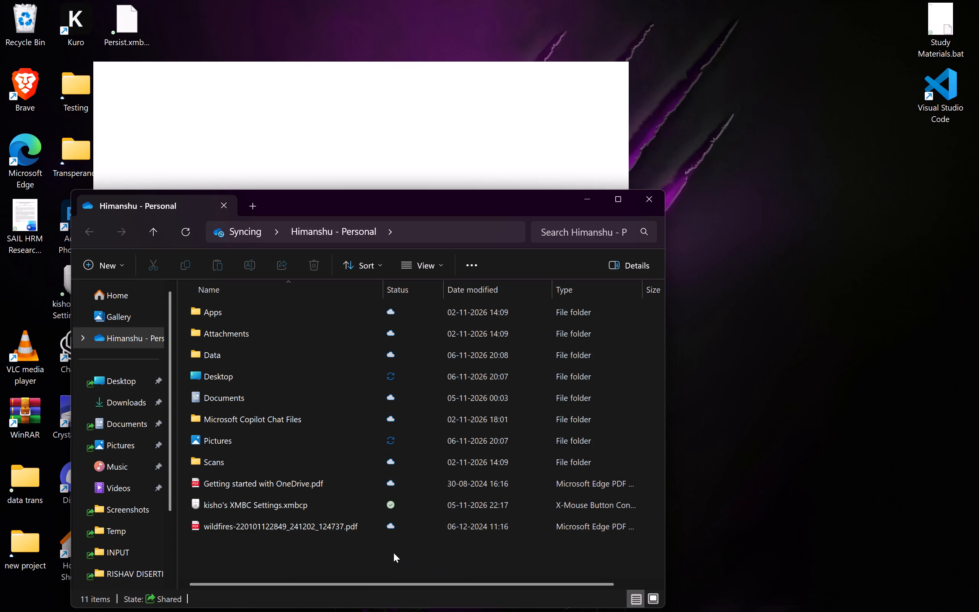
pyautogui.click(582, 202)
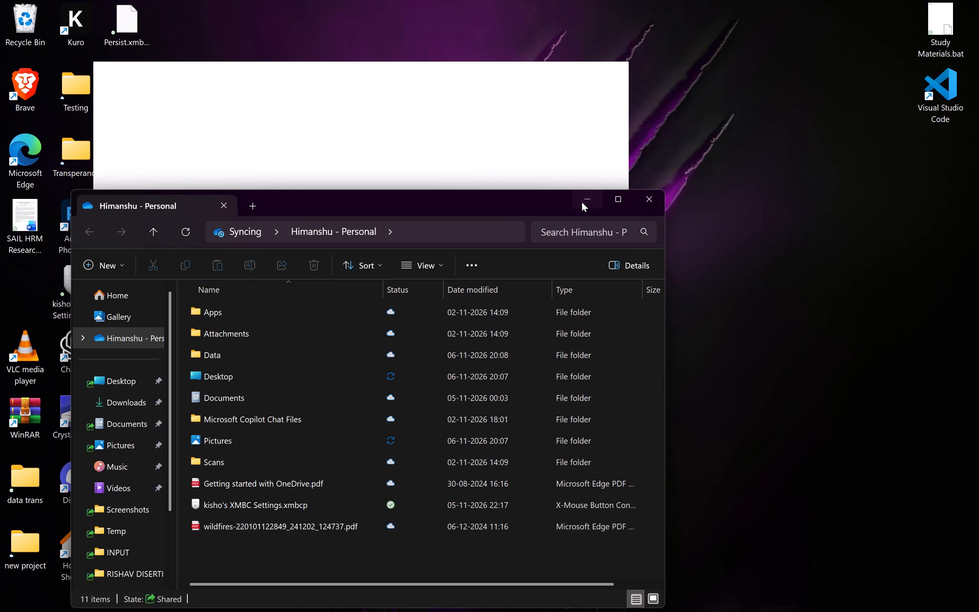
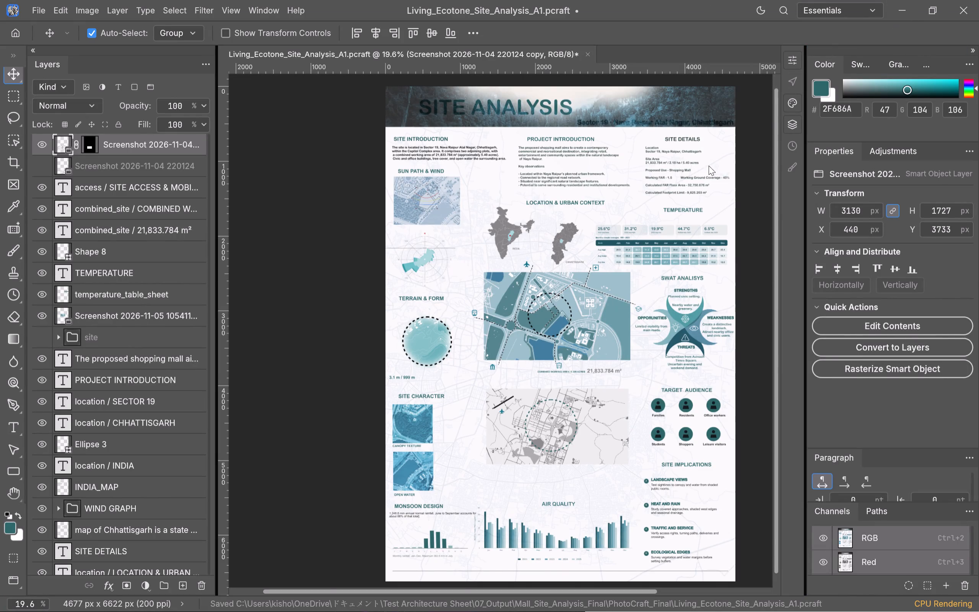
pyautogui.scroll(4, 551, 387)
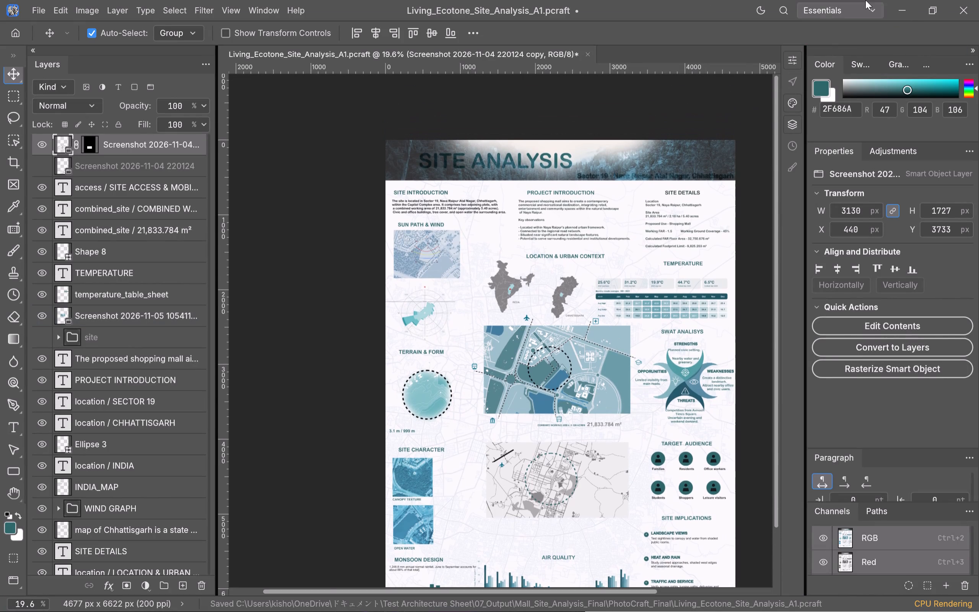